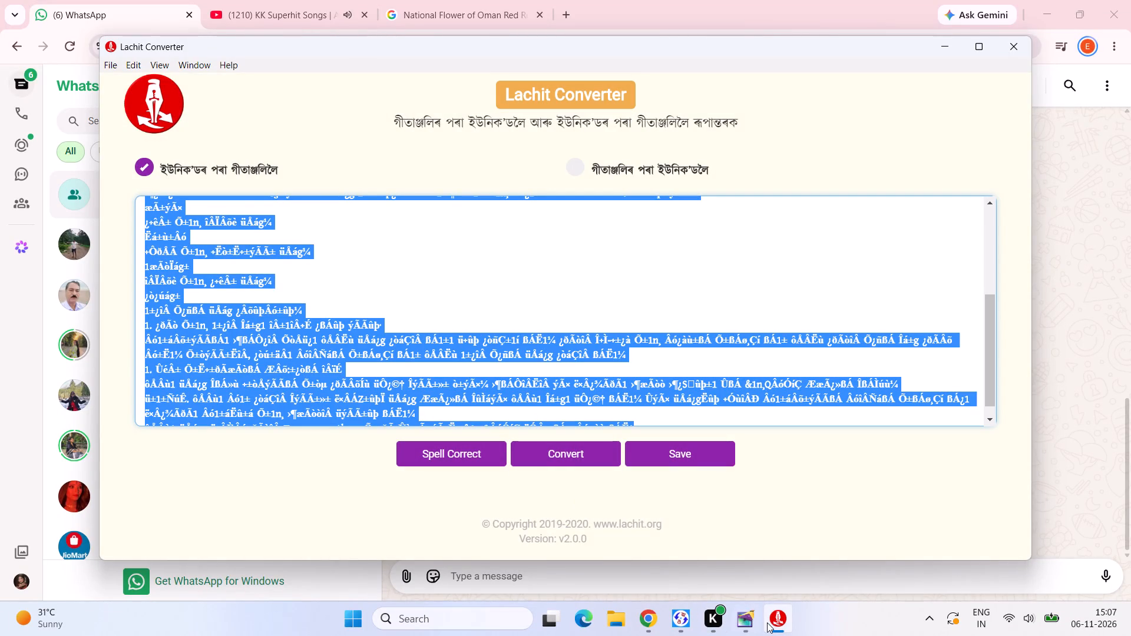
Switch to the national flowers document in PageMaker and look through its spreads from pages 2–3 up to pages 12–13.
{"action": "left_click", "coordinate": [732, 613]}
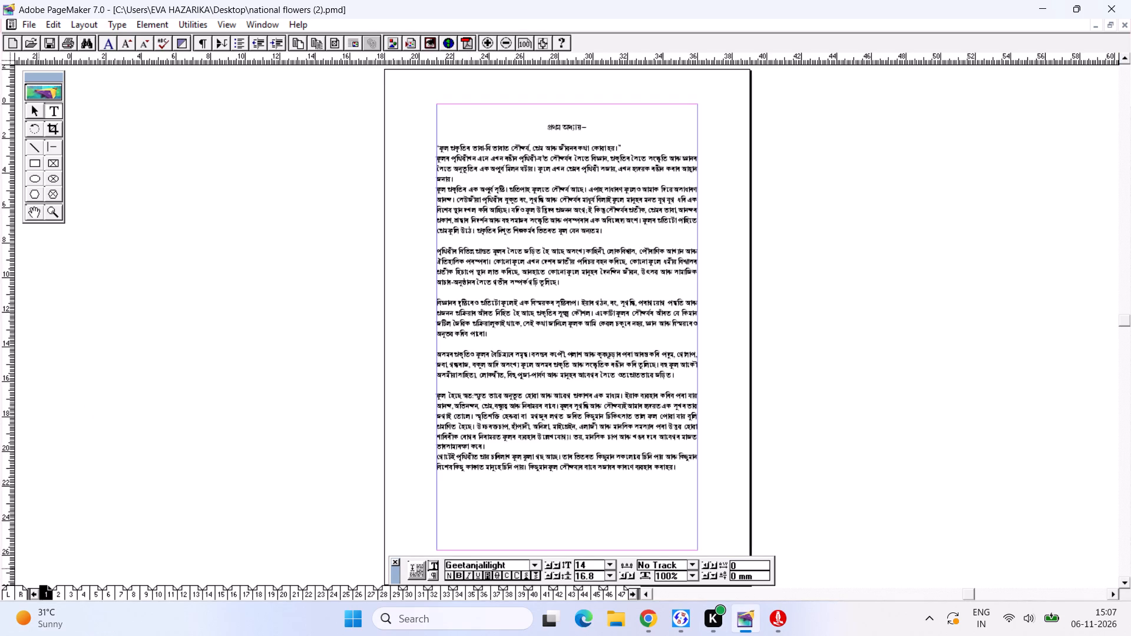
{"action": "left_click", "coordinate": [56, 592]}
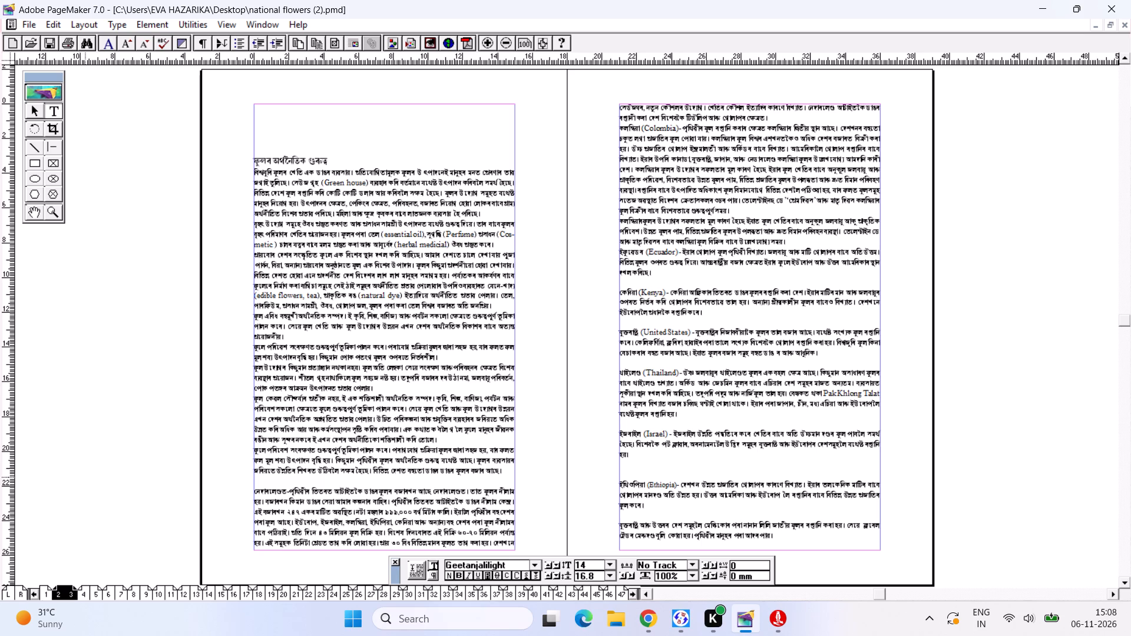
{"action": "left_click", "coordinate": [94, 596]}
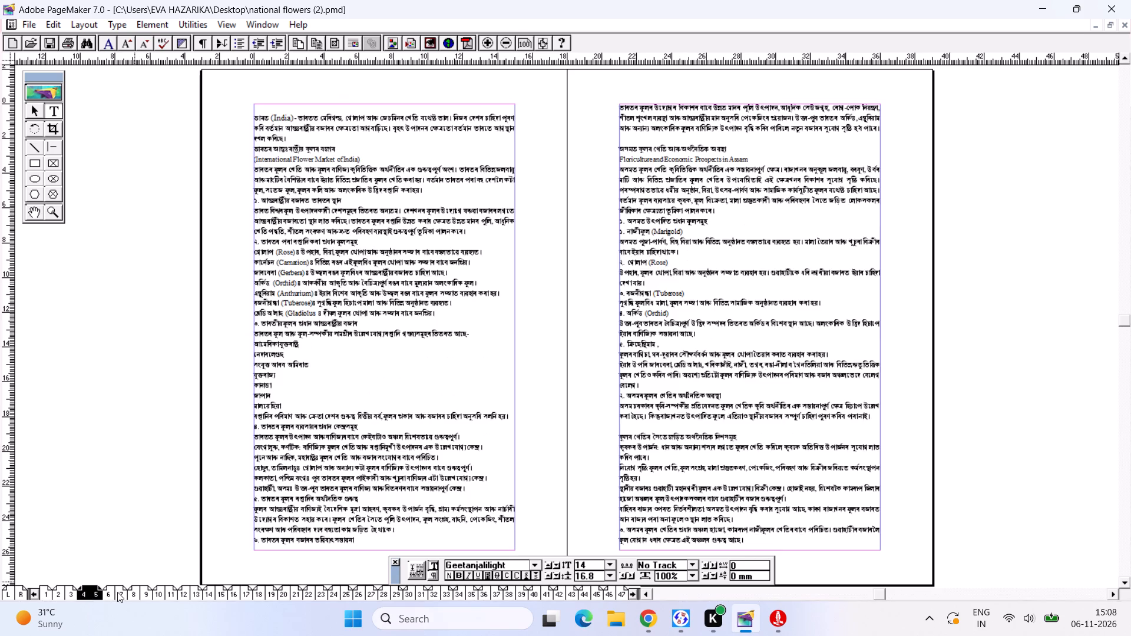
{"action": "left_click", "coordinate": [118, 592]}
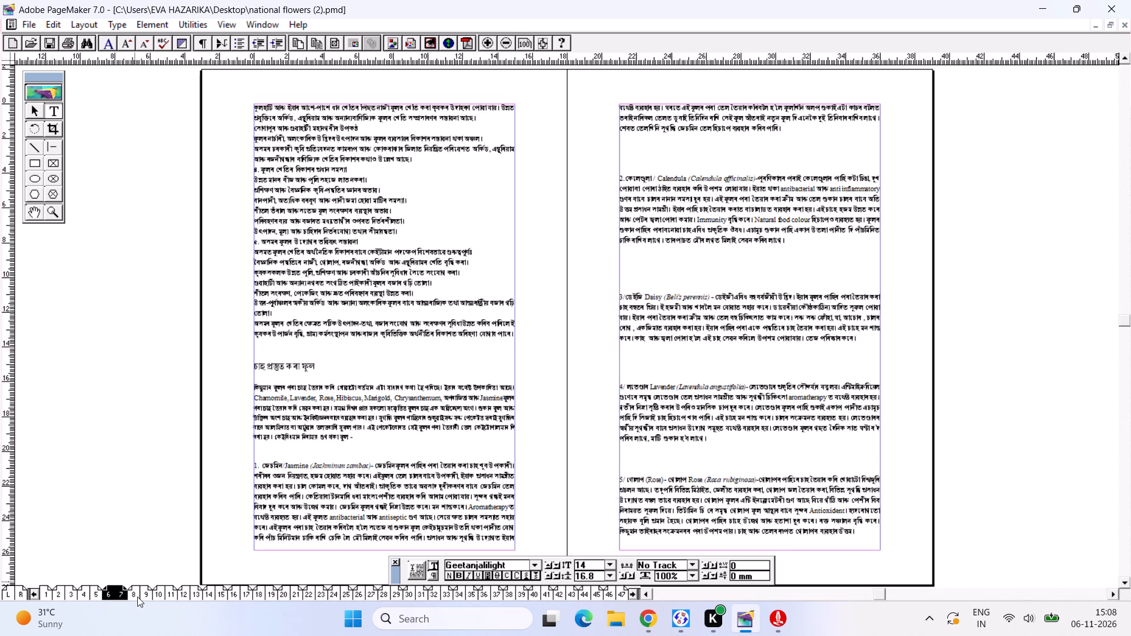
{"action": "left_click", "coordinate": [137, 597]}
{"action": "left_click", "coordinate": [174, 589]}
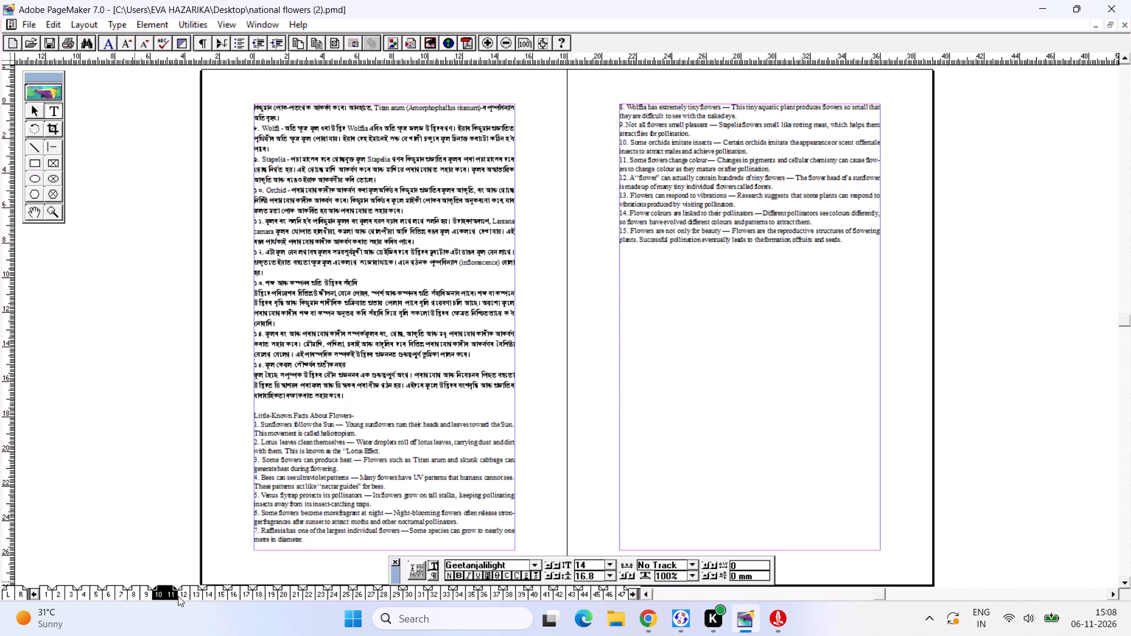
{"action": "left_click", "coordinate": [190, 596]}
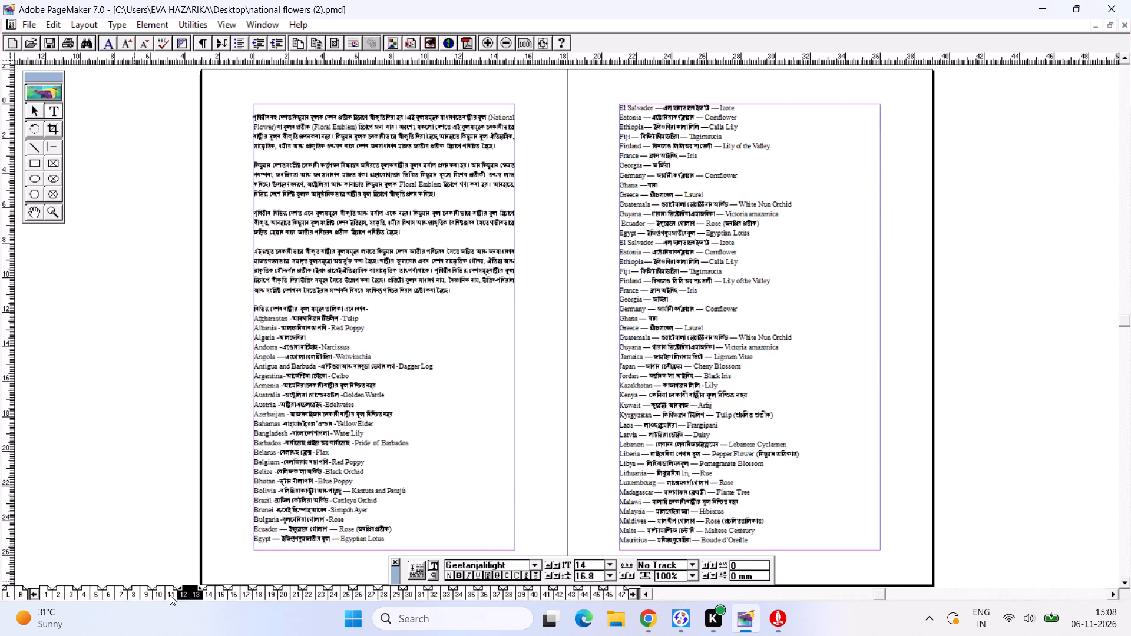
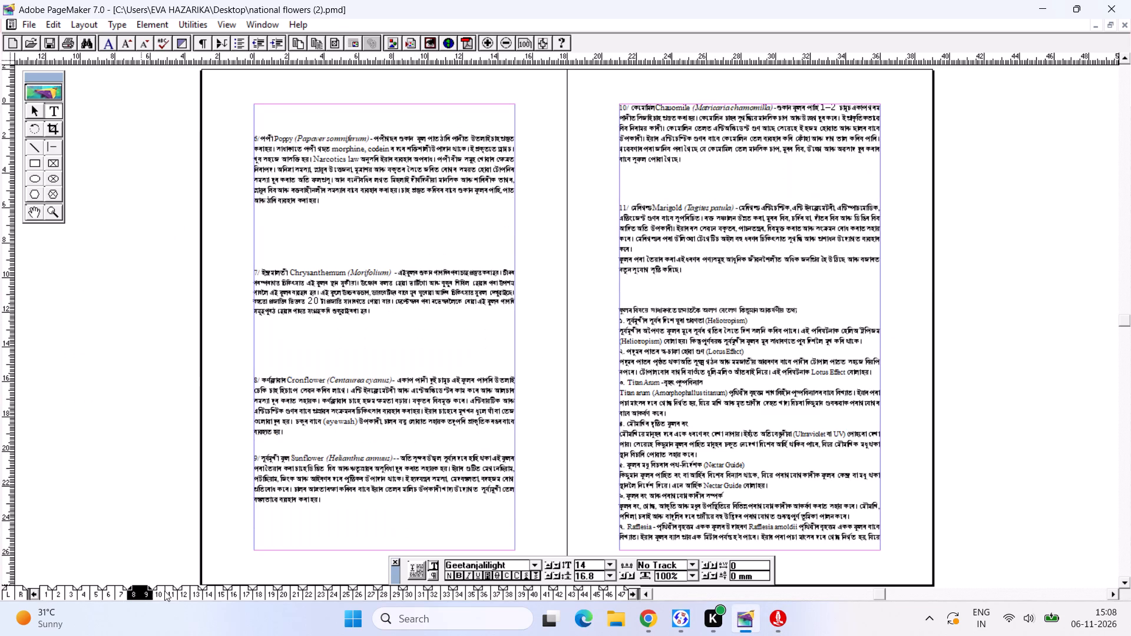
Paste the converted Assamese text below item 15 on page 11, leaving a blank line before it.
{"action": "left_click", "coordinate": [164, 591]}
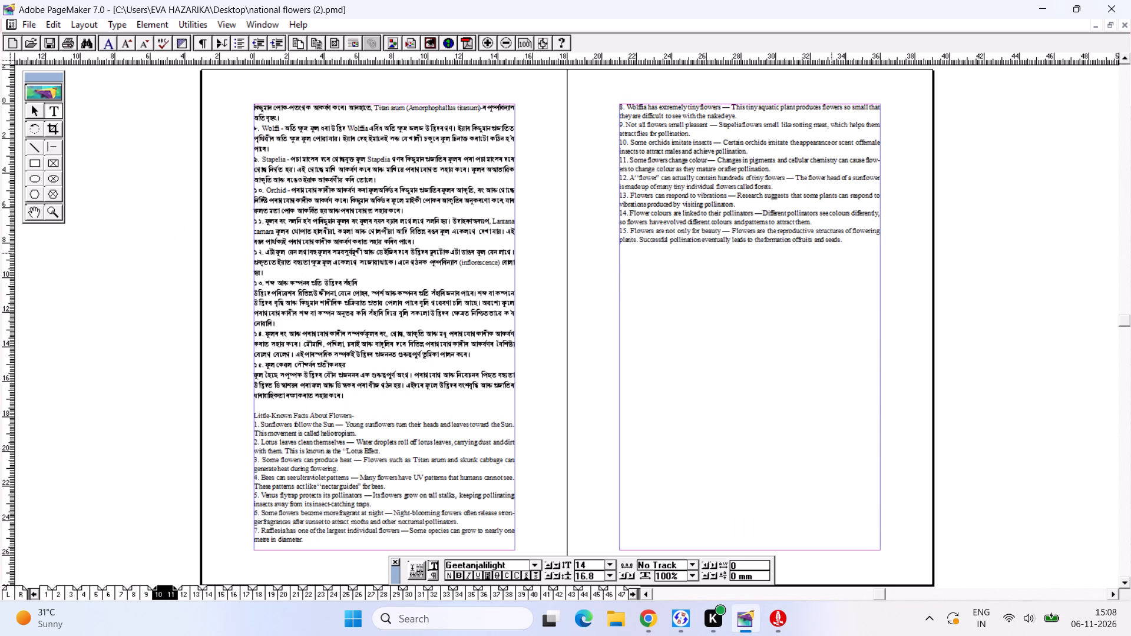
{"action": "left_click", "coordinate": [846, 249]}
{"action": "left_click", "coordinate": [852, 242]}
{"action": "key", "text": "Return"}
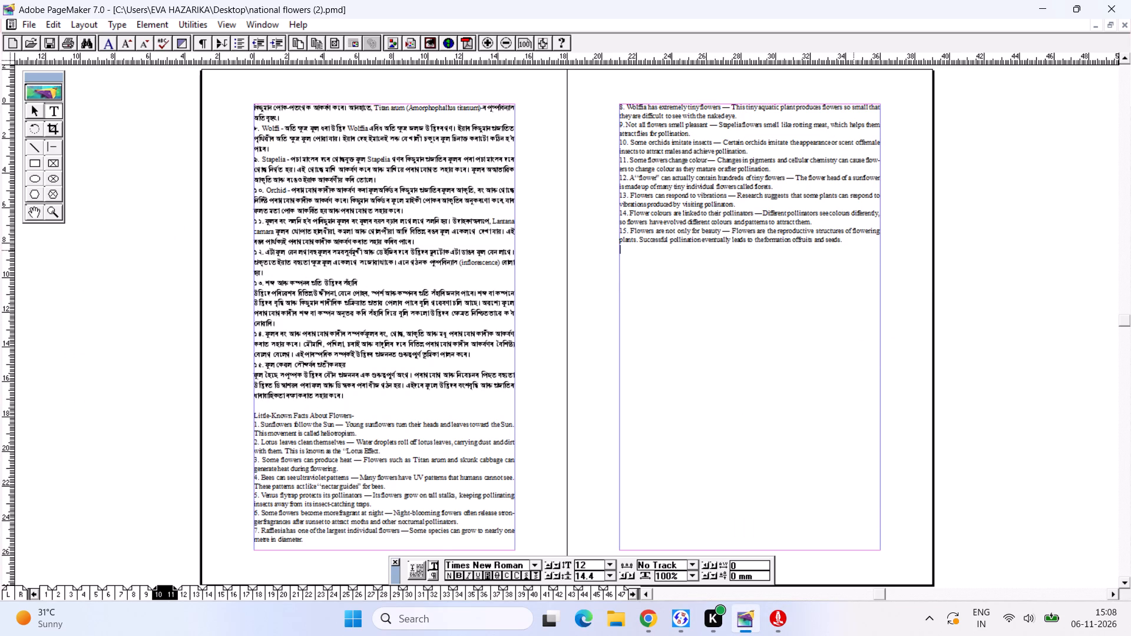
{"action": "key", "text": "Return"}
{"action": "key", "text": "ctrl+v"}
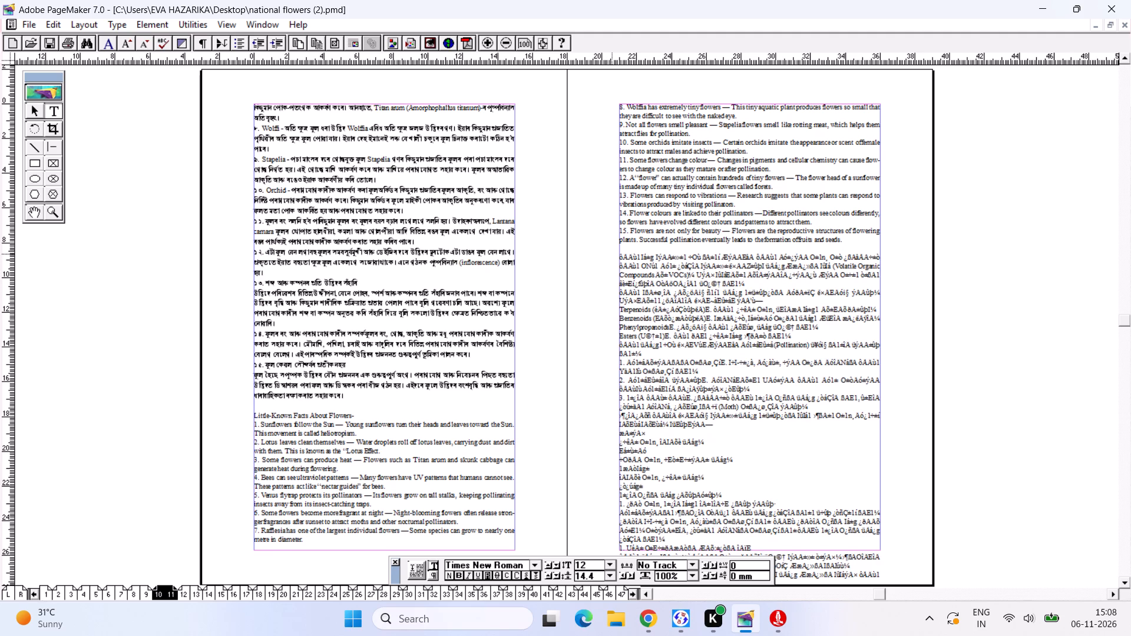
Set the main part of the pasted passage on page 11 in the Geetanjalilight font.
{"action": "left_click_drag", "start_coordinate": [617, 259], "coordinate": [922, 591]}
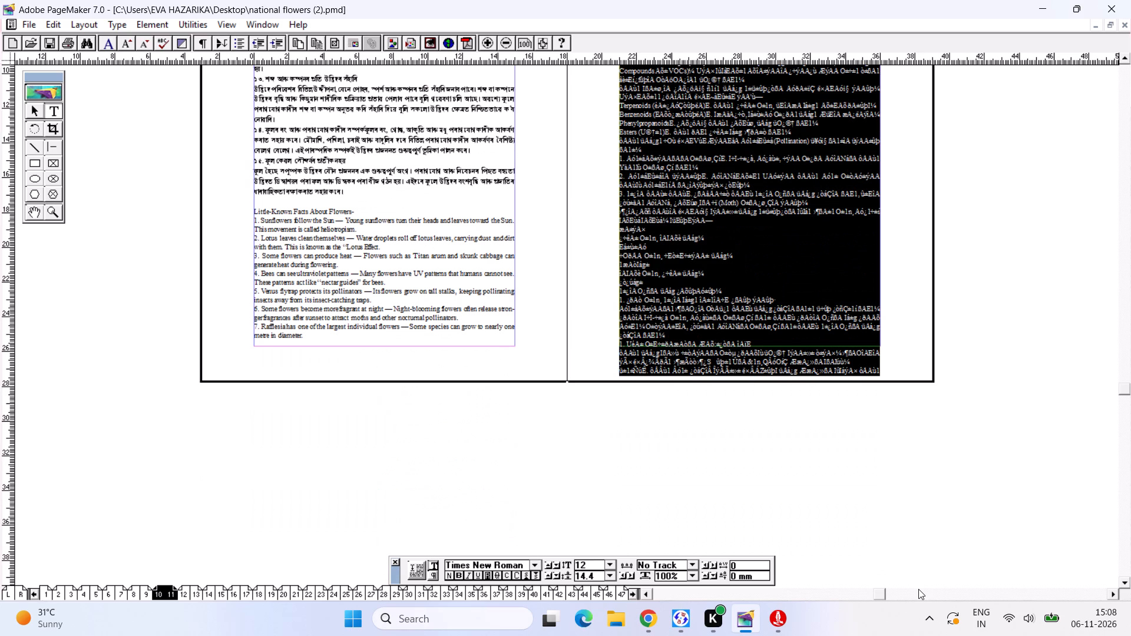
{"action": "key", "text": "ctrl+t"}
{"action": "key", "text": "ctrl+g"}
{"action": "key", "text": "ctrl+g"}
{"action": "key", "text": "ctrl+g"}
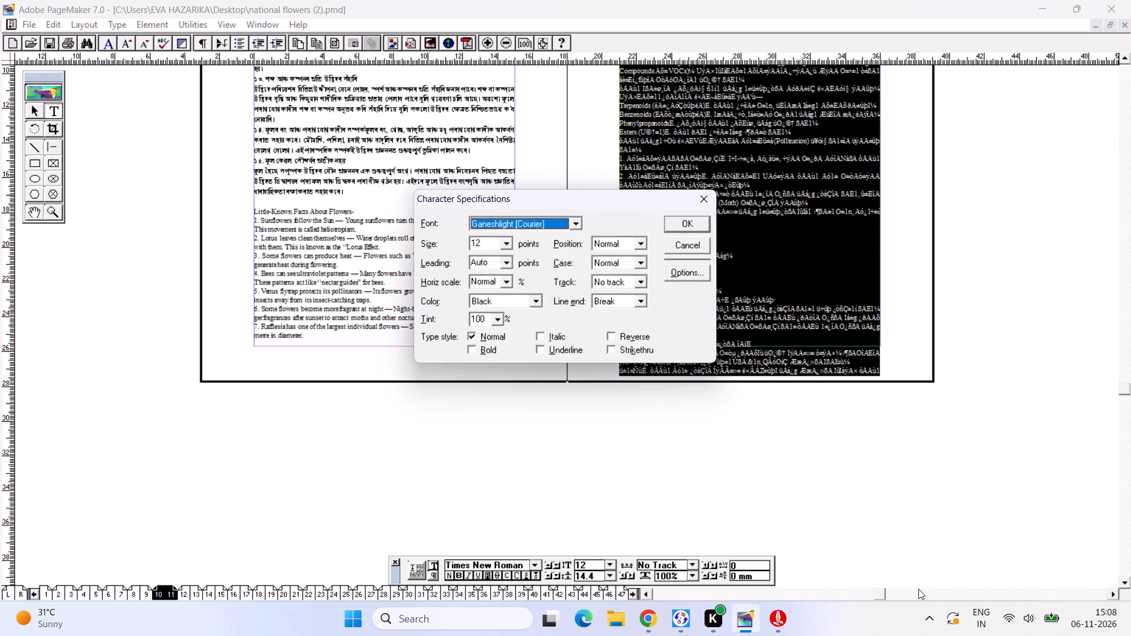
{"action": "key", "text": "ctrl+g"}
{"action": "key", "text": "ctrl+g"}
{"action": "key", "text": "ctrl+g"}
{"action": "key", "text": "Return"}
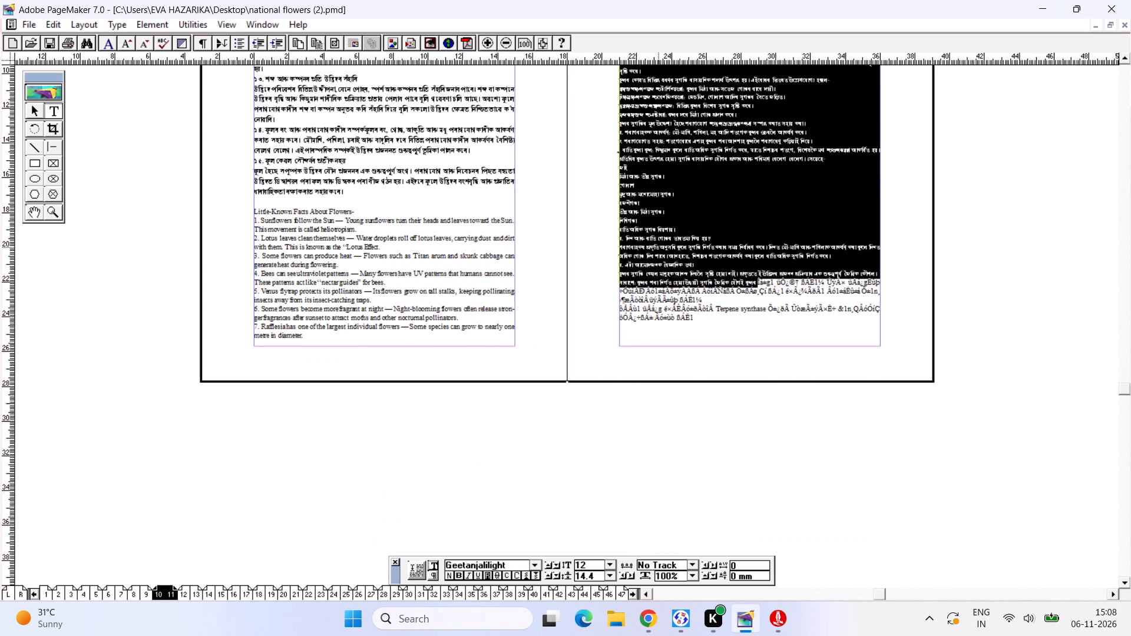
Apply Geetanjalilight to the rest of the pasted passage and set the whole passage to 14 pt.
{"action": "left_click", "coordinate": [715, 323], "text": "shift"}
{"action": "key", "text": "ctrl+t"}
{"action": "key", "text": "ctrl+g"}
{"action": "key", "text": "ctrl+g"}
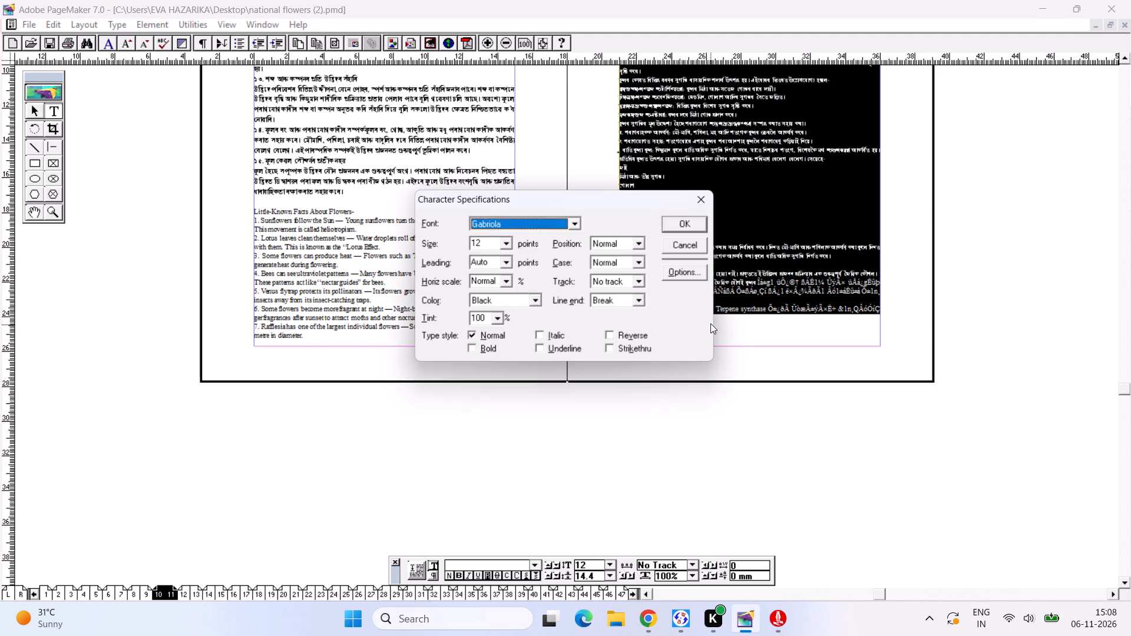
{"action": "key", "text": "ctrl+g"}
{"action": "key", "text": "ctrl+g"}
{"action": "key", "text": "ctrl+g"}
{"action": "key", "text": "ctrl+g"}
{"action": "key", "text": "Return"}
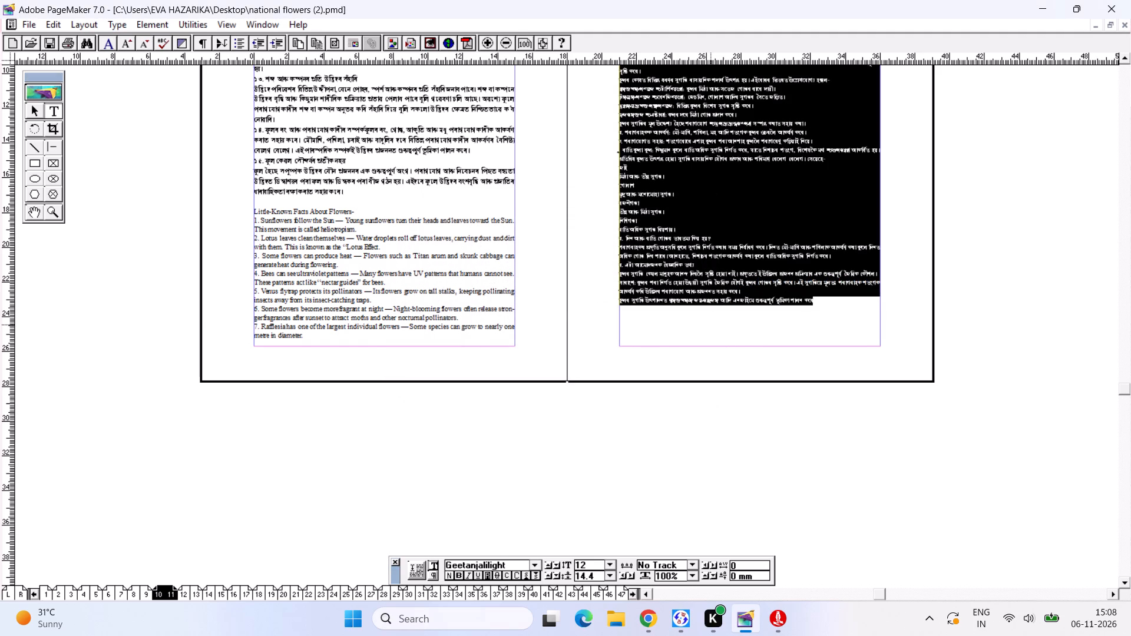
{"action": "key", "text": "ctrl+shift+period"}
{"action": "key", "text": "ctrl+shift+period"}
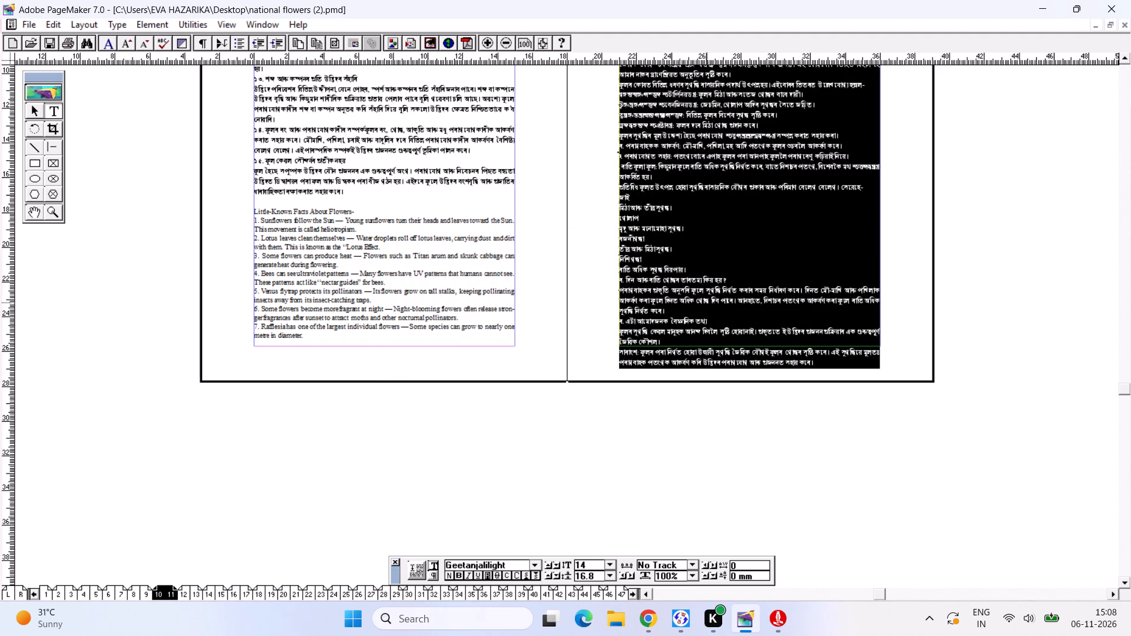
Set the garbled phrase "(Volatile Organic Compounds" in the first pasted paragraph in Times New Roman 12 pt, and save the document.
{"action": "key", "text": "ctrl+2"}
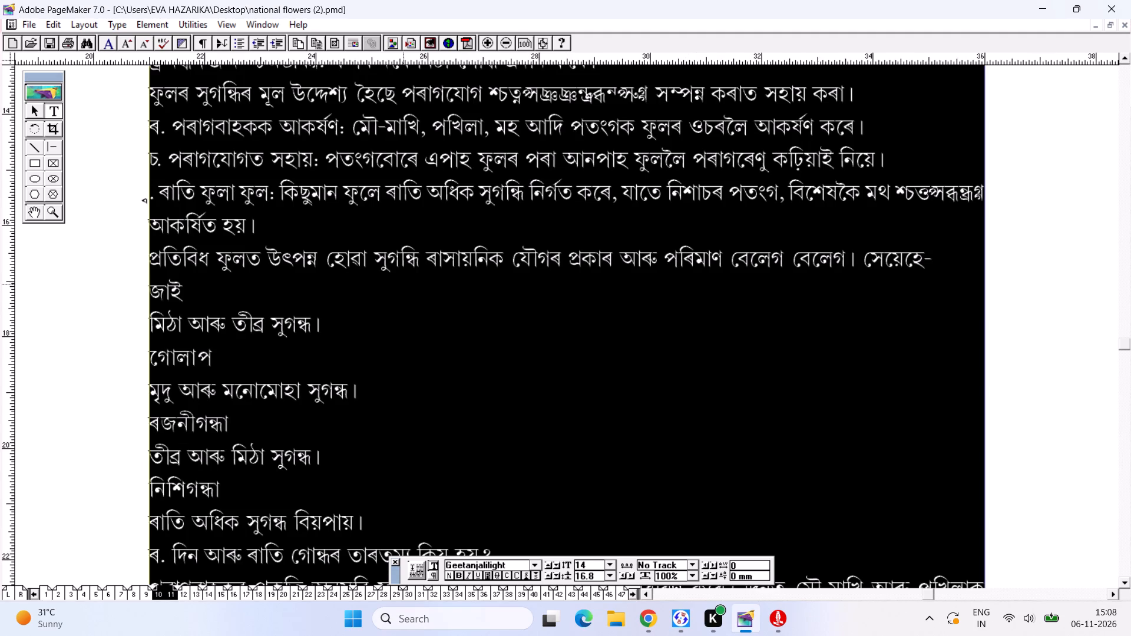
{"action": "left_click_drag", "start_coordinate": [409, 280], "coordinate": [460, 433], "text": "alt"}
{"action": "left_click", "coordinate": [404, 294]}
{"action": "left_click_drag", "start_coordinate": [338, 176], "coordinate": [373, 355], "text": "alt"}
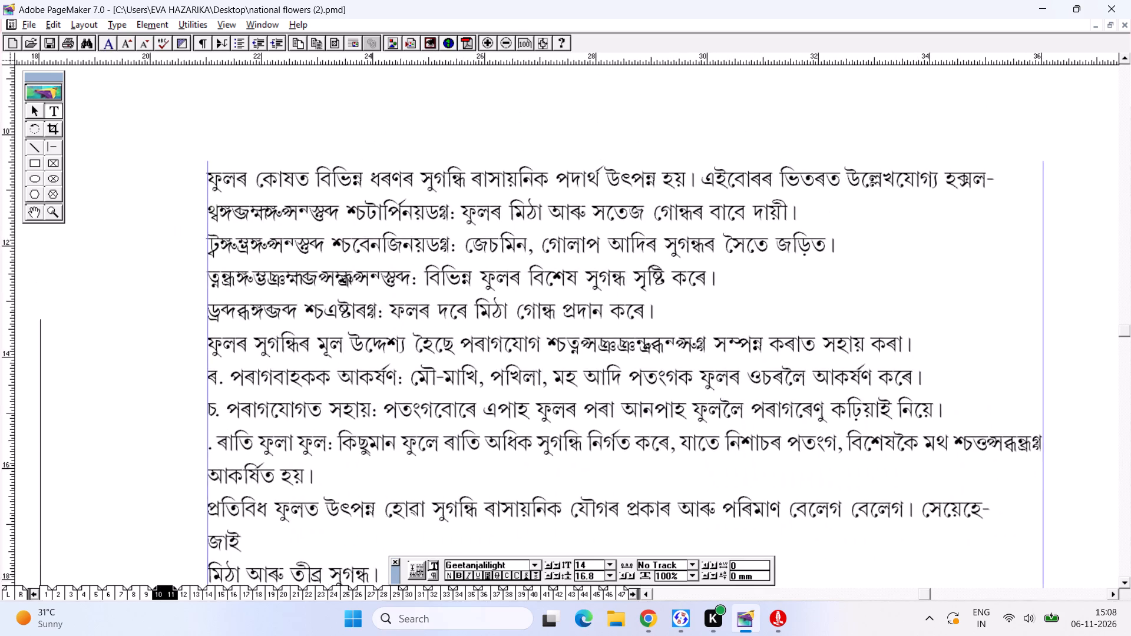
{"action": "left_click_drag", "start_coordinate": [350, 206], "coordinate": [327, 239], "text": "alt"}
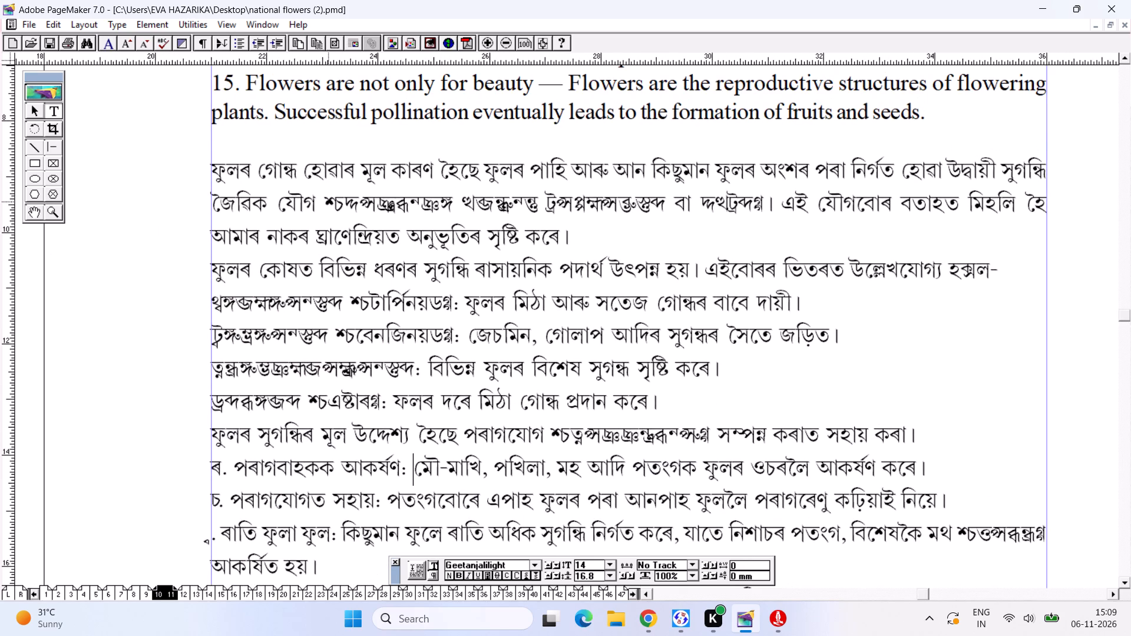
{"action": "left_click_drag", "start_coordinate": [328, 203], "coordinate": [661, 217]}
{"action": "key", "text": "ctrl+t"}
{"action": "key", "text": "ctrl+t"}
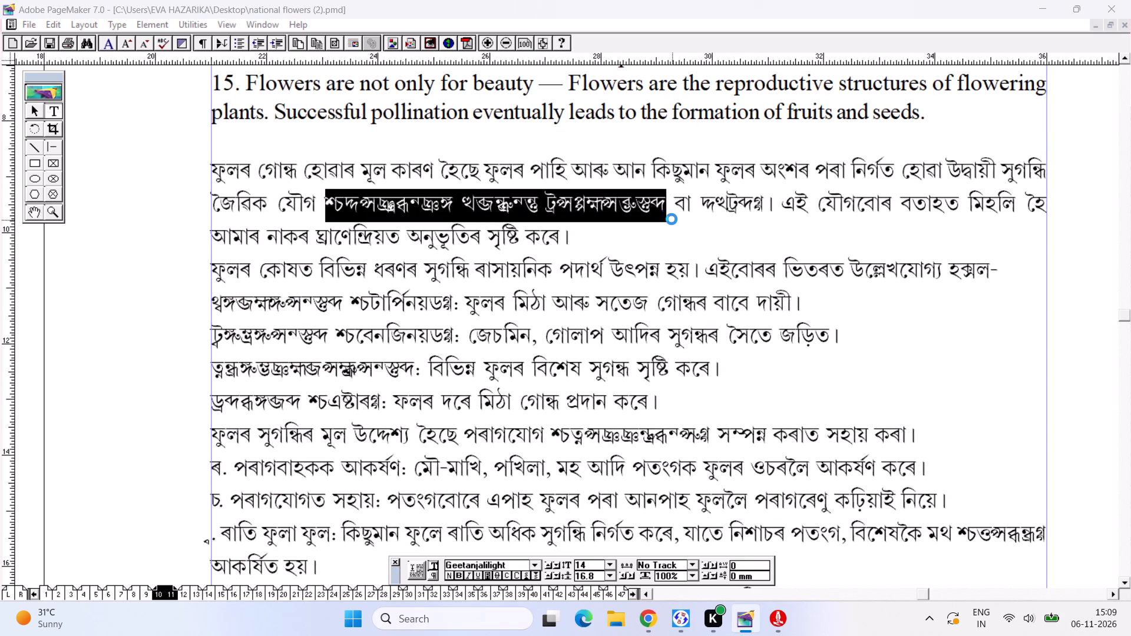
{"action": "key", "text": "ctrl+t"}
{"action": "key", "text": "ctrl+t"}
{"action": "key", "text": "ctrl+Return"}
{"action": "key", "text": "ctrl+s"}
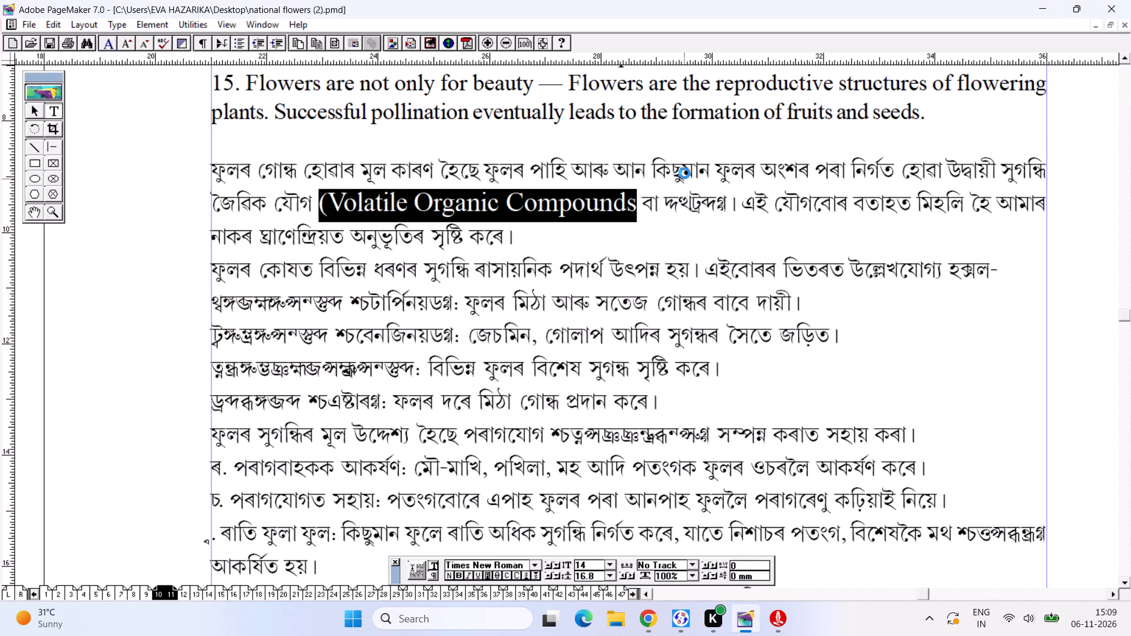
{"action": "key", "text": "ctrl+shift+comma"}
{"action": "key", "text": "ctrl+shift+comma"}
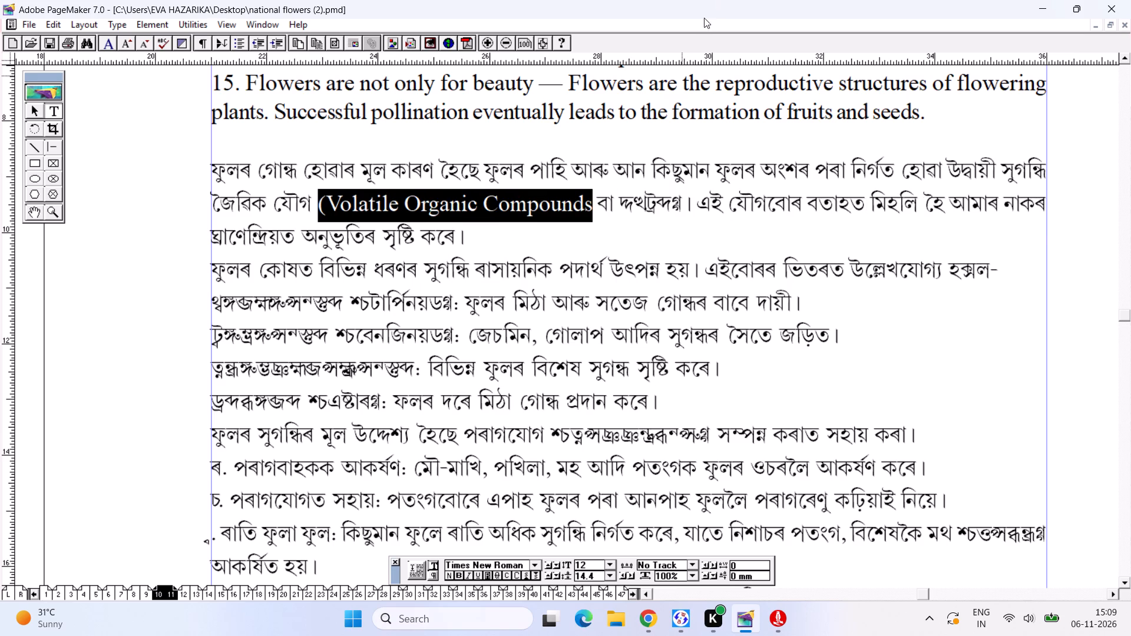
Set the garbled abbreviation "VOCs)" on the same line in Times New Roman 12 pt, and save the document.
{"action": "left_click_drag", "start_coordinate": [616, 203], "coordinate": [673, 205]}
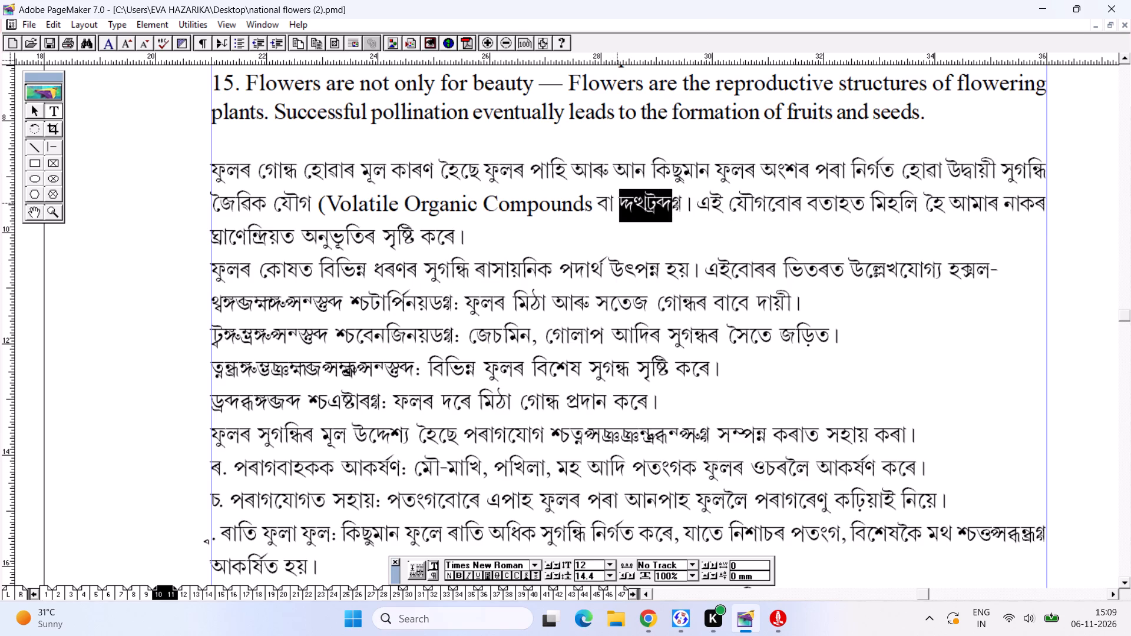
{"action": "left_click_drag", "start_coordinate": [673, 205], "coordinate": [681, 207]}
{"action": "key", "text": "ctrl+t"}
{"action": "key", "text": "ctrl+t"}
{"action": "key", "text": "ctrl+t"}
{"action": "key", "text": "ctrl+t"}
{"action": "key", "text": "ctrl+t"}
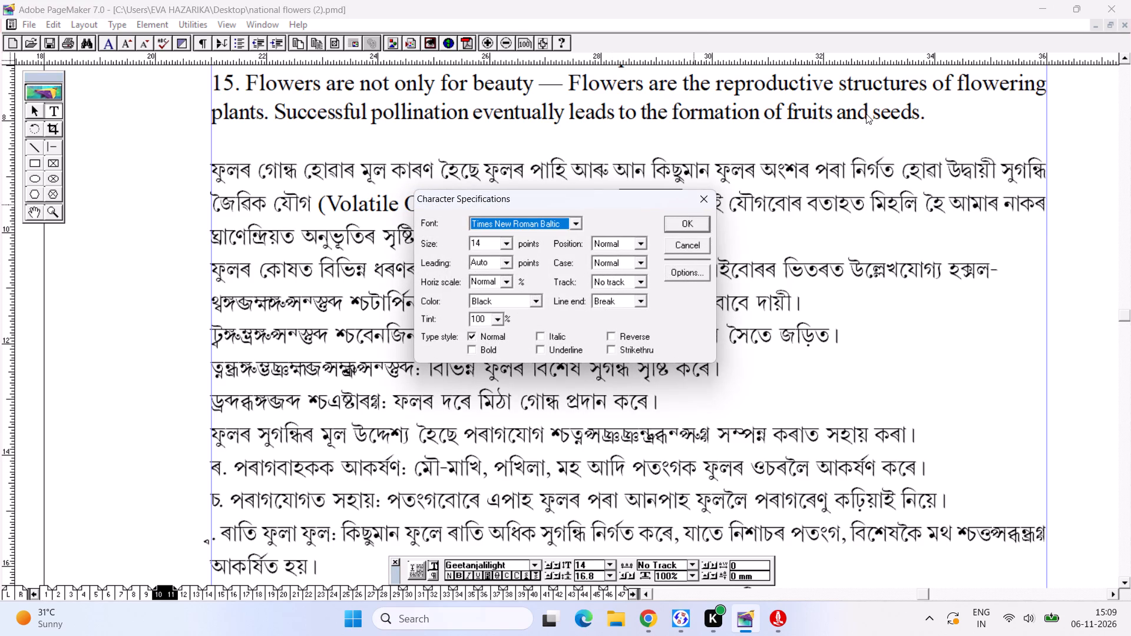
{"action": "key", "text": "ctrl+Left"}
{"action": "key", "text": "Return"}
{"action": "key", "text": "ctrl+shift+comma"}
{"action": "key", "text": "ctrl+shift+comma"}
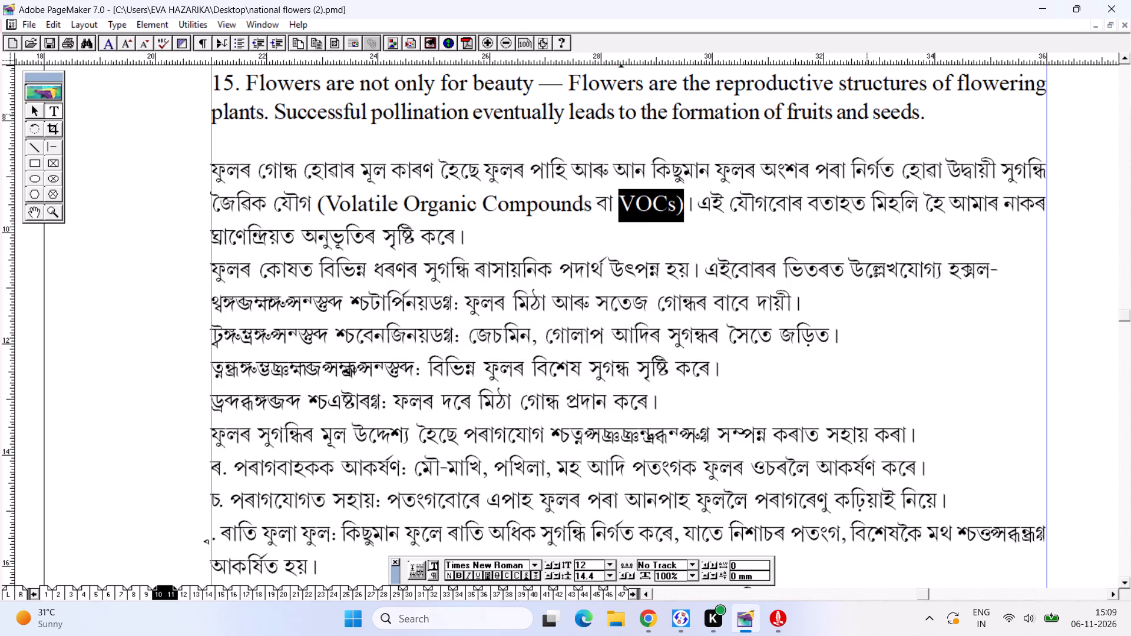
{"action": "key", "text": "ctrl+s"}
Correct the last word of the second pasted paragraph's opening line to হ’ল by replacing its wrong conjunct, and save the document.
{"action": "left_click_drag", "start_coordinate": [622, 276], "coordinate": [617, 198], "text": "alt"}
{"action": "left_click_drag", "start_coordinate": [967, 195], "coordinate": [961, 196]}
{"action": "key", "text": "shift+at"}
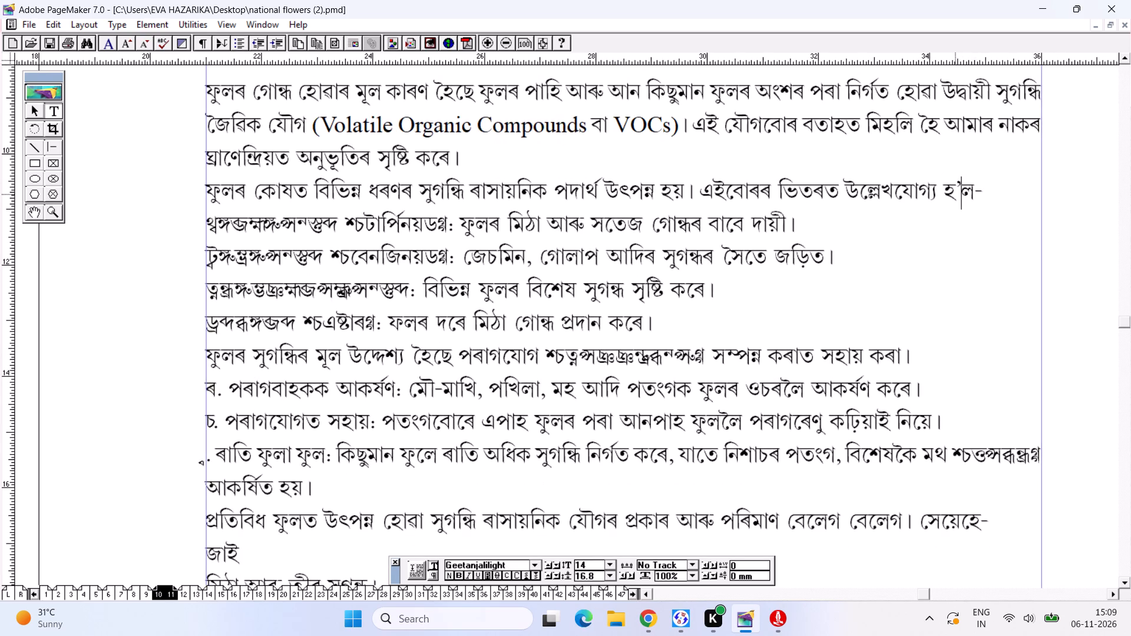
{"action": "key", "text": "ctrl+s"}
Set the garbled Terpenoids label, including its bracketed Assamese name, in Times New Roman 12 pt.
{"action": "left_click_drag", "start_coordinate": [457, 229], "coordinate": [183, 238]}
{"action": "key", "text": "ctrl+t"}
{"action": "key", "text": "ctrl+t"}
{"action": "key", "text": "ctrl+t"}
{"action": "key", "text": "ctrl+t"}
{"action": "key", "text": "ctrl+t"}
{"action": "key", "text": "ctrl+t"}
{"action": "key", "text": "ctrl+t"}
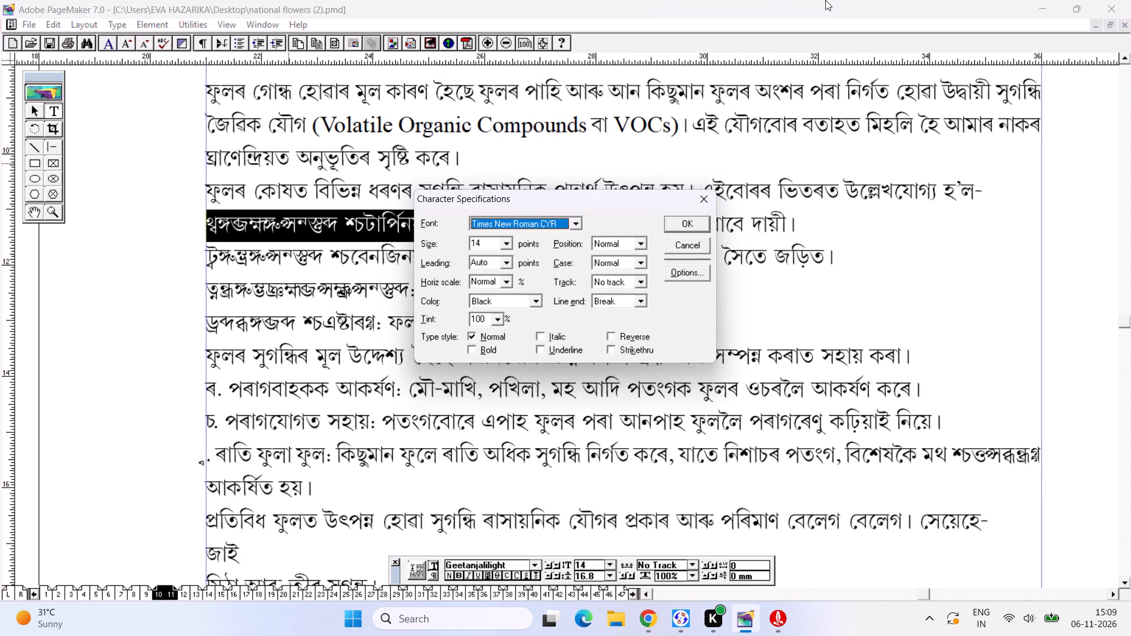
{"action": "key", "text": "ctrl+t"}
{"action": "key", "text": "ctrl+t"}
{"action": "key", "text": "ctrl+t"}
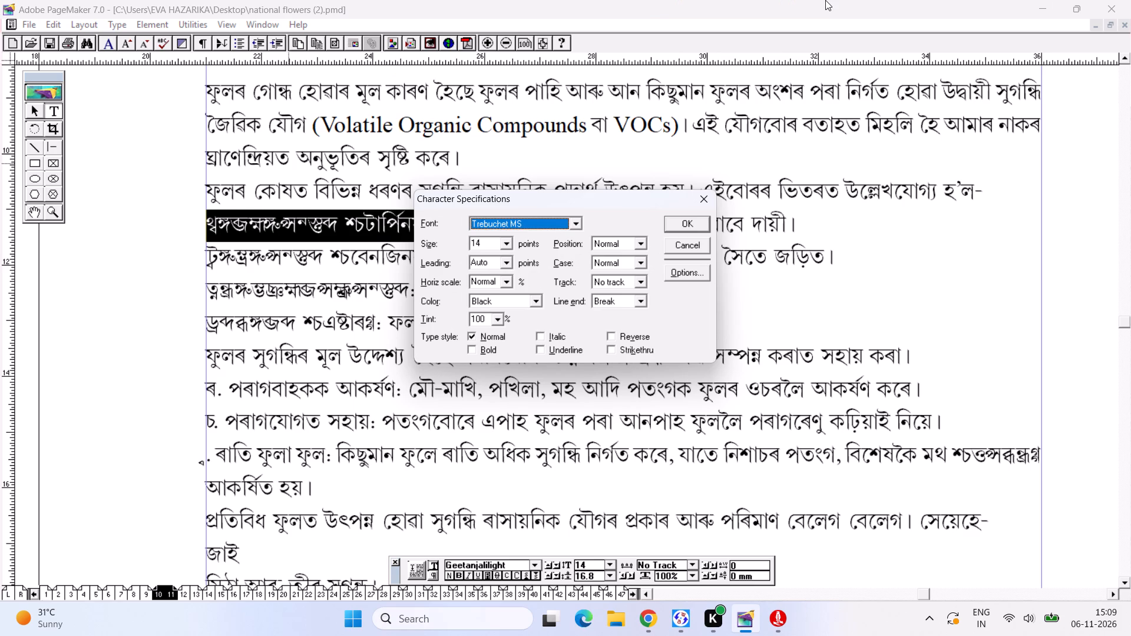
{"action": "key", "text": "ctrl+Left"}
{"action": "key", "text": "ctrl+Left"}
{"action": "key", "text": "ctrl+Left"}
{"action": "key", "text": "Left"}
{"action": "key", "text": "Left"}
{"action": "key", "text": "Left"}
{"action": "key", "text": "Left"}
{"action": "key", "text": "ctrl+Right"}
{"action": "key", "text": "Return"}
{"action": "key", "text": "ctrl+shift+comma"}
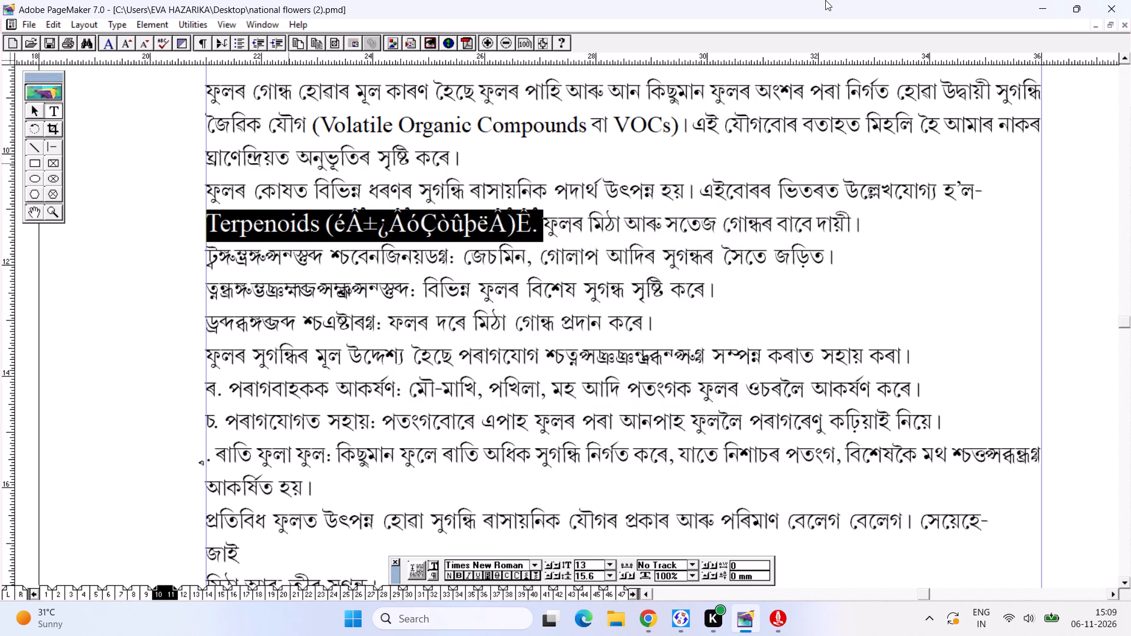
{"action": "key", "text": "ctrl+shift+comma"}
{"action": "left_click", "coordinate": [300, 273]}
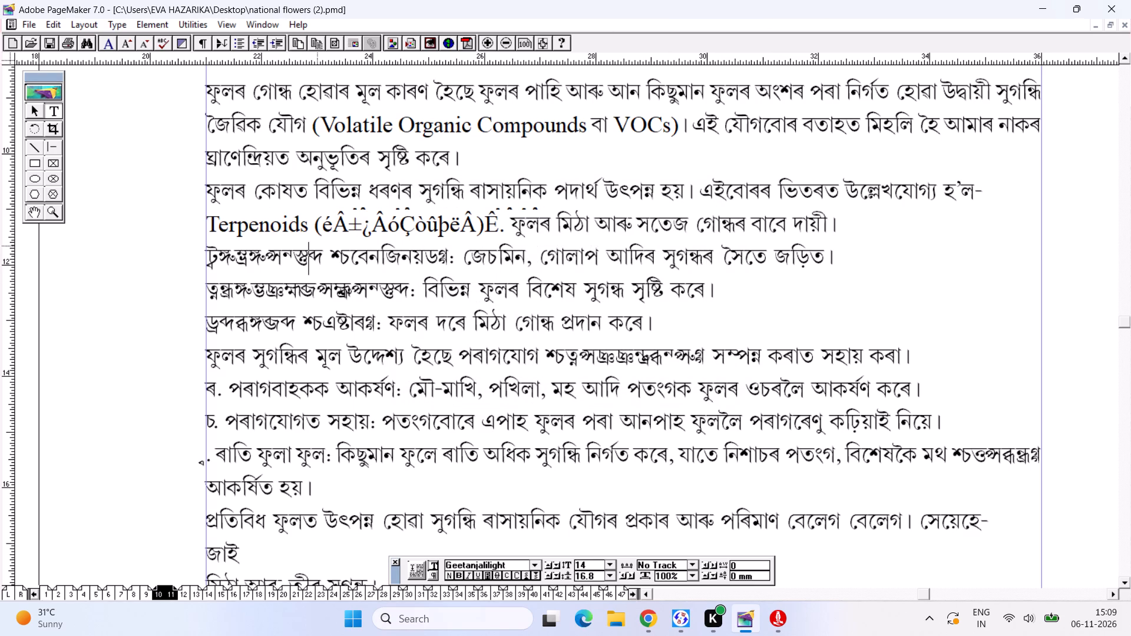
Set the Assamese name inside the brackets after Terpenoids in Geetanjalilight 14 pt.
{"action": "left_click_drag", "start_coordinate": [323, 228], "coordinate": [479, 230]}
{"action": "key", "text": "ctrl+t"}
{"action": "key", "text": "ctrl+g"}
{"action": "key", "text": "ctrl+g"}
{"action": "key", "text": "ctrl+g"}
{"action": "key", "text": "ctrl+g"}
{"action": "key", "text": "ctrl+g"}
{"action": "key", "text": "ctrl+g"}
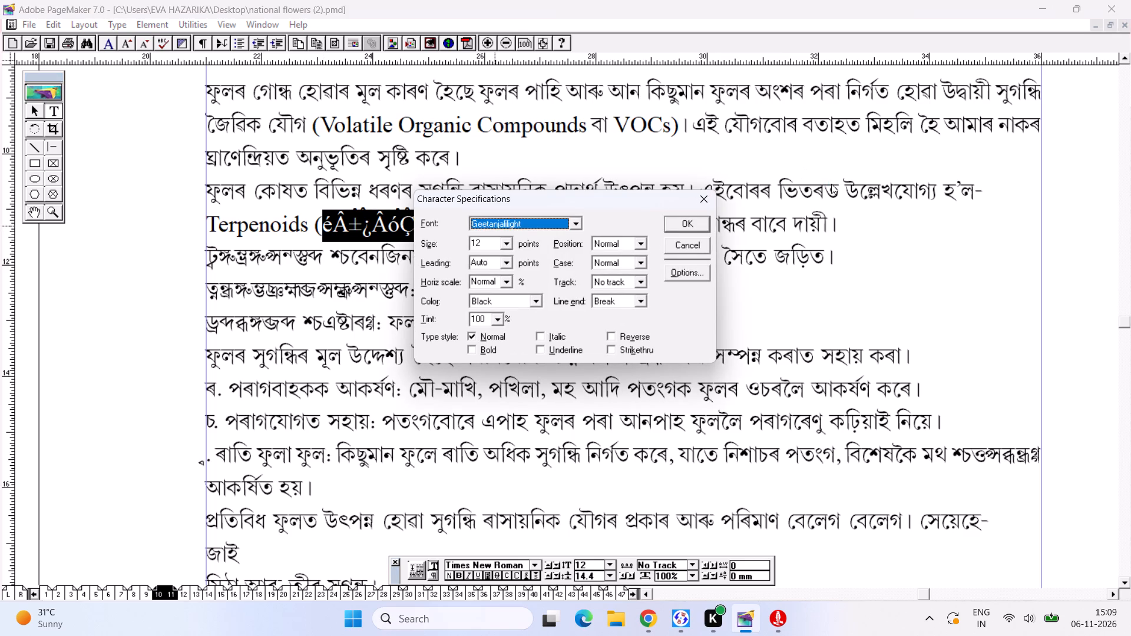
{"action": "key", "text": "ctrl+Return"}
{"action": "key", "text": "ctrl+shift+period"}
{"action": "key", "text": "ctrl+shift+period"}
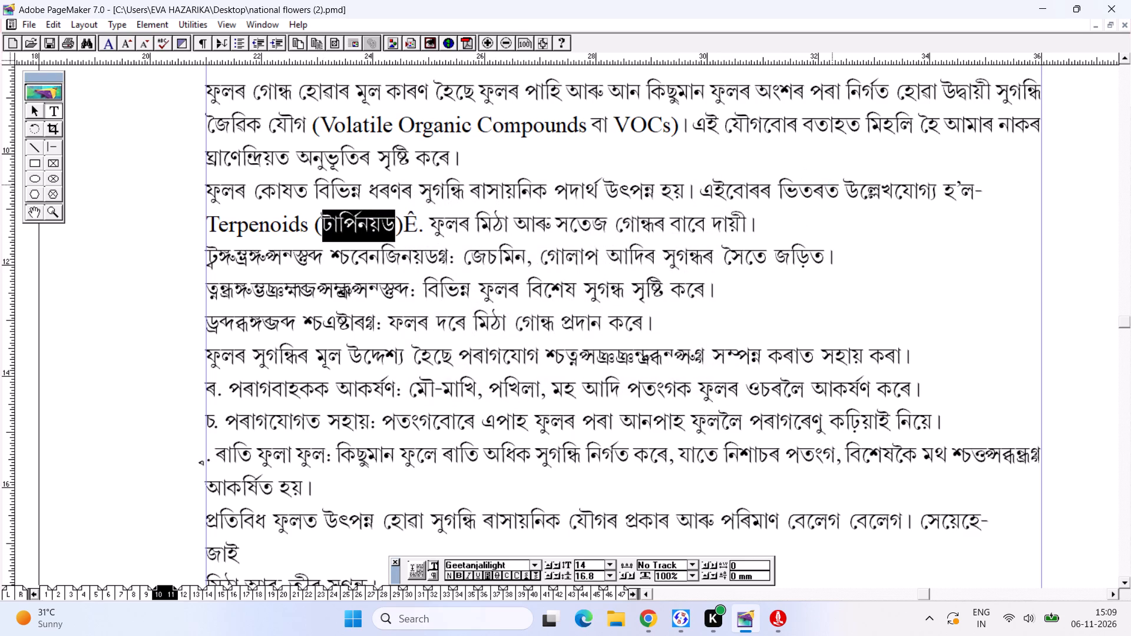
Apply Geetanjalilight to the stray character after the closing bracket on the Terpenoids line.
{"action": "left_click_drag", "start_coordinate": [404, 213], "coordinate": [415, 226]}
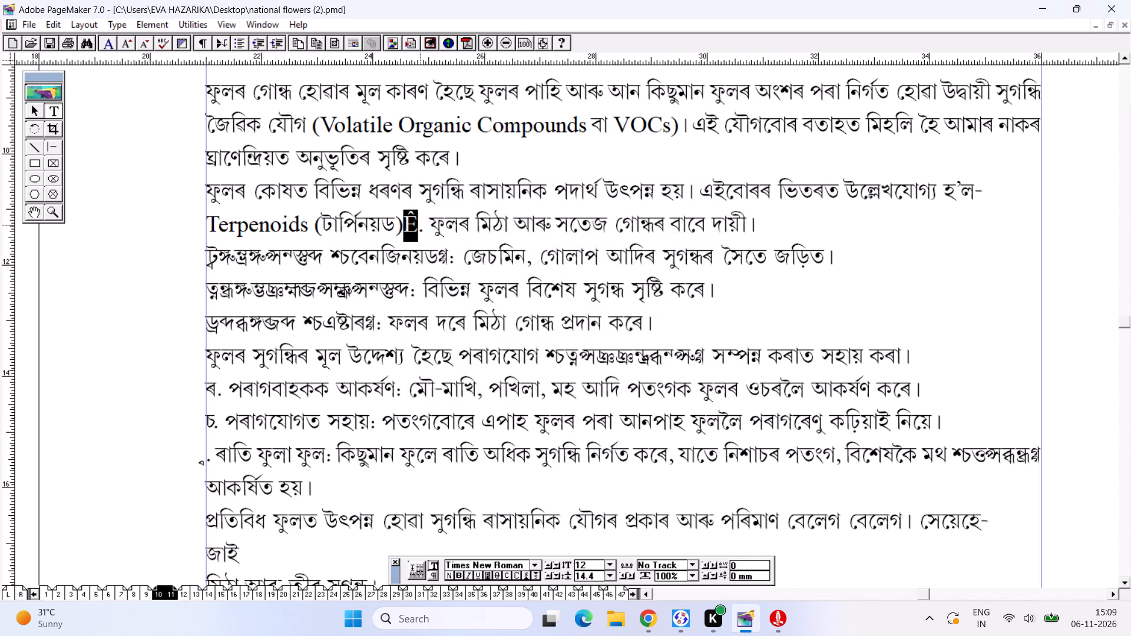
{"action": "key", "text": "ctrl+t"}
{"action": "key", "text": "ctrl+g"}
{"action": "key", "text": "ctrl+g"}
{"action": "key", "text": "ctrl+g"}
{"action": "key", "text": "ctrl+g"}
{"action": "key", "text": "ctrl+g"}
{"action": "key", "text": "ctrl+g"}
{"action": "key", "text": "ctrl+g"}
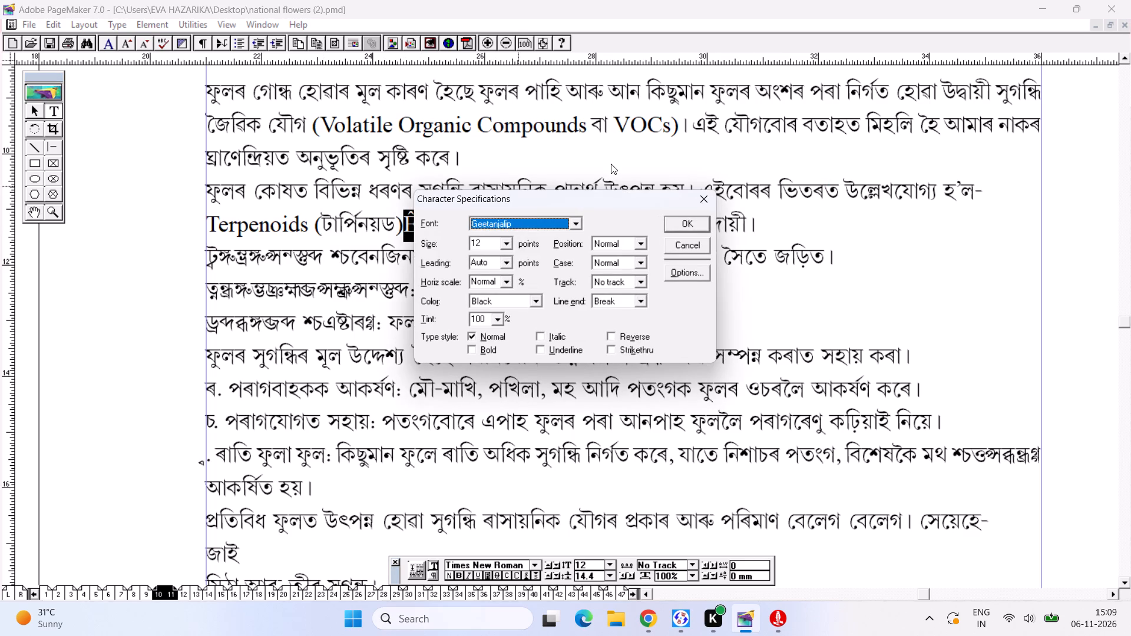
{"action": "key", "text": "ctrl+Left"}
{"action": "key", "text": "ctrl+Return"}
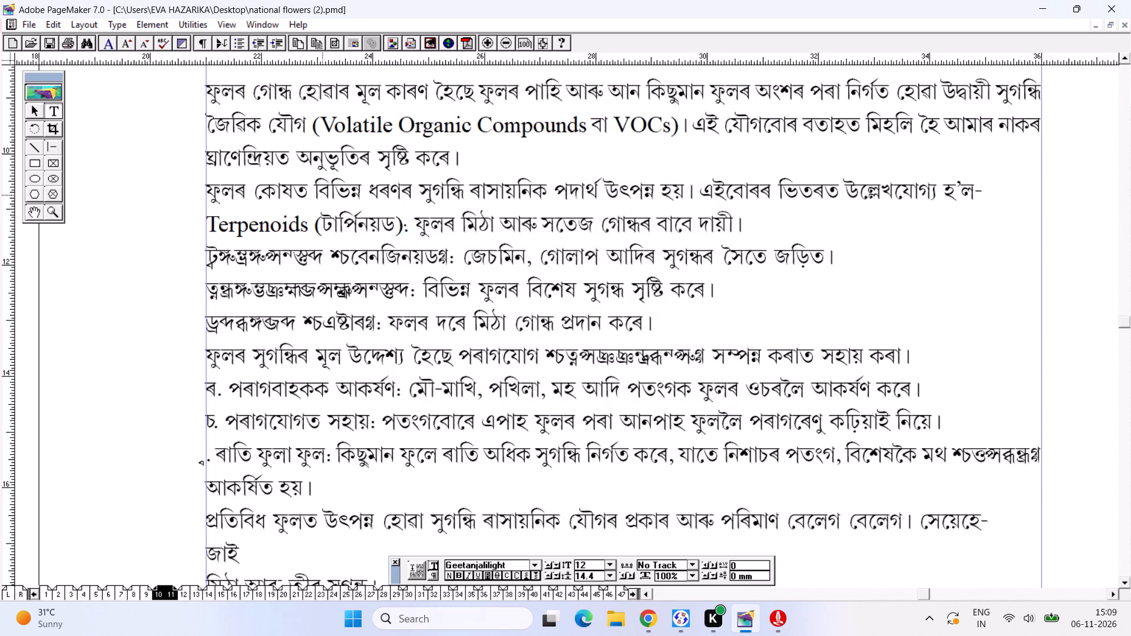
Replace the stray marks after the Terpenoids bracket with a spaced ঃ, removing the extra space before it.
{"action": "double_click", "coordinate": [405, 223]}
{"action": "key", "text": "BackSpace"}
{"action": "key", "text": "BackSpace"}
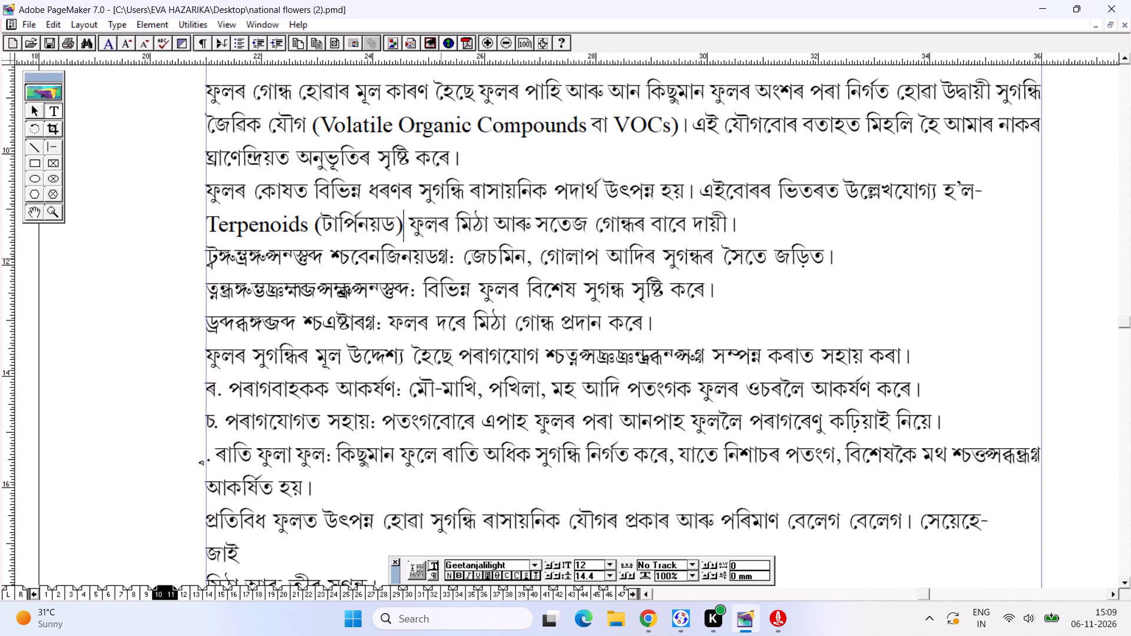
{"action": "key", "text": "space"}
{"action": "left_click", "coordinate": [413, 221]}
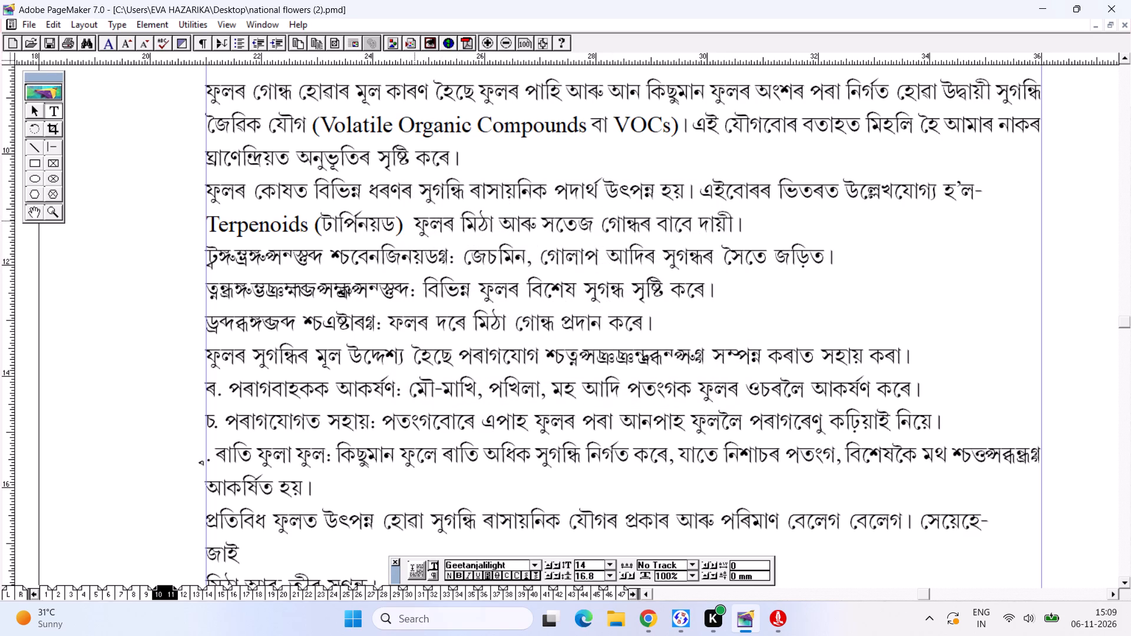
{"action": "key", "text": "shift+underscore"}
{"action": "key", "text": "space"}
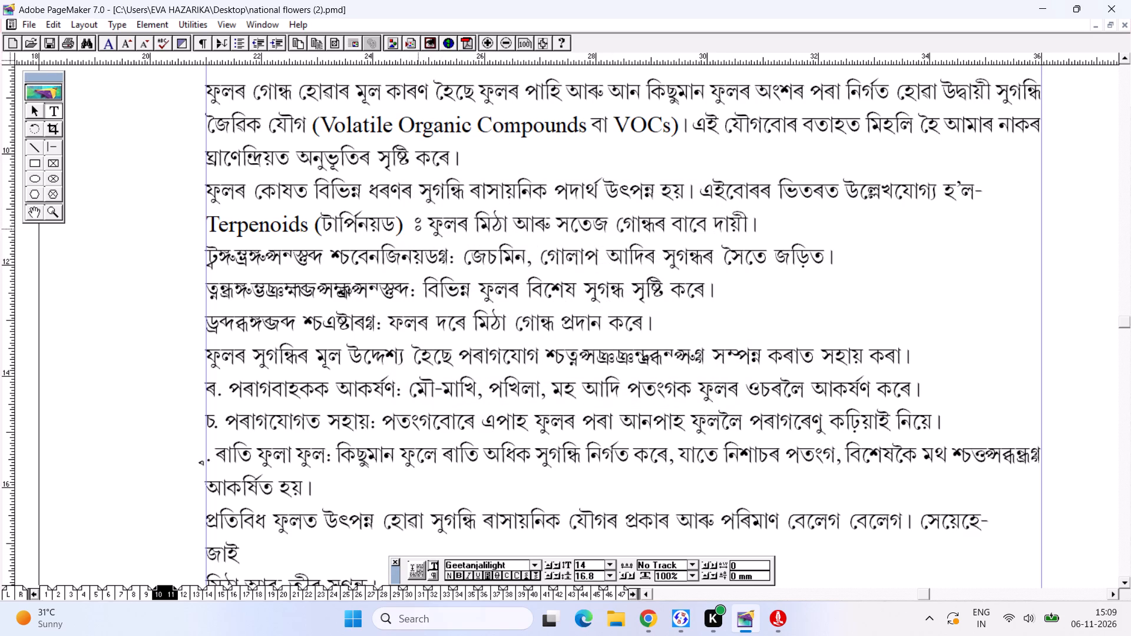
{"action": "left_click", "coordinate": [409, 227]}
{"action": "left_click", "coordinate": [415, 223]}
{"action": "key", "text": "BackSpace"}
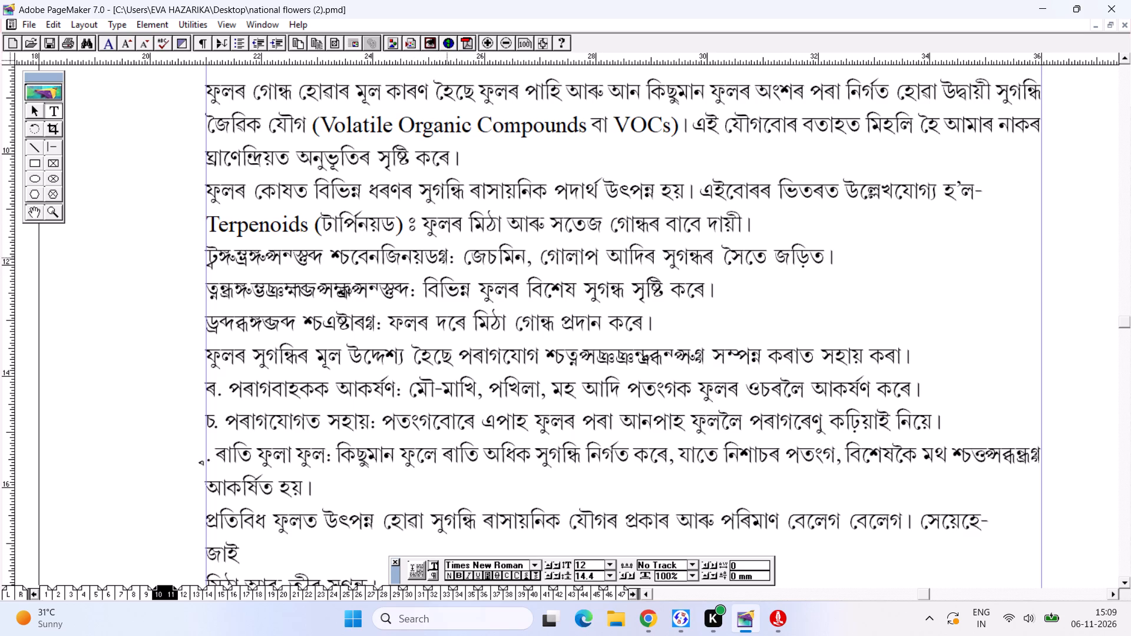
Set the garbled Benzenoids label, without its Assamese name, in Times New Roman 12 pt.
{"action": "left_click_drag", "start_coordinate": [449, 257], "coordinate": [191, 267]}
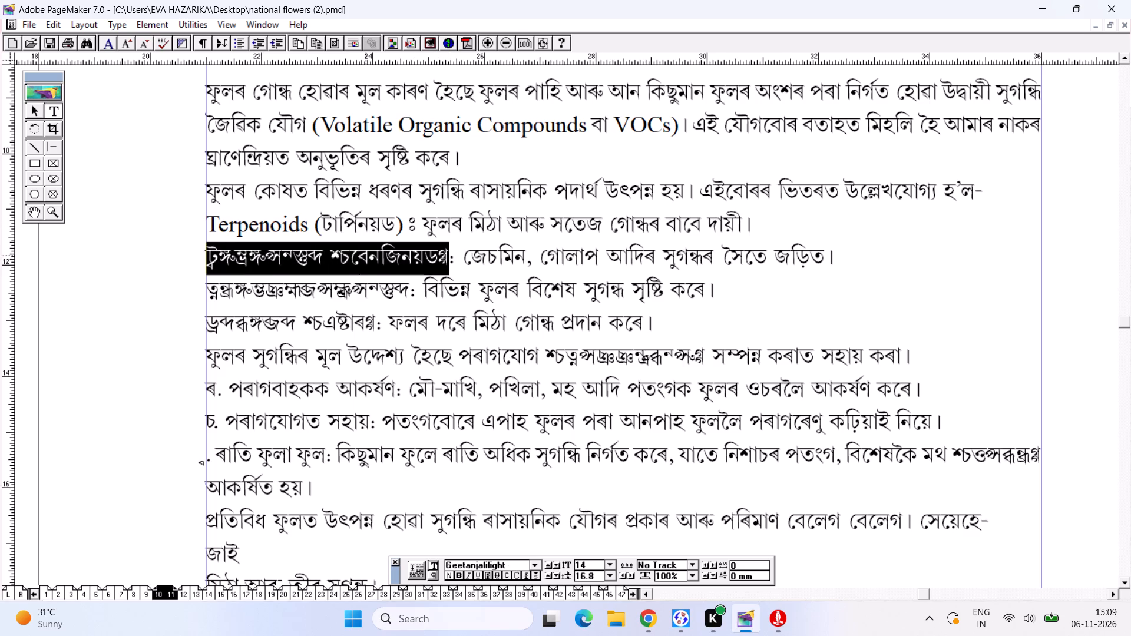
{"action": "left_click", "coordinate": [372, 255]}
{"action": "left_click_drag", "start_coordinate": [330, 260], "coordinate": [193, 254]}
{"action": "key", "text": "ctrl+t"}
{"action": "key", "text": "ctrl+t"}
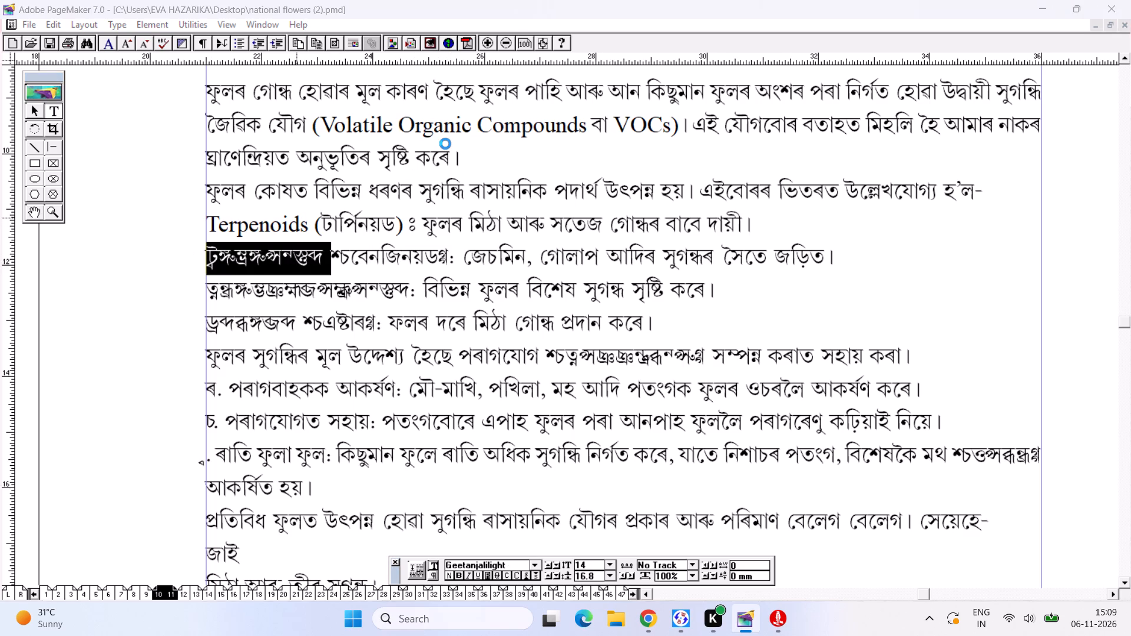
{"action": "key", "text": "ctrl+t"}
{"action": "key", "text": "ctrl+t"}
{"action": "key", "text": "ctrl+t"}
{"action": "key", "text": "ctrl+t"}
{"action": "key", "text": "ctrl+t"}
{"action": "key", "text": "ctrl+t"}
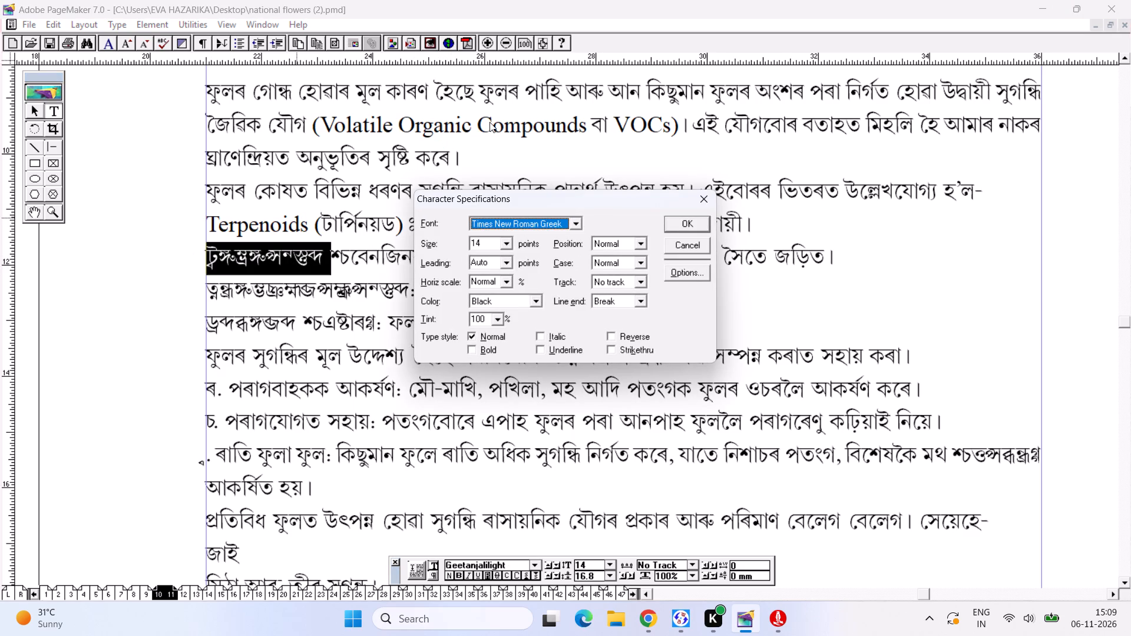
{"action": "key", "text": "ctrl+t"}
{"action": "key", "text": "ctrl+t"}
{"action": "key", "text": "ctrl+Left"}
{"action": "key", "text": "ctrl+Left"}
{"action": "key", "text": "ctrl+Left"}
{"action": "key", "text": "ctrl+Left"}
{"action": "key", "text": "ctrl+Left"}
{"action": "key", "text": "ctrl+Left"}
{"action": "key", "text": "ctrl+Return"}
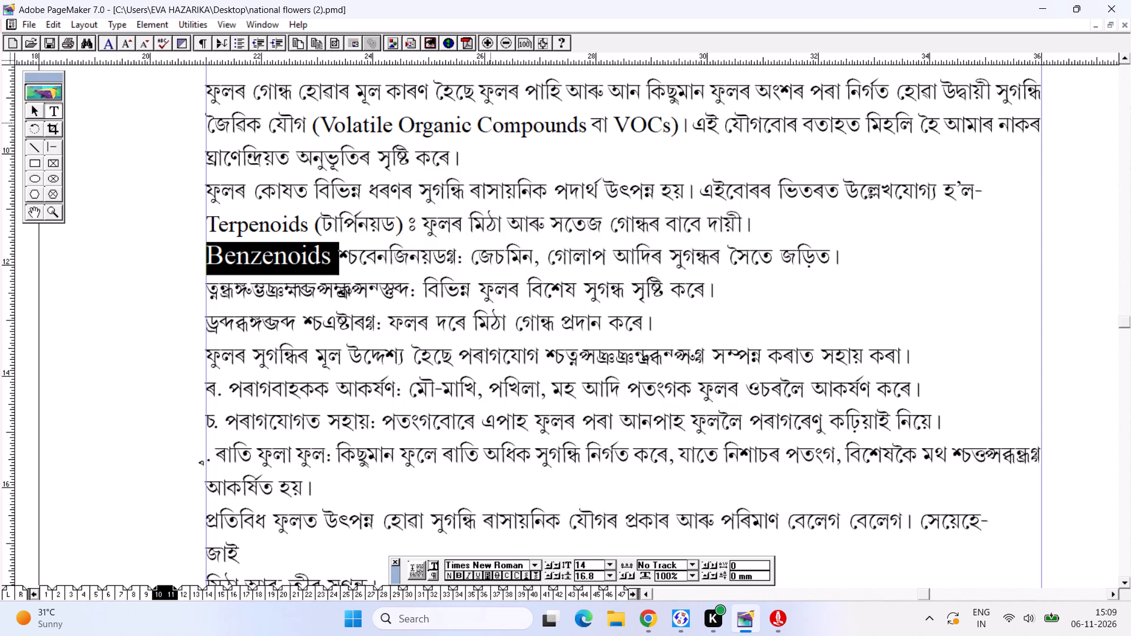
{"action": "key", "text": "ctrl+shift+comma"}
{"action": "key", "text": "ctrl+shift+comma"}
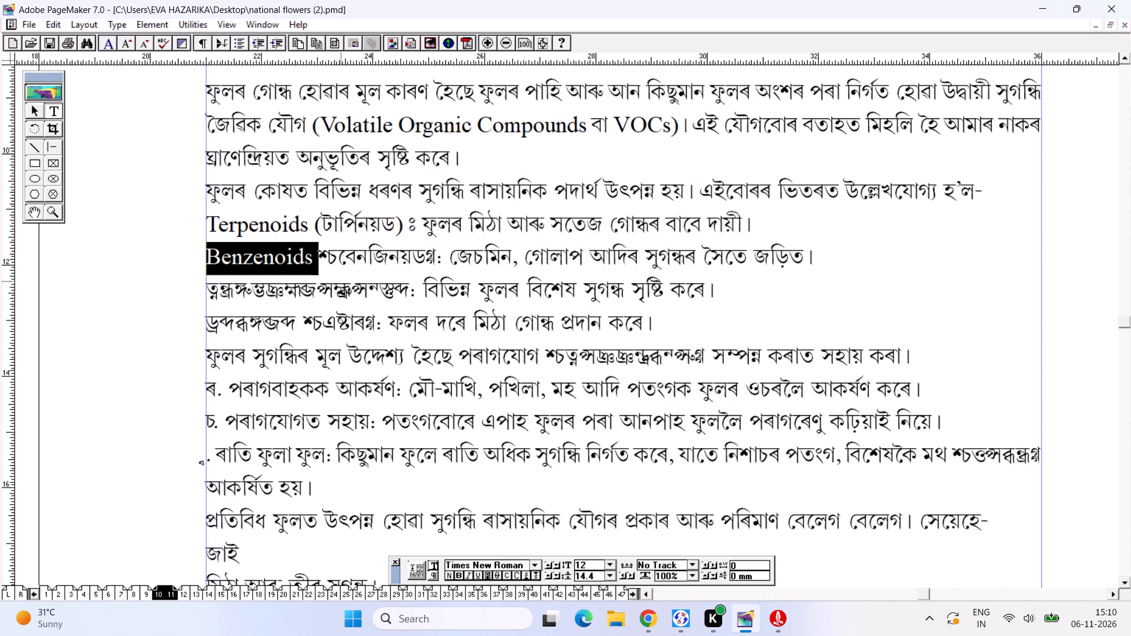
Replace the garbled marks around the Assamese name after Benzenoids with round brackets and retype the name's opening vowel sign.
{"action": "left_click_drag", "start_coordinate": [334, 257], "coordinate": [327, 259]}
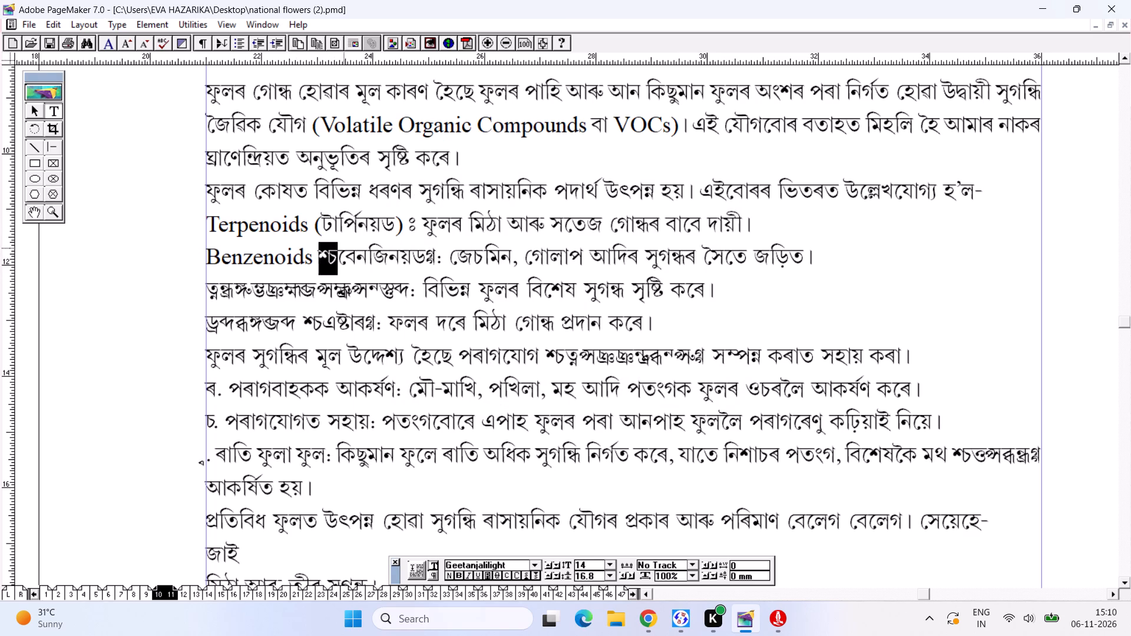
{"action": "key", "text": "shift+parenleft"}
{"action": "left_click", "coordinate": [419, 256]}
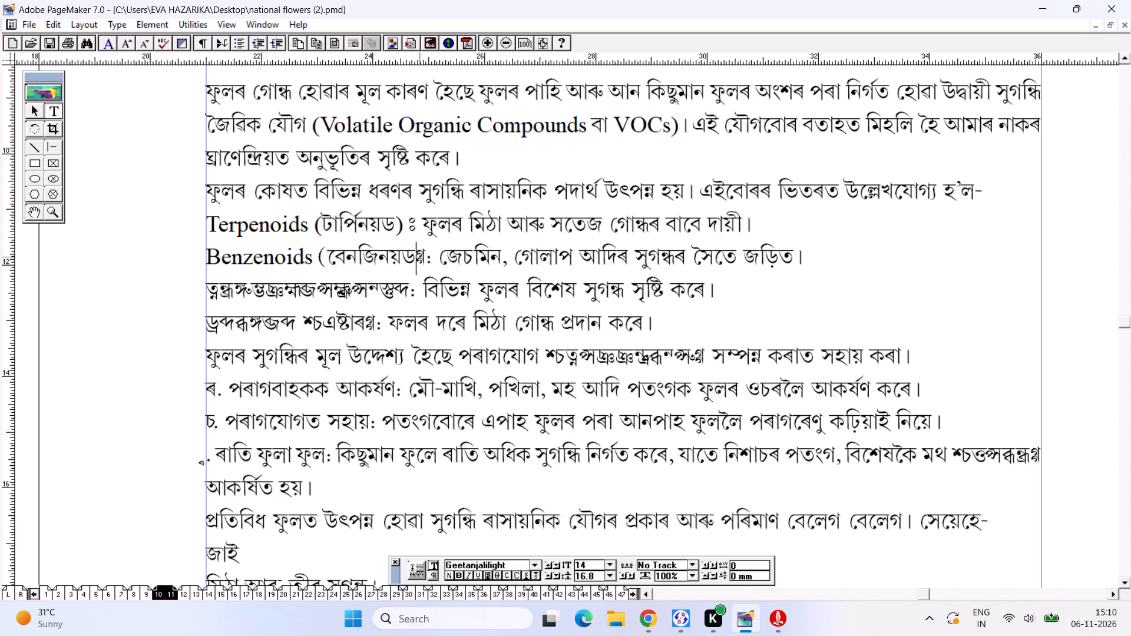
{"action": "key", "text": "shift+parenright"}
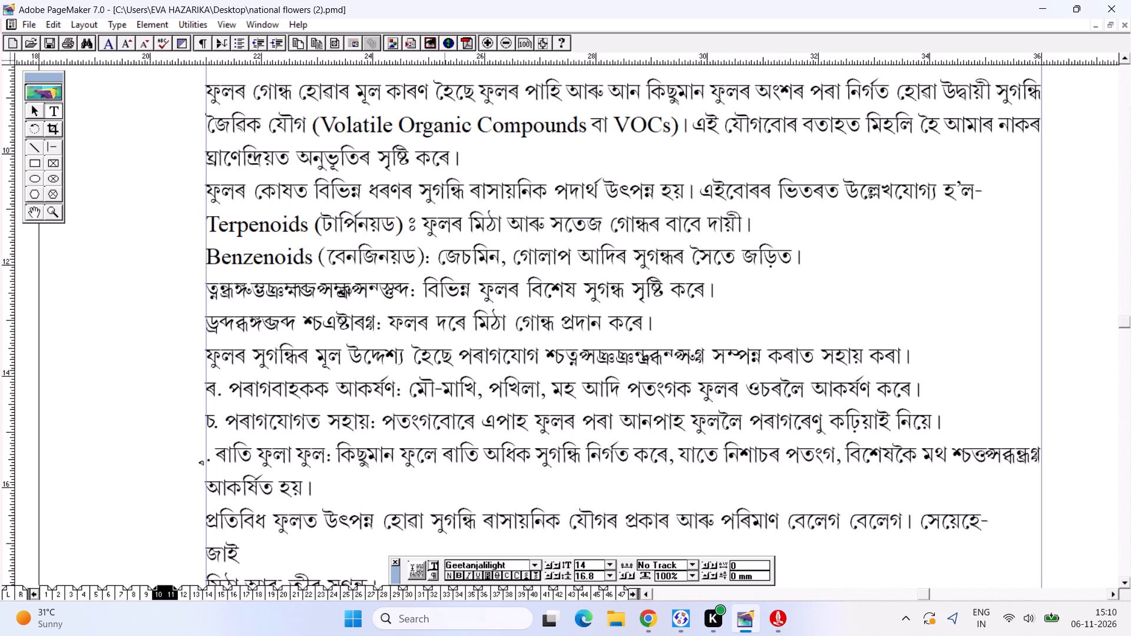
{"action": "left_click_drag", "start_coordinate": [336, 257], "coordinate": [327, 259]}
{"action": "key", "text": "a"}
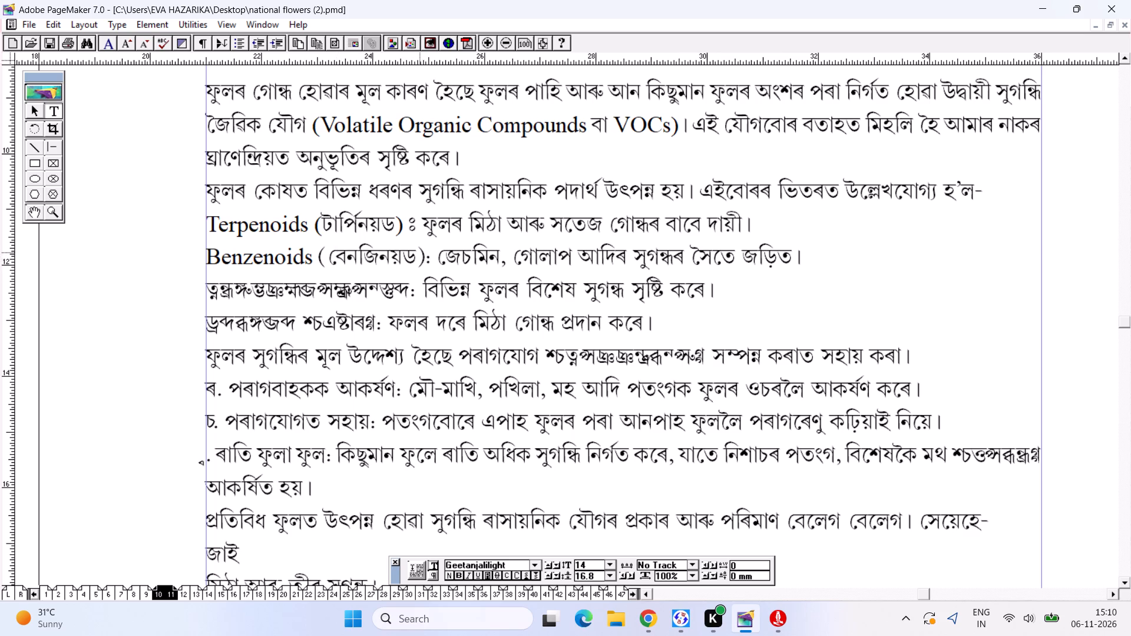
Replace the colon after the Benzenoids closing bracket with ঃ and save the publication.
{"action": "left_click", "coordinate": [425, 257]}
{"action": "left_click", "coordinate": [430, 261]}
{"action": "key", "text": "BackSpace"}
{"action": "key", "text": "BackSpace"}
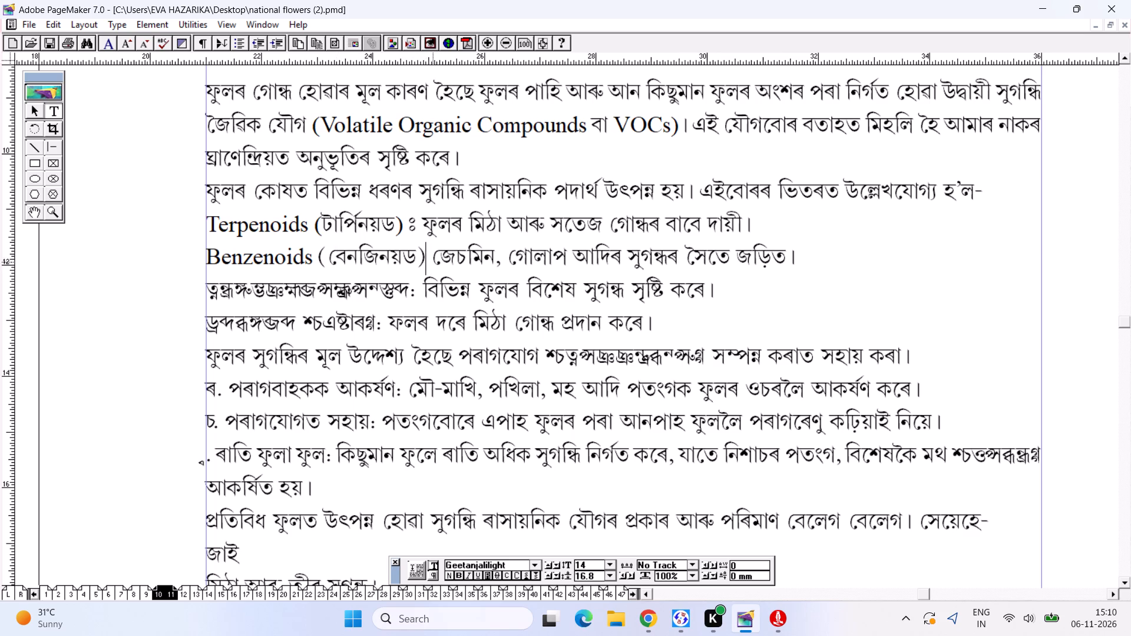
{"action": "key", "text": "shift+parenright"}
{"action": "key", "text": "BackSpace"}
{"action": "key", "text": "shift+underscore"}
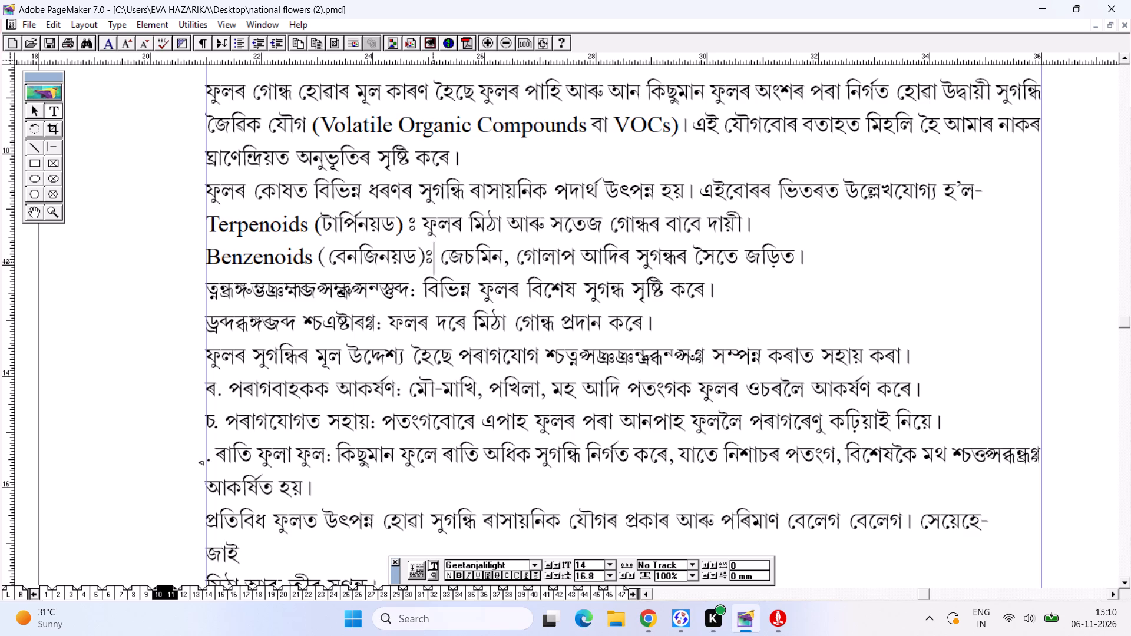
{"action": "key", "text": "ctrl+s"}
Set the garbled Phenylpropanoids label in Times New Roman 12 pt and save the publication.
{"action": "left_click_drag", "start_coordinate": [407, 296], "coordinate": [192, 308]}
{"action": "left_click", "coordinate": [204, 297]}
{"action": "left_click_drag", "start_coordinate": [204, 296], "coordinate": [409, 296]}
{"action": "key", "text": "ctrl+t"}
{"action": "key", "text": "ctrl+t"}
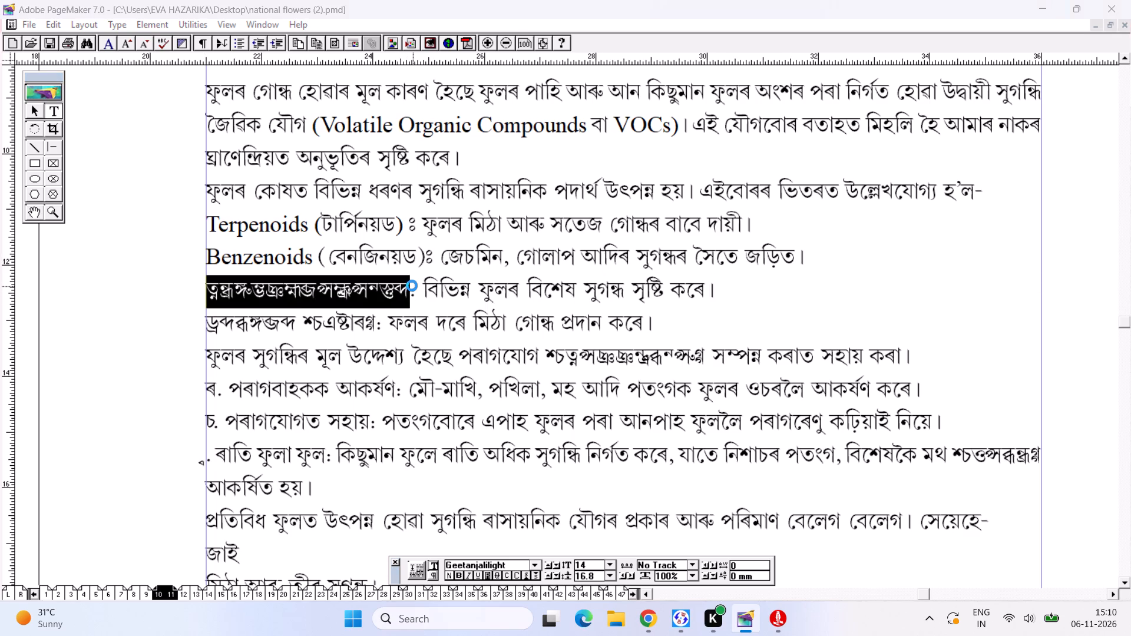
{"action": "key", "text": "ctrl+t"}
{"action": "key", "text": "ctrl+t"}
{"action": "key", "text": "ctrl+t"}
{"action": "key", "text": "ctrl+Left"}
{"action": "key", "text": "Return"}
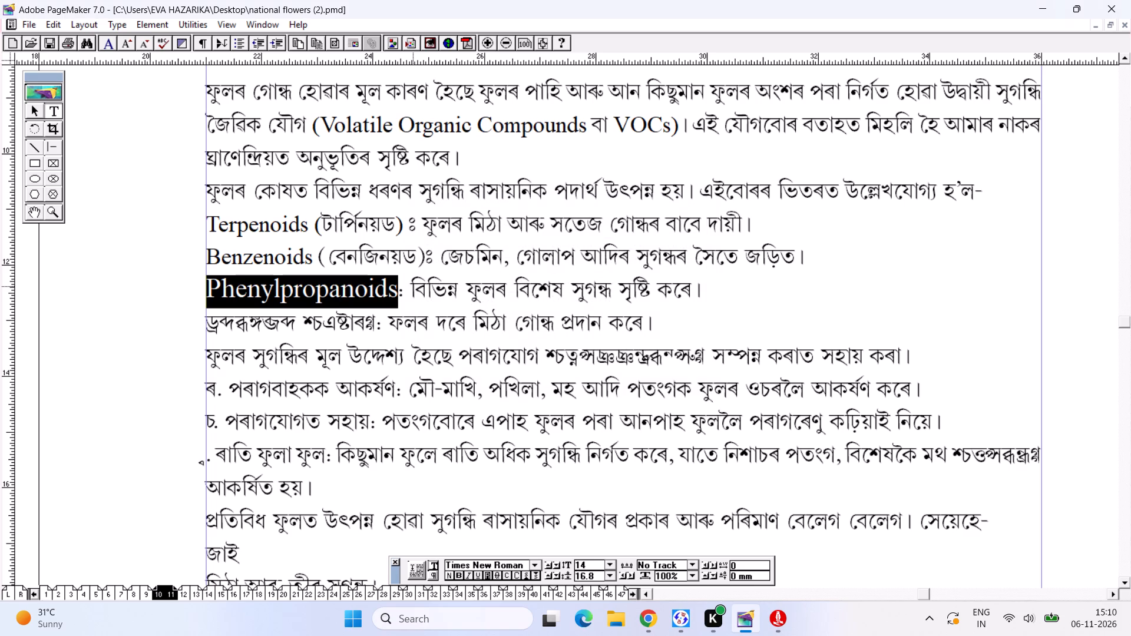
{"action": "key", "text": "ctrl+shift+comma"}
{"action": "key", "text": "ctrl+shift+comma"}
{"action": "key", "text": "ctrl+s"}
Replace the colon after Phenylpropanoids with ঃ followed by an extra space.
{"action": "left_click", "coordinate": [382, 294]}
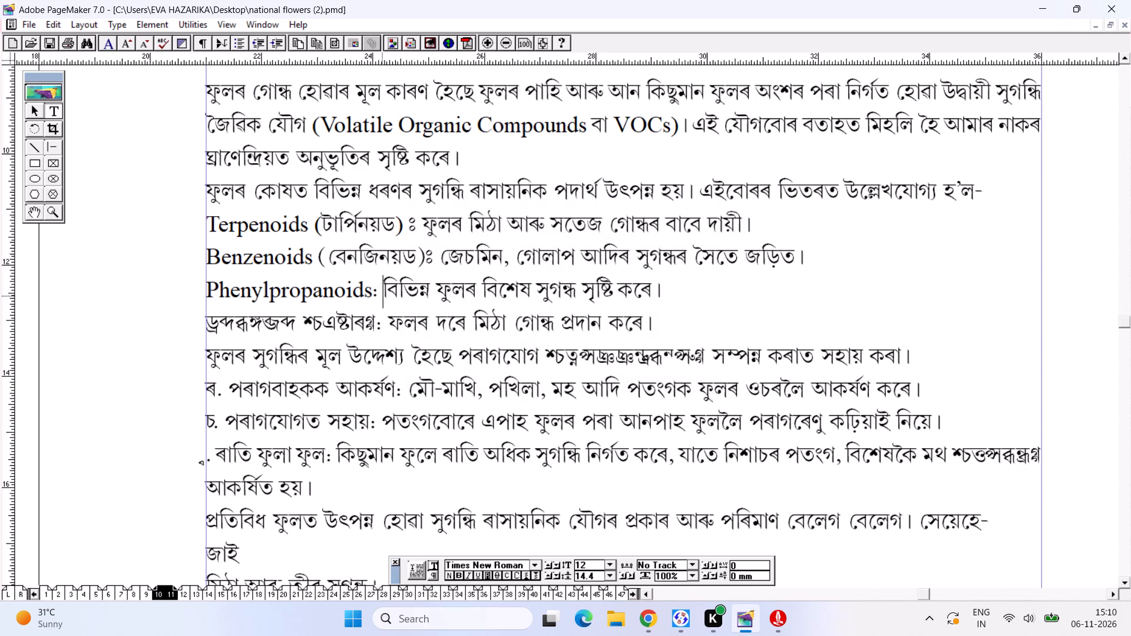
{"action": "key", "text": "Left"}
{"action": "key", "text": "backslash"}
{"action": "key", "text": "BackSpace"}
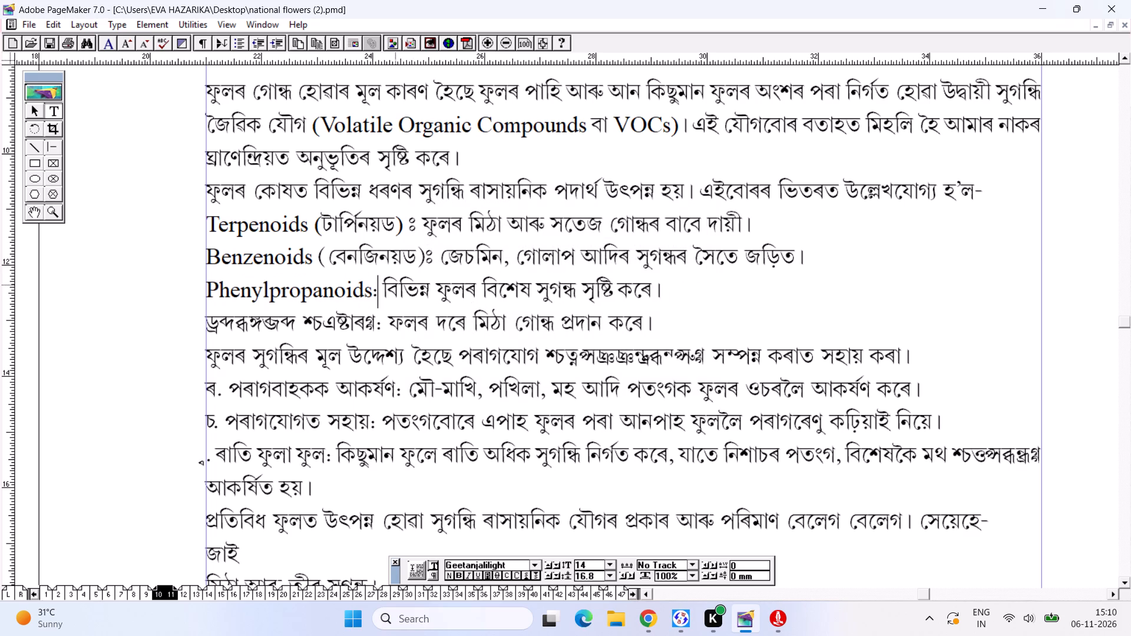
{"action": "key", "text": "BackSpace"}
{"action": "key", "text": "BackSpace"}
{"action": "type", "text": "_"}
{"action": "key", "text": "space"}
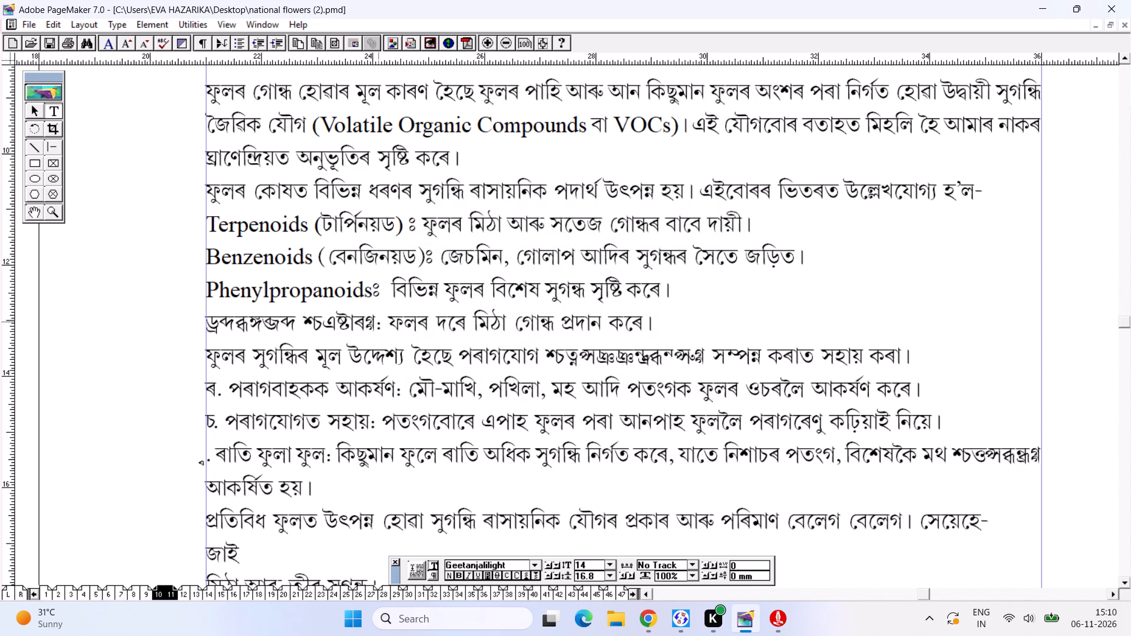
Set the garbled Esters label, without its Assamese name, in Times New Roman 12 pt.
{"action": "left_click_drag", "start_coordinate": [294, 330], "coordinate": [183, 334]}
{"action": "key", "text": "ctrl+t"}
{"action": "key", "text": "ctrl+t"}
{"action": "key", "text": "ctrl+t"}
{"action": "key", "text": "ctrl+t"}
{"action": "key", "text": "ctrl+t"}
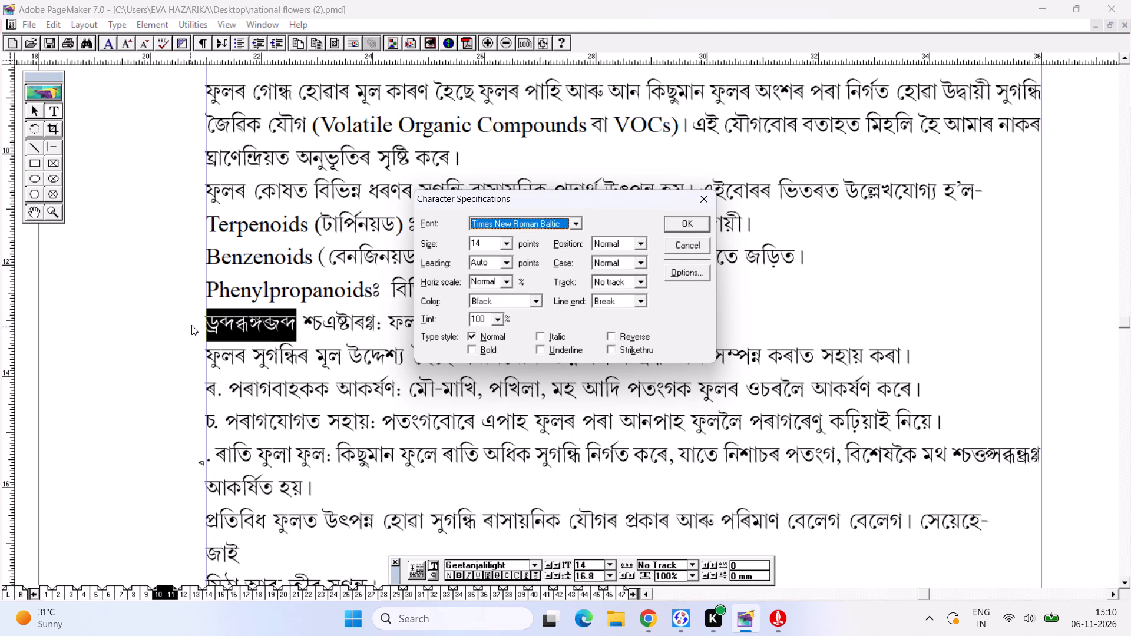
{"action": "key", "text": "ctrl+Left"}
{"action": "key", "text": "Return"}
{"action": "key", "text": "ctrl+shift+comma"}
{"action": "key", "text": "ctrl+shift+comma"}
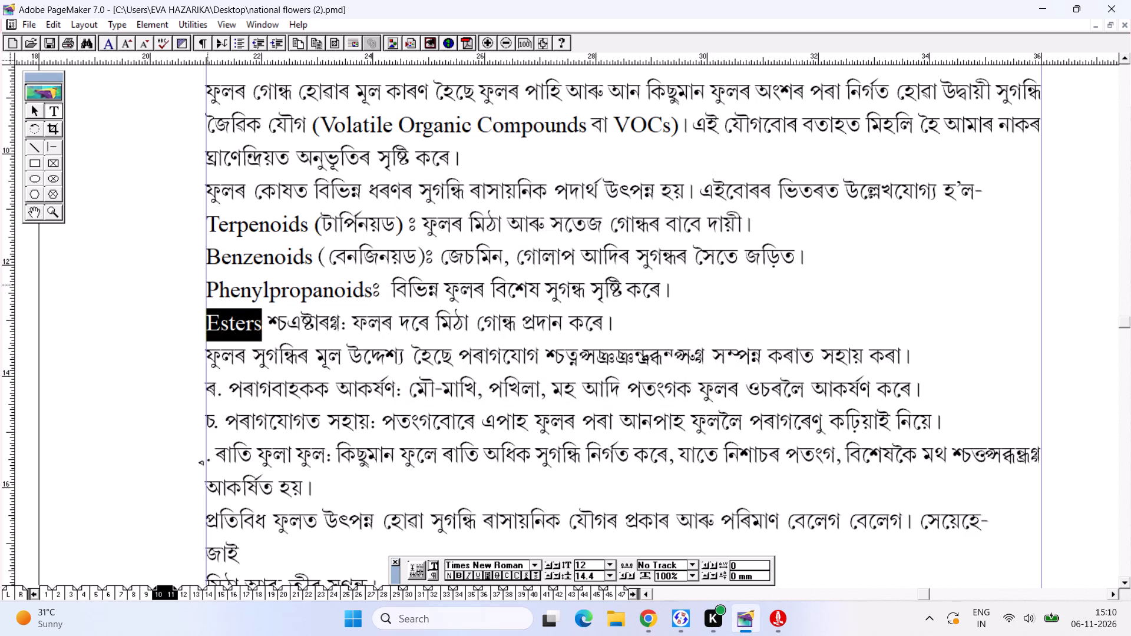
Replace the garbled marks around the Assamese name after Esters with round brackets.
{"action": "left_click_drag", "start_coordinate": [277, 325], "coordinate": [284, 329]}
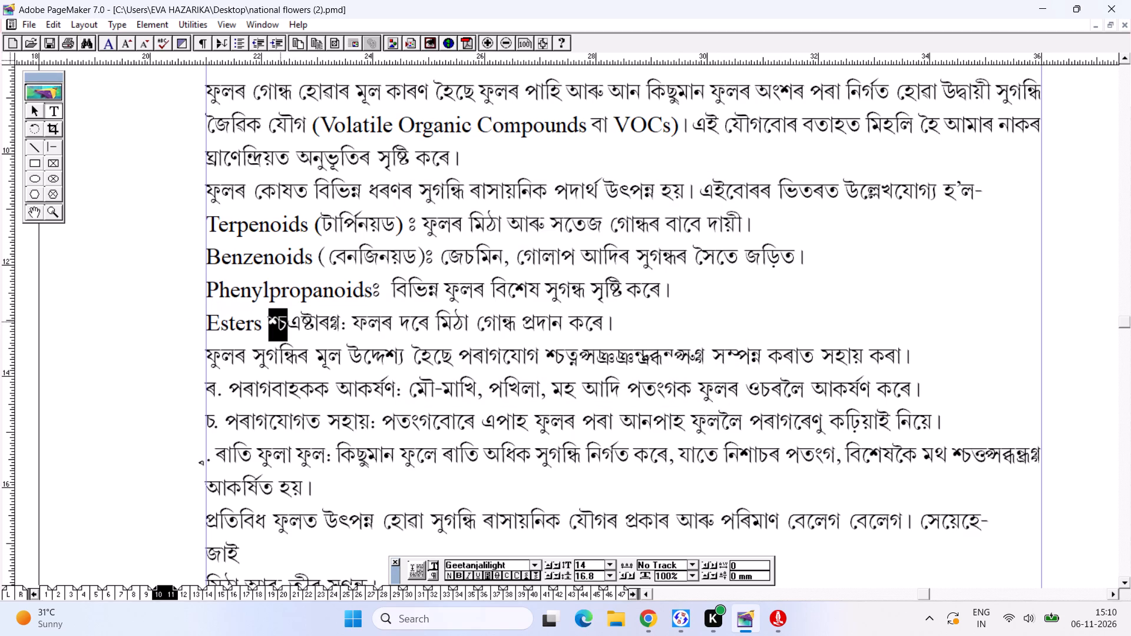
{"action": "key", "text": "shift+parenleft"}
{"action": "left_click", "coordinate": [327, 324]}
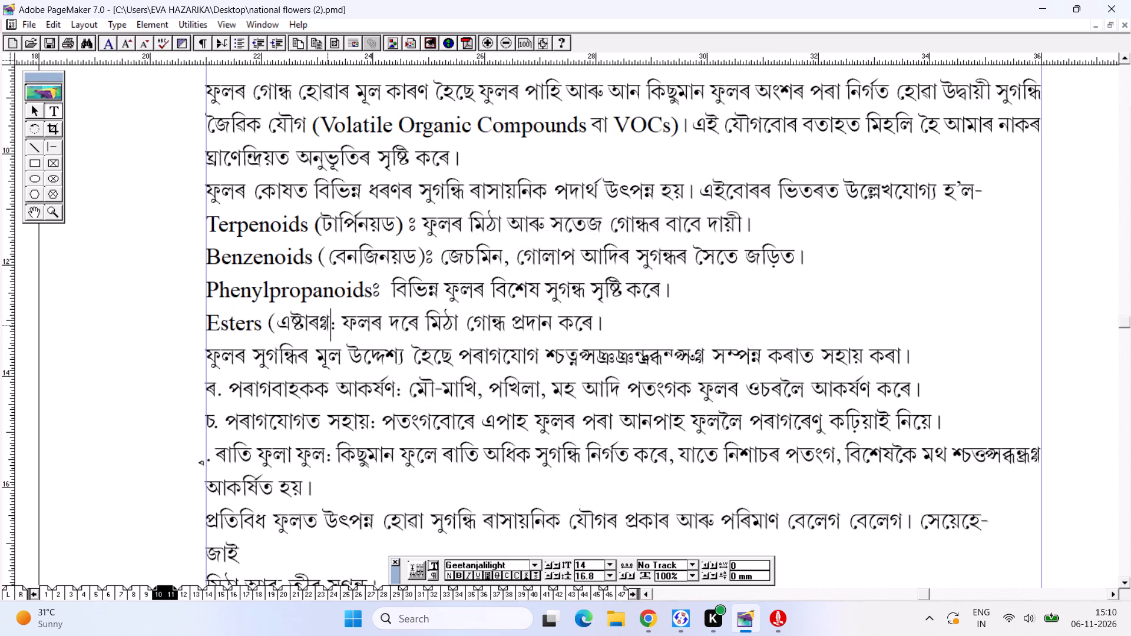
{"action": "key", "text": "shift+parenright"}
Replace the colon after the Esters closing bracket with ঃ and save the publication.
{"action": "key", "text": "Right"}
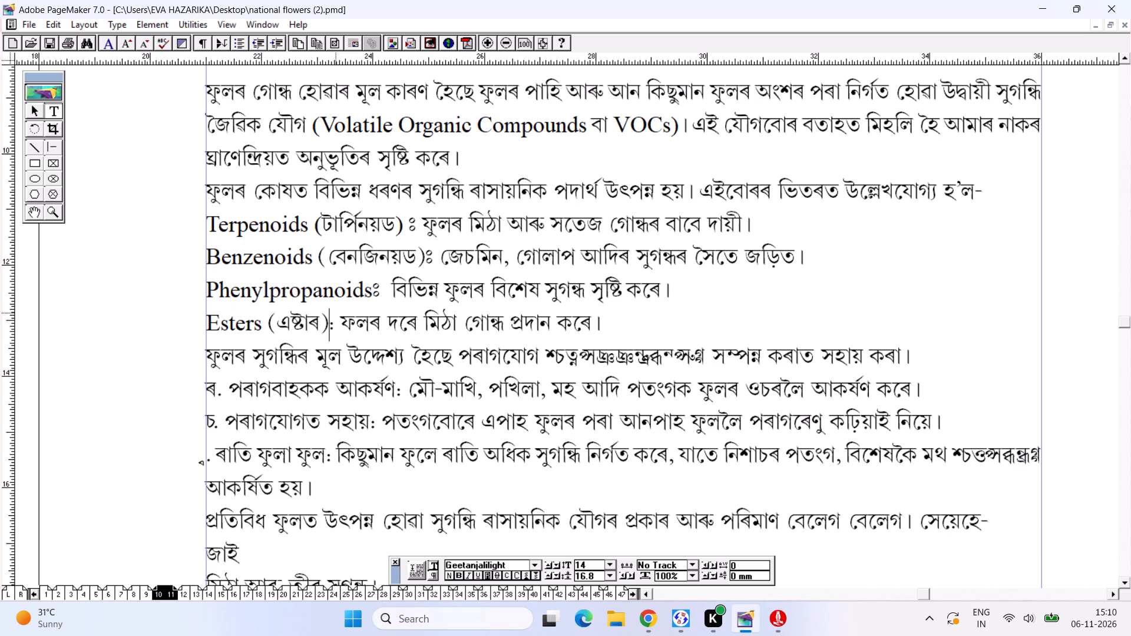
{"action": "key", "text": "Right"}
{"action": "key", "text": "equal"}
{"action": "key", "text": "BackSpace"}
{"action": "key", "text": "BackSpace"}
{"action": "key", "text": "BackSpace"}
{"action": "key", "text": "shift+underscore"}
{"action": "key", "text": "ctrl+s"}
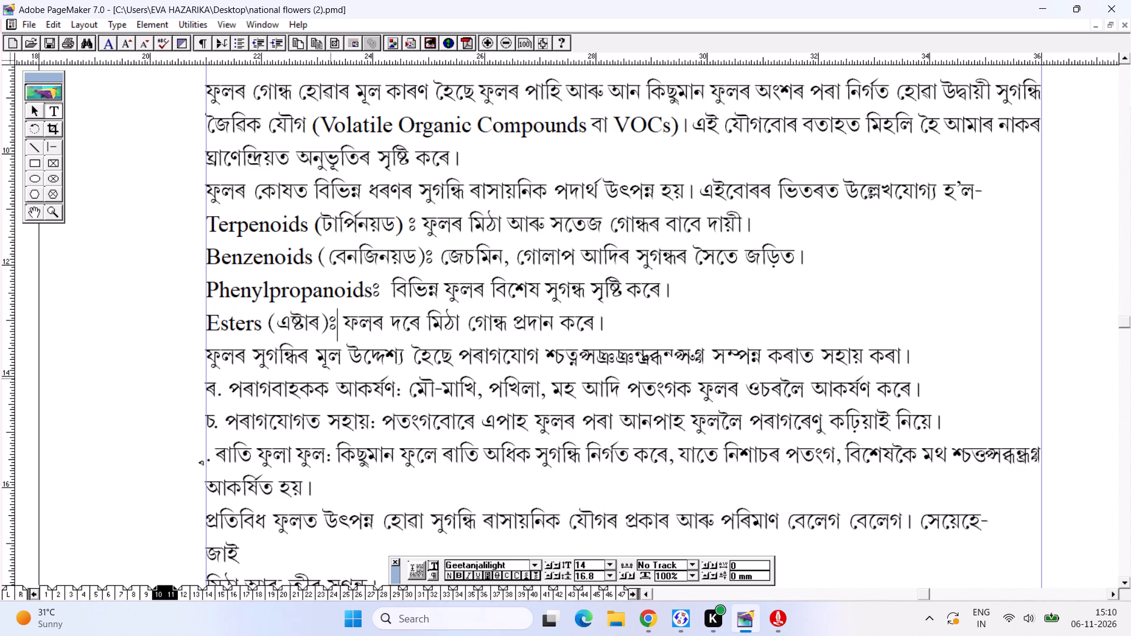
Set the garbled (Pollination) term, including its brackets, in Times New Roman 12 pt and save the publication.
{"action": "left_click_drag", "start_coordinate": [343, 395], "coordinate": [346, 252], "text": "alt"}
{"action": "left_click_drag", "start_coordinate": [547, 222], "coordinate": [646, 221]}
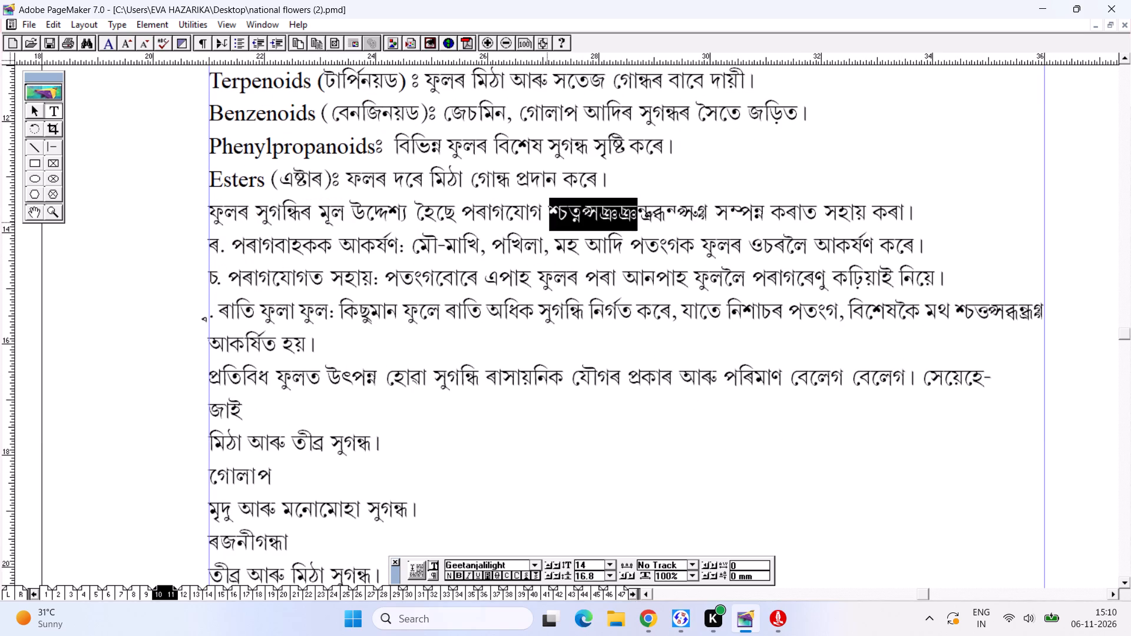
{"action": "left_click_drag", "start_coordinate": [646, 221], "coordinate": [709, 227]}
{"action": "key", "text": "ctrl+t"}
{"action": "key", "text": "ctrl+t"}
{"action": "key", "text": "ctrl+t"}
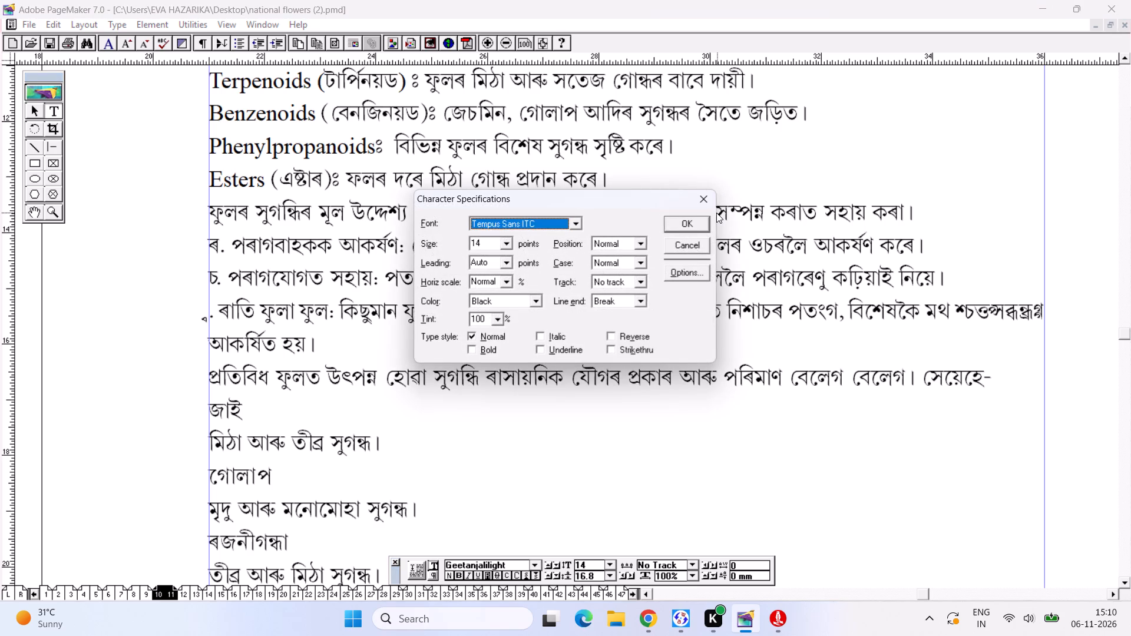
{"action": "key", "text": "ctrl+t"}
{"action": "key", "text": "ctrl+Return"}
{"action": "key", "text": "ctrl+shift+comma"}
{"action": "key", "text": "ctrl+shift+comma"}
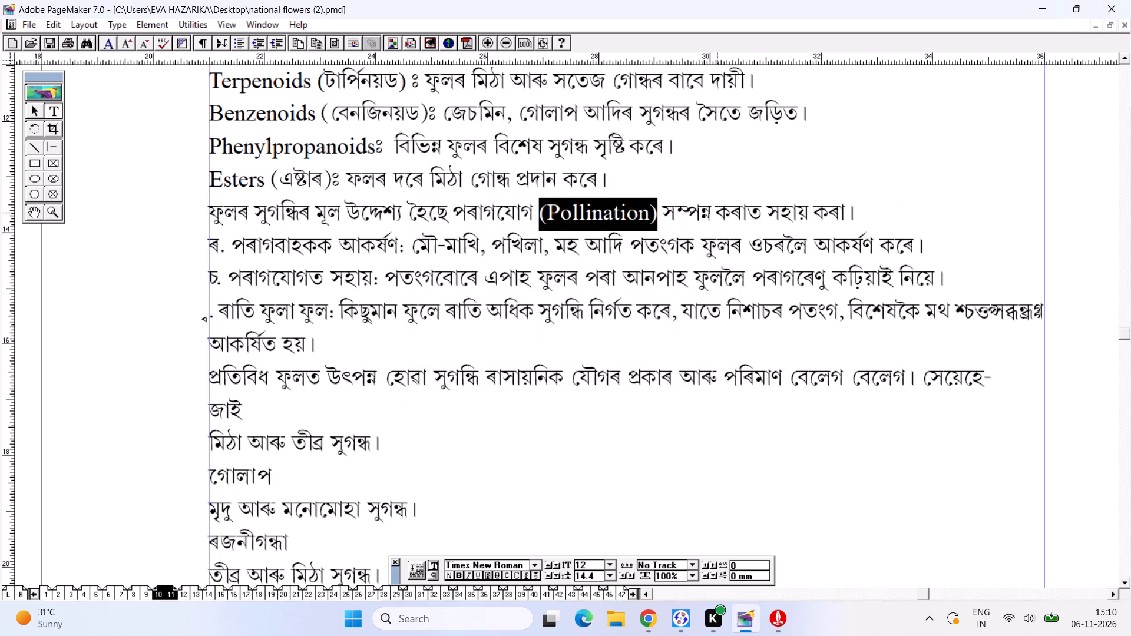
{"action": "key", "text": "ctrl+s"}
Apply the Geetanjalip font to the garbled number before পৰাগবাহকক so it reads ১.
{"action": "left_click_drag", "start_coordinate": [421, 307], "coordinate": [424, 214], "text": "alt"}
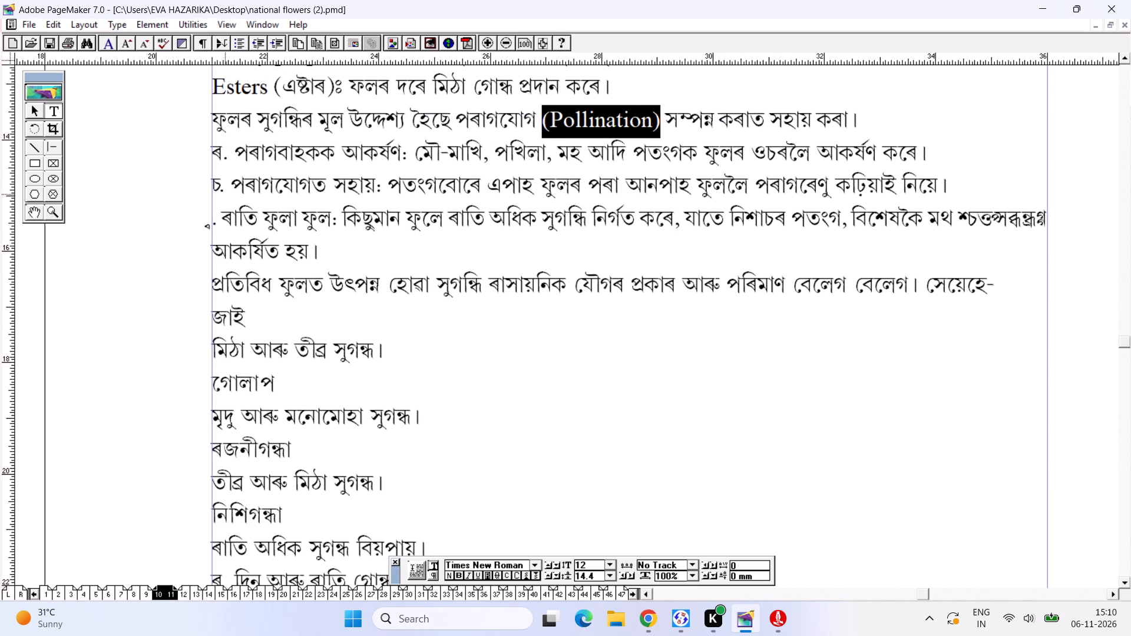
{"action": "left_click_drag", "start_coordinate": [229, 162], "coordinate": [203, 160]}
{"action": "key", "text": "ctrl+t"}
{"action": "key", "text": "ctrl+Right"}
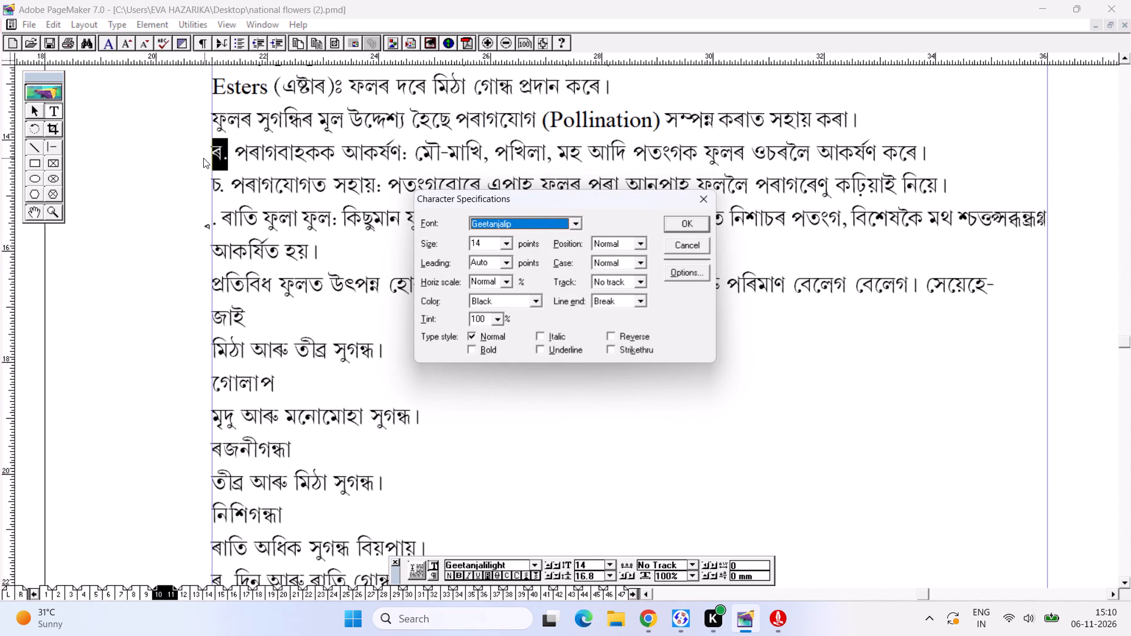
{"action": "key", "text": "ctrl+Return"}
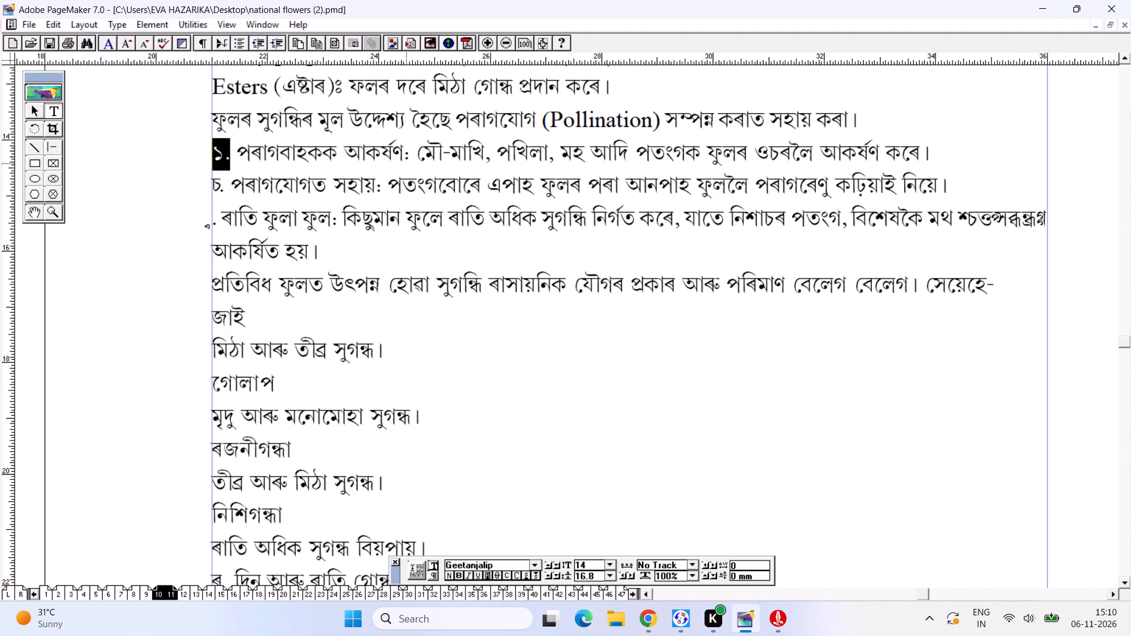
Replace the colon after আকৰ্ষণ in the first numbered item with ঃ and save the publication.
{"action": "left_click", "coordinate": [407, 150]}
{"action": "key", "text": "BackSpace"}
{"action": "key", "text": "BackSpace"}
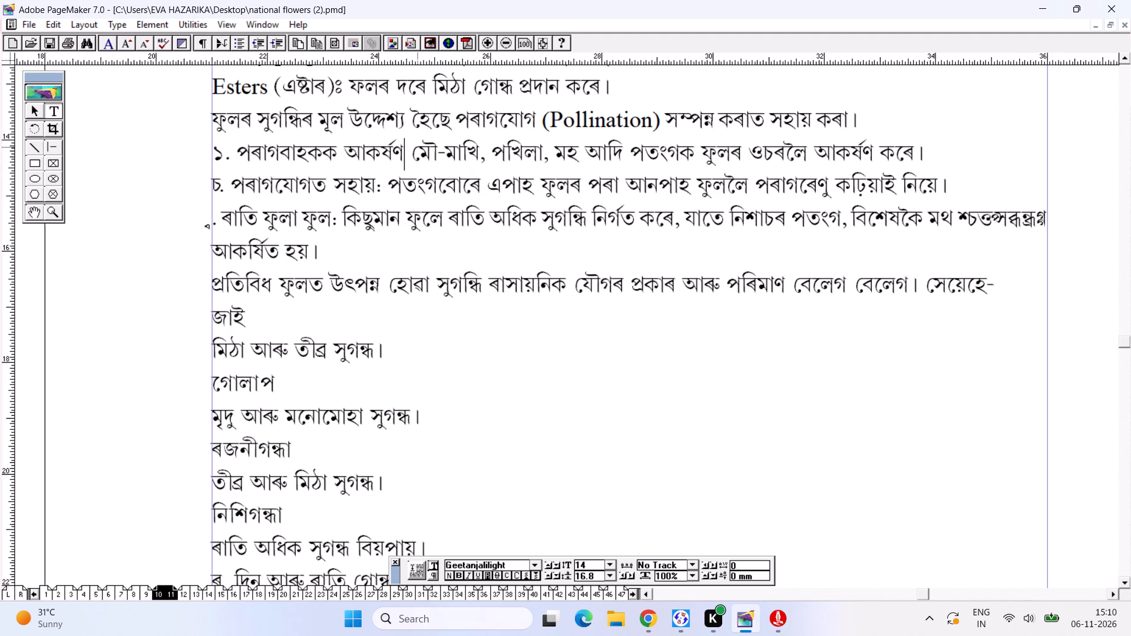
{"action": "key", "text": "shift+underscore"}
{"action": "key", "text": "ctrl+s"}
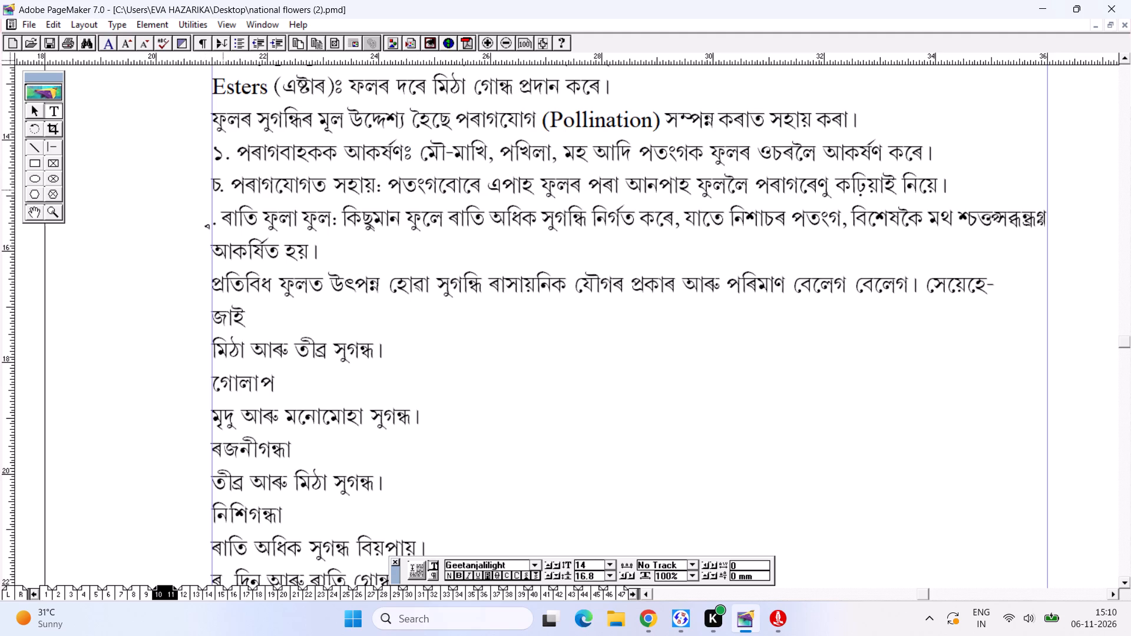
Apply the Geetanjalip font to the garbled number before পৰাগযোগত so it reads ২, and save the publication.
{"action": "left_click_drag", "start_coordinate": [222, 188], "coordinate": [195, 188]}
{"action": "key", "text": "ctrl+t"}
{"action": "key", "text": "ctrl+Right"}
{"action": "key", "text": "ctrl+Return"}
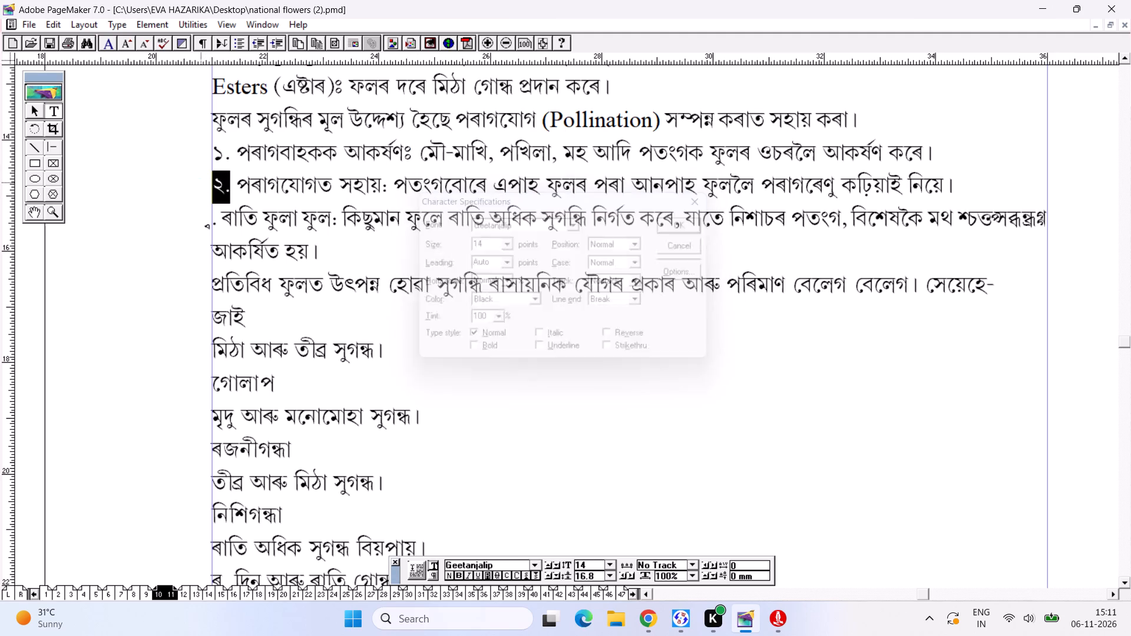
{"action": "key", "text": "ctrl+s"}
Replace the colon after সহায় in the second numbered item with ঃ and save the publication.
{"action": "left_click", "coordinate": [388, 190]}
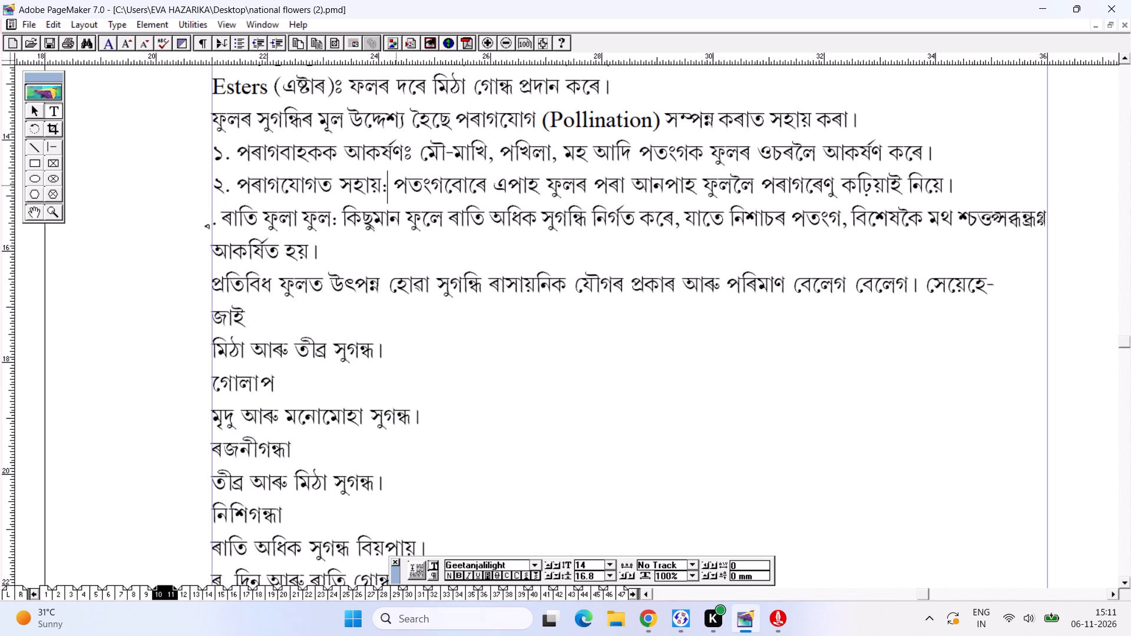
{"action": "key", "text": "BackSpace"}
{"action": "key", "text": "BackSpace"}
{"action": "key", "text": "shift+underscore"}
{"action": "key", "text": "ctrl+s"}
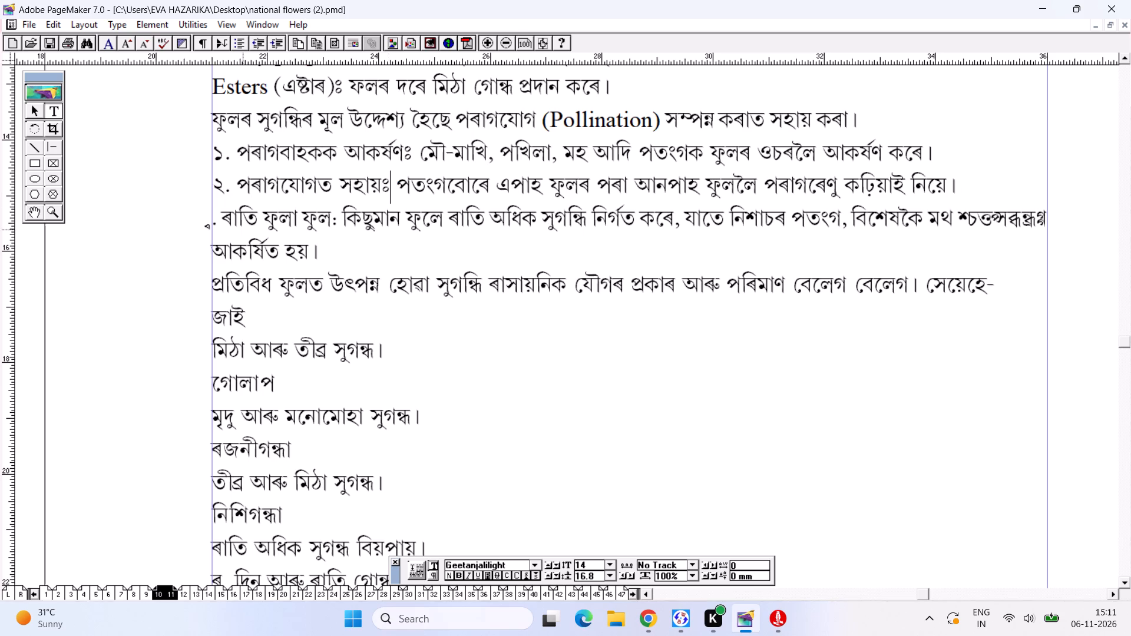
Apply the Geetanjalip font to the garbled number before ৰাতি ফুলা ফুল so it reads ৩, and save the publication.
{"action": "left_click_drag", "start_coordinate": [217, 226], "coordinate": [186, 228]}
{"action": "key", "text": "ctrl+t"}
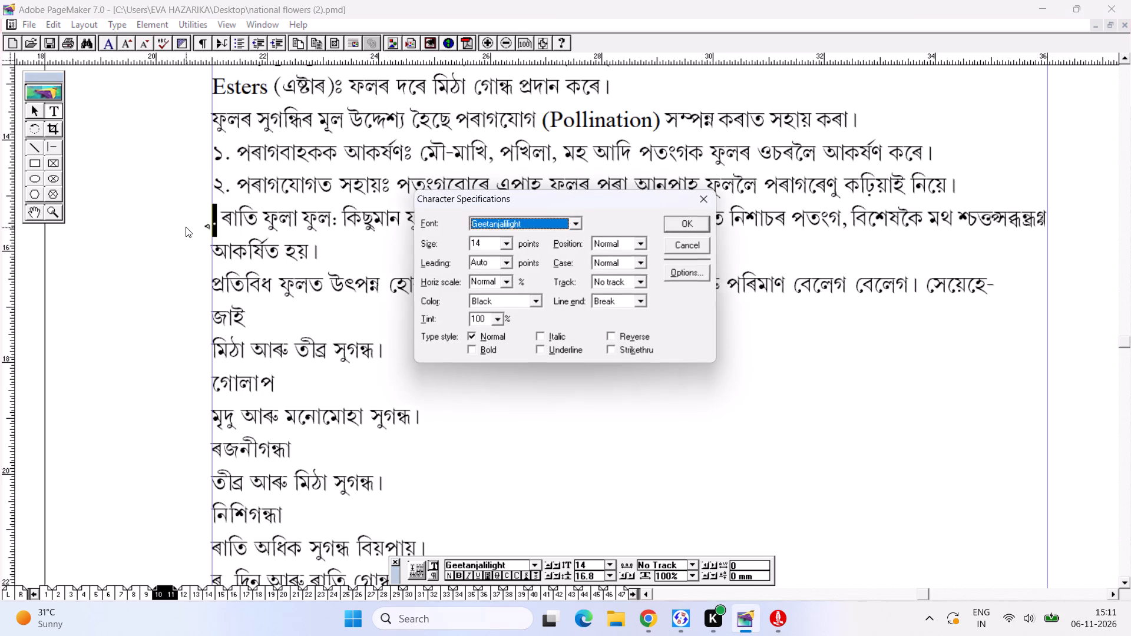
{"action": "key", "text": "ctrl+Right"}
{"action": "key", "text": "ctrl+Return"}
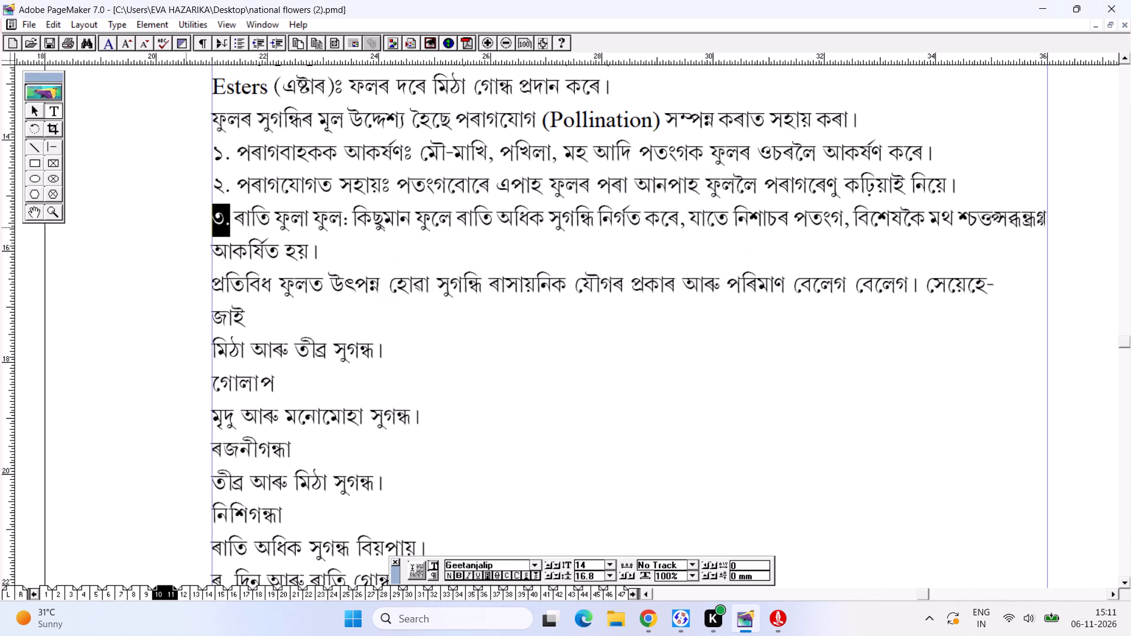
{"action": "key", "text": "ctrl+s"}
Set the garbled (Moth) term after মথ, including its brackets, in Times New Roman 12 pt and save the publication.
{"action": "left_click_drag", "start_coordinate": [960, 217], "coordinate": [958, 264]}
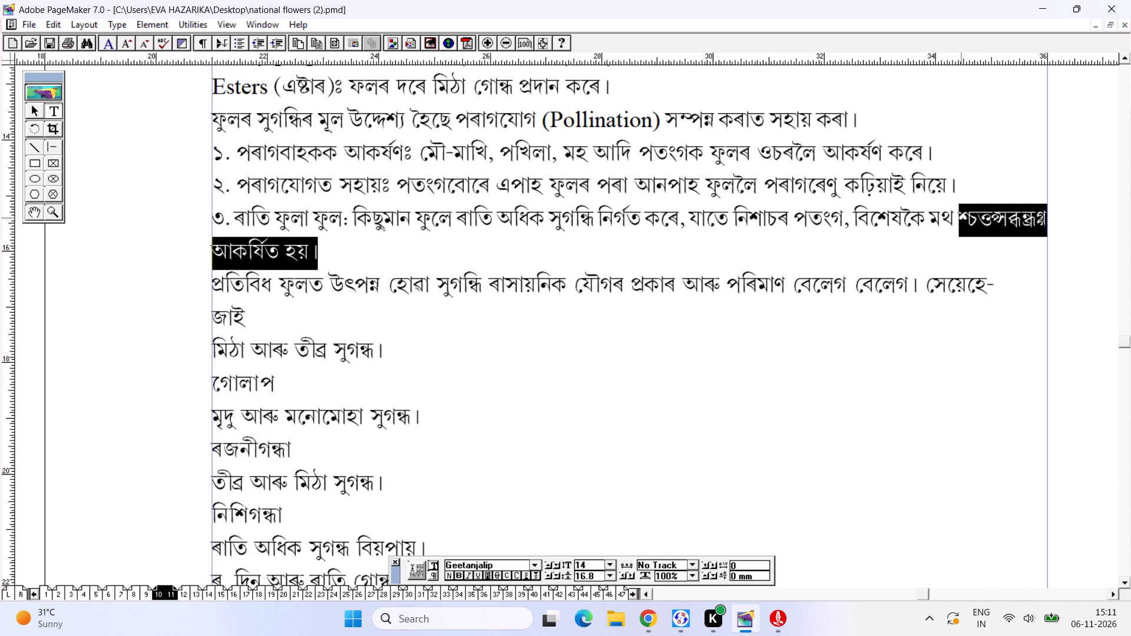
{"action": "left_click_drag", "start_coordinate": [958, 264], "coordinate": [1073, 228]}
{"action": "key", "text": "ctrl+t"}
{"action": "key", "text": "ctrl+t"}
{"action": "key", "text": "ctrl+t"}
{"action": "key", "text": "ctrl+t"}
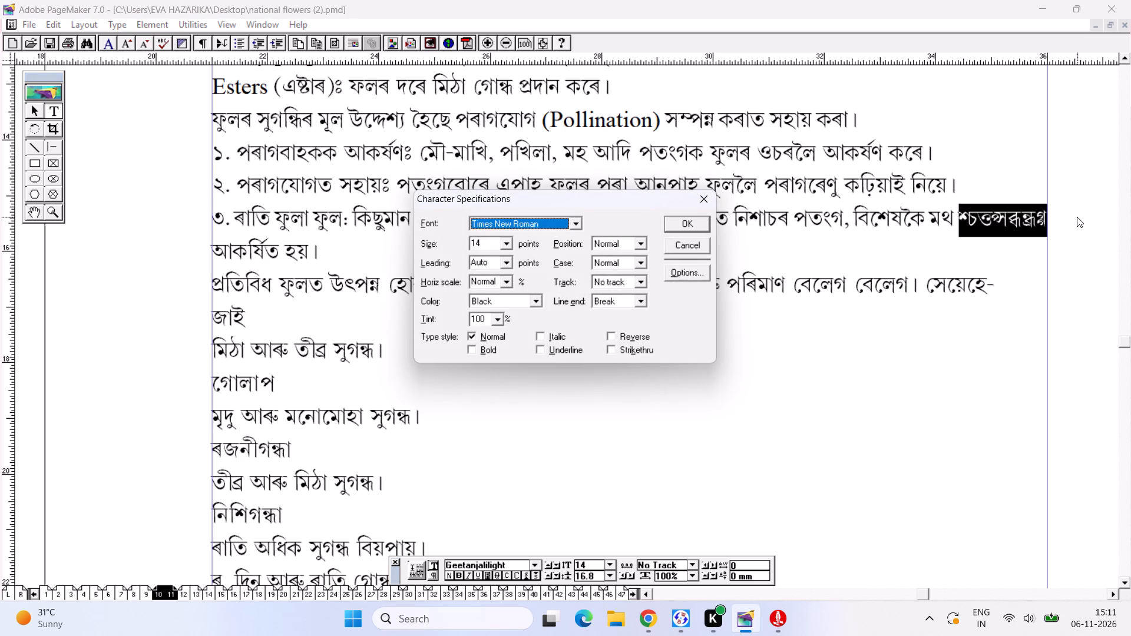
{"action": "key", "text": "ctrl+t"}
{"action": "key", "text": "ctrl+Left"}
{"action": "key", "text": "Return"}
{"action": "key", "text": "ctrl+shift+comma"}
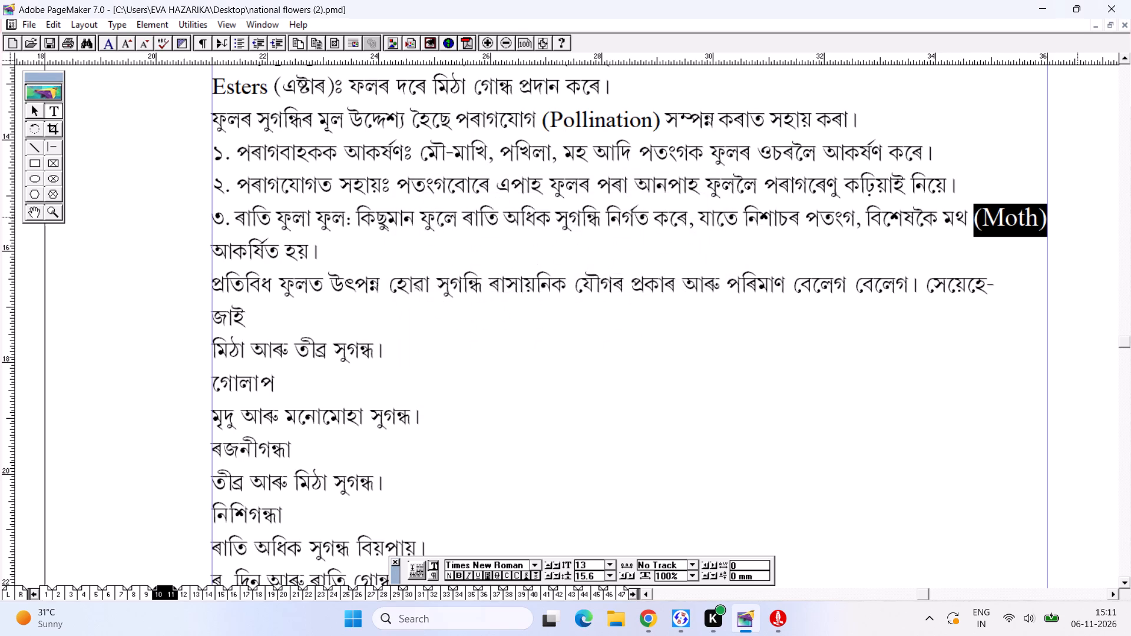
{"action": "key", "text": "ctrl+shift+comma"}
{"action": "key", "text": "ctrl+s"}
Retype the leading vowel sign ে of the word গোলাপ and save the publication.
{"action": "left_click_drag", "start_coordinate": [643, 305], "coordinate": [646, 190], "text": "alt"}
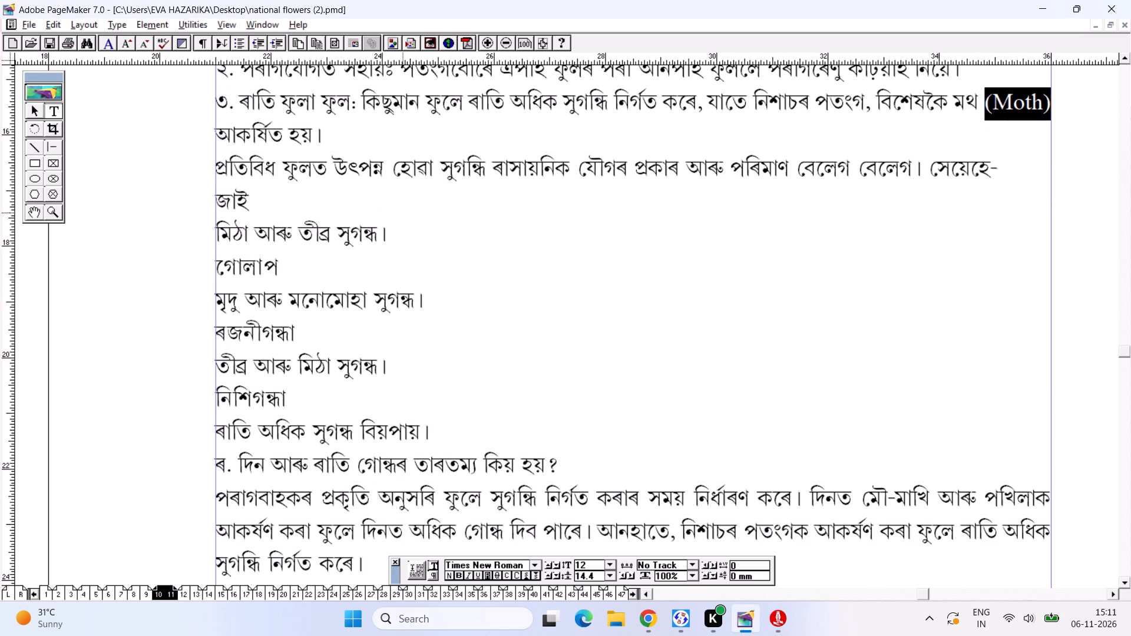
{"action": "left_click_drag", "start_coordinate": [322, 303], "coordinate": [338, 240], "text": "alt"}
{"action": "left_click_drag", "start_coordinate": [235, 212], "coordinate": [216, 208]}
{"action": "key", "text": "a"}
{"action": "key", "text": "ctrl+s"}
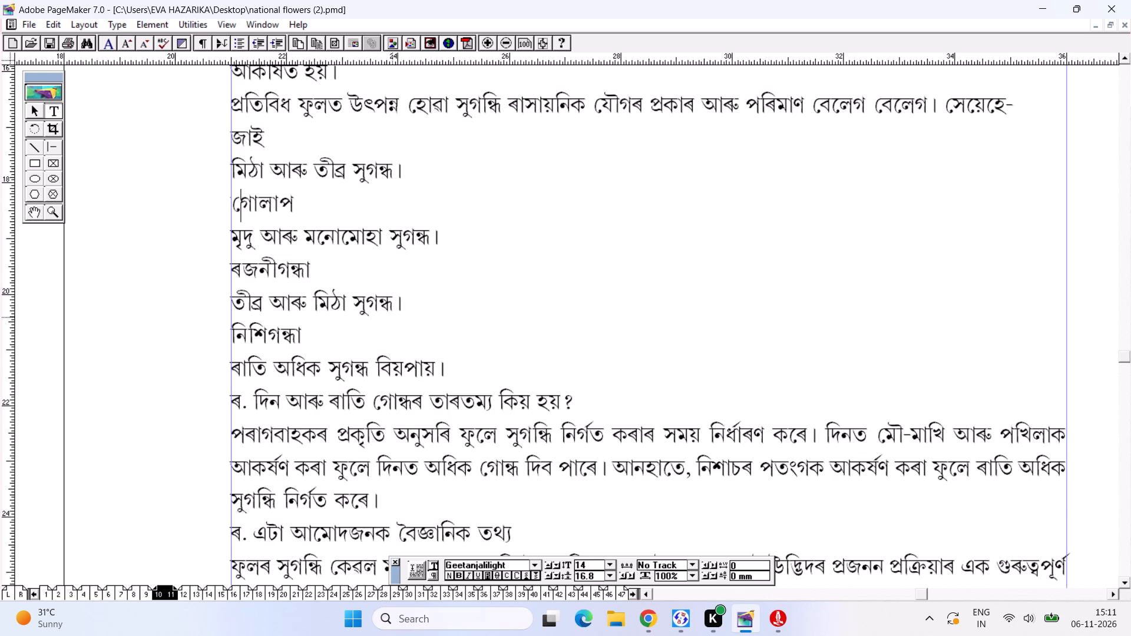
Apply the Geetanjalip font to the garbled number before দিন আৰু ৰাতি so it reads ১, and save the publication.
{"action": "left_click_drag", "start_coordinate": [410, 365], "coordinate": [391, 210], "text": "alt"}
{"action": "left_click_drag", "start_coordinate": [383, 341], "coordinate": [383, 329], "text": "alt"}
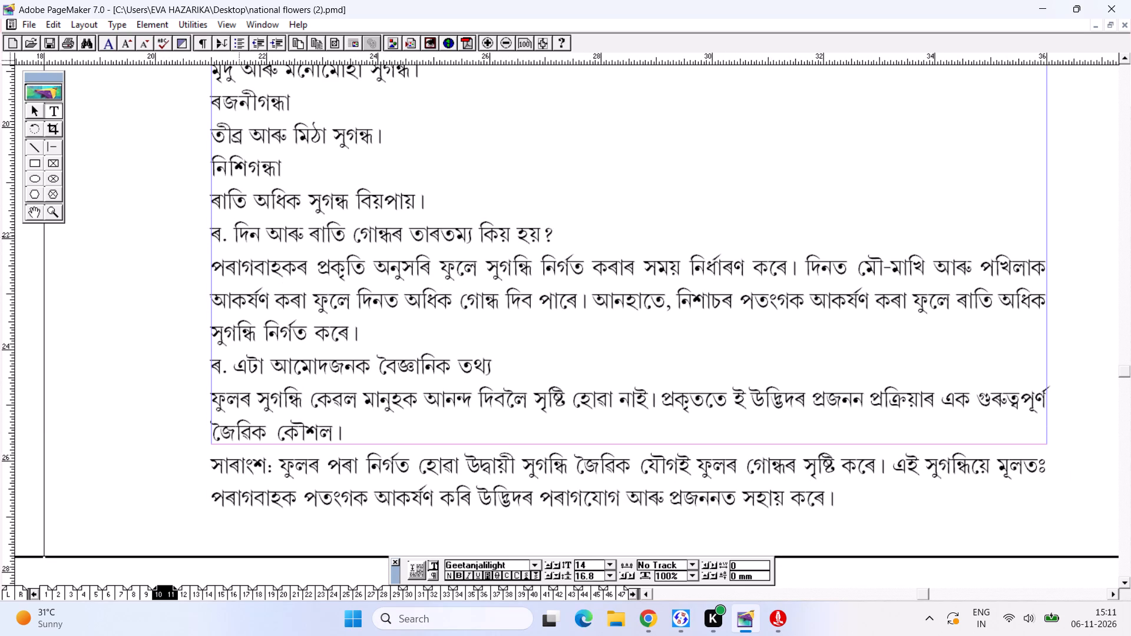
{"action": "left_click_drag", "start_coordinate": [227, 236], "coordinate": [196, 239]}
{"action": "key", "text": "ctrl+t"}
{"action": "key", "text": "ctrl+Right"}
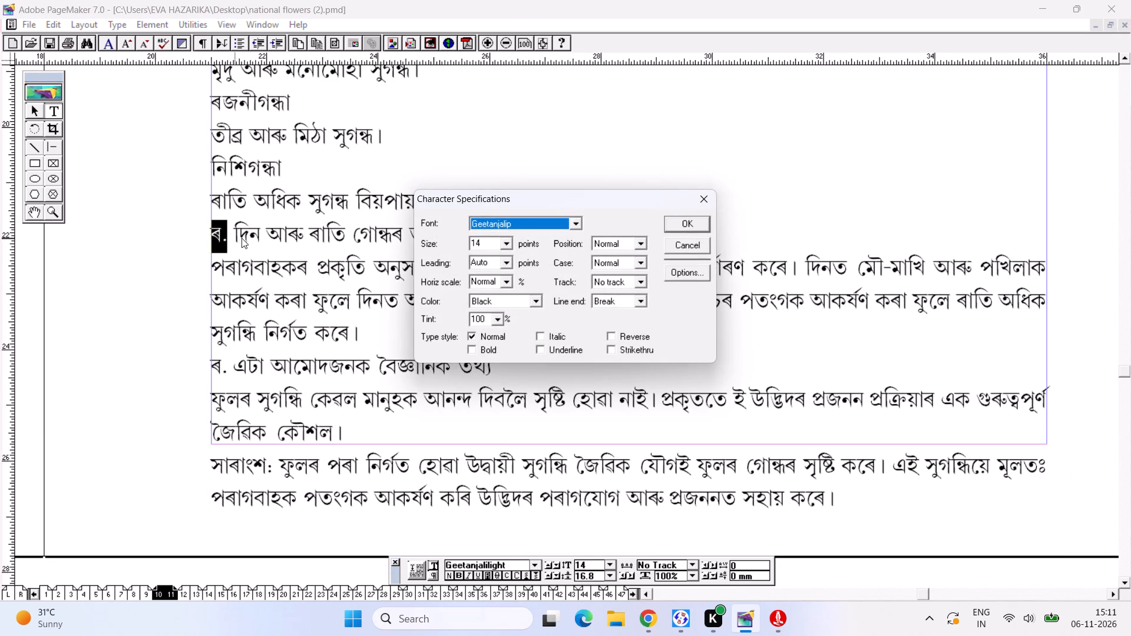
{"action": "key", "text": "Return"}
{"action": "key", "text": "ctrl+s"}
Apply the Geetanjalip font to the garbled number before the এটা আমোদজনক বৈজ্ঞানিক তথ্য heading and save the publication.
{"action": "left_click_drag", "start_coordinate": [289, 389], "coordinate": [286, 328], "text": "alt"}
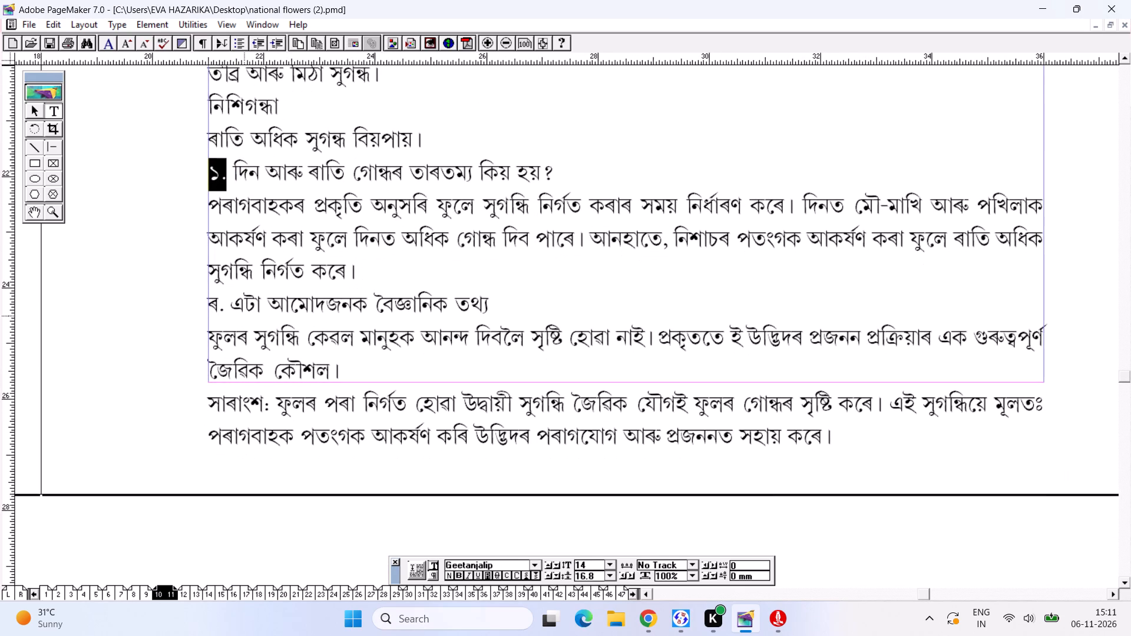
{"action": "left_click_drag", "start_coordinate": [222, 313], "coordinate": [194, 310]}
{"action": "key", "text": "ctrl+t"}
{"action": "key", "text": "ctrl+Right"}
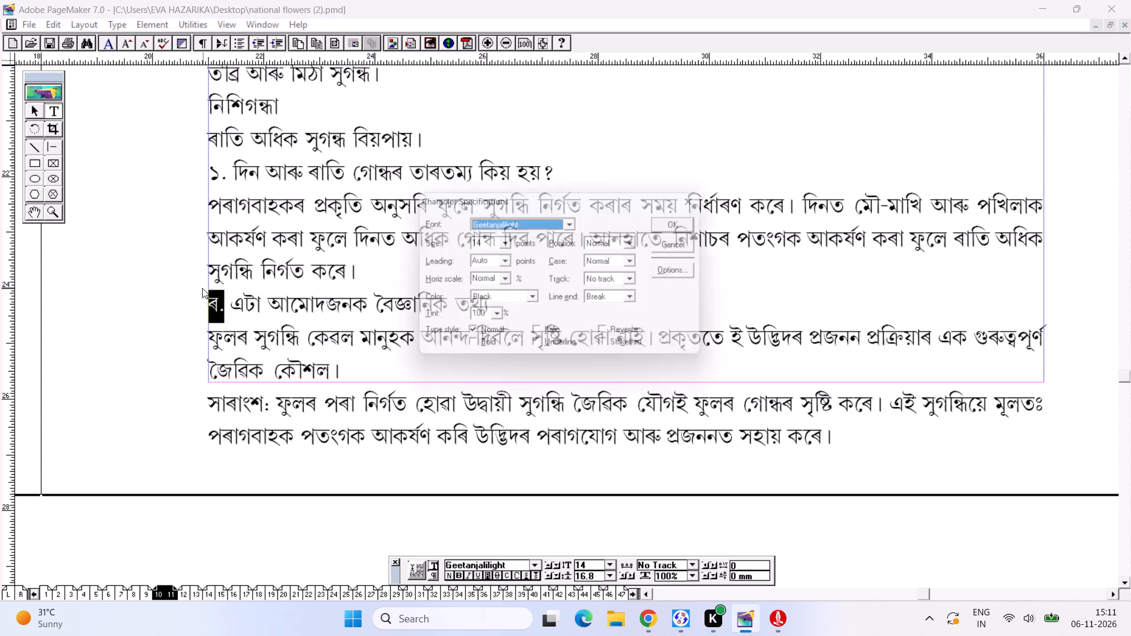
{"action": "key", "text": "ctrl+Return"}
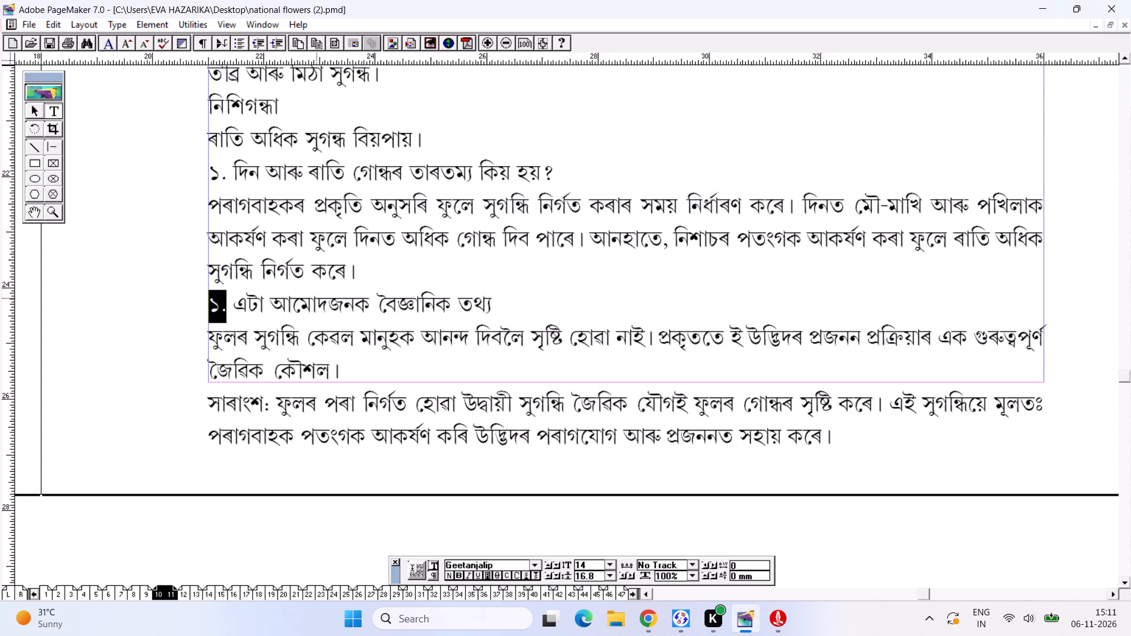
{"action": "key", "text": "ctrl+s"}
Renumber the এটা আমোদজনক বৈজ্ঞানিক তথ্য heading as ২. and save the publication.
{"action": "left_click_drag", "start_coordinate": [325, 343], "coordinate": [335, 251], "text": "alt"}
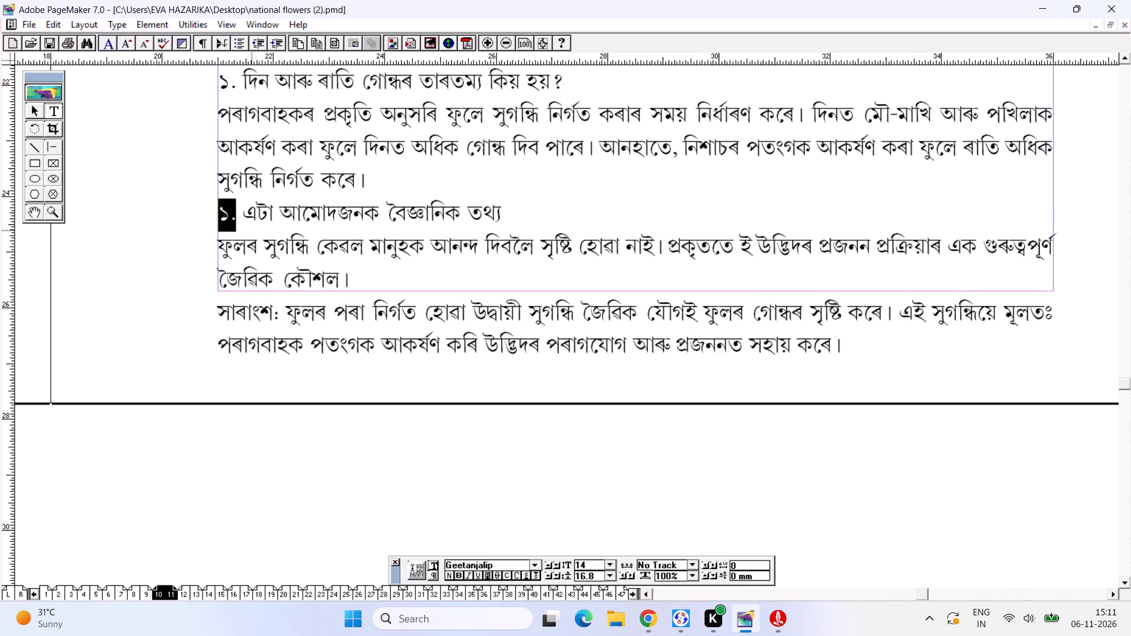
{"action": "key", "text": "2"}
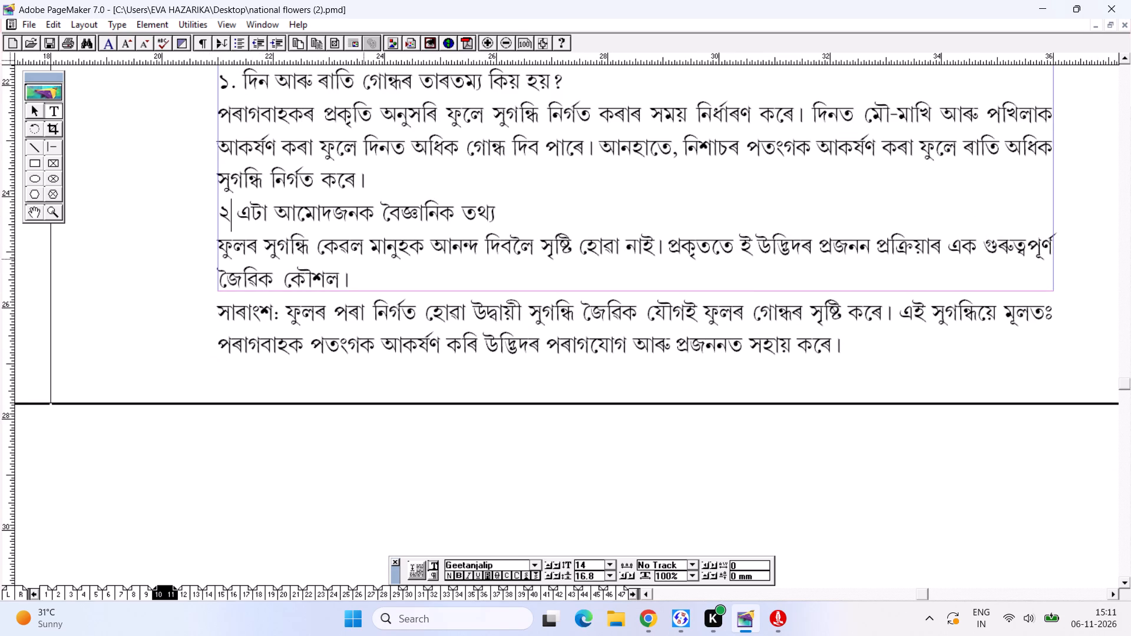
{"action": "key", "text": "period"}
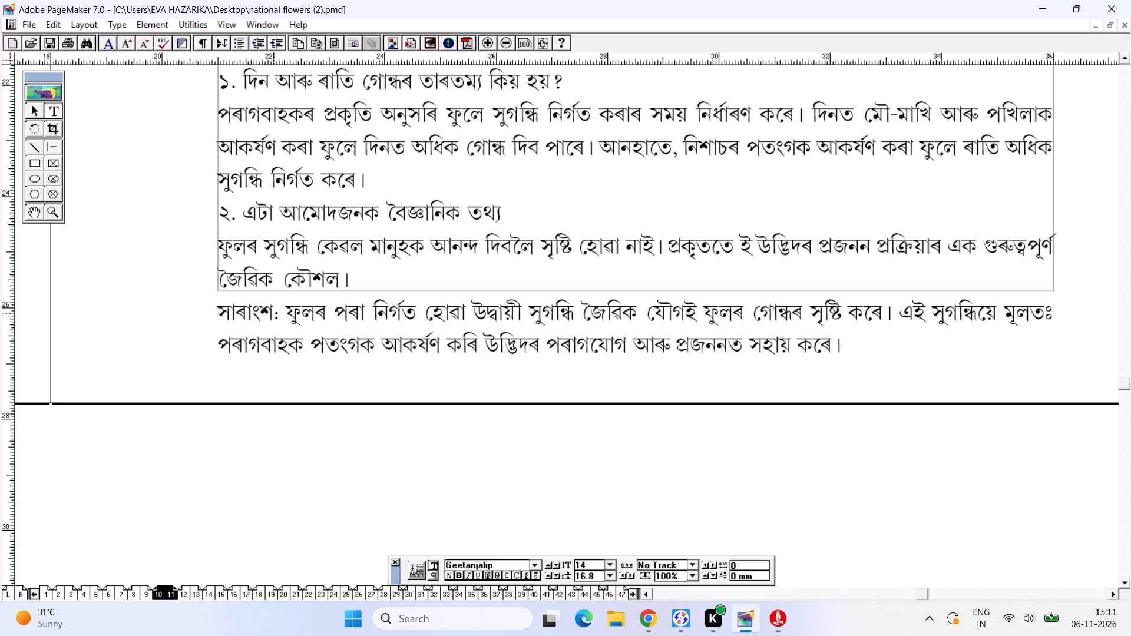
{"action": "key", "text": "ctrl+0"}
{"action": "key", "text": "ctrl+s"}
{"action": "key", "text": "ctrl+s"}
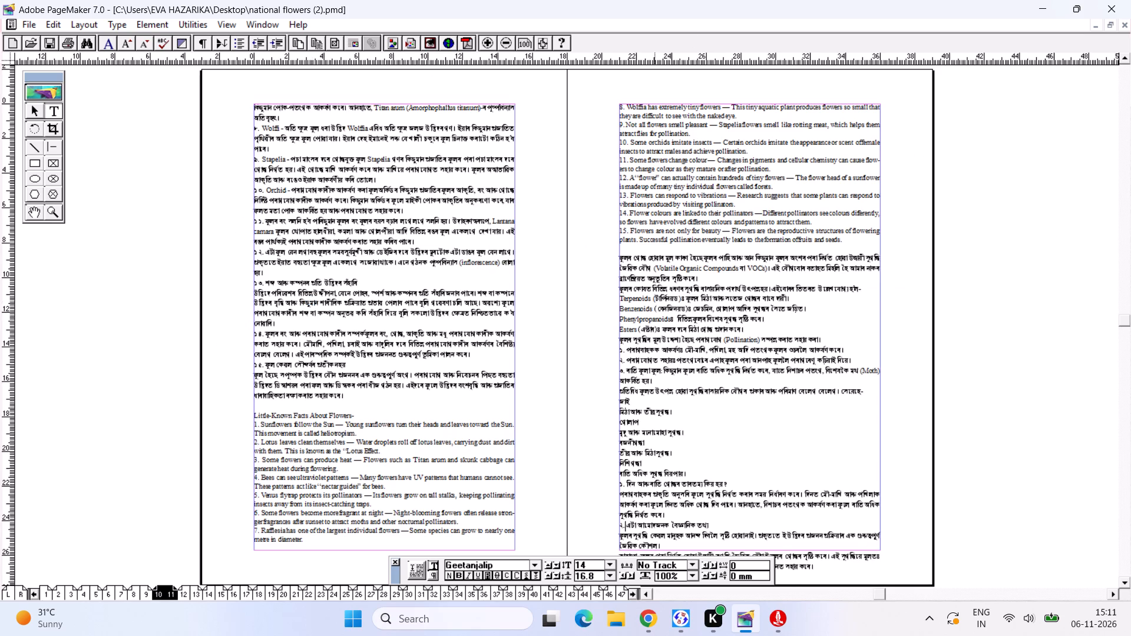
Shorten the Assamese text block on page 11 so it ends at the bottom margin after জৈৱিক কৌশল।.
{"action": "left_click", "coordinate": [28, 111]}
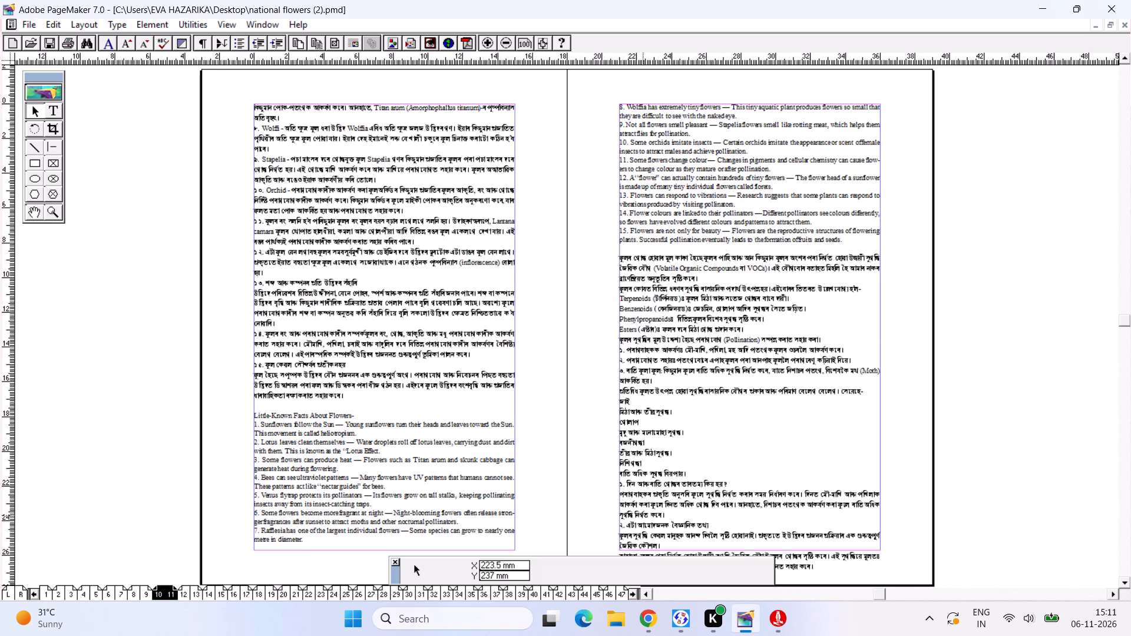
{"action": "left_click_drag", "start_coordinate": [637, 518], "coordinate": [636, 433], "text": "alt"}
{"action": "left_click", "coordinate": [758, 411]}
{"action": "left_click_drag", "start_coordinate": [751, 490], "coordinate": [752, 469]}
Insert 2 pages after the page 10–11 spread, using the Document Master.
{"action": "left_click", "coordinate": [183, 592]}
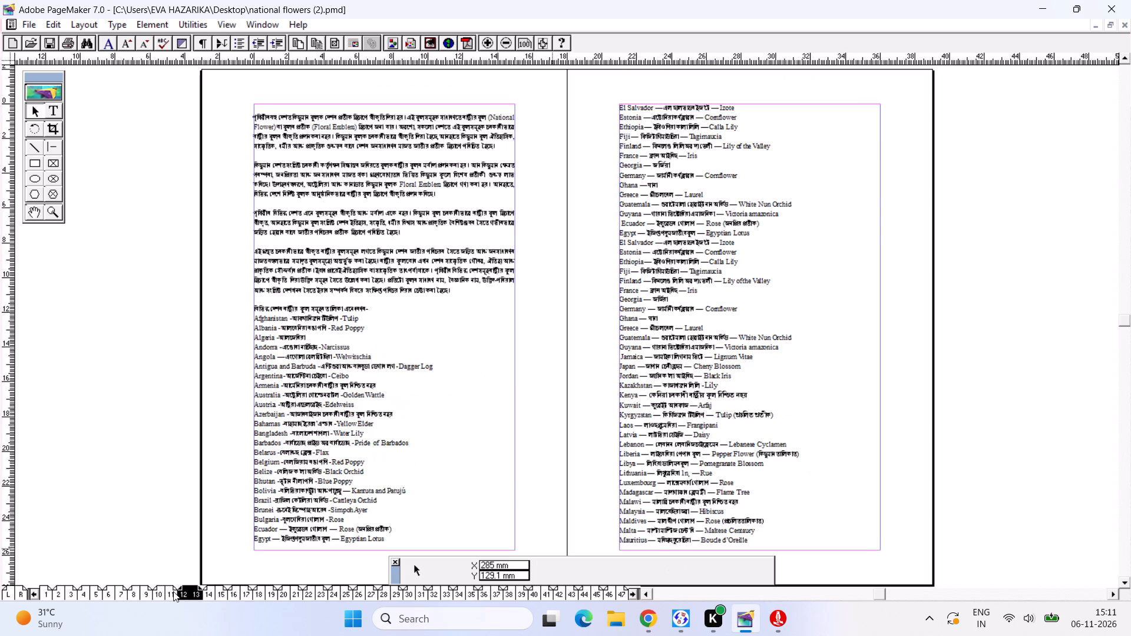
{"action": "left_click", "coordinate": [173, 591]}
{"action": "right_click", "coordinate": [173, 591]}
{"action": "left_click", "coordinate": [201, 568]}
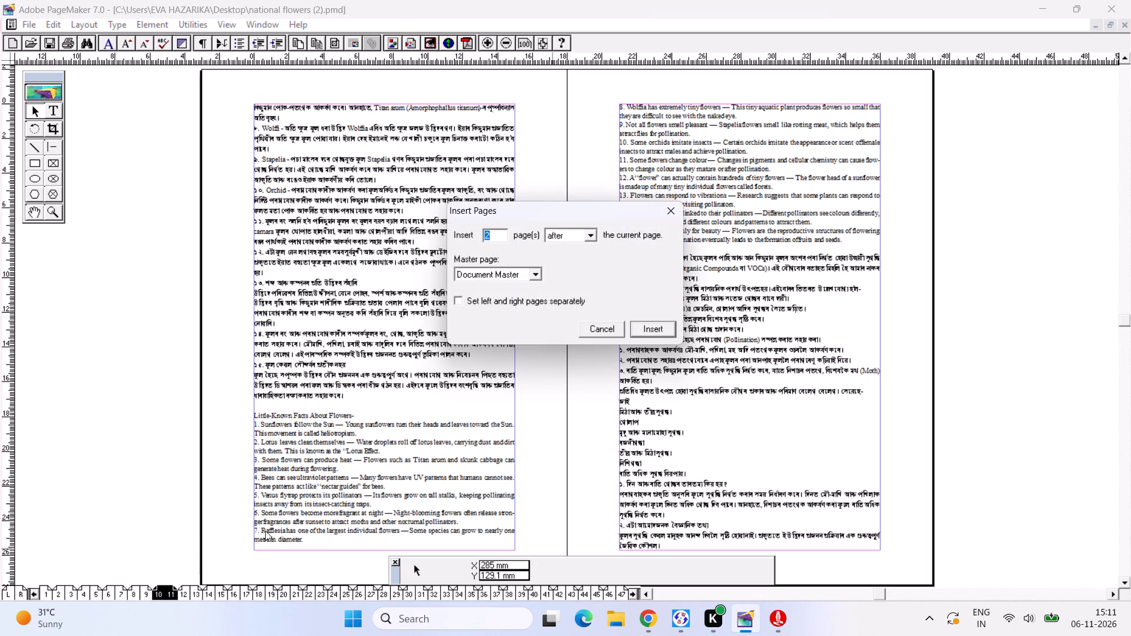
{"action": "key", "text": "Return"}
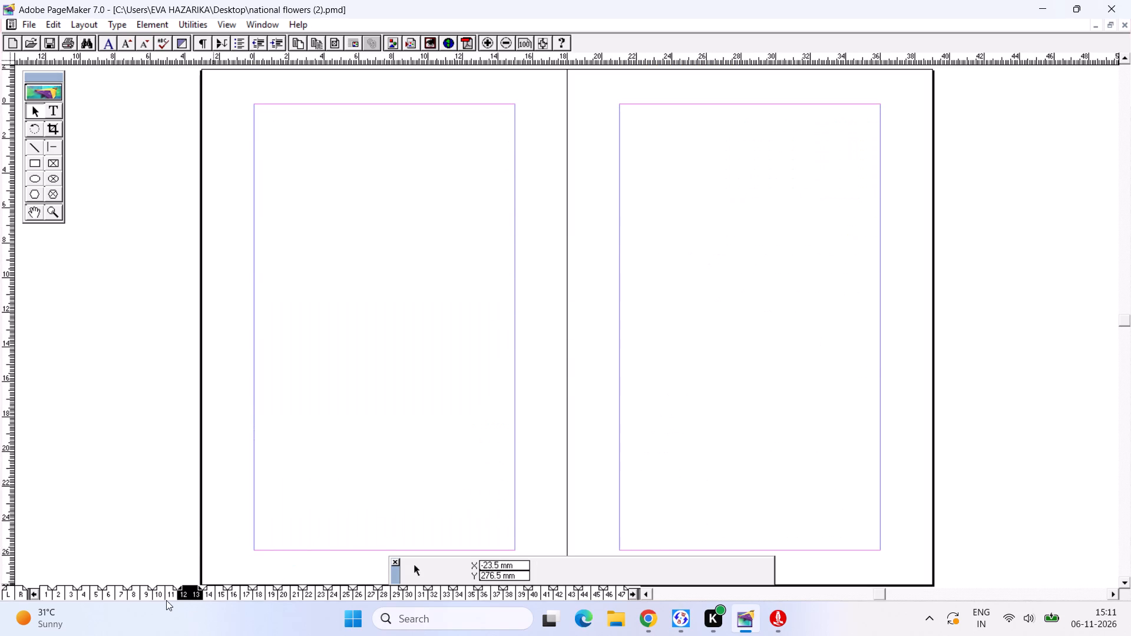
Flow the overflow text from the Assamese block on page 11 onto the top margin of new page 12.
{"action": "left_click", "coordinate": [167, 599]}
{"action": "left_click", "coordinate": [683, 446]}
{"action": "left_click", "coordinate": [752, 551]}
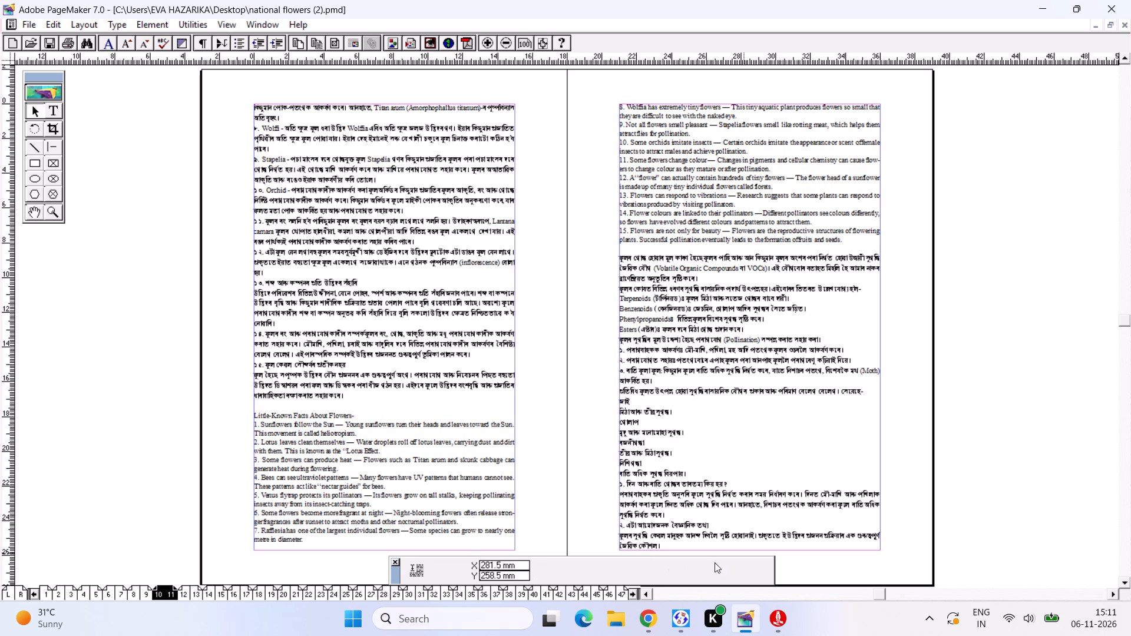
{"action": "left_click", "coordinate": [182, 588]}
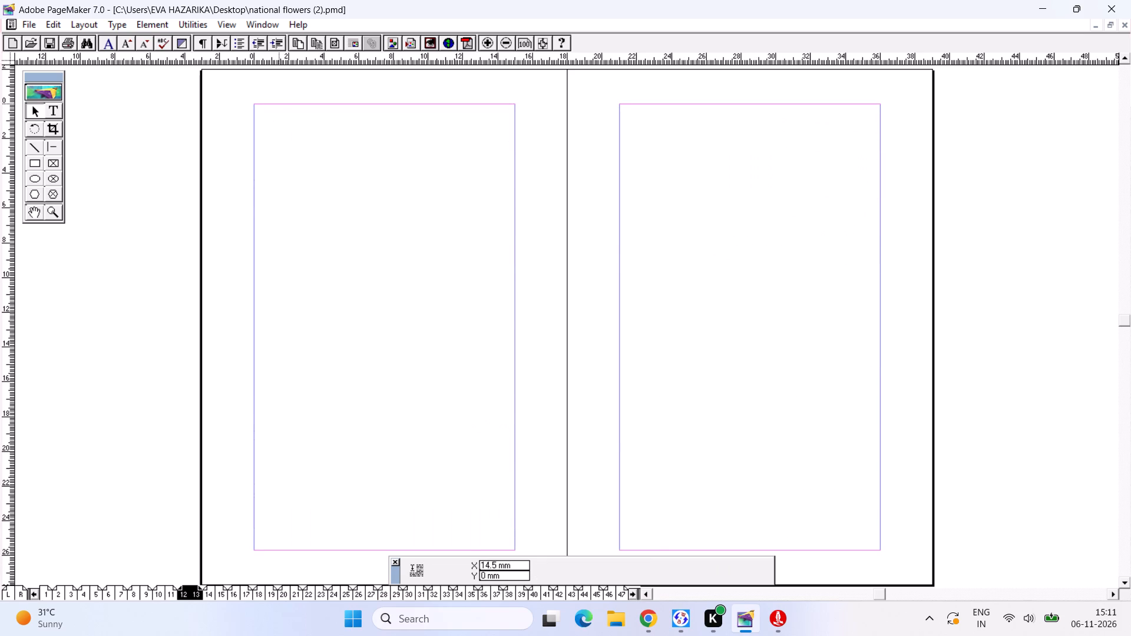
{"action": "left_click", "coordinate": [277, 103]}
Replace the colon after সাৰাংশ at the top of page 12 with ঃ and save the publication.
{"action": "key", "text": "ctrl+2"}
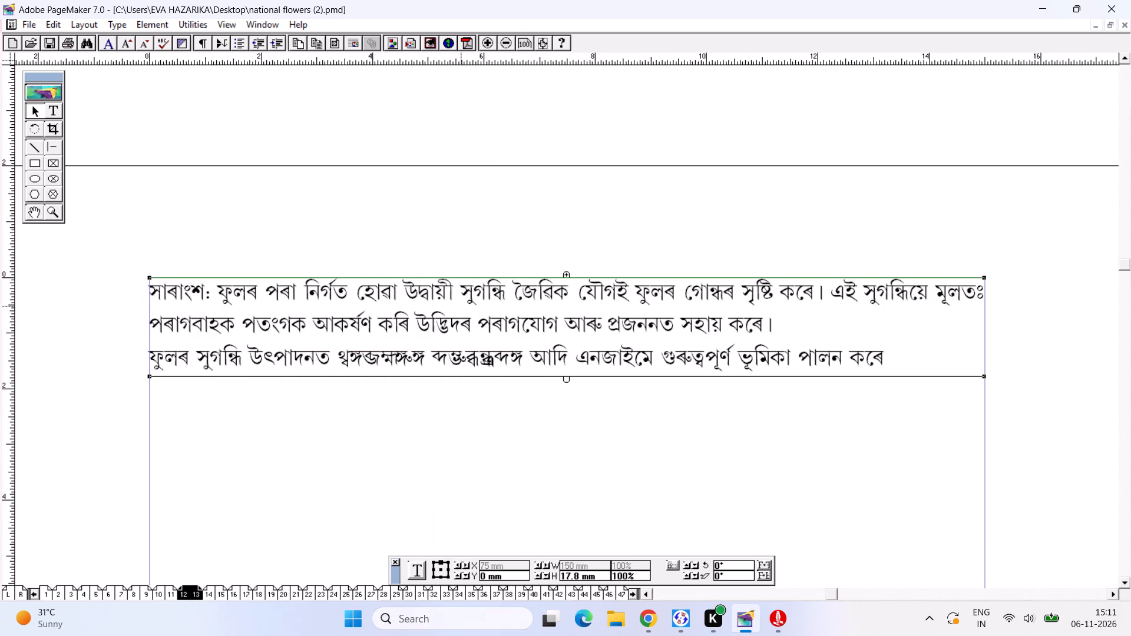
{"action": "left_click_drag", "start_coordinate": [432, 296], "coordinate": [429, 250], "text": "alt"}
{"action": "left_click", "coordinate": [53, 108]}
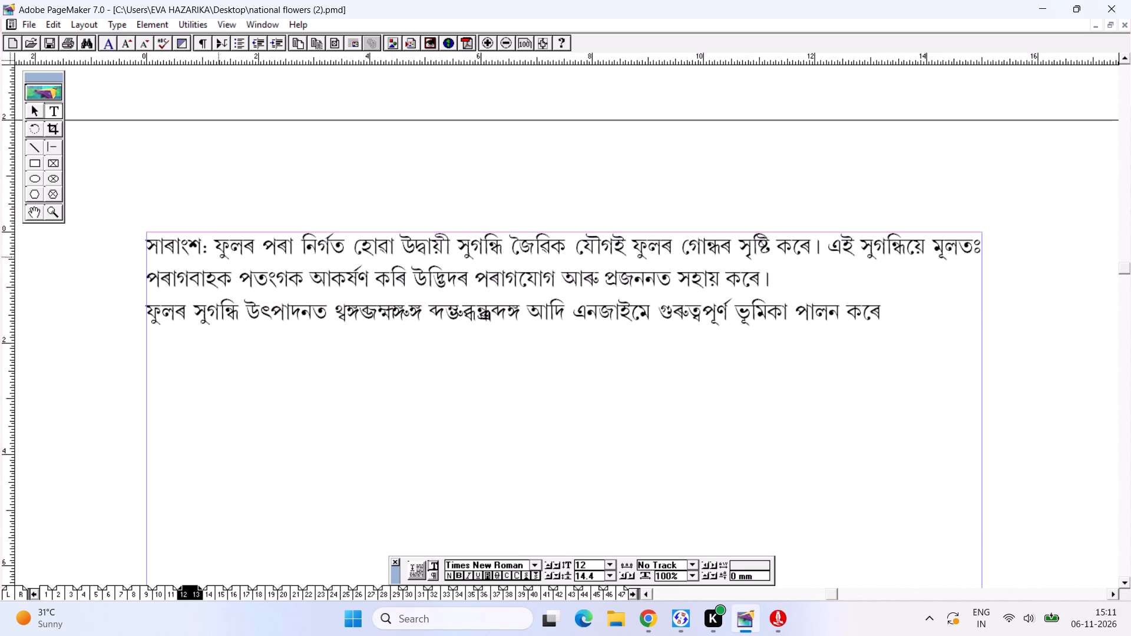
{"action": "left_click", "coordinate": [212, 253]}
{"action": "key", "text": "Left"}
{"action": "type", "text": "]]"}
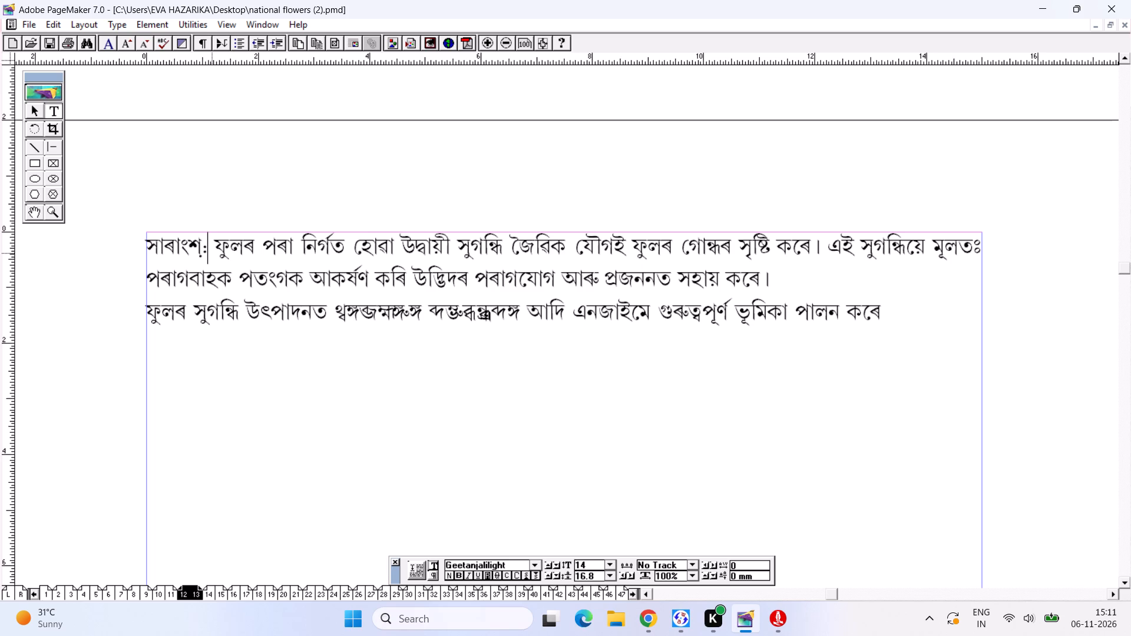
{"action": "key", "text": "BackSpace"}
{"action": "key", "text": "BackSpace"}
{"action": "key", "text": "BackSpace"}
{"action": "key", "text": "BackSpace"}
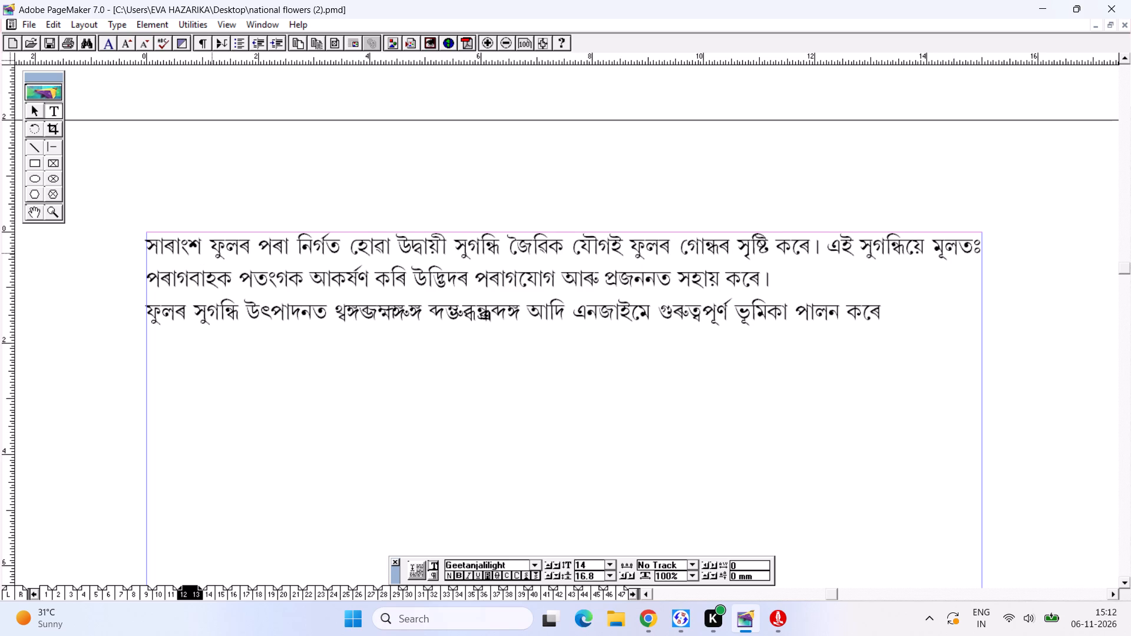
{"action": "key", "text": "shift+underscore"}
{"action": "key", "text": "ctrl+s"}
{"action": "key", "text": "ctrl+s"}
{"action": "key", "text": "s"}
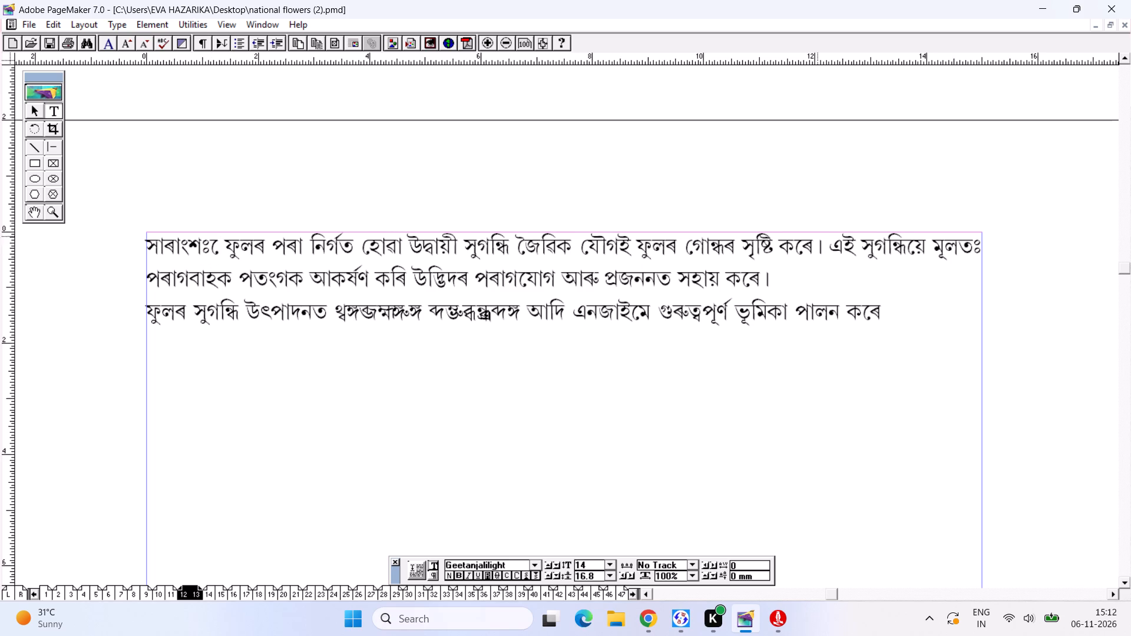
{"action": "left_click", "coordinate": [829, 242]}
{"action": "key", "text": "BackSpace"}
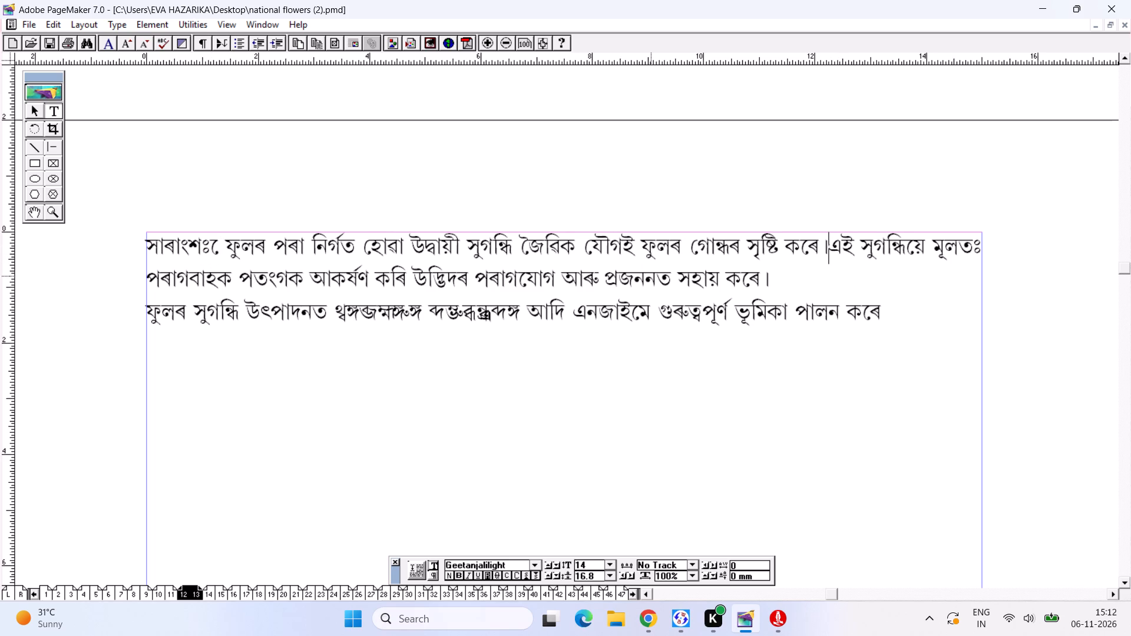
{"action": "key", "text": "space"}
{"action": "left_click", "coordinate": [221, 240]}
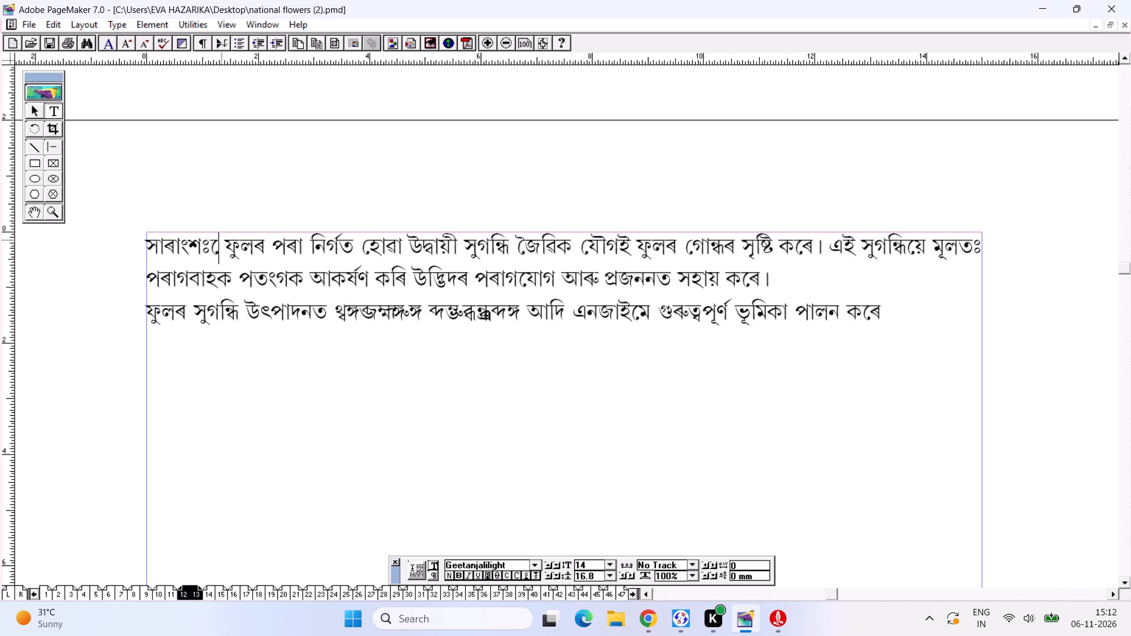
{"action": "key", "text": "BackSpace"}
Set the garbled Terpene synthase term after উৎপাদনত on page 12 in Times New Roman 12 pt.
{"action": "left_click_drag", "start_coordinate": [329, 309], "coordinate": [485, 316]}
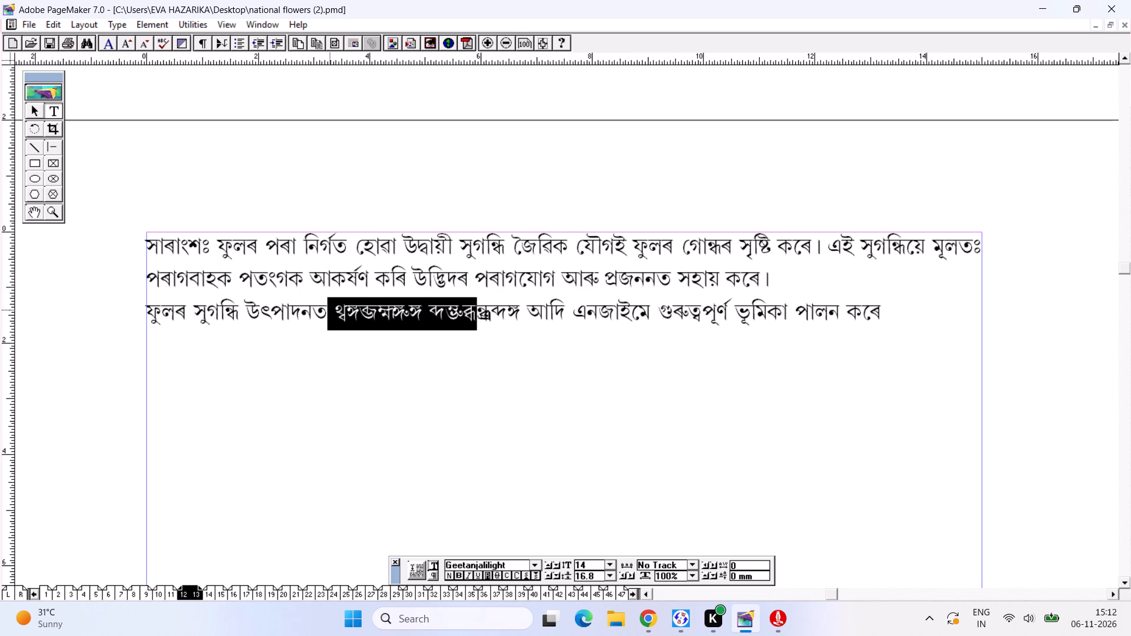
{"action": "left_click_drag", "start_coordinate": [485, 316], "coordinate": [525, 320]}
{"action": "key", "text": "ctrl+t"}
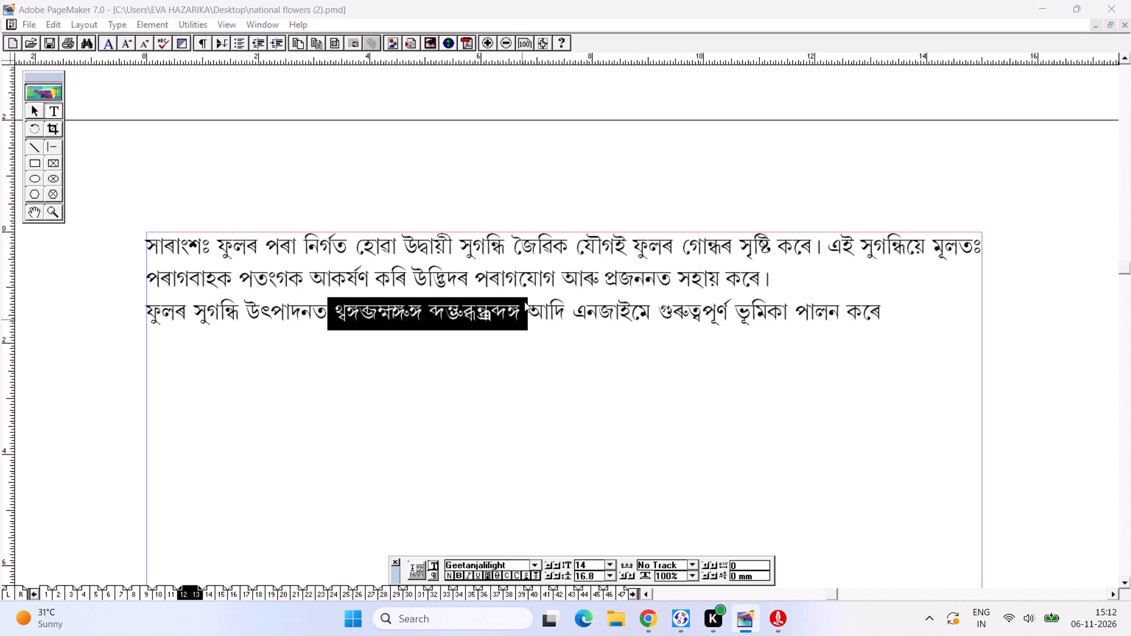
{"action": "key", "text": "ctrl+t"}
{"action": "key", "text": "ctrl+t"}
{"action": "key", "text": "ctrl+t"}
{"action": "key", "text": "ctrl+Return"}
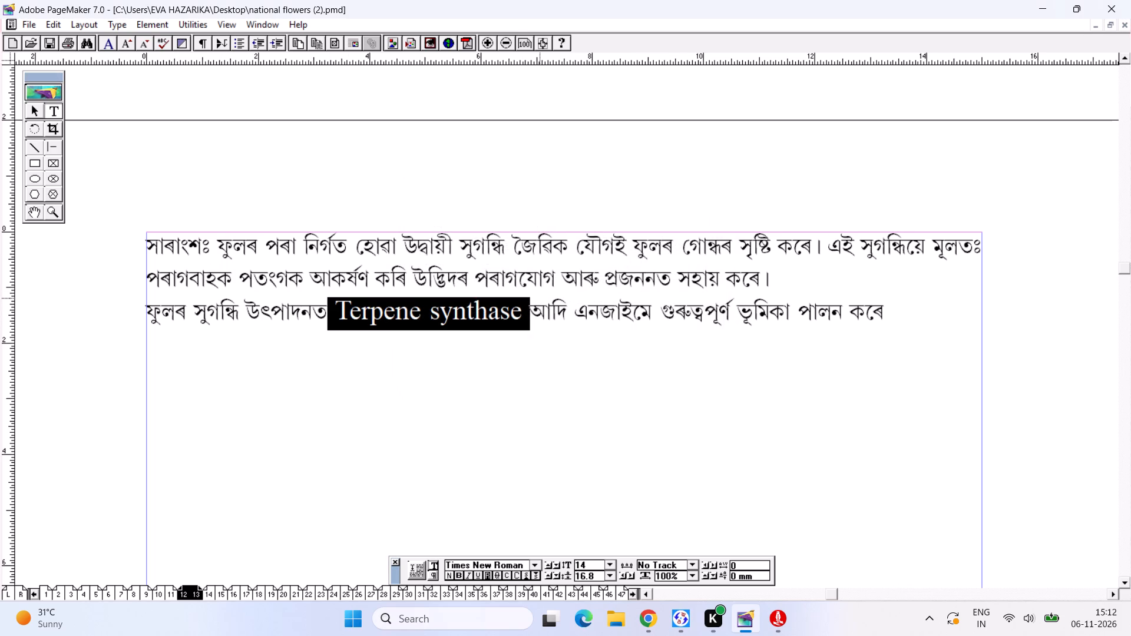
{"action": "key", "text": "ctrl+shift+comma"}
{"action": "key", "text": "ctrl+shift+comma"}
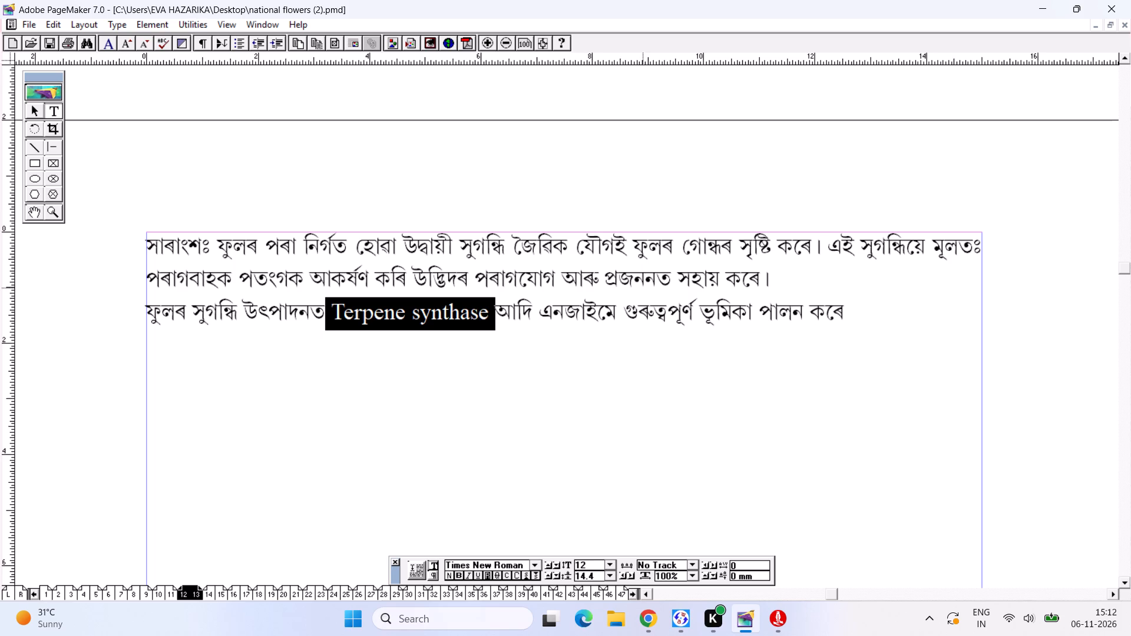
Add the missing full stop । after কৰে at the end of the last line on page 12 and save the publication.
{"action": "left_click", "coordinate": [641, 287]}
{"action": "left_click", "coordinate": [33, 111]}
{"action": "left_click", "coordinate": [491, 307]}
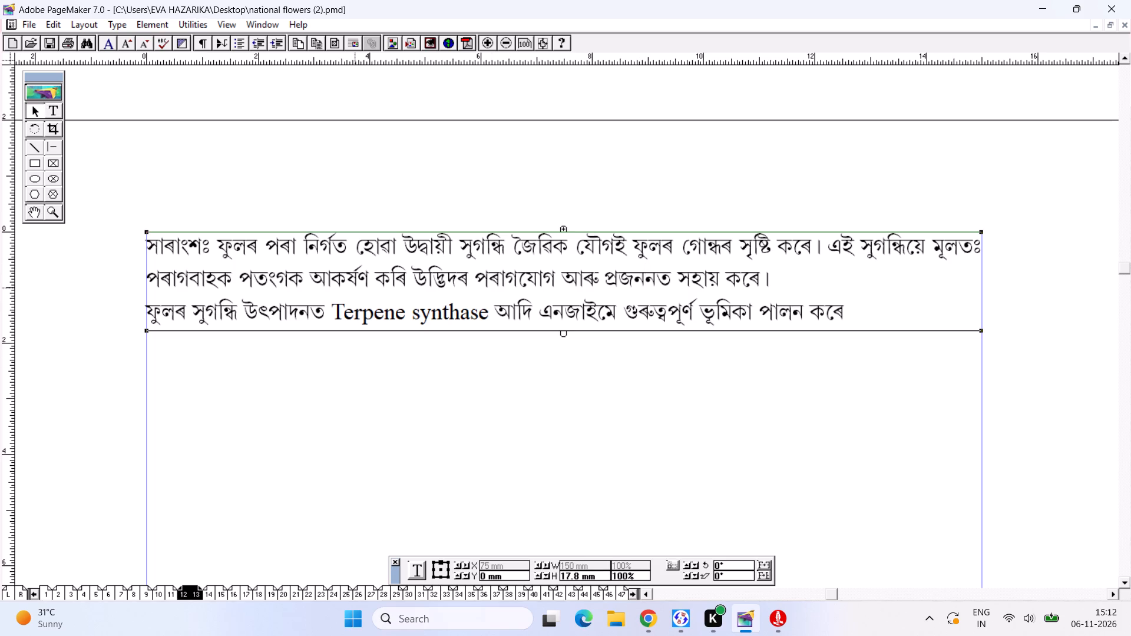
{"action": "left_click", "coordinate": [50, 105]}
{"action": "left_click", "coordinate": [836, 299]}
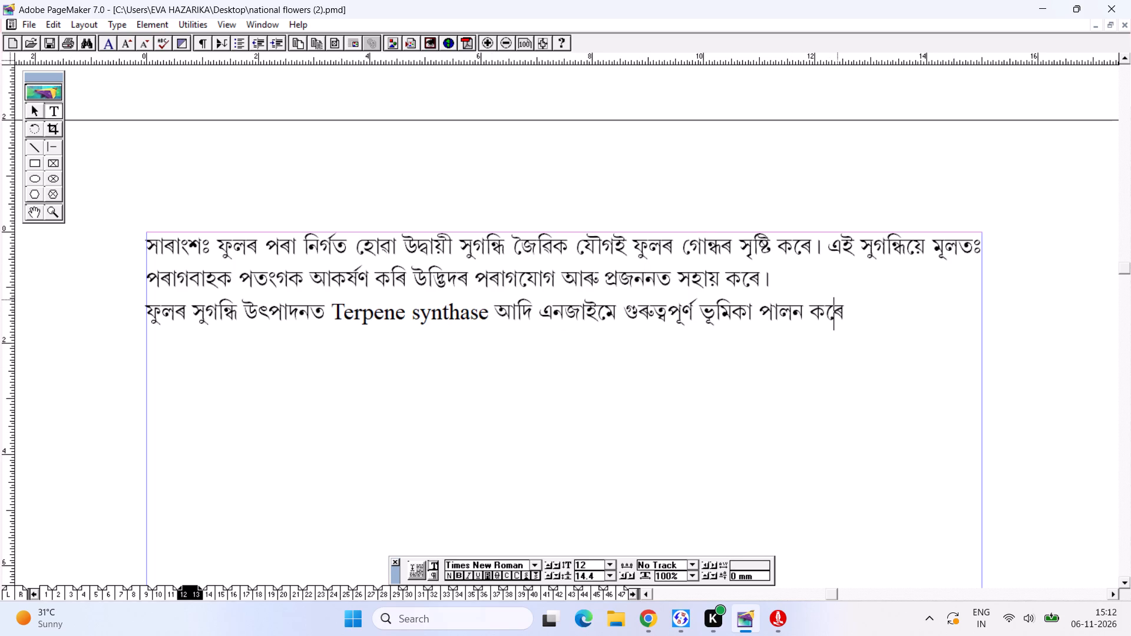
{"action": "left_click", "coordinate": [837, 305]}
{"action": "left_click", "coordinate": [844, 312]}
{"action": "key", "text": "shift+greater"}
{"action": "key", "text": "ctrl+s"}
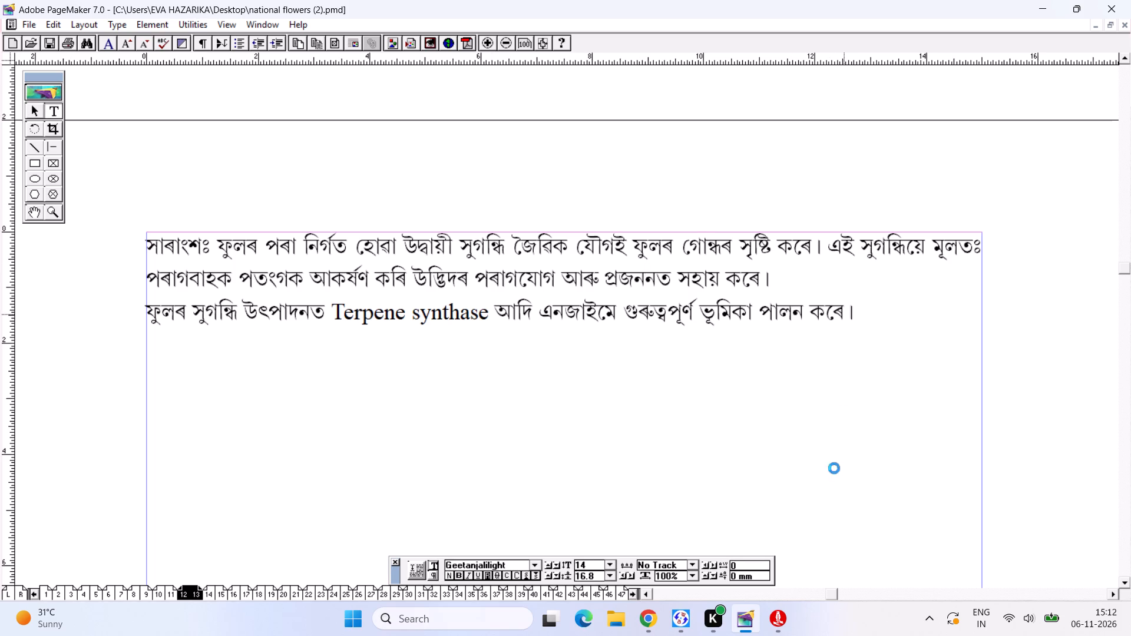
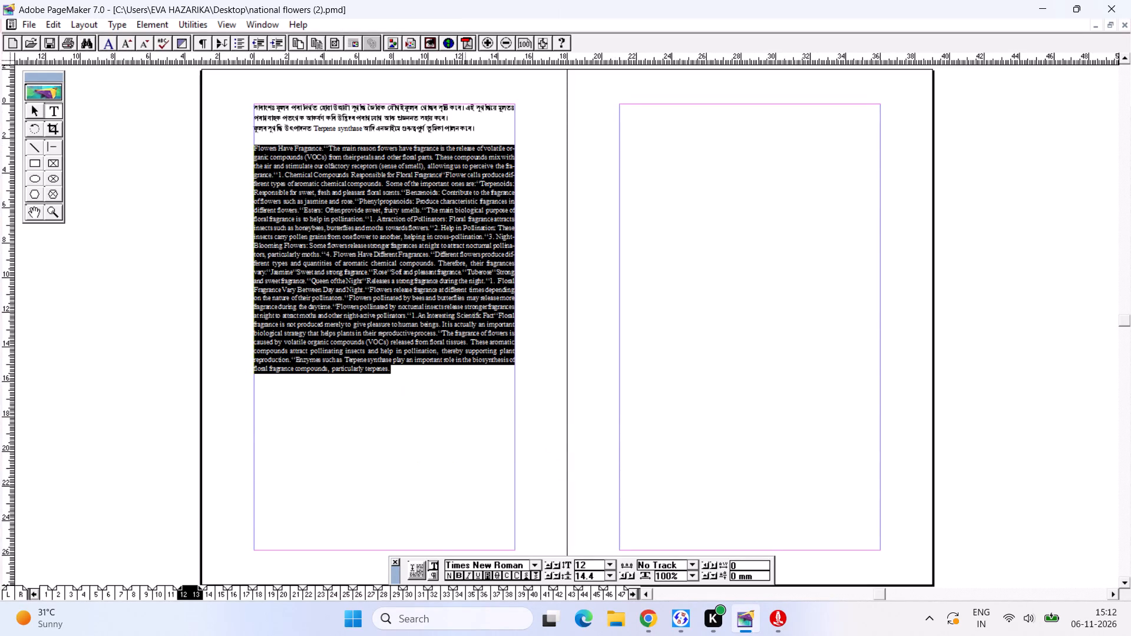
Replace the stray quotation marks after "Flowers Have Fragrance." and "perceive the fragrance." on page 12 with paragraph breaks.
{"action": "key", "text": "ctrl+2"}
{"action": "left_click_drag", "start_coordinate": [626, 220], "coordinate": [620, 499], "text": "alt"}
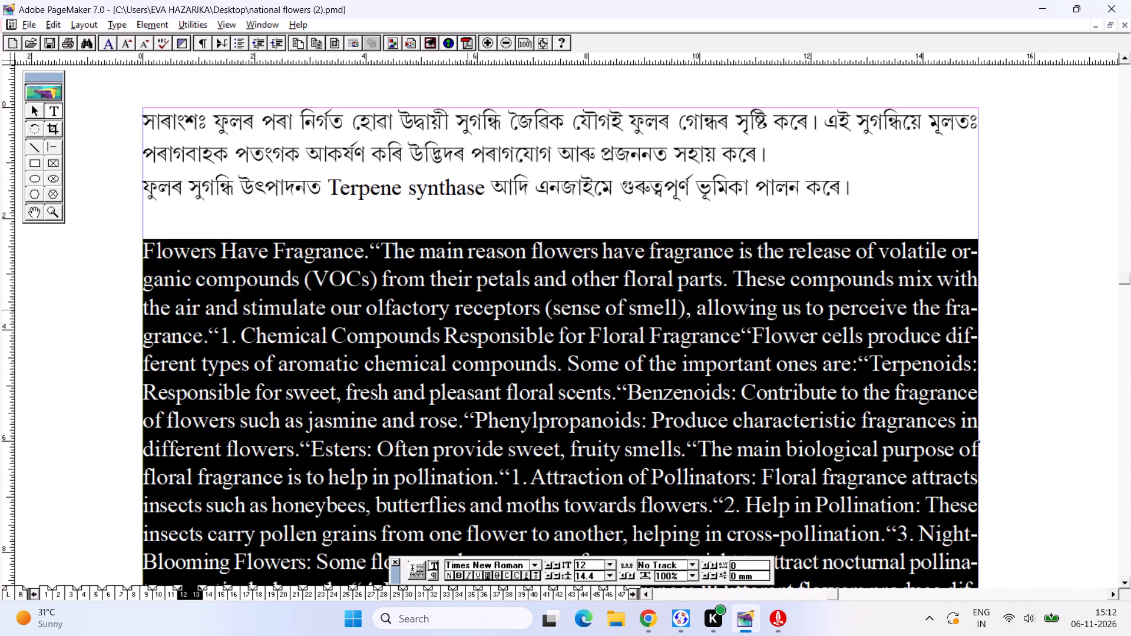
{"action": "left_click", "coordinate": [467, 309], "text": "alt"}
{"action": "left_click", "coordinate": [378, 254]}
{"action": "left_click_drag", "start_coordinate": [378, 252], "coordinate": [372, 241]}
{"action": "key", "text": "BackSpace"}
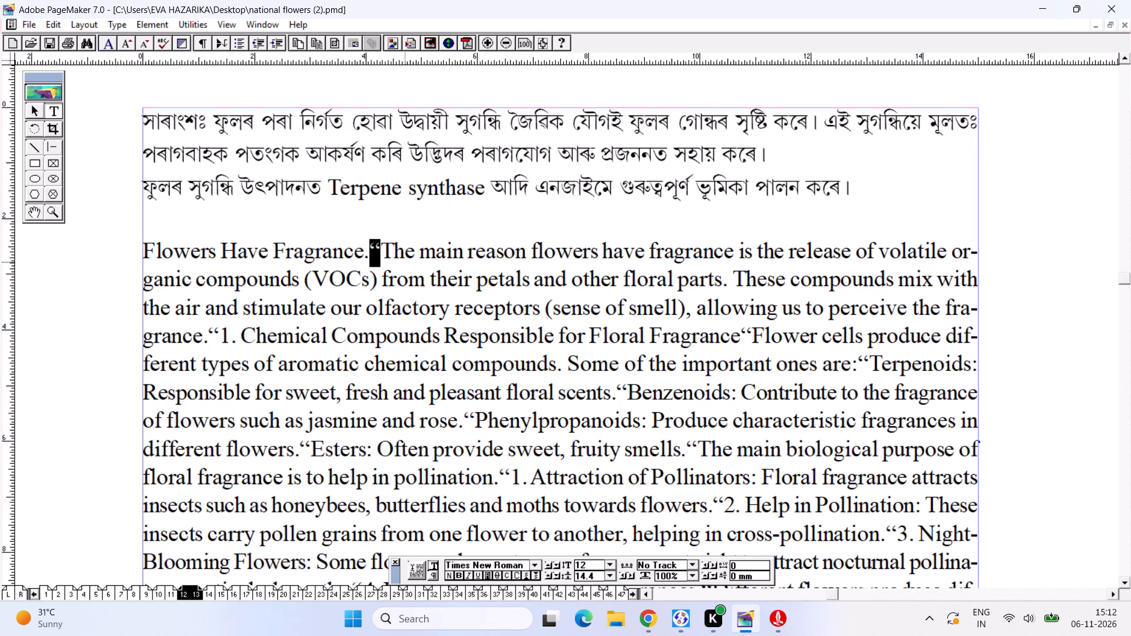
{"action": "key", "text": "Return"}
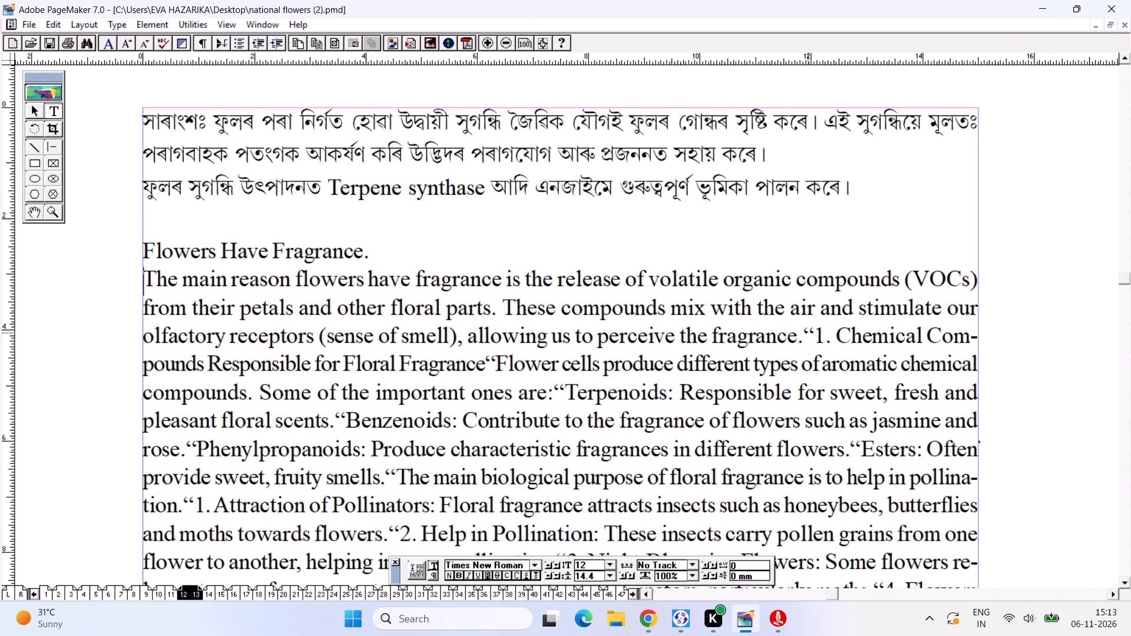
{"action": "left_click_drag", "start_coordinate": [806, 332], "coordinate": [813, 334]}
{"action": "key", "text": "BackSpace"}
{"action": "key", "text": "Return"}
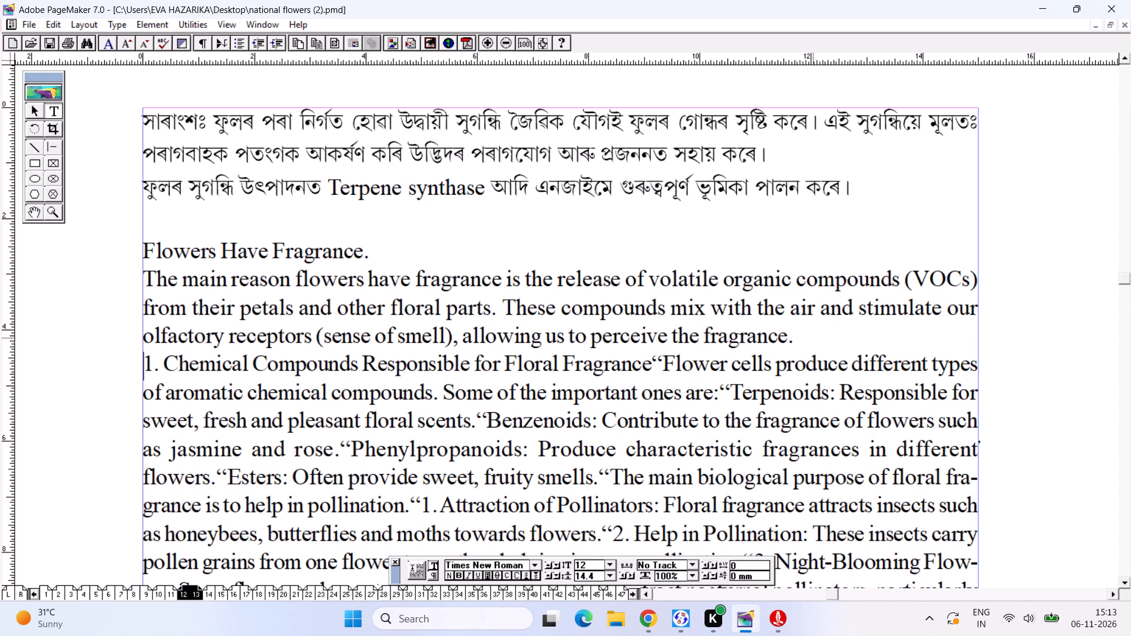
Replace the stray quotation marks after the "Floral Fragrance" heading and after "important ones are:" with paragraph breaks.
{"action": "left_click_drag", "start_coordinate": [598, 391], "coordinate": [594, 308], "text": "alt"}
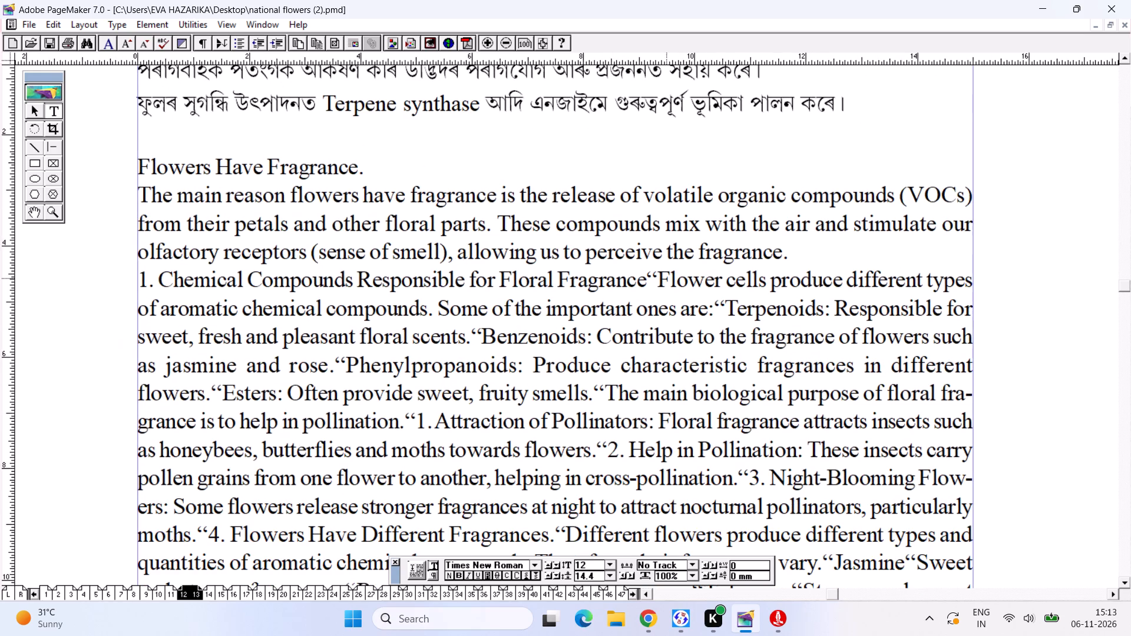
{"action": "left_click", "coordinate": [656, 276]}
{"action": "key", "text": "BackSpace"}
{"action": "key", "text": "Return"}
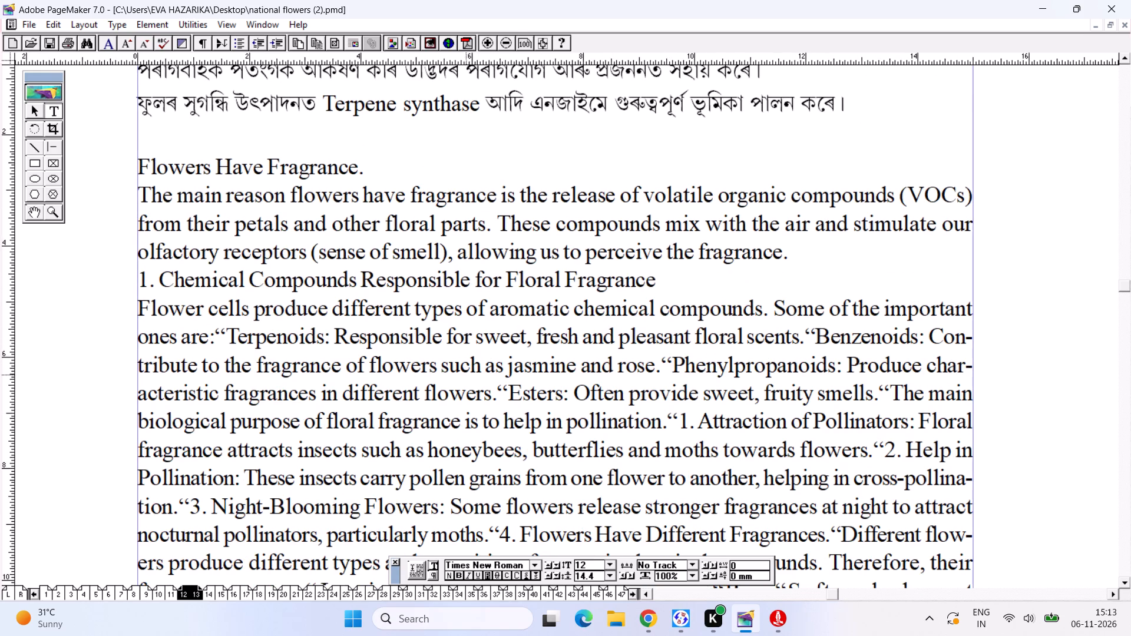
{"action": "left_click_drag", "start_coordinate": [418, 379], "coordinate": [436, 323], "text": "alt"}
{"action": "left_click", "coordinate": [243, 279]}
{"action": "key", "text": "BackSpace"}
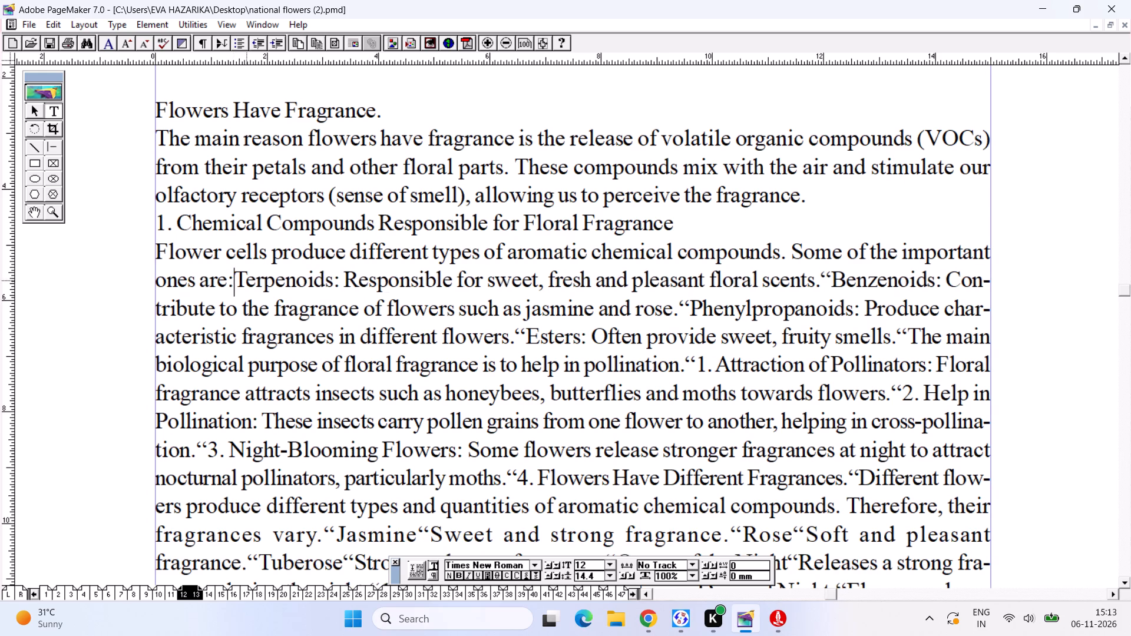
{"action": "key", "text": "Return"}
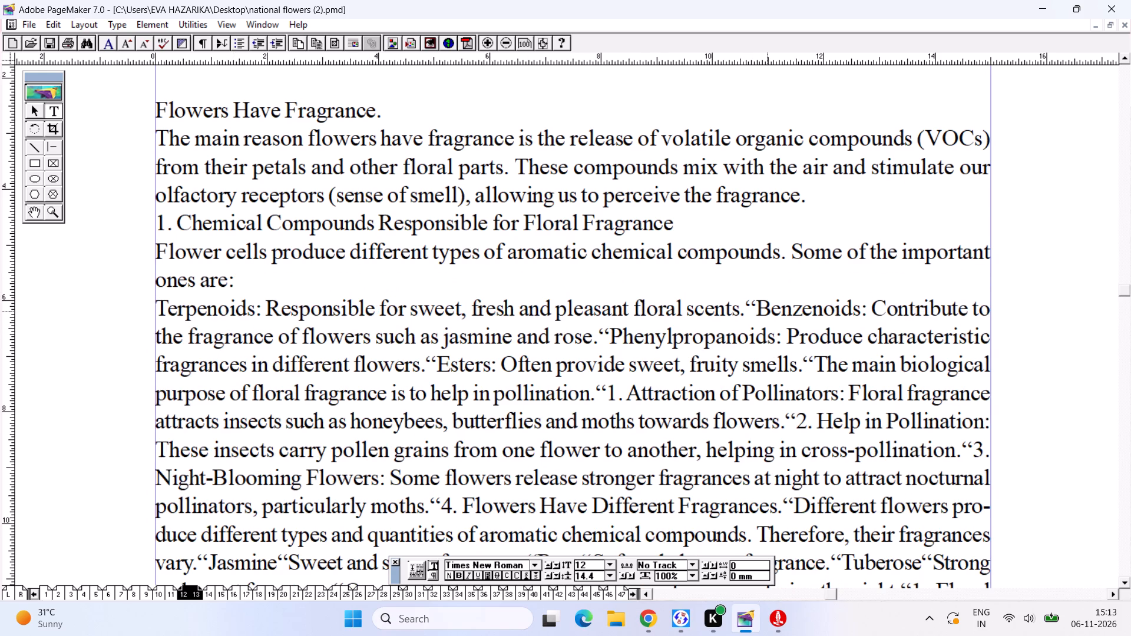
Start the Benzenoids and Phenylpropanoids entries on their own lines, removing the stray quotation mark before each.
{"action": "left_click", "coordinate": [767, 310]}
{"action": "left_click", "coordinate": [752, 312]}
{"action": "key", "text": "BackSpace"}
{"action": "key", "text": "Return"}
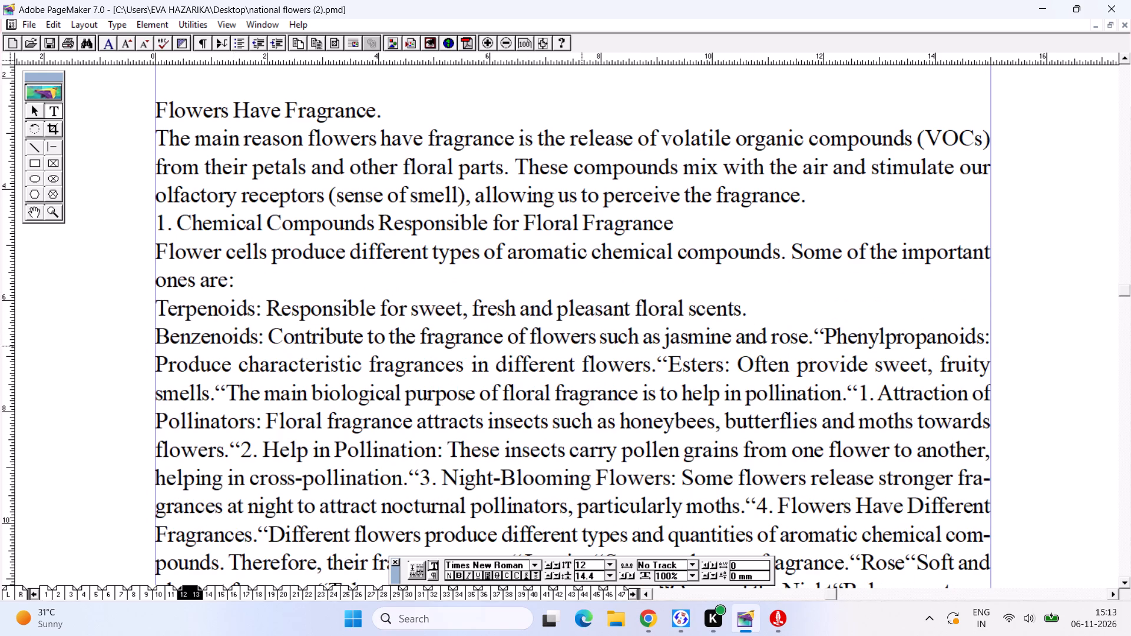
{"action": "left_click_drag", "start_coordinate": [584, 391], "coordinate": [583, 208], "text": "alt"}
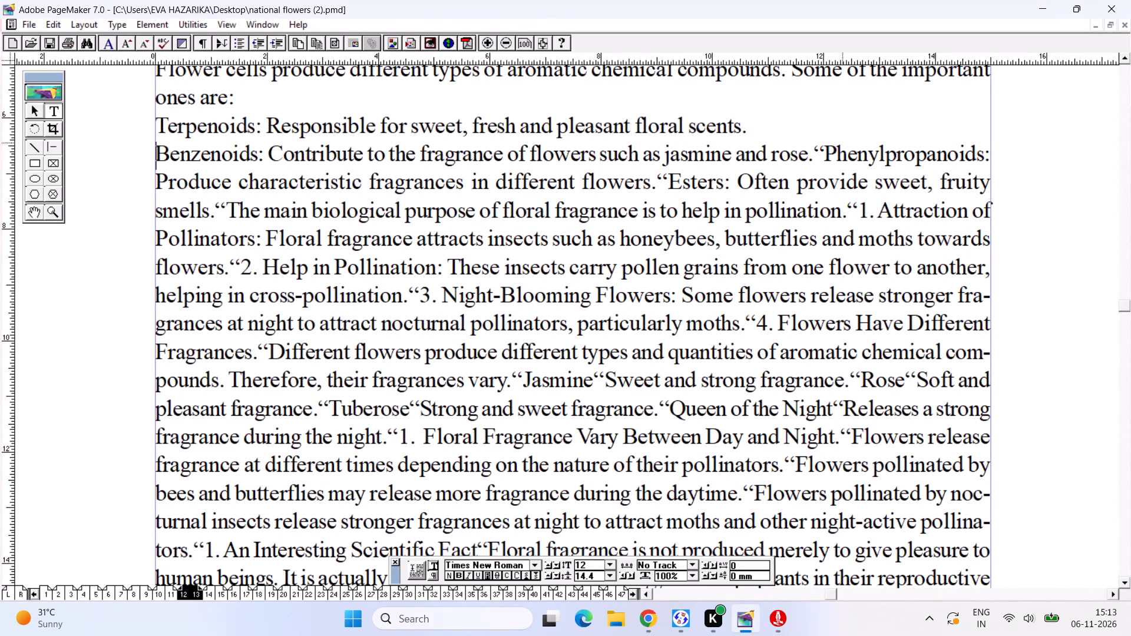
{"action": "left_click", "coordinate": [813, 153]}
{"action": "left_click", "coordinate": [824, 157]}
{"action": "key", "text": "BackSpace"}
{"action": "key", "text": "Return"}
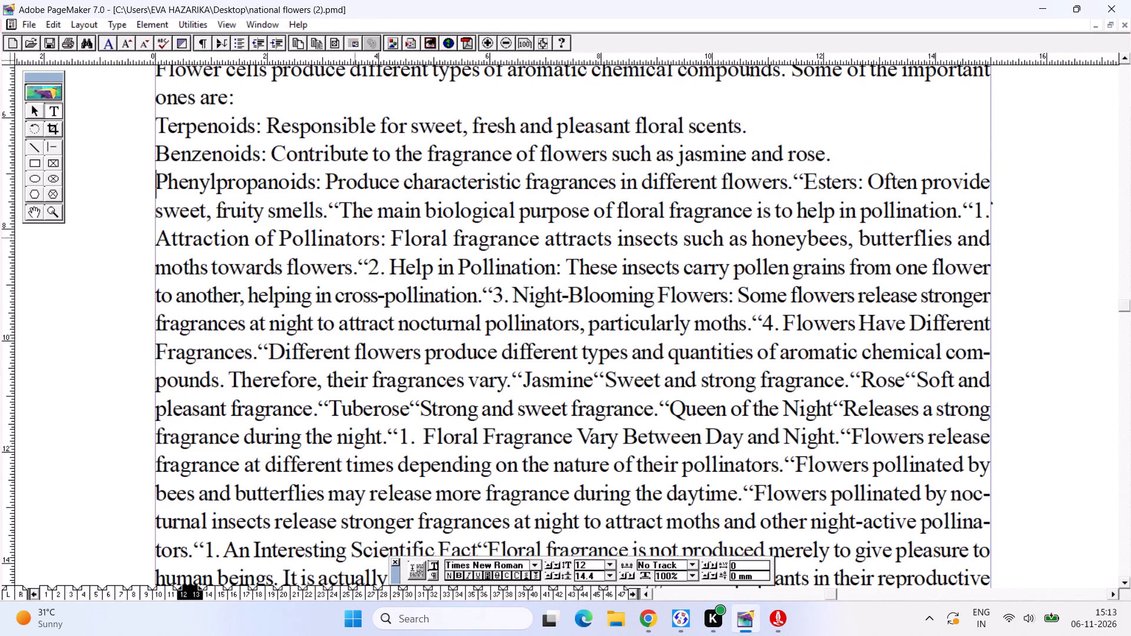
Start the Esters entry and the "The main biological purpose" sentence on their own lines, removing the stray quotation mark before each.
{"action": "left_click", "coordinate": [340, 214]}
{"action": "key", "text": "BackSpace"}
{"action": "key", "text": "Return"}
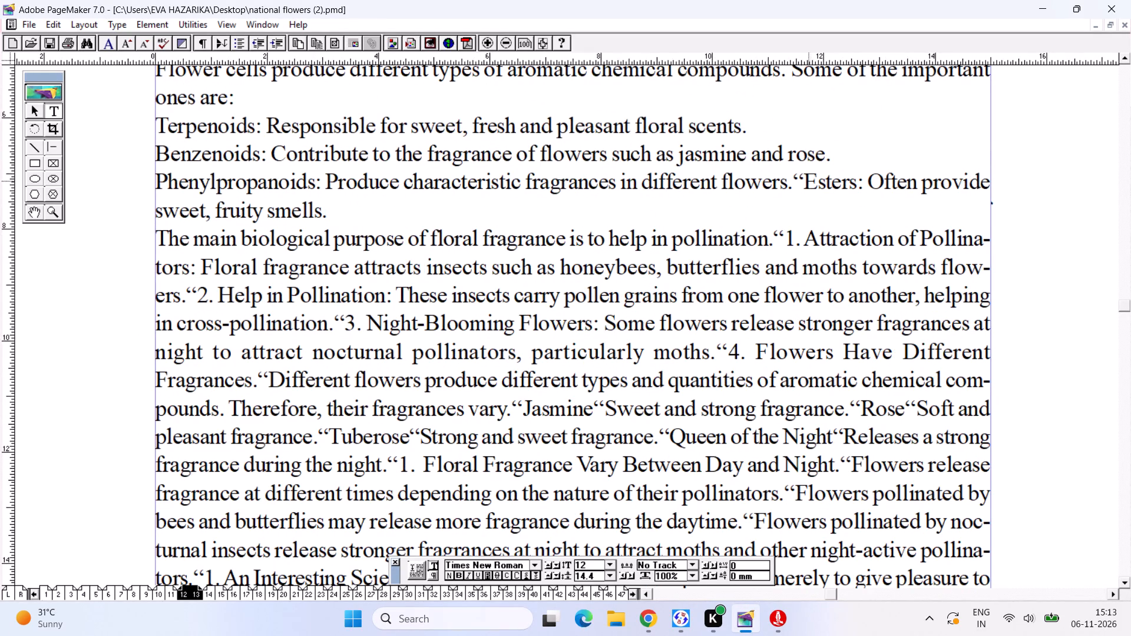
{"action": "left_click", "coordinate": [810, 179]}
{"action": "left_click", "coordinate": [796, 184]}
{"action": "left_click", "coordinate": [804, 181]}
{"action": "key", "text": "BackSpace"}
{"action": "key", "text": "Return"}
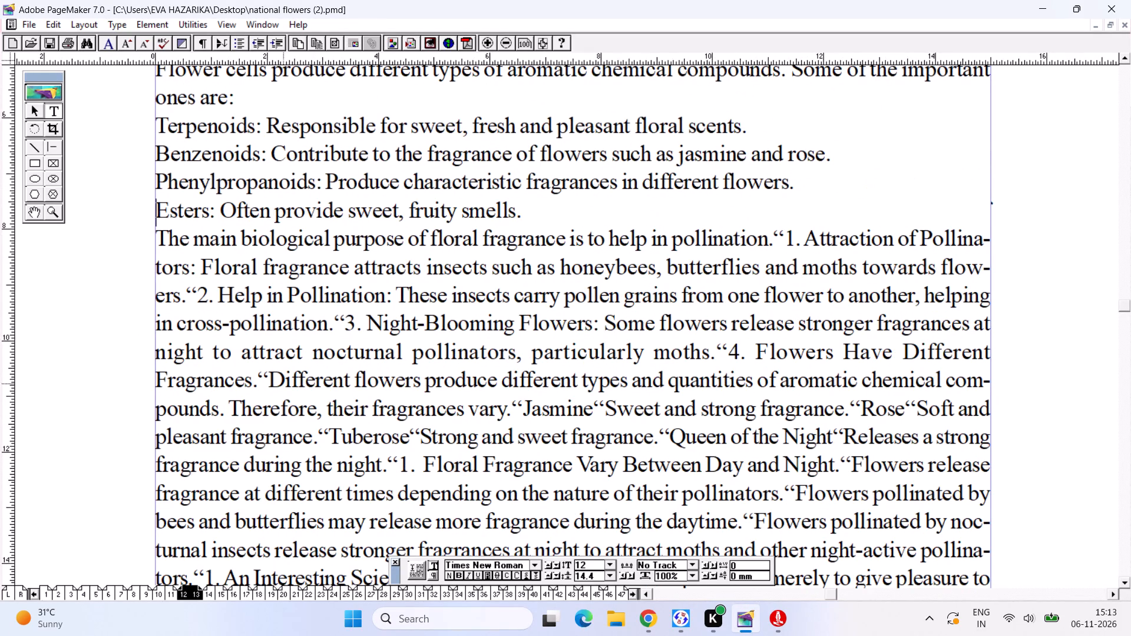
Put the numbered points 1. Attraction of Pollinators, 2. Help in Pollination and 3. Night-Blooming Flowers on separate lines without stray quotation marks.
{"action": "left_click", "coordinate": [780, 237]}
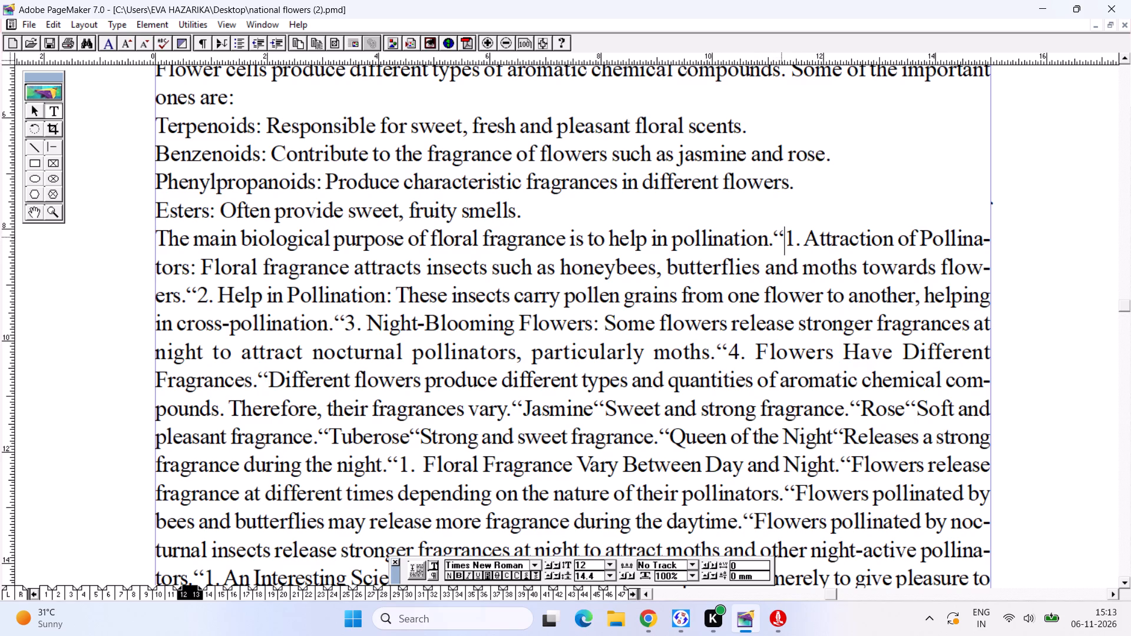
{"action": "key", "text": "BackSpace"}
{"action": "key", "text": "Return"}
{"action": "left_click", "coordinate": [366, 294]}
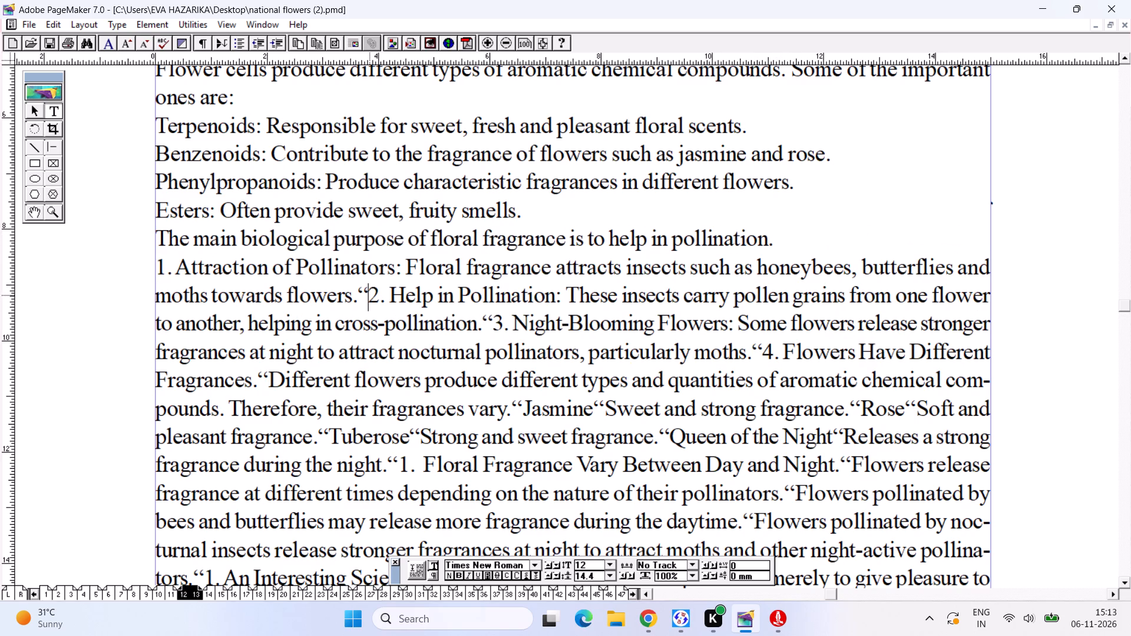
{"action": "key", "text": "BackSpace"}
{"action": "key", "text": "Return"}
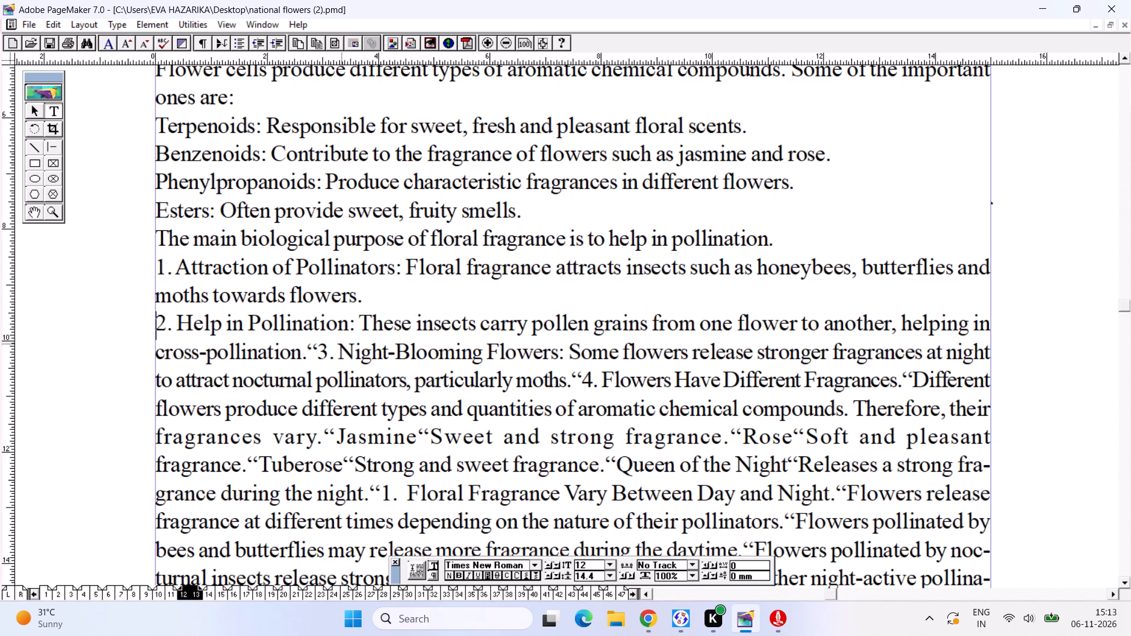
{"action": "left_click", "coordinate": [305, 360]}
{"action": "double_click", "coordinate": [326, 349]}
{"action": "left_click", "coordinate": [314, 352]}
{"action": "key", "text": "BackSpace"}
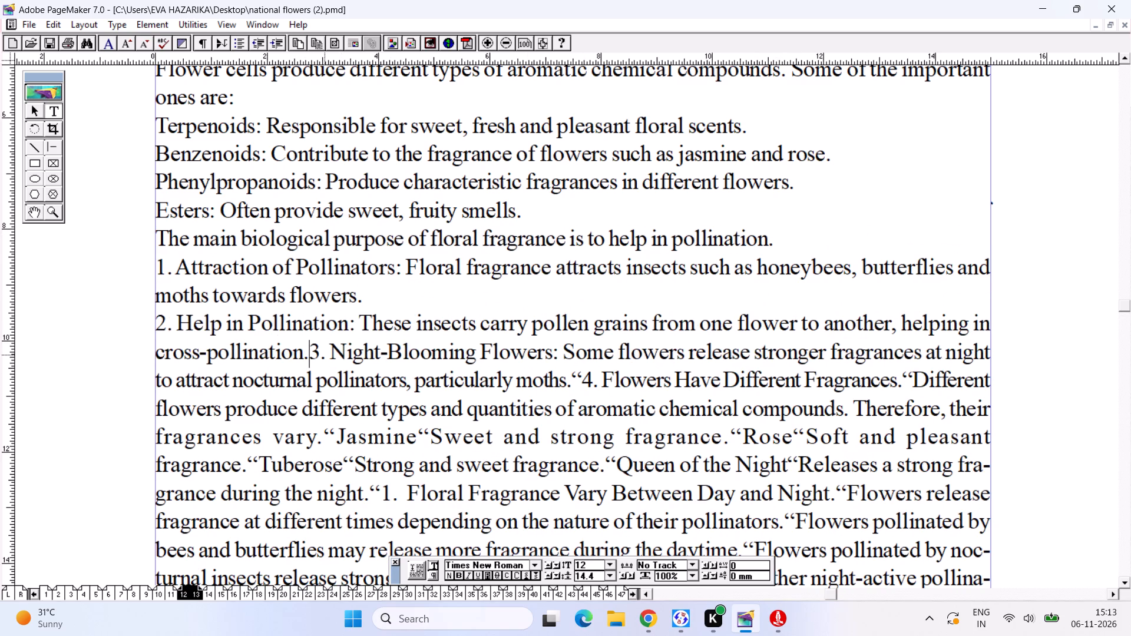
{"action": "key", "text": "Return"}
Set "4. Flowers Have Different Fragrances." on its own line, replacing the stray quotation marks before and after it with paragraph breaks.
{"action": "left_click", "coordinate": [456, 402]}
{"action": "key", "text": "BackSpace"}
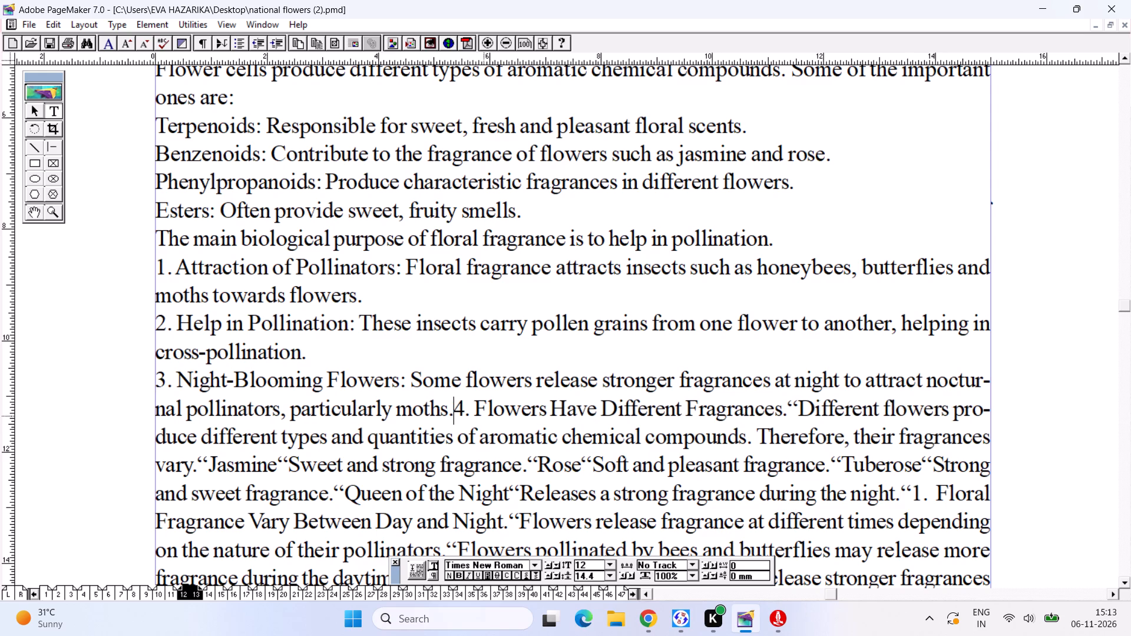
{"action": "key", "text": "Return"}
{"action": "left_click", "coordinate": [501, 434]}
{"action": "key", "text": "BackSpace"}
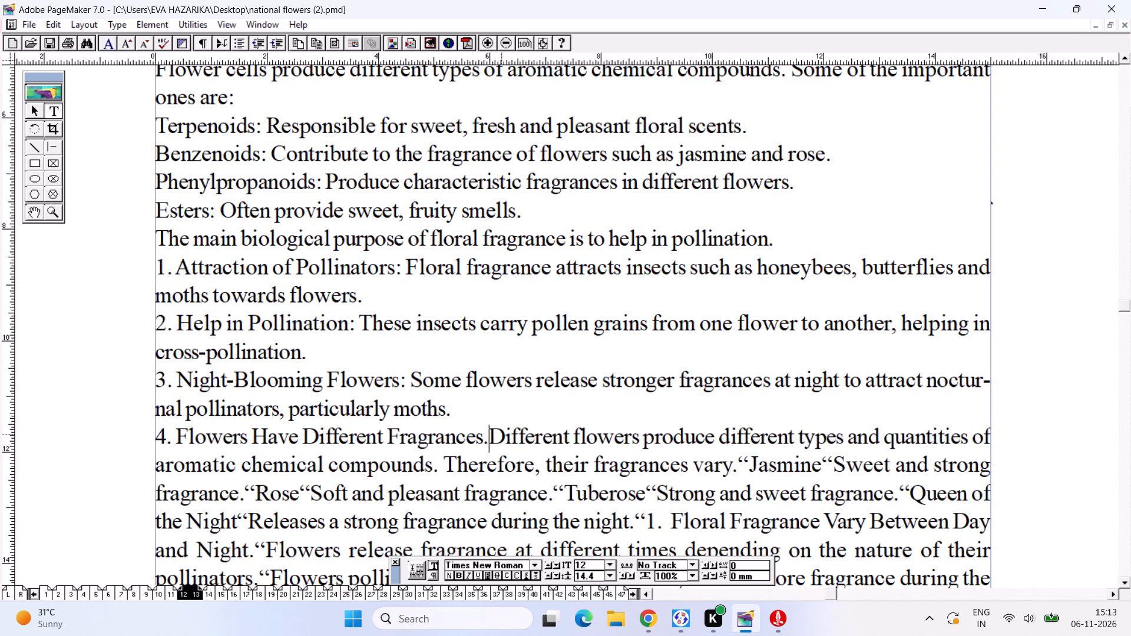
{"action": "key", "text": "Return"}
Replace the stray quotation marks before and after "Jasmine" and before "Rose" with spaces.
{"action": "left_click_drag", "start_coordinate": [530, 456], "coordinate": [512, 112], "text": "alt"}
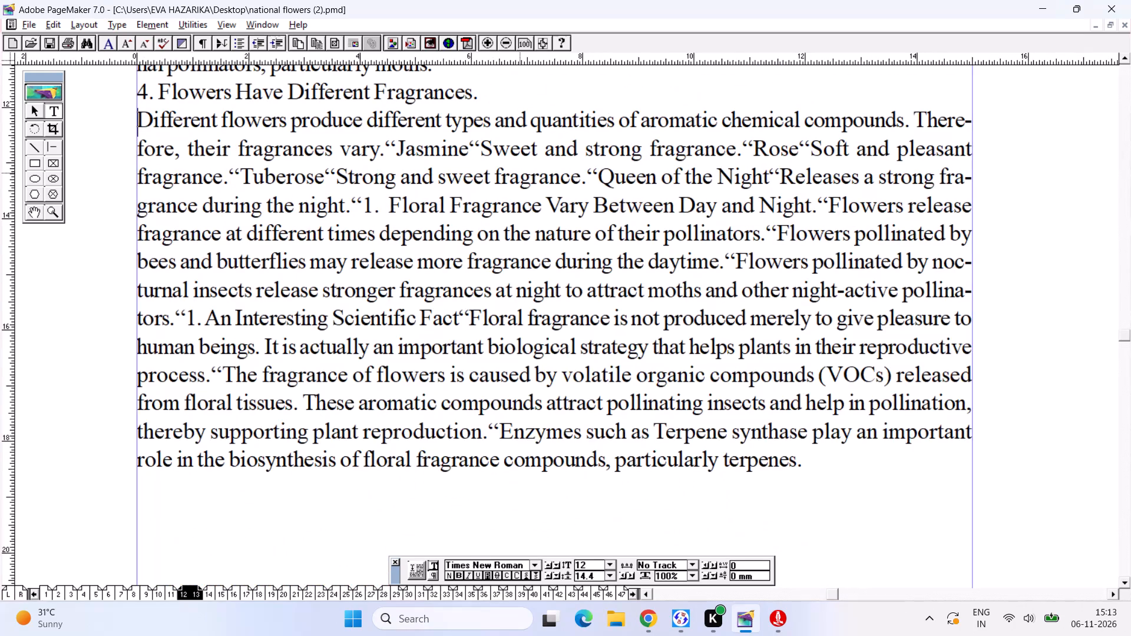
{"action": "left_click", "coordinate": [733, 144]}
{"action": "left_click", "coordinate": [398, 143]}
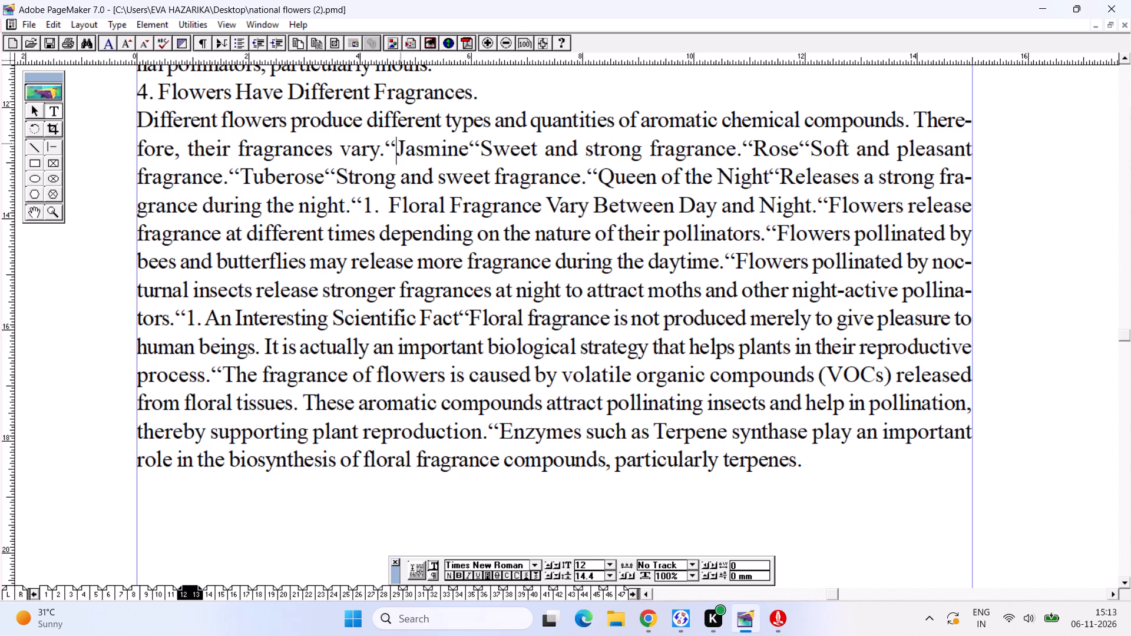
{"action": "key", "text": "BackSpace"}
{"action": "key", "text": "space"}
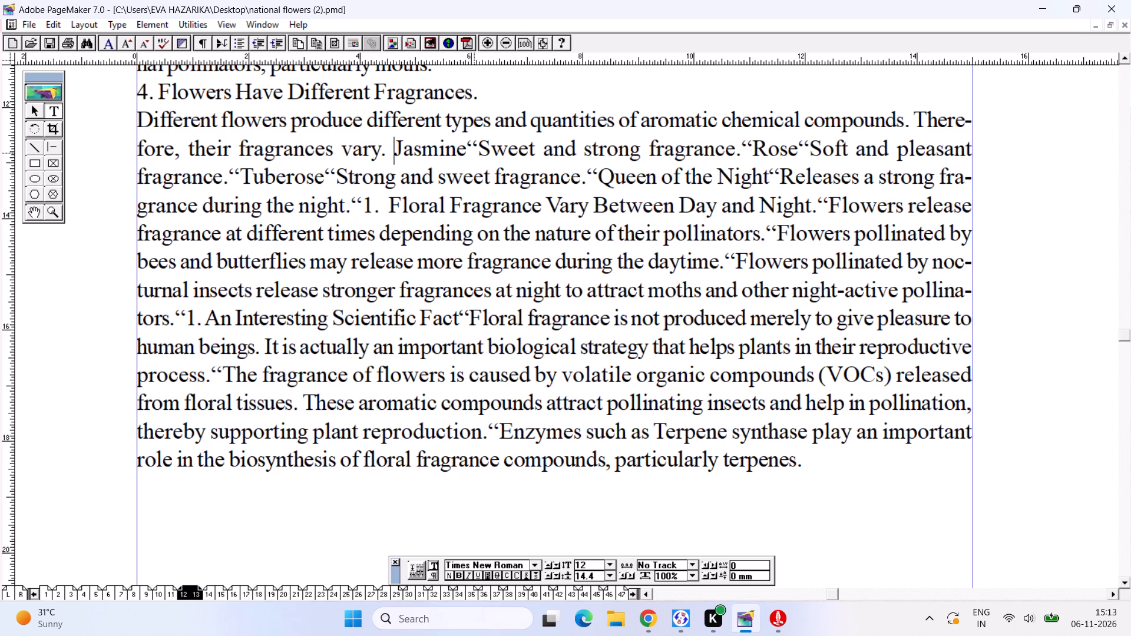
{"action": "left_click", "coordinate": [474, 151]}
{"action": "key", "text": "BackSpace"}
{"action": "key", "text": "space"}
{"action": "left_click", "coordinate": [756, 140]}
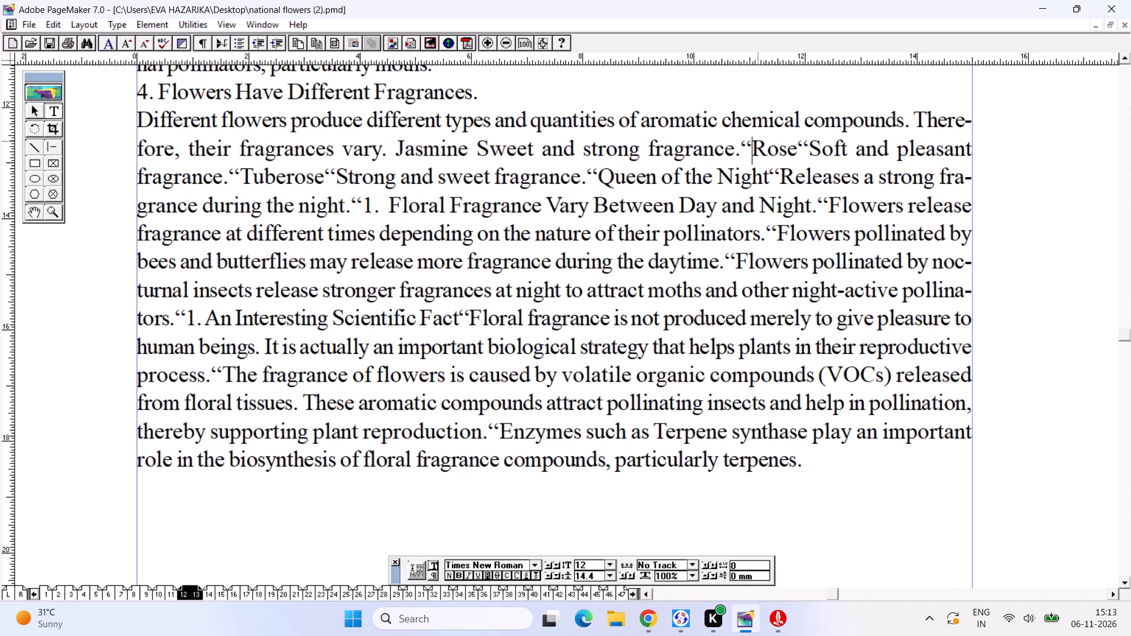
{"action": "key", "text": "BackSpace"}
{"action": "key", "text": "space"}
Start the Jasmine and Rose entries on their own lines and replace the stray quotation mark between "Rose" and "Soft" with a space.
{"action": "left_click", "coordinate": [806, 148]}
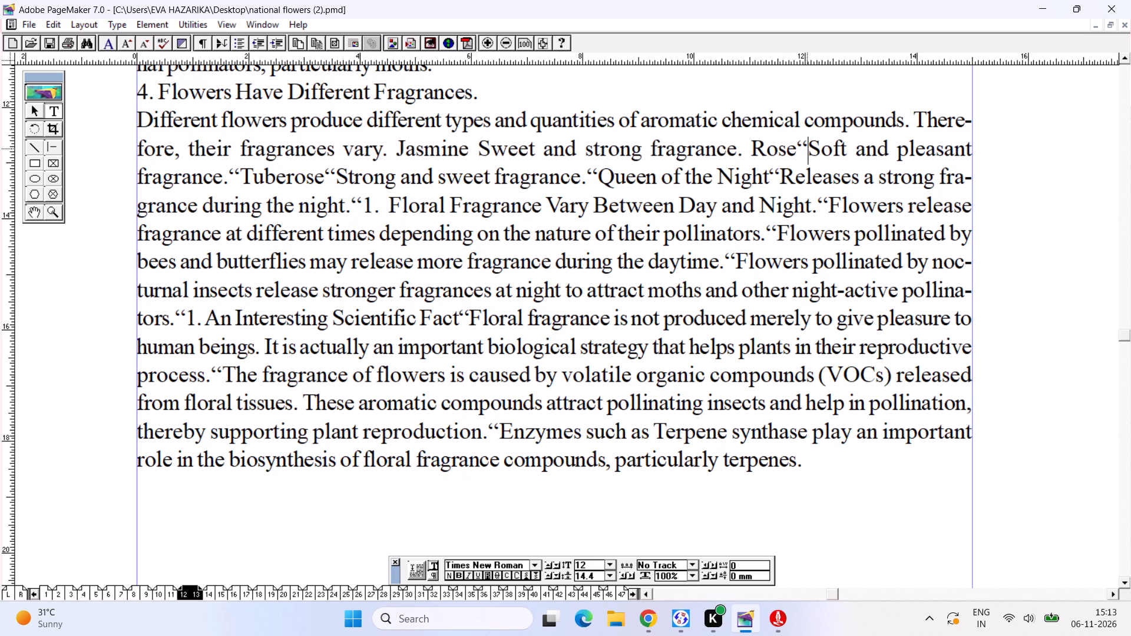
{"action": "key", "text": "BackSpace"}
{"action": "key", "text": "Return"}
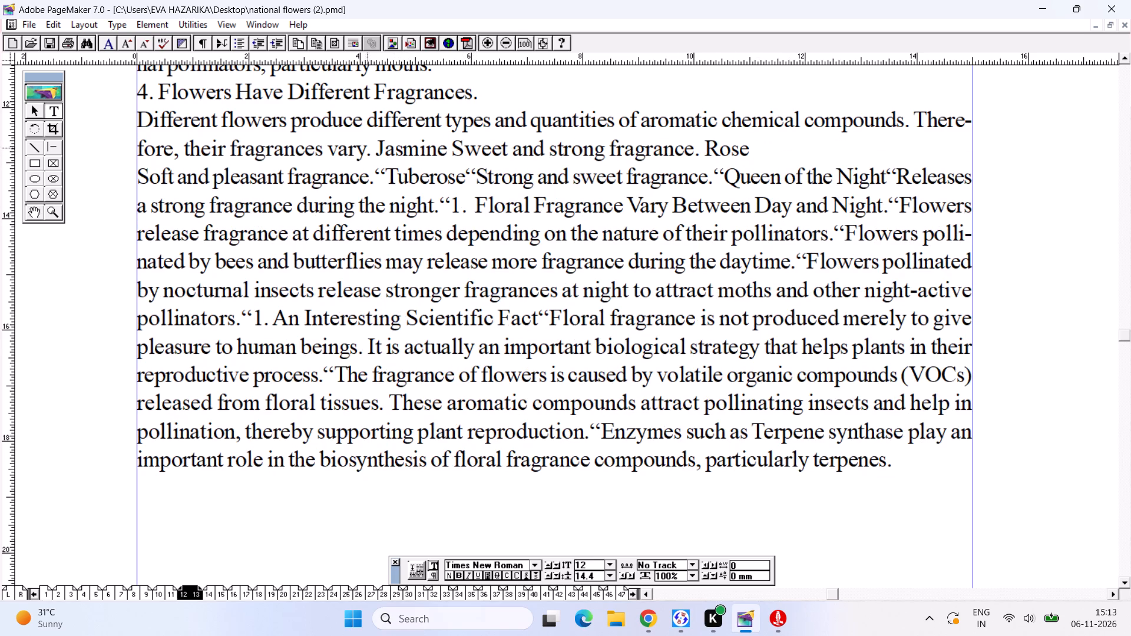
{"action": "left_click", "coordinate": [375, 158]}
{"action": "key", "text": "Return"}
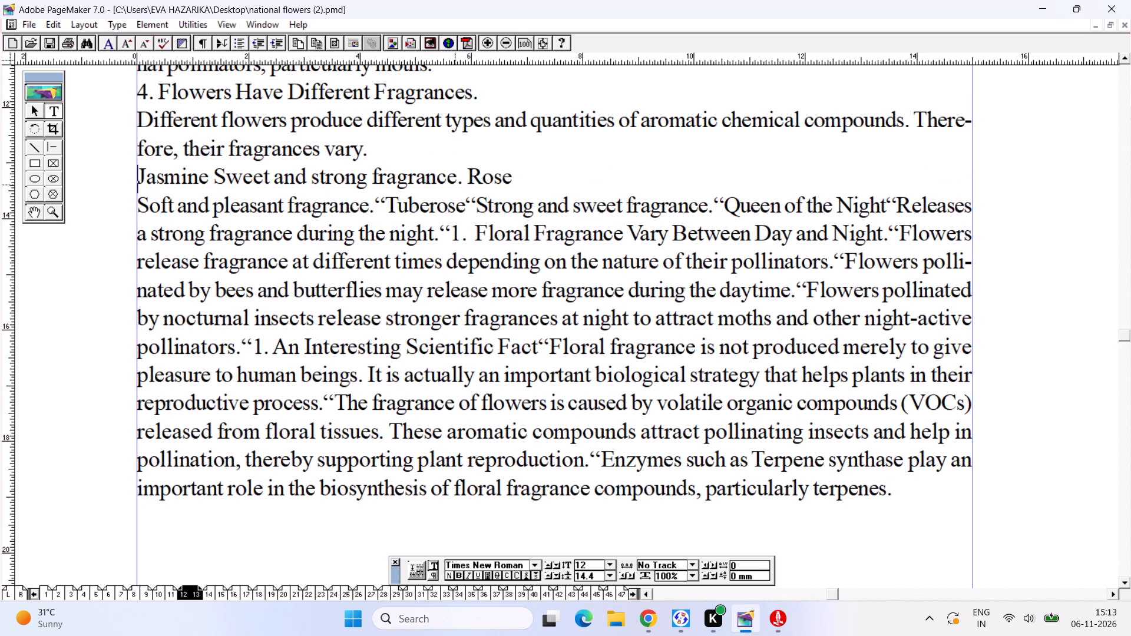
{"action": "left_click", "coordinate": [469, 180]}
{"action": "key", "text": "Return"}
{"action": "left_click", "coordinate": [140, 232]}
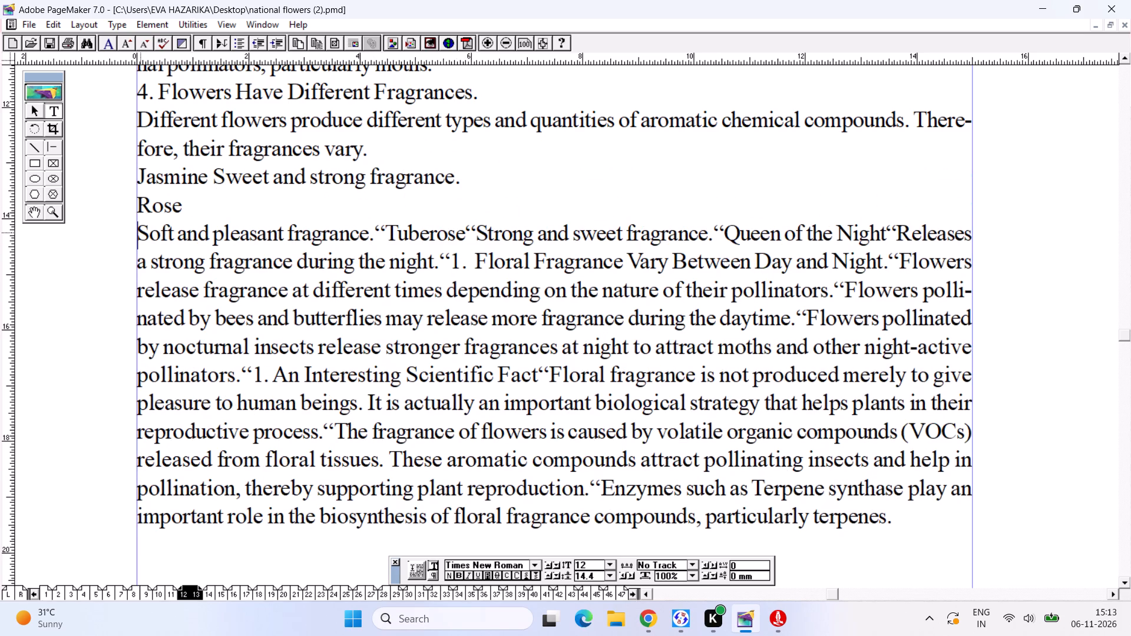
{"action": "key", "text": "BackSpace"}
{"action": "key", "text": "space"}
Set the Tuberose entry on its own line, replacing the quotation mark after "Tuberose" with a space and starting "Queen of the Night" below.
{"action": "left_click", "coordinate": [473, 204]}
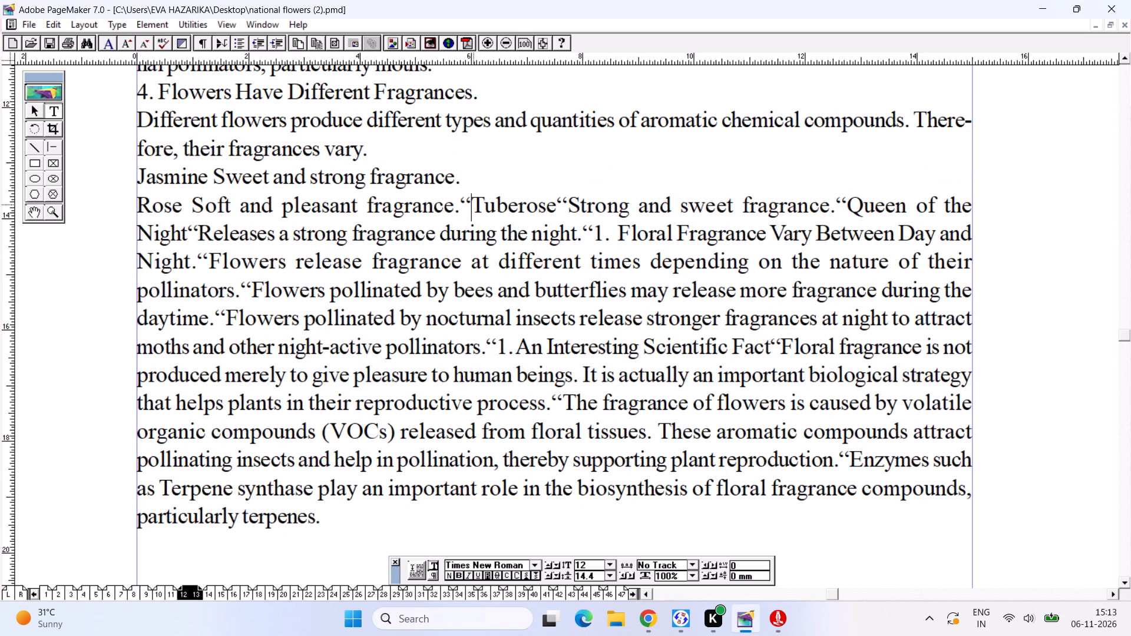
{"action": "key", "text": "BackSpace"}
{"action": "key", "text": "Return"}
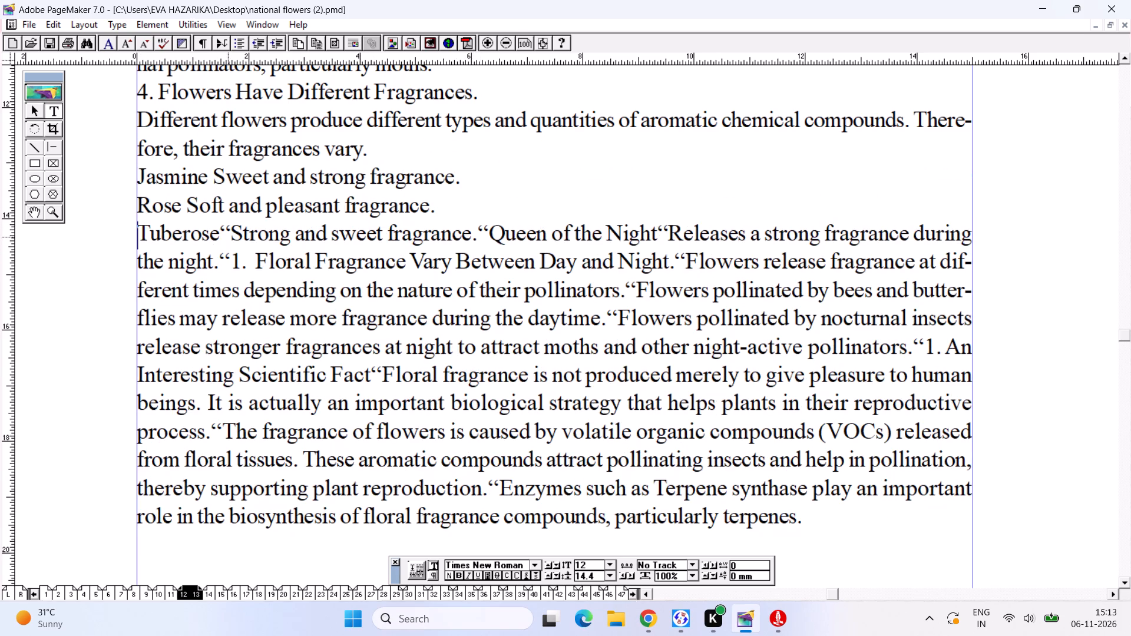
{"action": "left_click", "coordinate": [227, 236]}
{"action": "key", "text": "BackSpace"}
{"action": "key", "text": "space"}
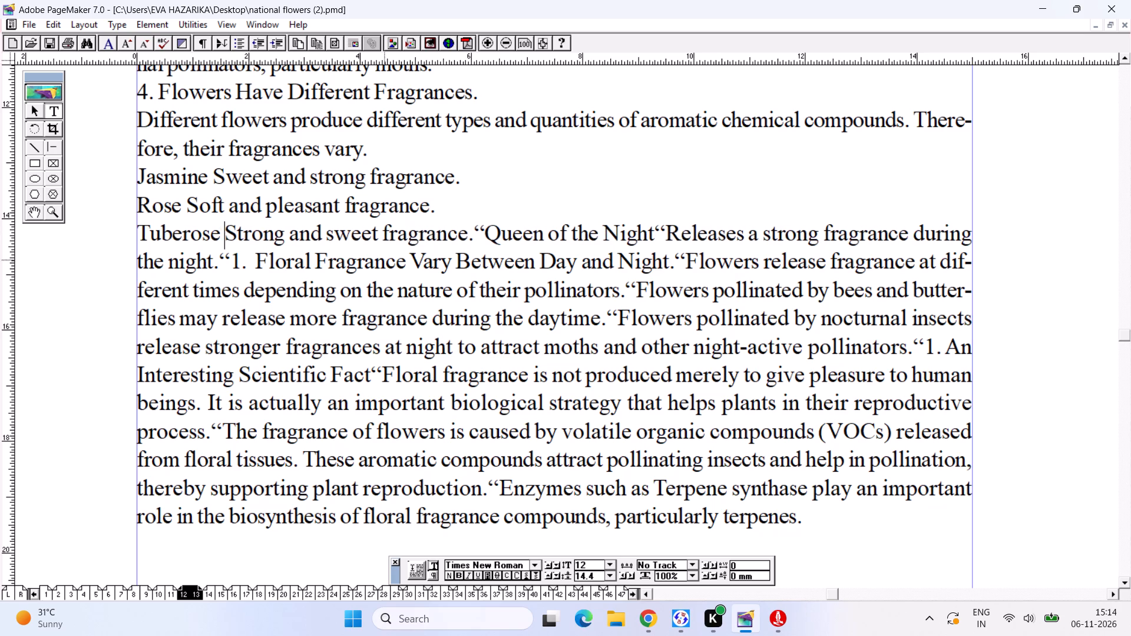
{"action": "left_click", "coordinate": [484, 233]}
{"action": "key", "text": "BackSpace"}
{"action": "key", "text": "Return"}
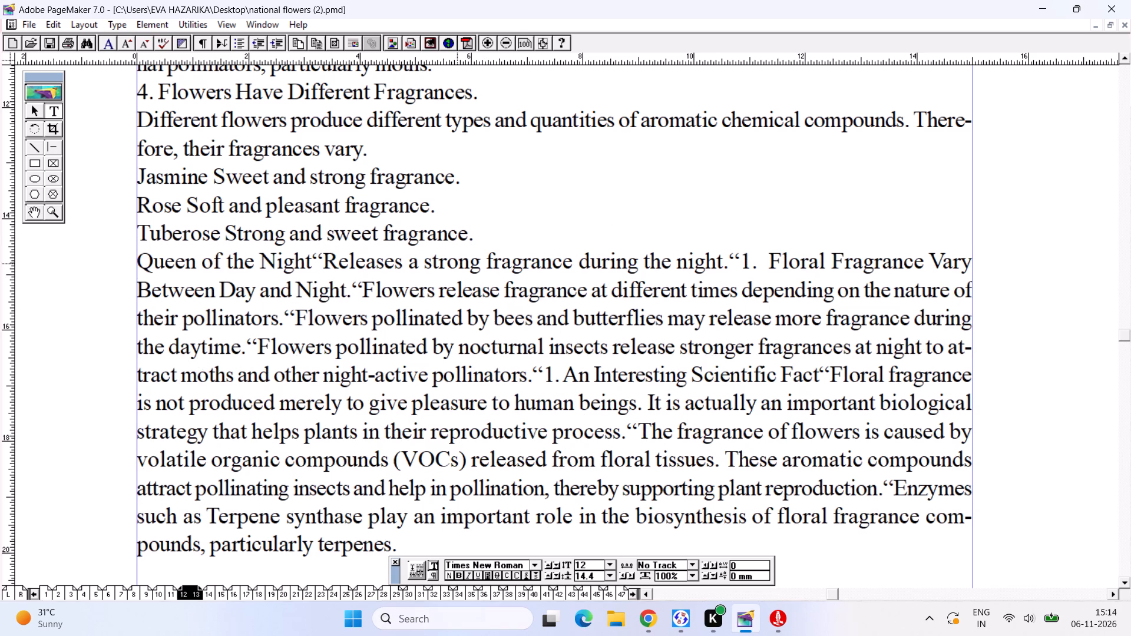
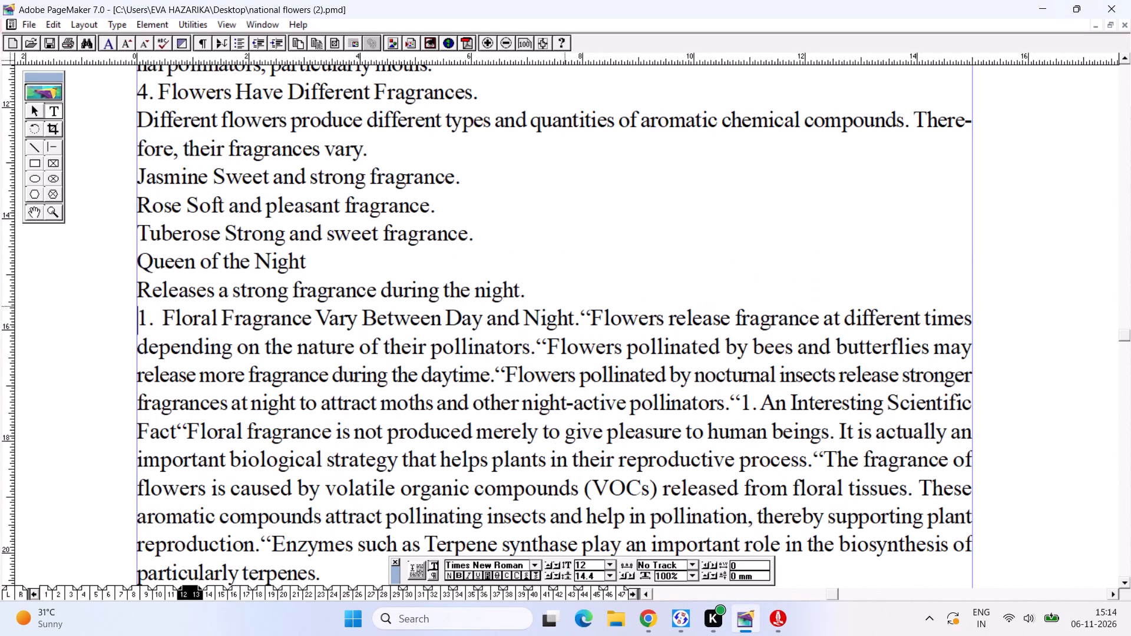
Replace the stray quotation marks after "Day and Night.", "nature of their pollinators." and "during the daytime." with paragraph breaks.
{"action": "left_click", "coordinate": [582, 317]}
{"action": "left_click", "coordinate": [586, 317]}
{"action": "key", "text": "BackSpace"}
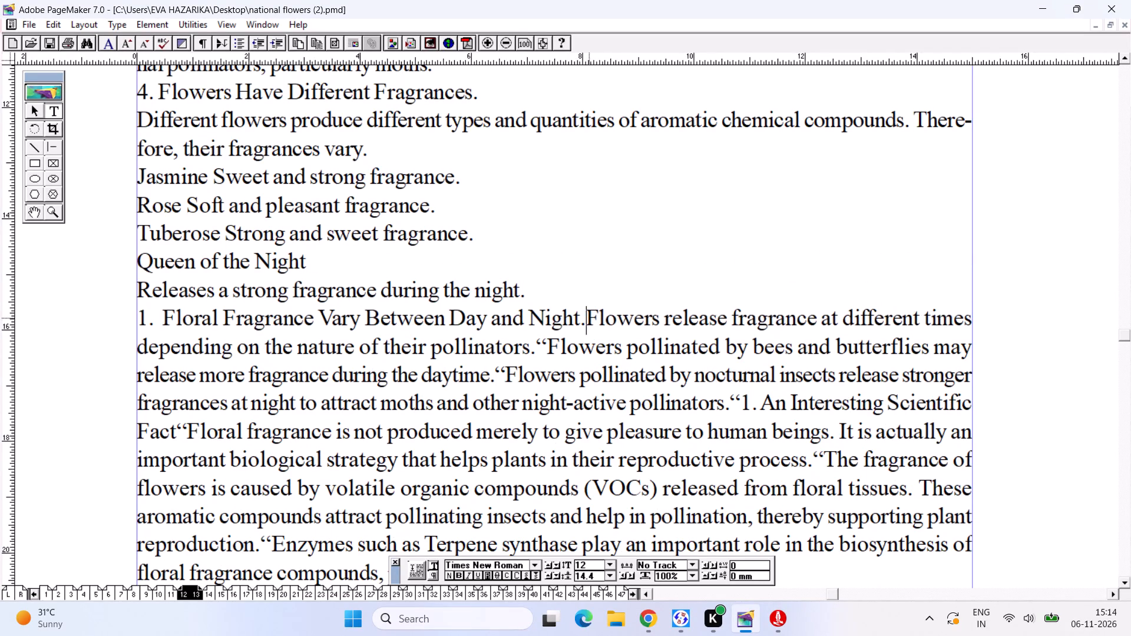
{"action": "key", "text": "Return"}
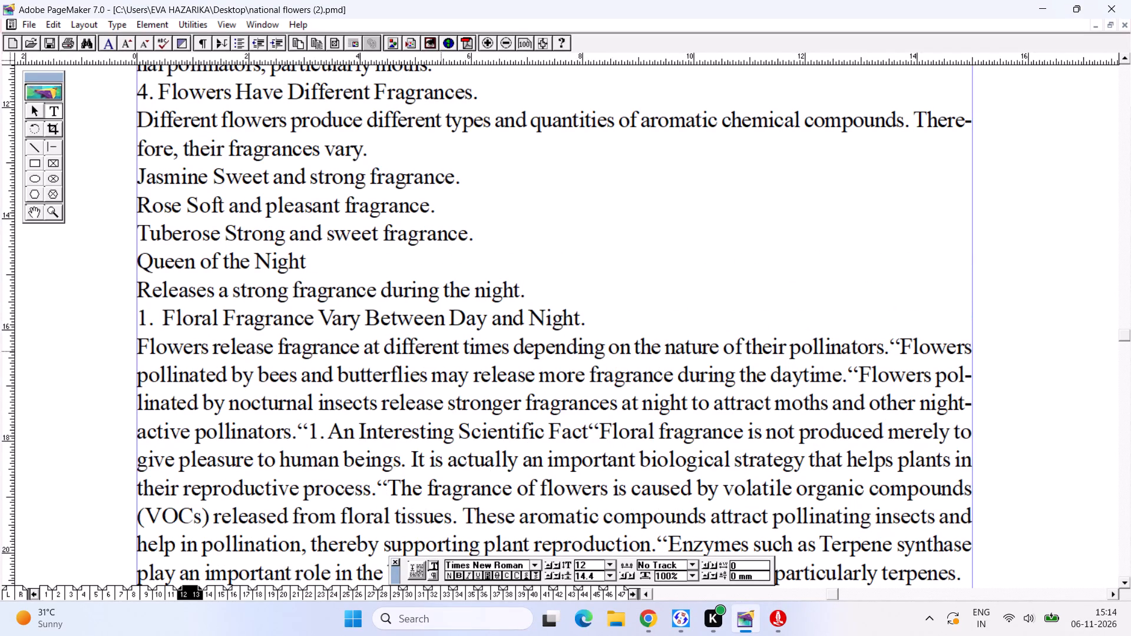
{"action": "left_click", "coordinate": [895, 344]}
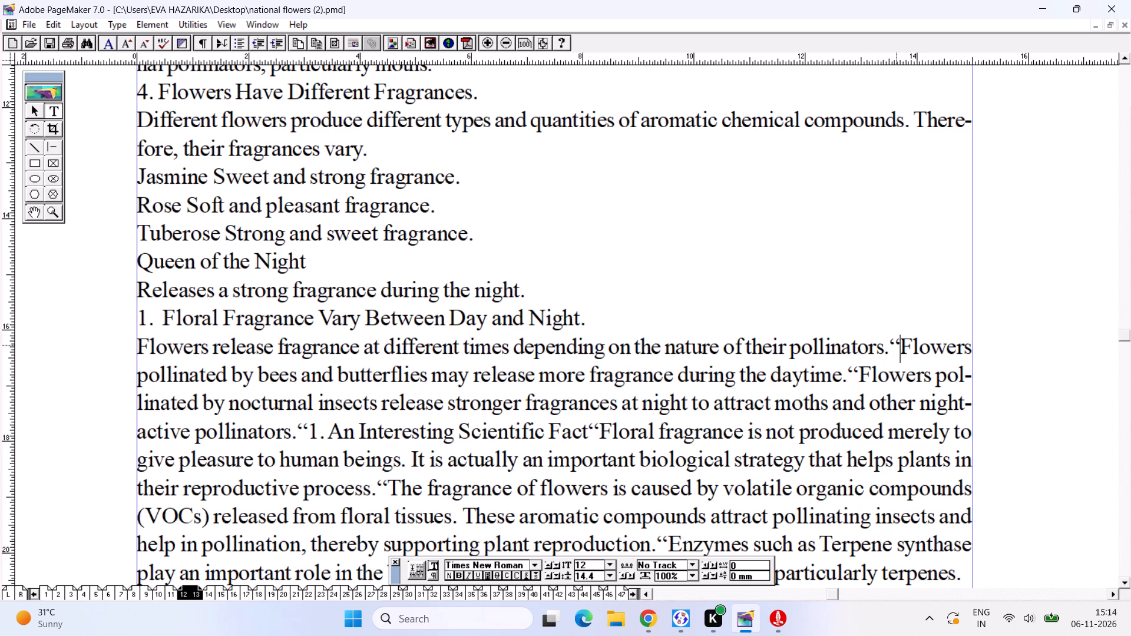
{"action": "key", "text": "BackSpace"}
{"action": "key", "text": "Return"}
{"action": "left_click", "coordinate": [902, 372]}
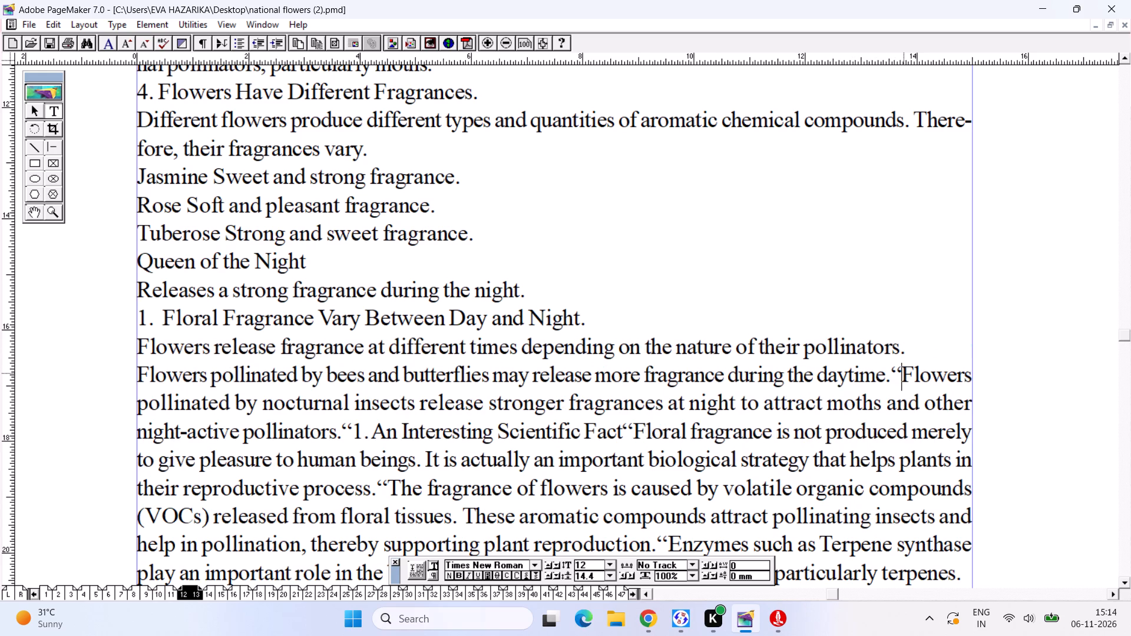
{"action": "key", "text": "BackSpace"}
{"action": "key", "text": "Return"}
Set "1. An Interesting Scientific Fact" on its own line, replacing the stray quotation marks before and after it with paragraph breaks.
{"action": "left_click_drag", "start_coordinate": [452, 429], "coordinate": [458, 188], "text": "alt"}
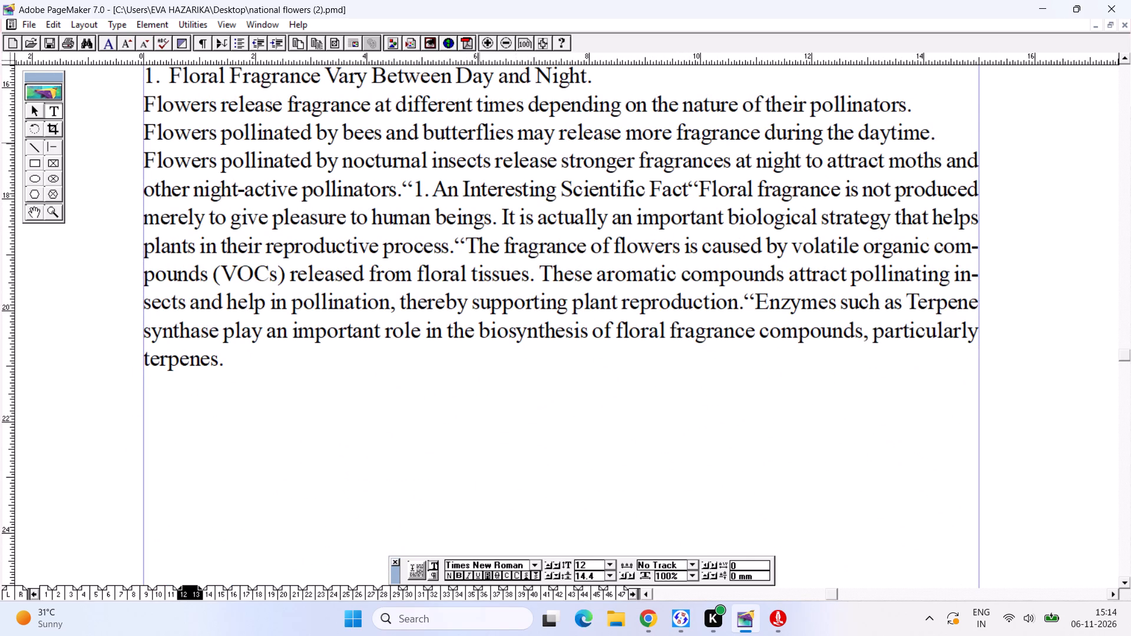
{"action": "left_click", "coordinate": [410, 190]}
{"action": "key", "text": "BackSpace"}
{"action": "key", "text": "Return"}
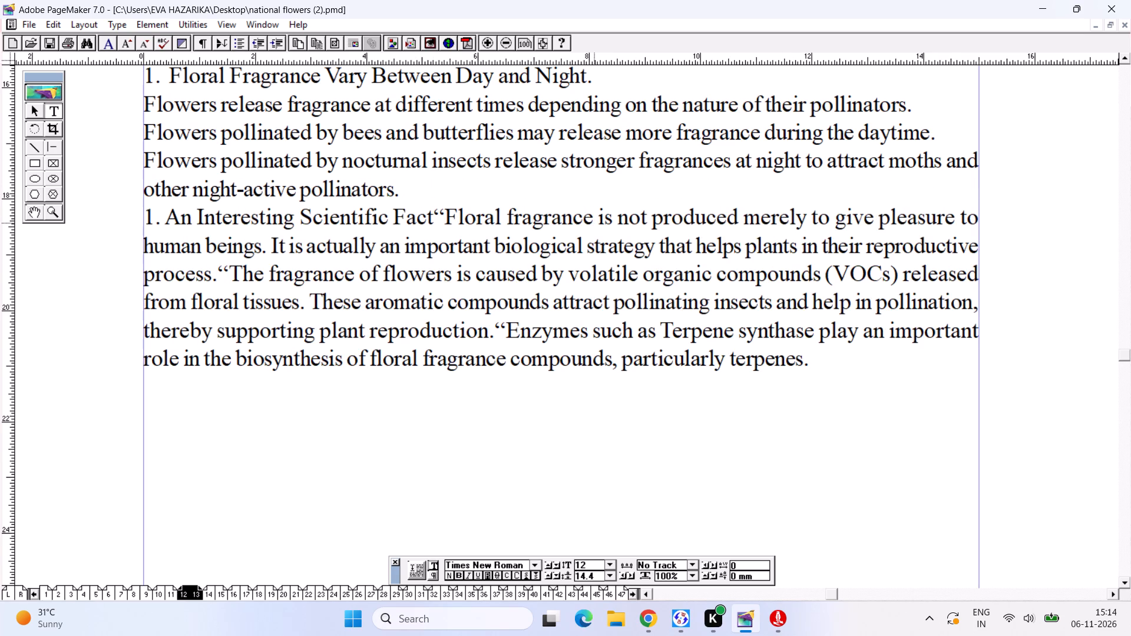
{"action": "left_click", "coordinate": [441, 217]}
{"action": "key", "text": "BackSpace"}
{"action": "key", "text": "Return"}
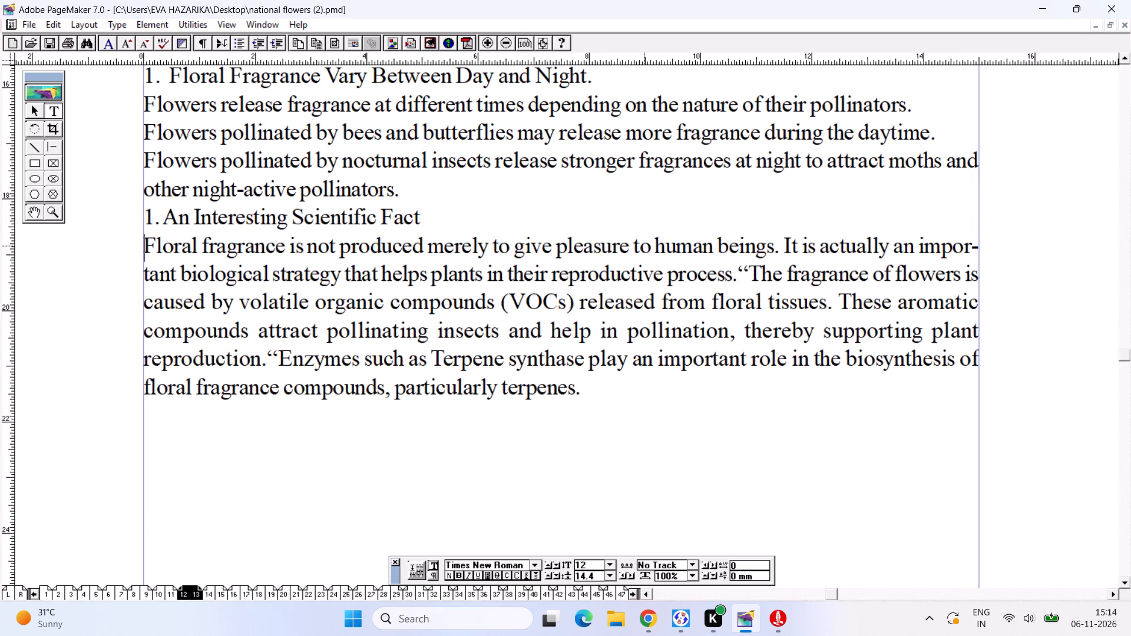
Replace the stray quotation mark before "The fragrance of flowers is caused" with a paragraph break and save the publication.
{"action": "left_click", "coordinate": [750, 271]}
{"action": "key", "text": "BackSpace"}
{"action": "key", "text": "Return"}
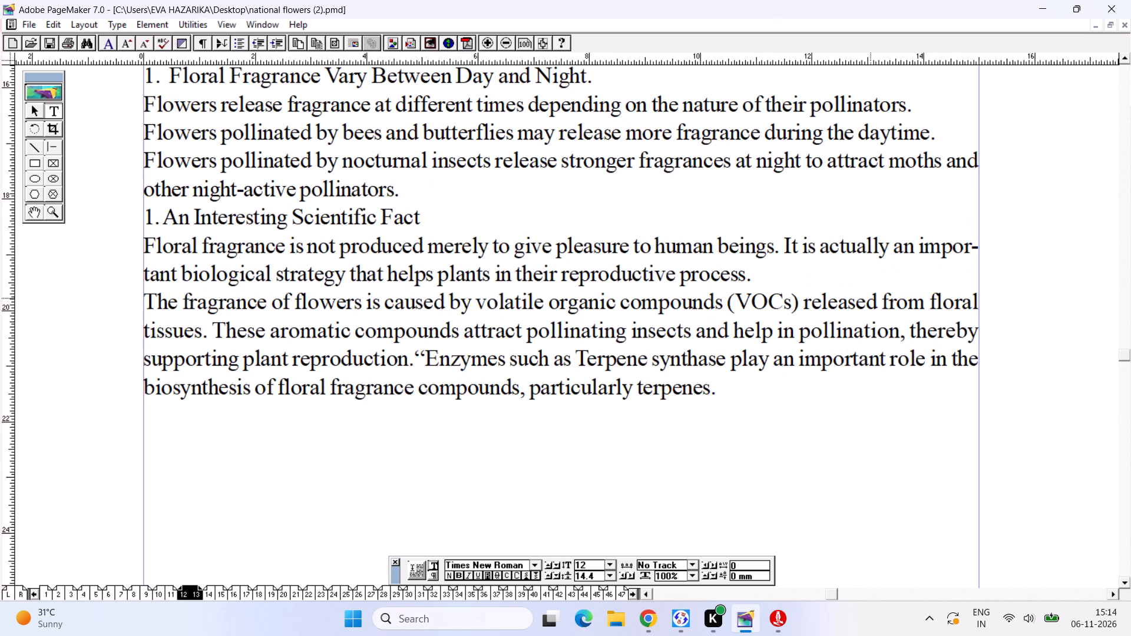
{"action": "key", "text": "ctrl+s"}
{"action": "key", "text": "ctrl+s"}
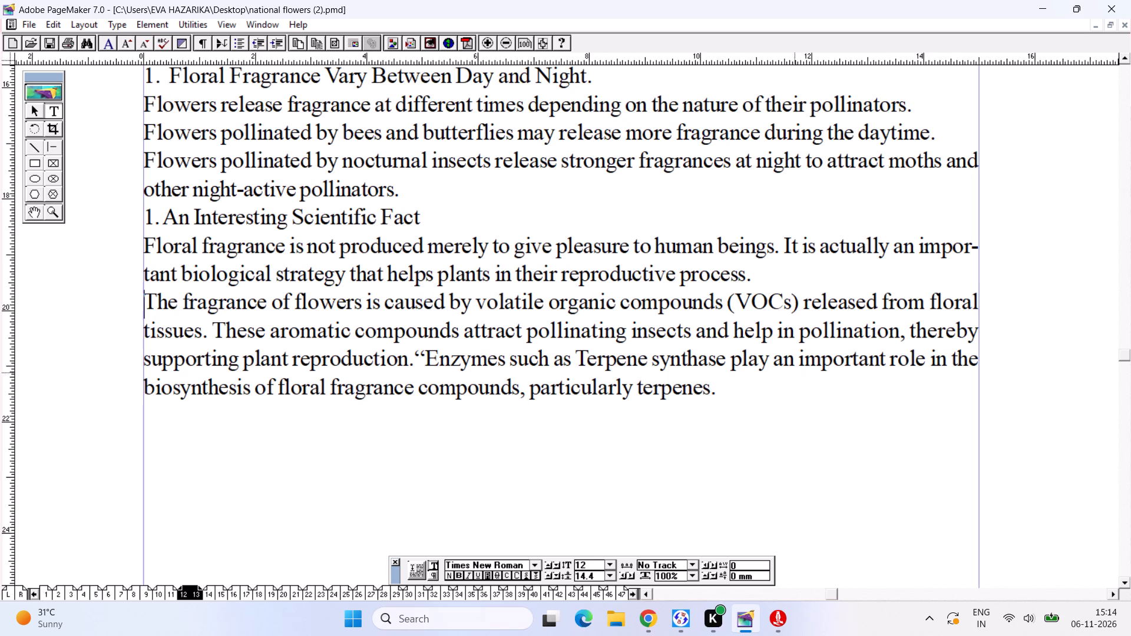
Examine the Assamese fragrance text on page 11 down to the end of the page, saving the publication.
{"action": "key", "text": "ctrl+0"}
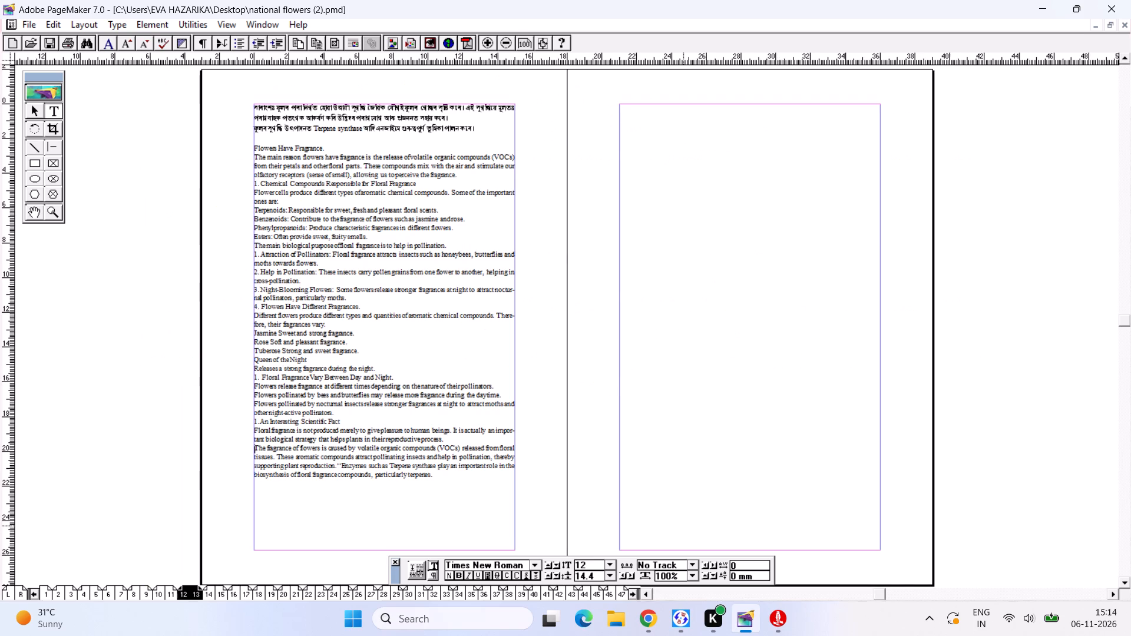
{"action": "left_click", "coordinate": [170, 592]}
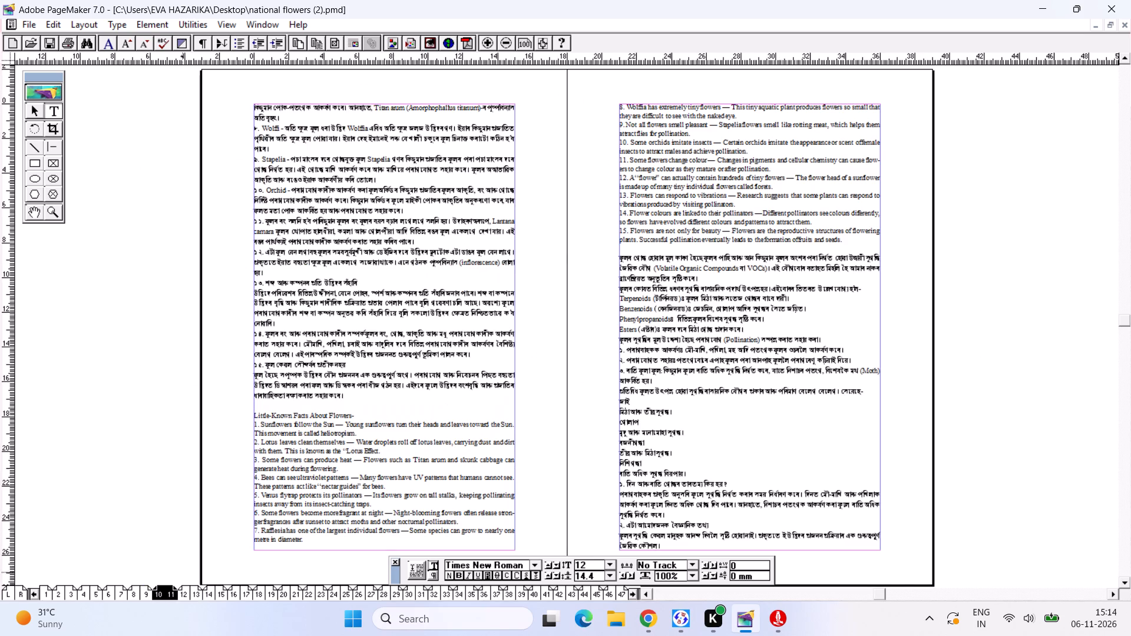
{"action": "left_click", "coordinate": [652, 346]}
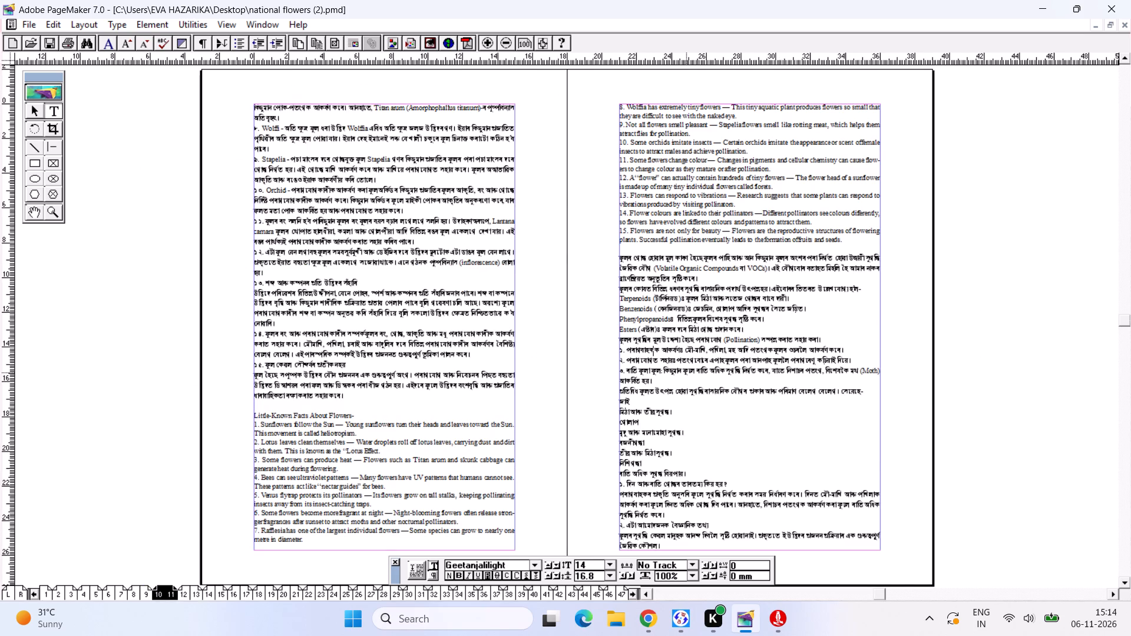
{"action": "key", "text": "ctrl+2"}
{"action": "left_click_drag", "start_coordinate": [690, 329], "coordinate": [358, 217], "text": "alt"}
{"action": "left_click_drag", "start_coordinate": [435, 385], "coordinate": [439, 299], "text": "alt"}
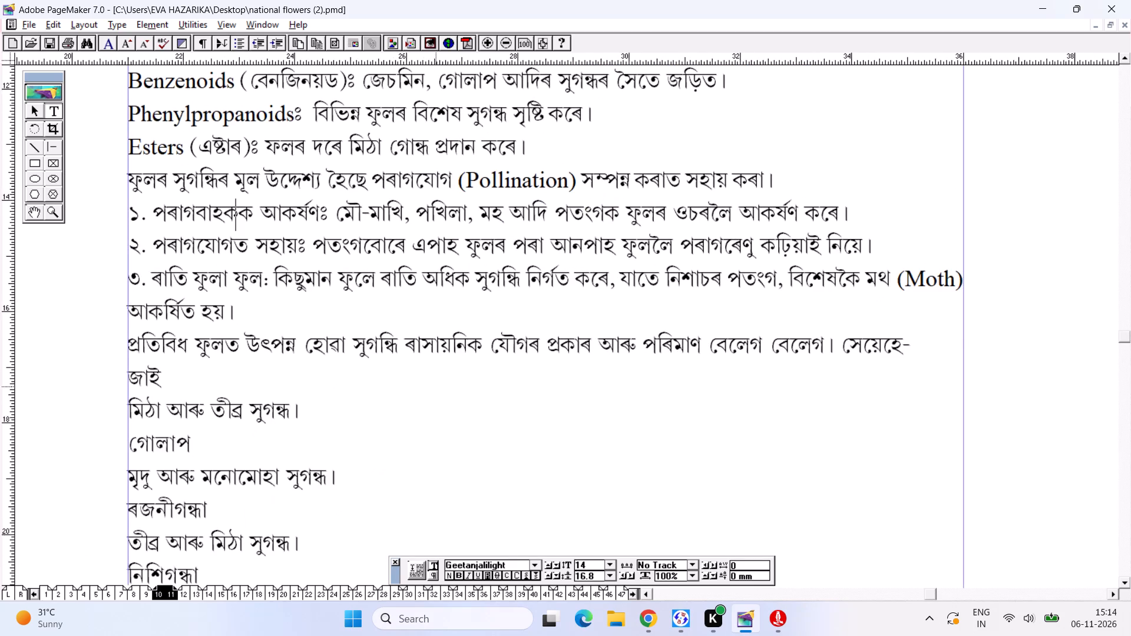
{"action": "left_click_drag", "start_coordinate": [439, 299], "coordinate": [439, 269], "text": "alt"}
{"action": "left_click_drag", "start_coordinate": [425, 372], "coordinate": [417, 267], "text": "alt"}
{"action": "left_click_drag", "start_coordinate": [416, 404], "coordinate": [405, 269], "text": "alt"}
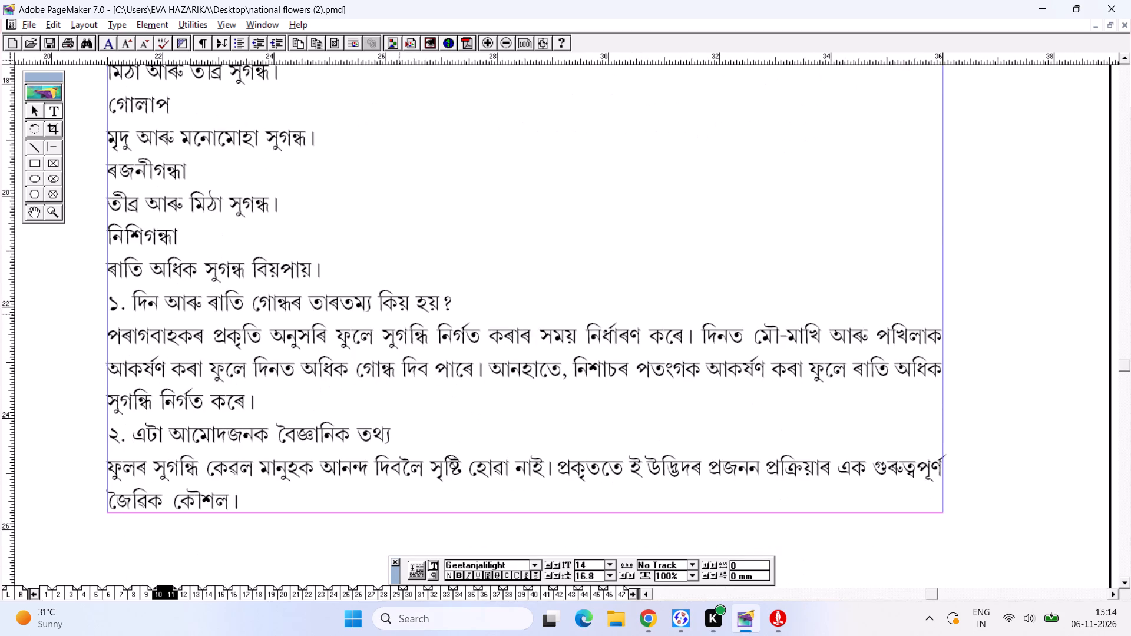
{"action": "key", "text": "ctrl+s"}
{"action": "key", "text": "ctrl+s"}
{"action": "key", "text": "ctrl+s"}
{"action": "key", "text": "ctrl+s"}
{"action": "key", "text": "ctrl+s"}
{"action": "key", "text": "ctrl+0"}
{"action": "key", "text": "ctrl+s"}
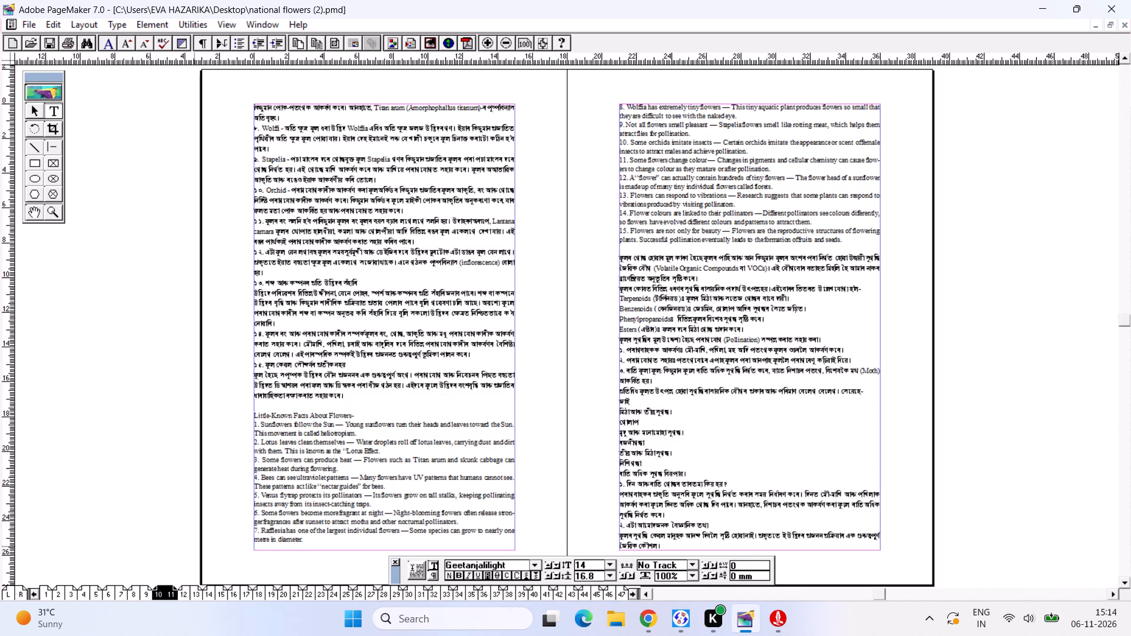
{"action": "left_click", "coordinate": [189, 591]}
{"action": "left_click", "coordinate": [174, 594]}
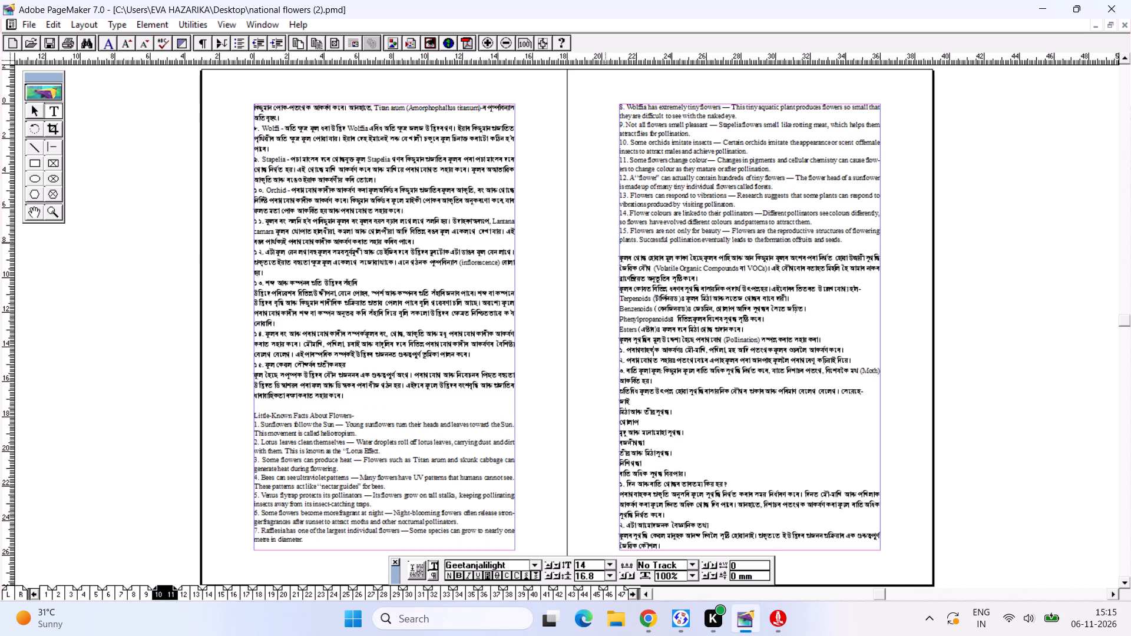
Insert blank lines after fact 15 on page 11 until the Assamese fragrance text moves onto page 12.
{"action": "left_click", "coordinate": [852, 245]}
{"action": "left_click", "coordinate": [851, 237]}
{"action": "key", "text": "Return"}
{"action": "key", "text": "Return"}
{"action": "key", "text": "Return"}
{"action": "key", "text": "Return"}
{"action": "key", "text": "Return"}
{"action": "key", "text": "Return"}
{"action": "key", "text": "Return"}
{"action": "key", "text": "Return"}
{"action": "key", "text": "Return"}
{"action": "key", "text": "Return"}
{"action": "key", "text": "Return"}
{"action": "key", "text": "Return"}
{"action": "key", "text": "Return"}
{"action": "key", "text": "Return"}
{"action": "key", "text": "Return"}
{"action": "key", "text": "Return"}
{"action": "key", "text": "Return"}
{"action": "key", "text": "Return"}
{"action": "key", "text": "Return"}
{"action": "key", "text": "Return"}
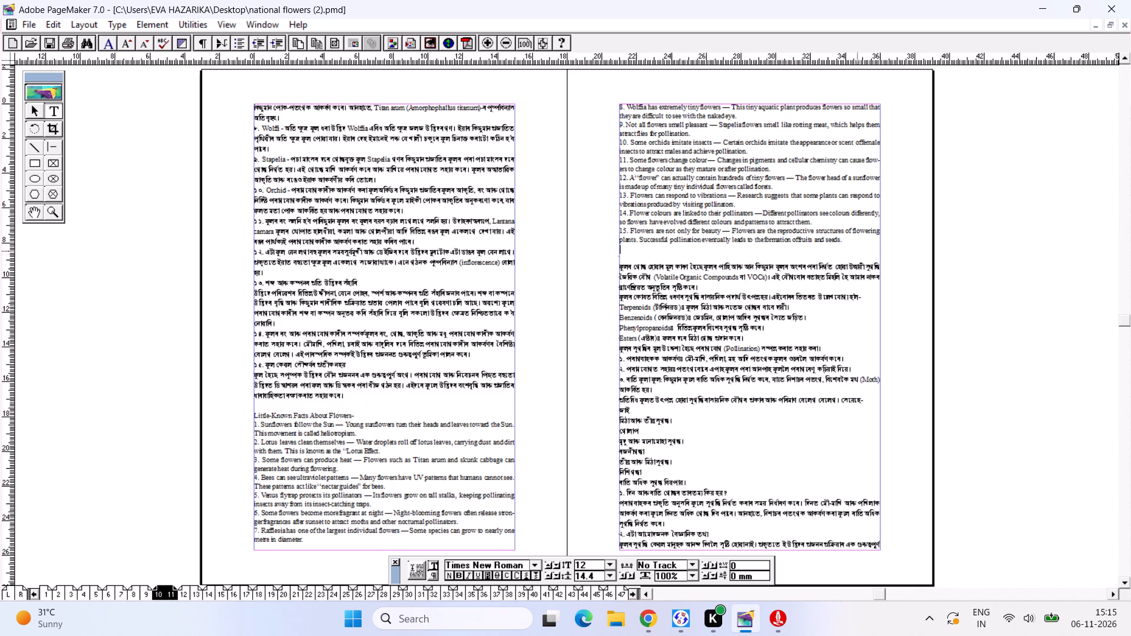
{"action": "key", "text": "Return"}
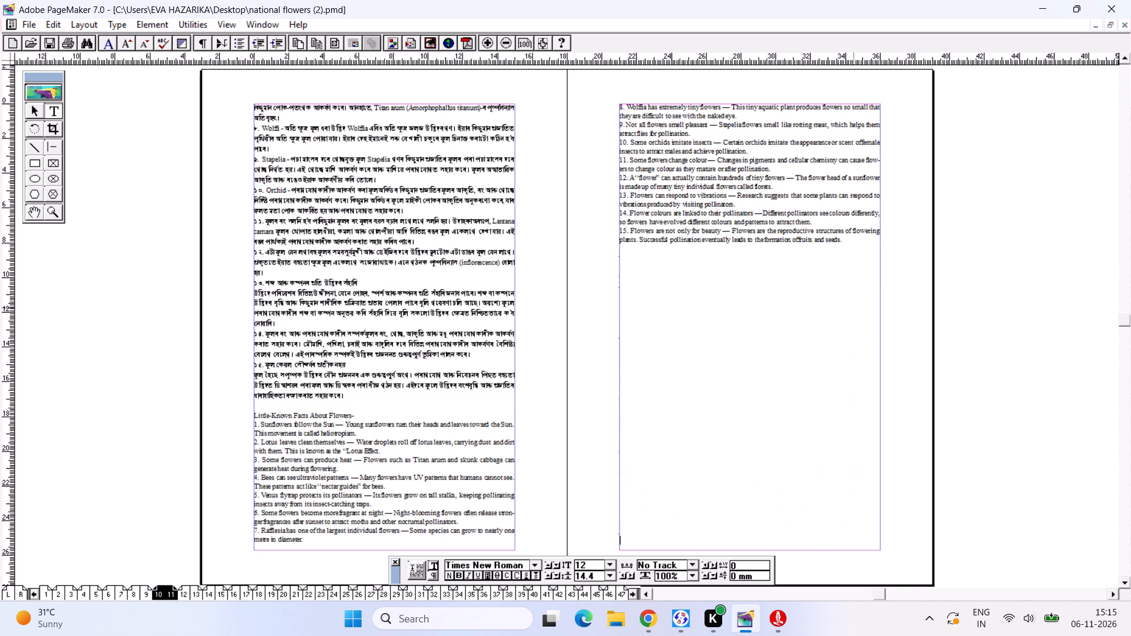
Shorten the page 12 text block to the bottom margin and flow its remaining text into the page 13 frame.
{"action": "left_click", "coordinate": [185, 595]}
{"action": "left_click", "coordinate": [36, 110]}
{"action": "left_click", "coordinate": [467, 344]}
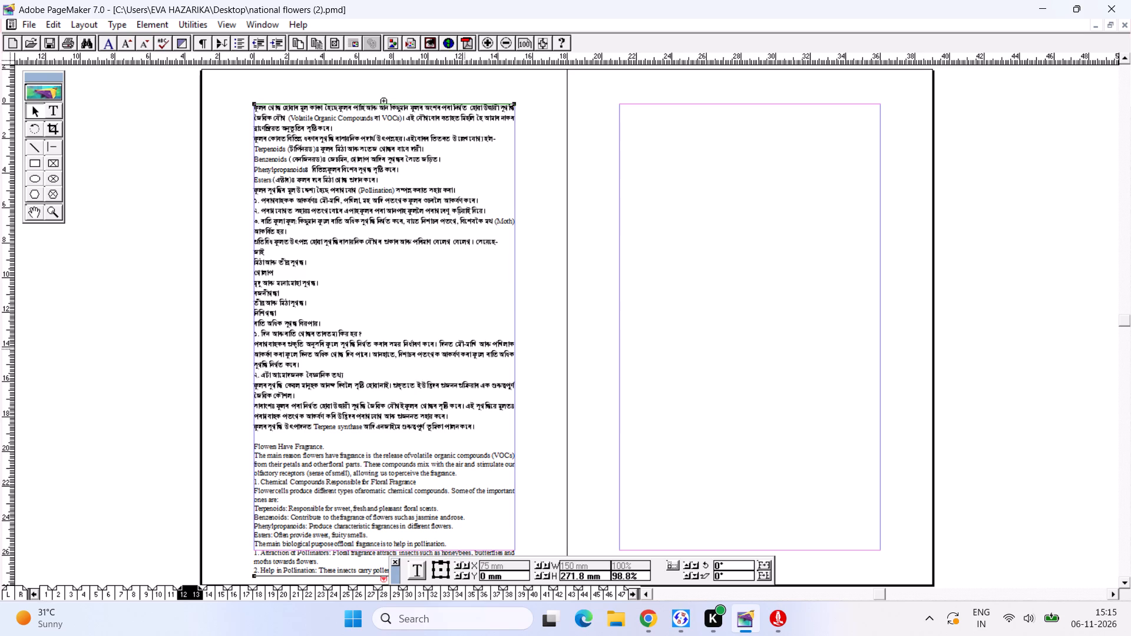
{"action": "left_click_drag", "start_coordinate": [386, 581], "coordinate": [395, 549]}
{"action": "left_click", "coordinate": [387, 547]}
{"action": "left_click", "coordinate": [684, 103]}
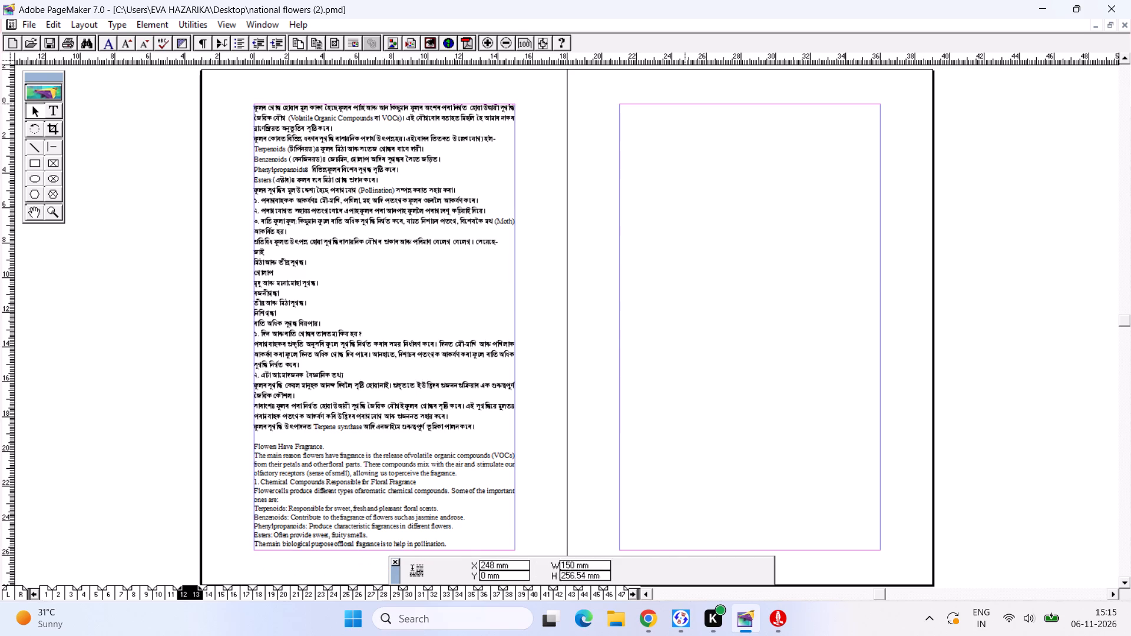
{"action": "left_click", "coordinate": [737, 372]}
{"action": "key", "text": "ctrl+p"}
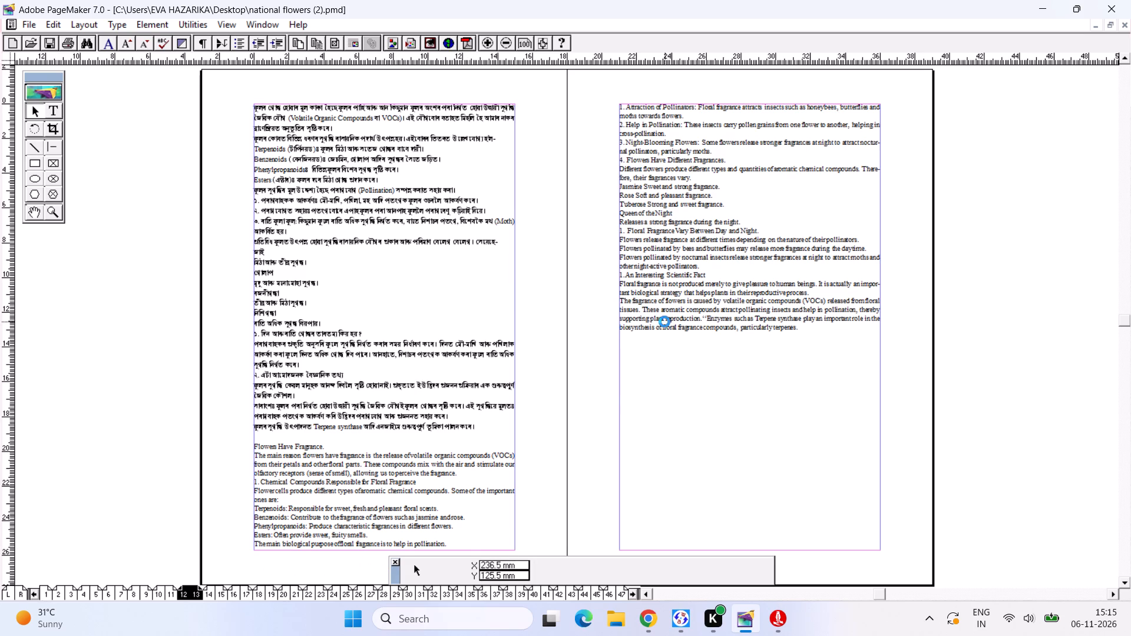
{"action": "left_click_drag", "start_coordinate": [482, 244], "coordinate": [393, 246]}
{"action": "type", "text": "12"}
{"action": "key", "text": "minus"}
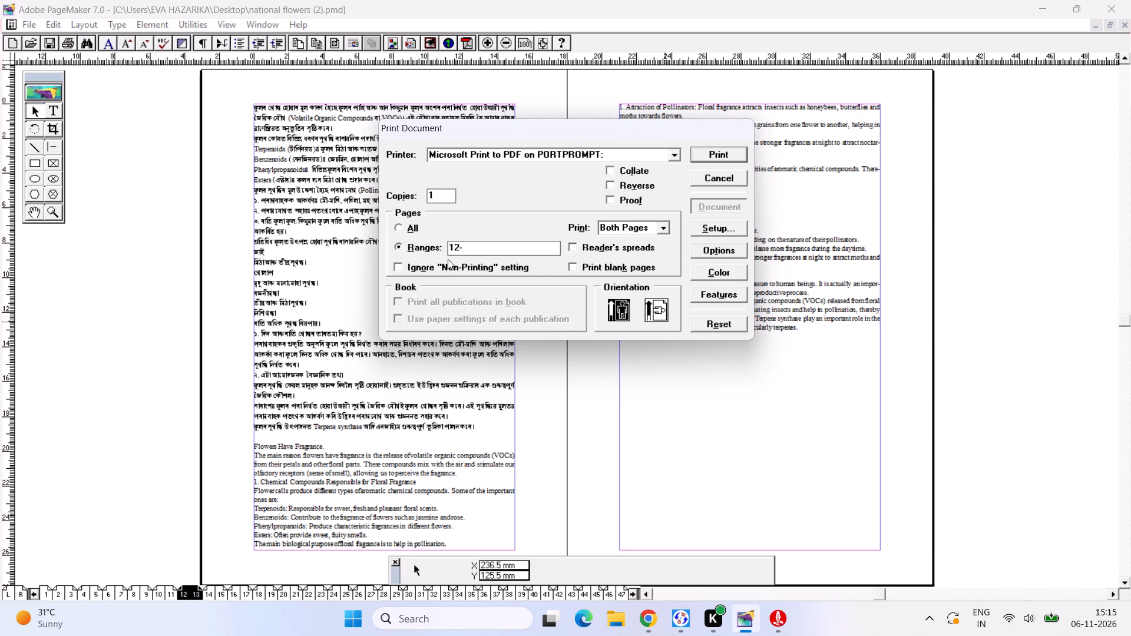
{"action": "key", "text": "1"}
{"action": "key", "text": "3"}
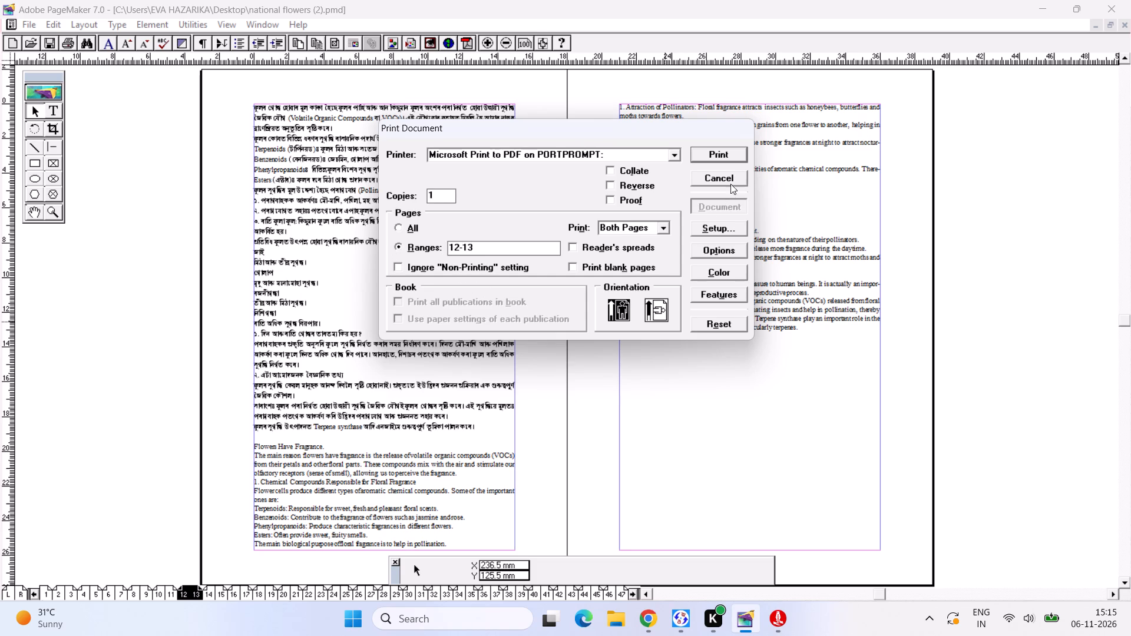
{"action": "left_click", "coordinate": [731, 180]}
Make the heading "Flowers Have Fragrance." on page 12 bold.
{"action": "key", "text": "ctrl+2"}
{"action": "left_click_drag", "start_coordinate": [408, 363], "coordinate": [408, 364], "text": "alt"}
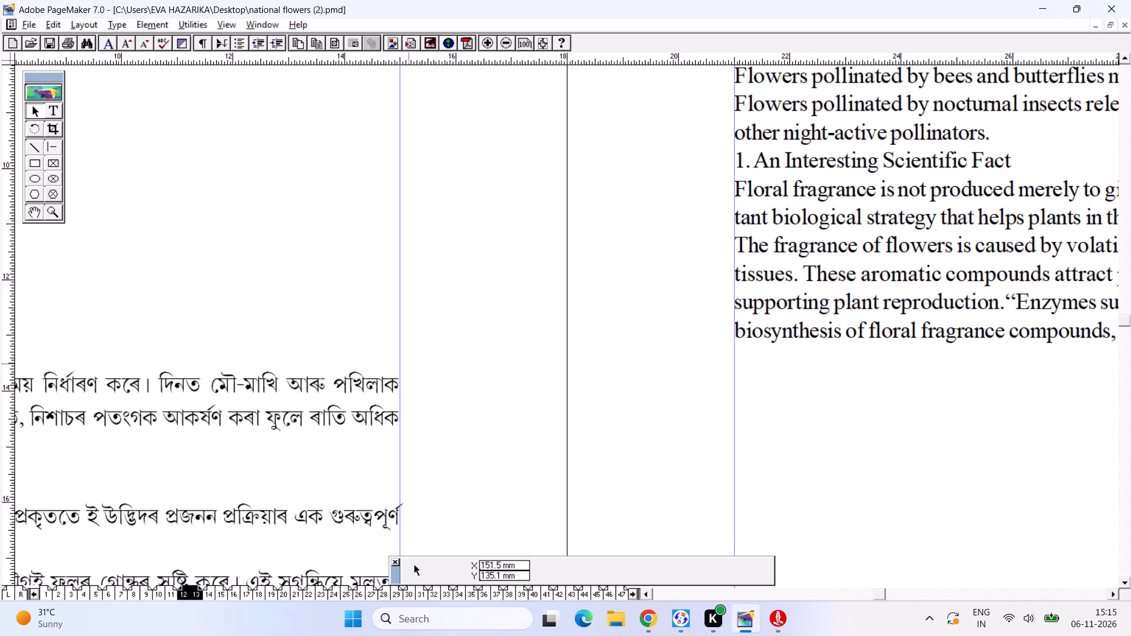
{"action": "left_click_drag", "start_coordinate": [408, 364], "coordinate": [693, 215], "text": "alt"}
{"action": "left_click_drag", "start_coordinate": [522, 347], "coordinate": [667, 92], "text": "alt"}
{"action": "left_click_drag", "start_coordinate": [504, 292], "coordinate": [701, 177], "text": "alt"}
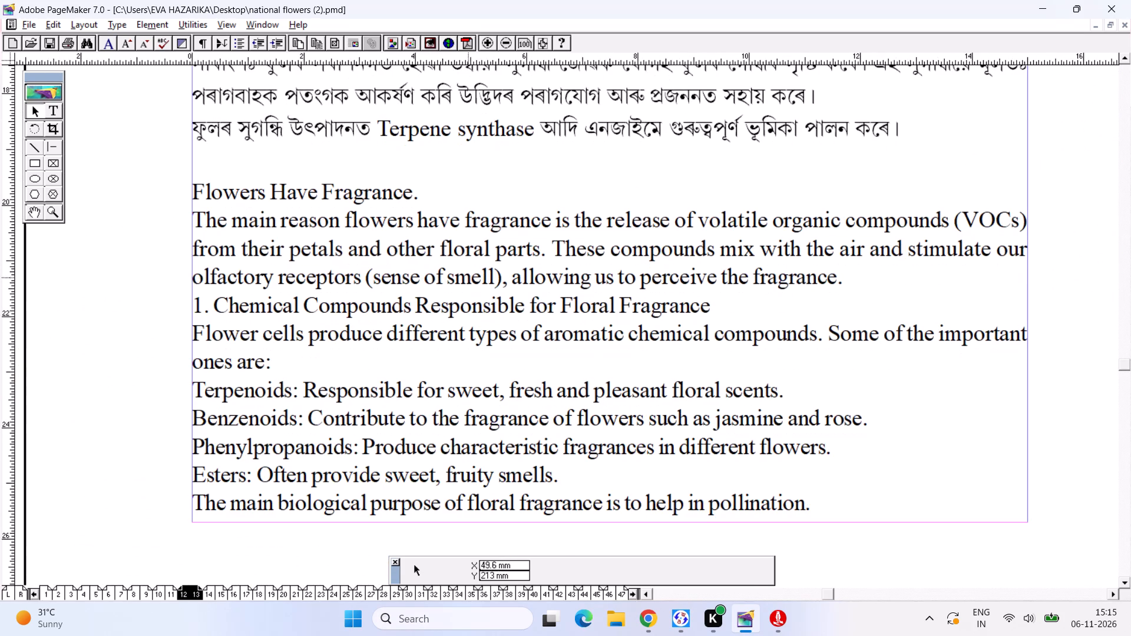
{"action": "left_click", "coordinate": [425, 194]}
{"action": "left_click", "coordinate": [52, 105]}
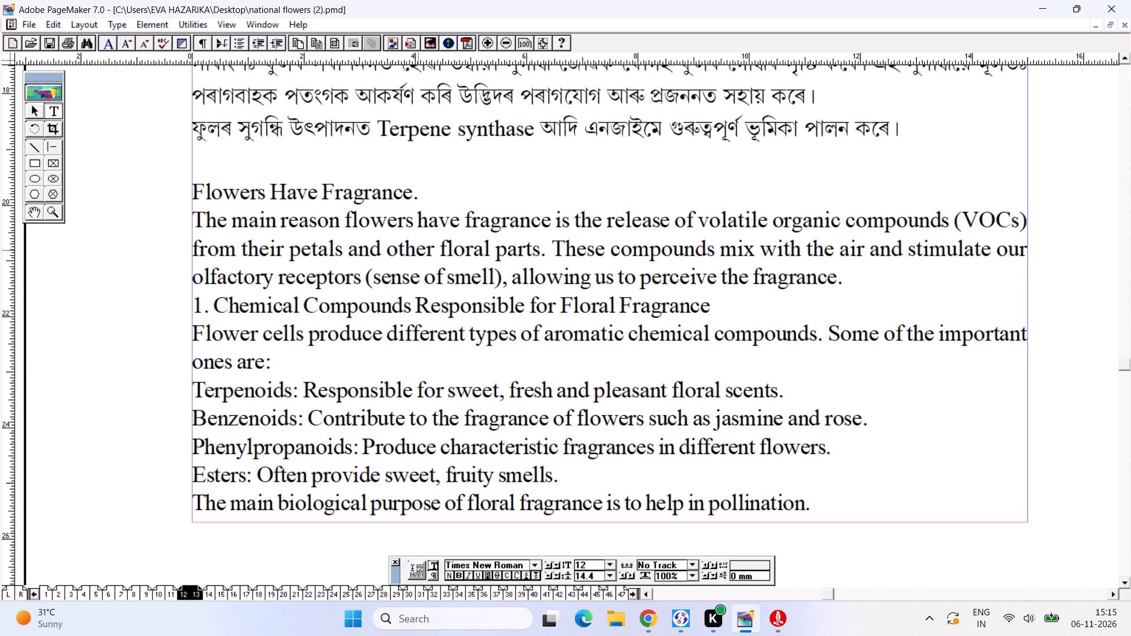
{"action": "left_click_drag", "start_coordinate": [436, 197], "coordinate": [164, 180]}
{"action": "left_click", "coordinate": [267, 203]}
{"action": "left_click_drag", "start_coordinate": [435, 202], "coordinate": [190, 195]}
{"action": "key", "text": "ctrl+shift+b"}
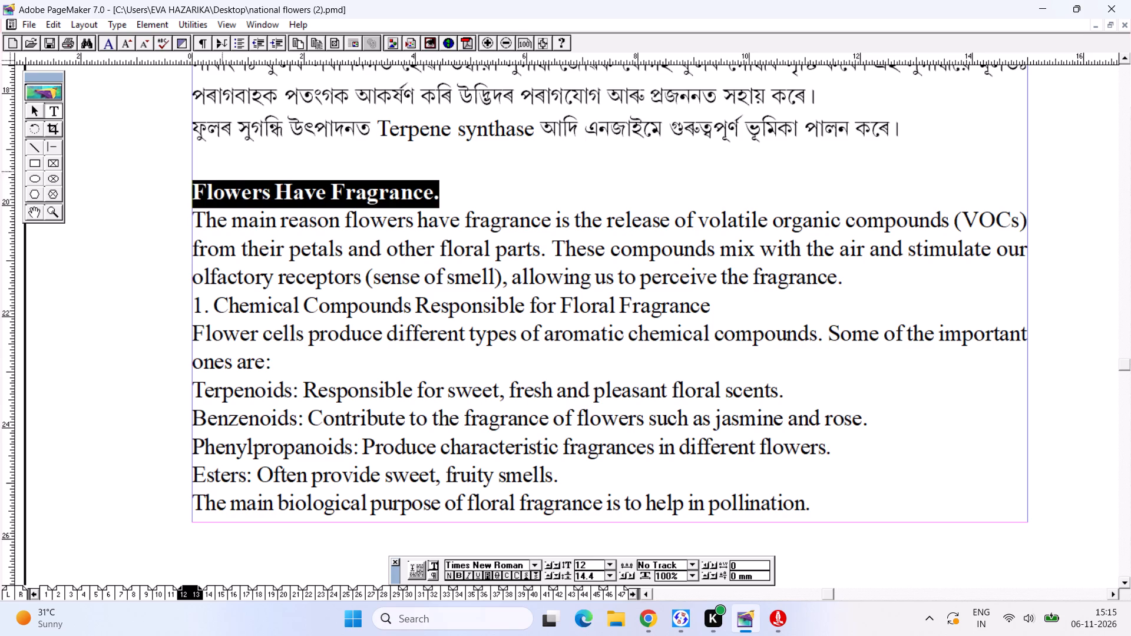
Check the Assamese fragrance text on page 12 back to its beginning and save the publication.
{"action": "left_click_drag", "start_coordinate": [487, 196], "coordinate": [483, 529], "text": "alt"}
{"action": "left_click_drag", "start_coordinate": [491, 269], "coordinate": [498, 589], "text": "alt"}
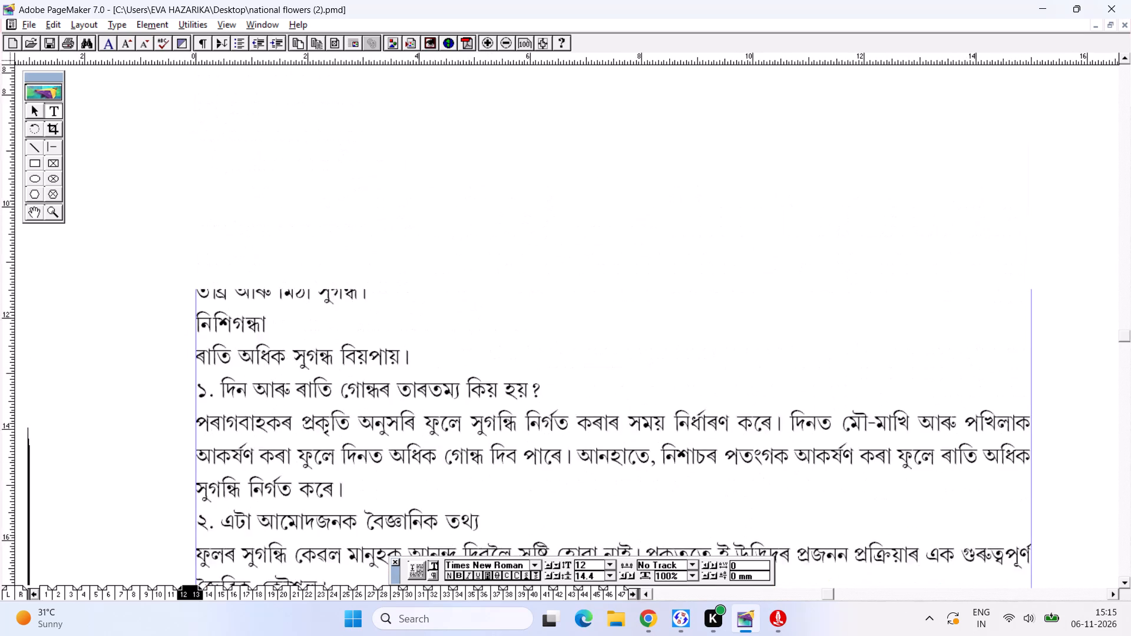
{"action": "left_click_drag", "start_coordinate": [454, 301], "coordinate": [451, 635], "text": "alt"}
{"action": "left_click_drag", "start_coordinate": [372, 263], "coordinate": [375, 320], "text": "alt"}
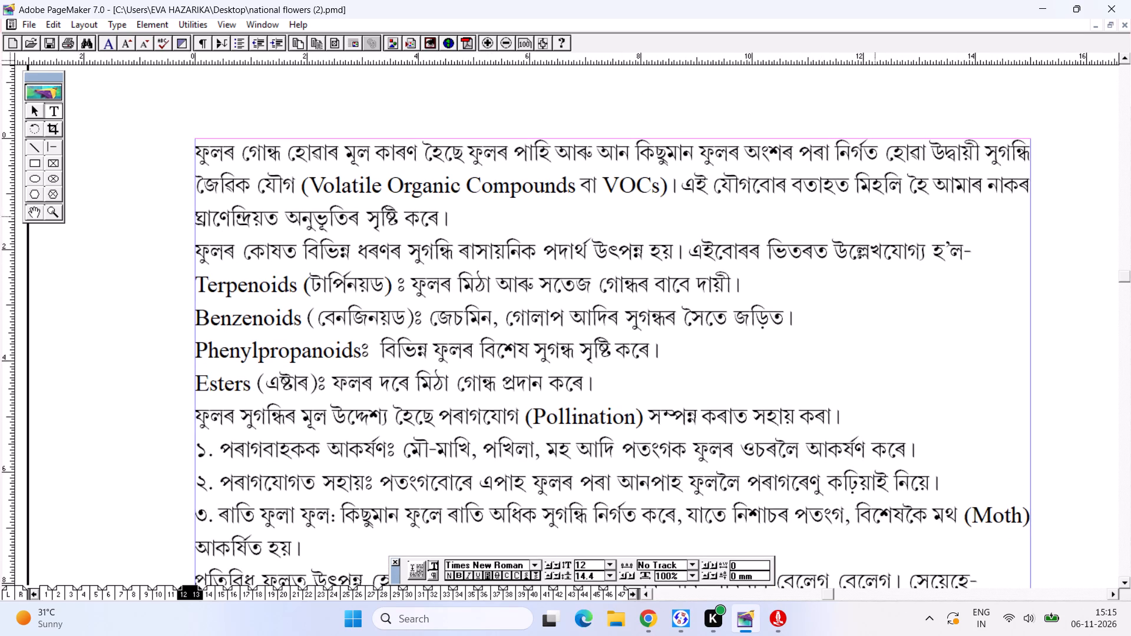
{"action": "left_click", "coordinate": [395, 201]}
{"action": "key", "text": "ctrl+0"}
{"action": "key", "text": "ctrl+s"}
{"action": "key", "text": "ctrl+s"}
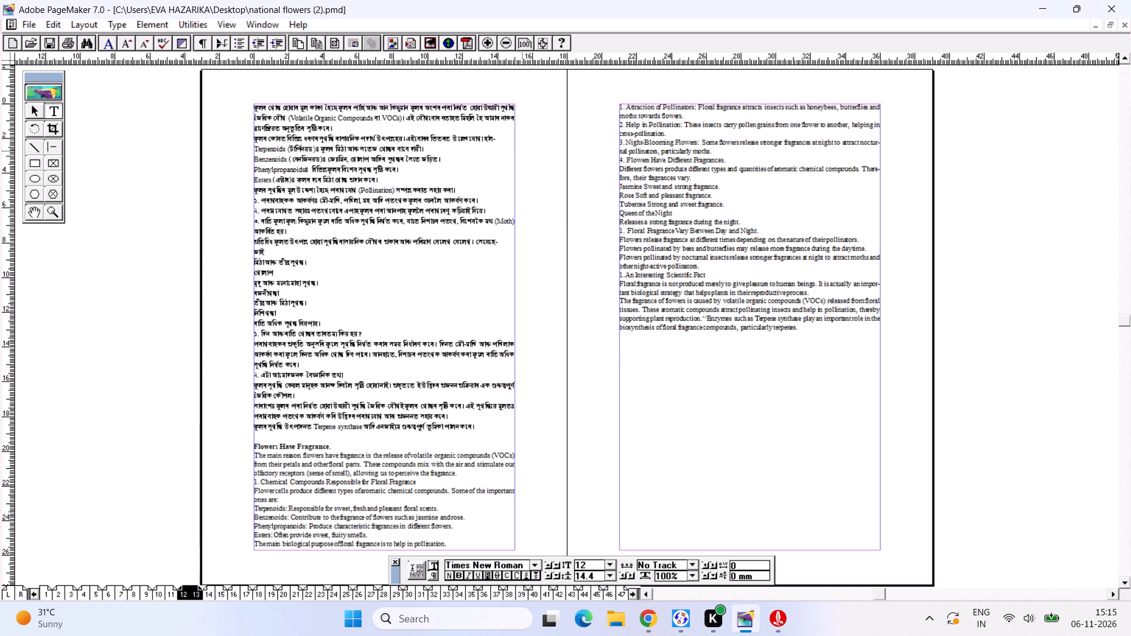
Print pages 12-13 with Microsoft Print to PDF, confirming A4 paper size and portrait orientation in the printer setup.
{"action": "key", "text": "ctrl+p"}
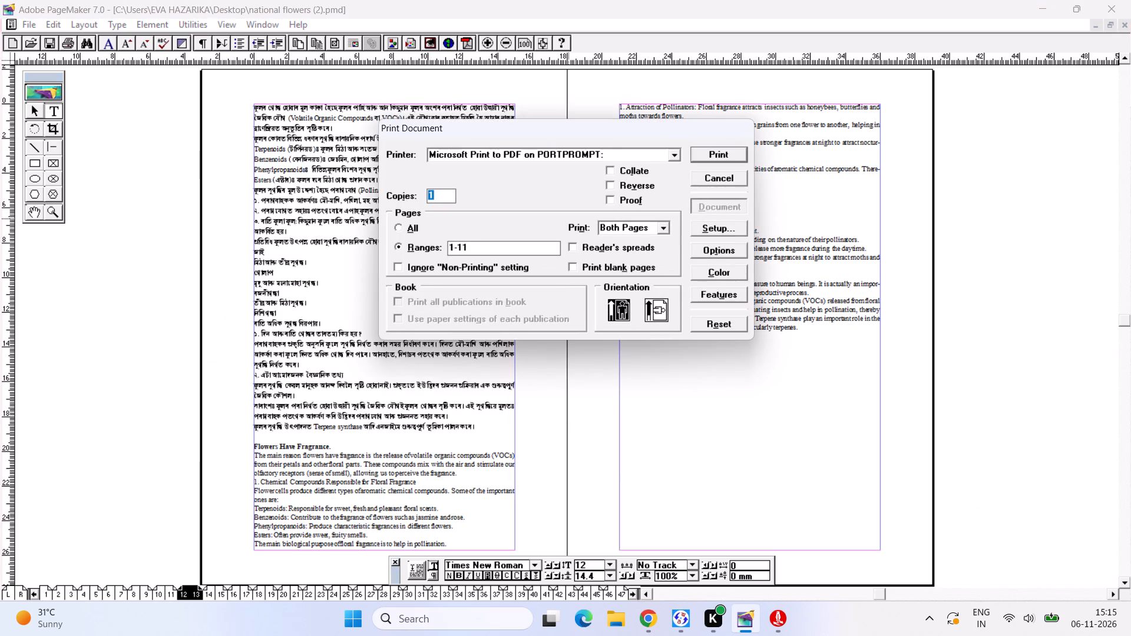
{"action": "left_click_drag", "start_coordinate": [500, 246], "coordinate": [356, 242]}
{"action": "type", "text": "12-13"}
{"action": "left_click", "coordinate": [722, 231]}
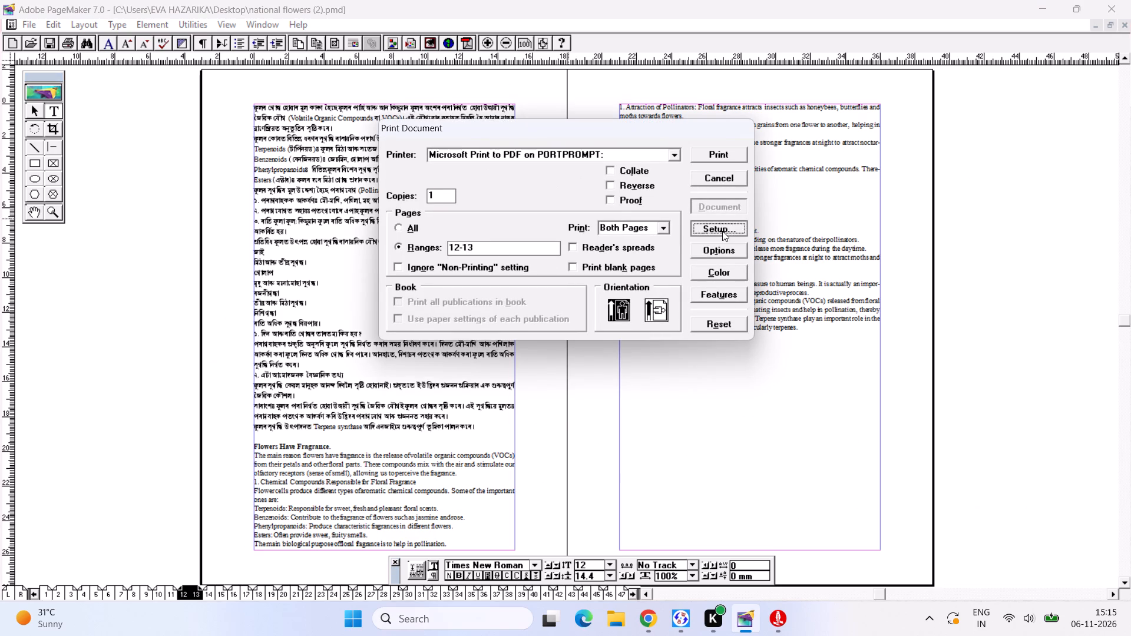
{"action": "left_click", "coordinate": [337, 365]}
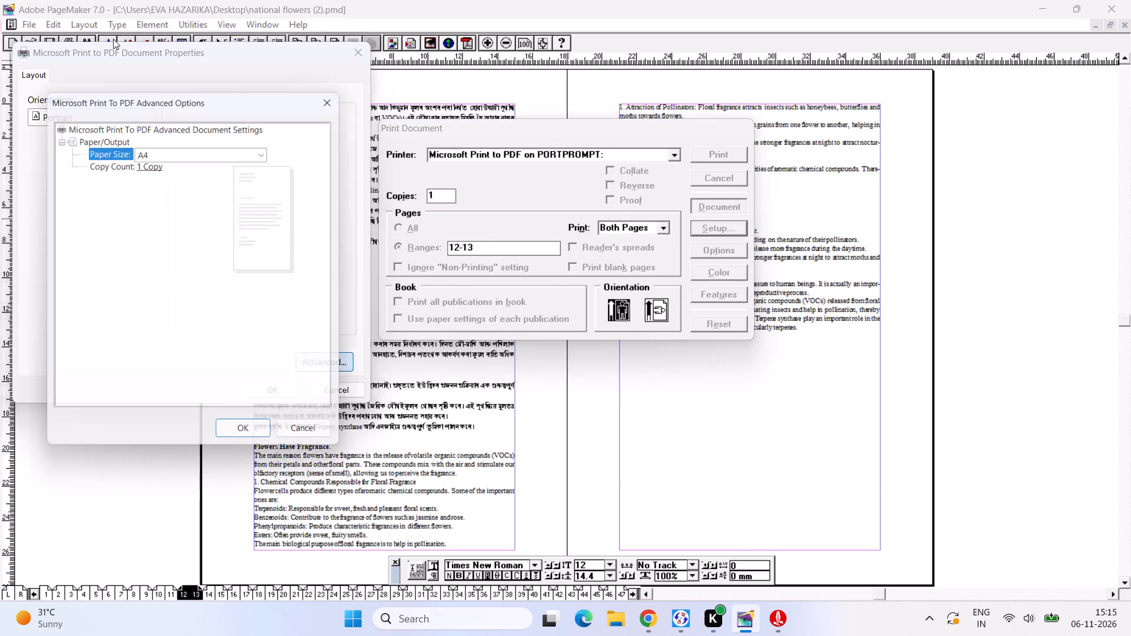
{"action": "left_click", "coordinate": [259, 449]}
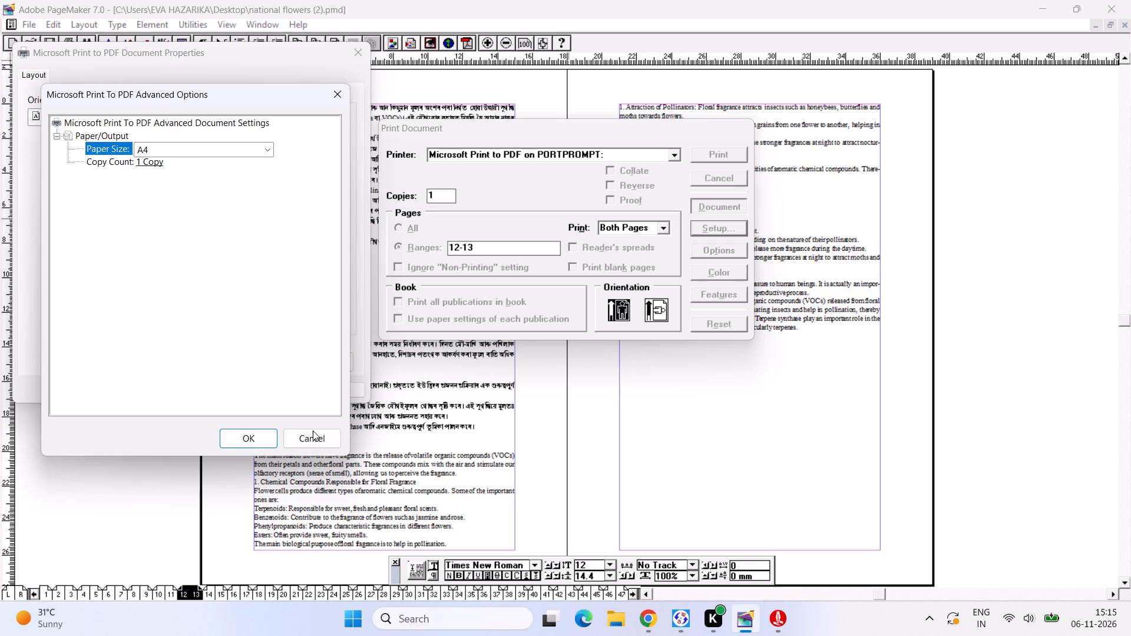
{"action": "left_click", "coordinate": [259, 442]}
{"action": "left_click", "coordinate": [289, 387]}
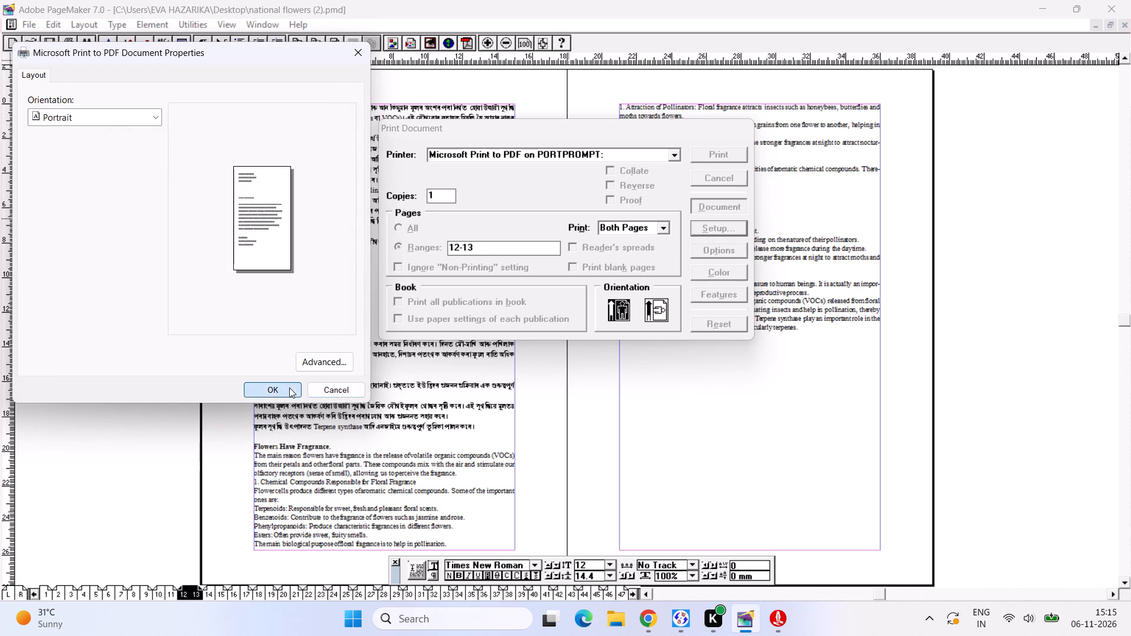
{"action": "left_click", "coordinate": [720, 150]}
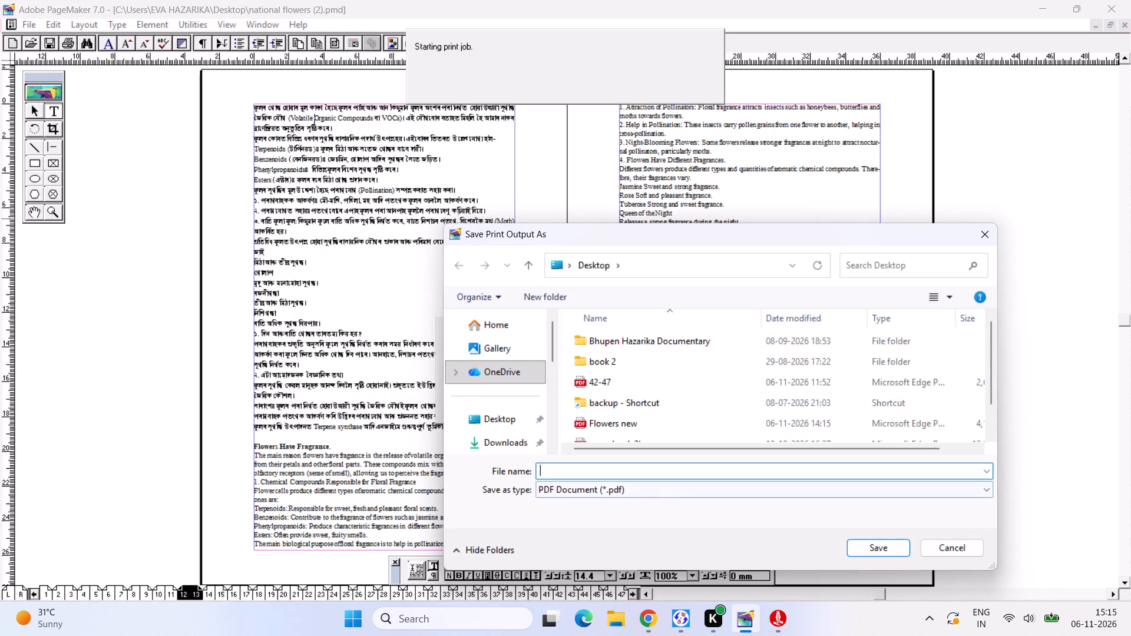
Choose the Desktop as the save location for the PDF output and clear the trial character from the file name.
{"action": "double_click", "coordinate": [504, 420]}
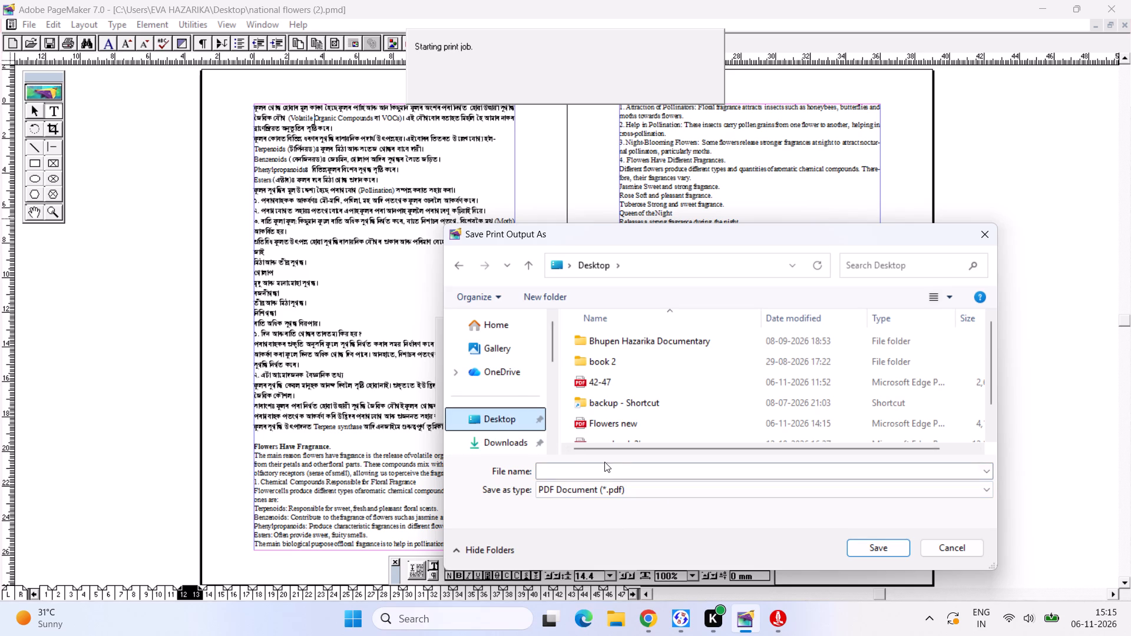
{"action": "left_click", "coordinate": [604, 461]}
{"action": "key", "text": "f"}
{"action": "left_click", "coordinate": [586, 469]}
{"action": "key", "text": "f"}
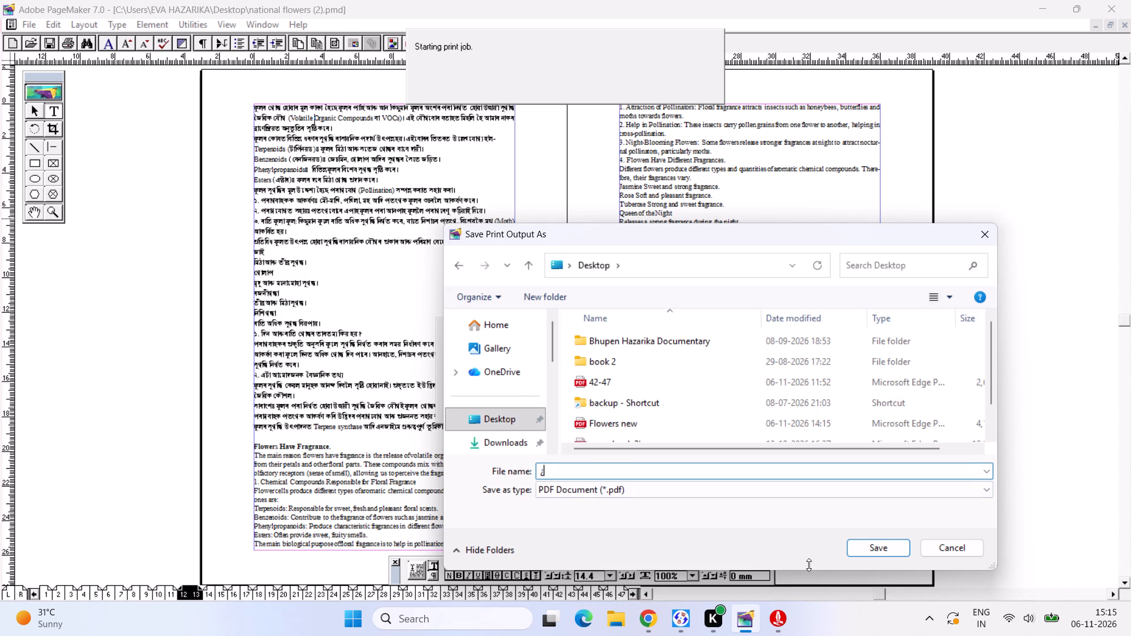
{"action": "key", "text": "BackSpace"}
Quit the WinLipi Assamese typing program so the file name can be entered in plain characters.
{"action": "left_click", "coordinate": [921, 613]}
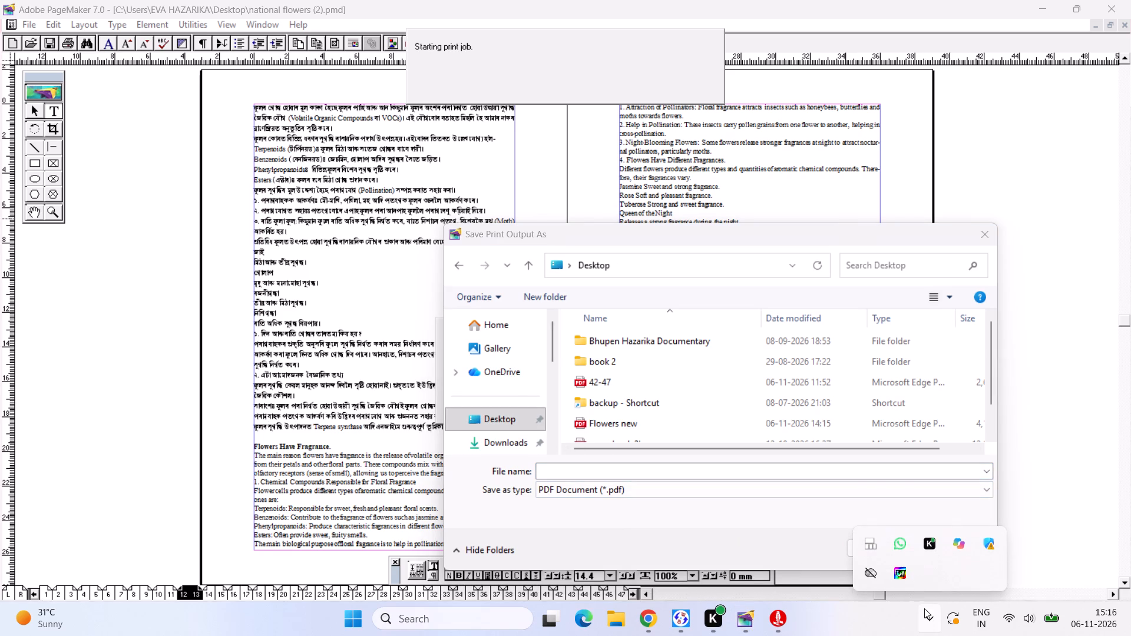
{"action": "right_click", "coordinate": [907, 581]}
{"action": "left_click", "coordinate": [897, 570]}
Name the PDF output file starting with 12-1.
{"action": "left_click", "coordinate": [562, 470]}
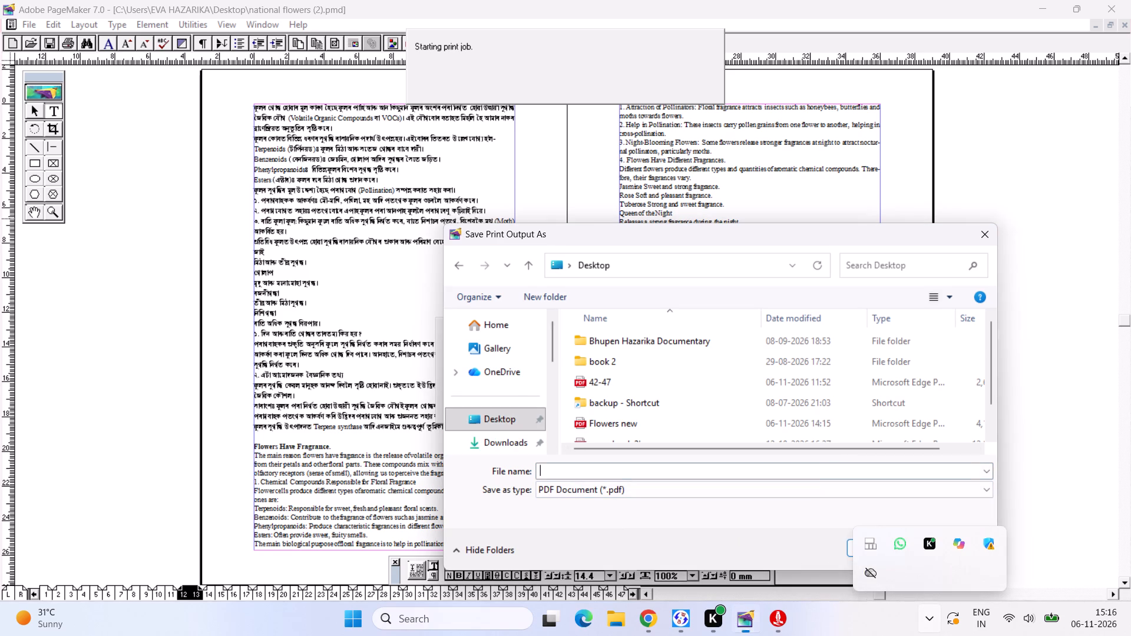
{"action": "key", "text": "f"}
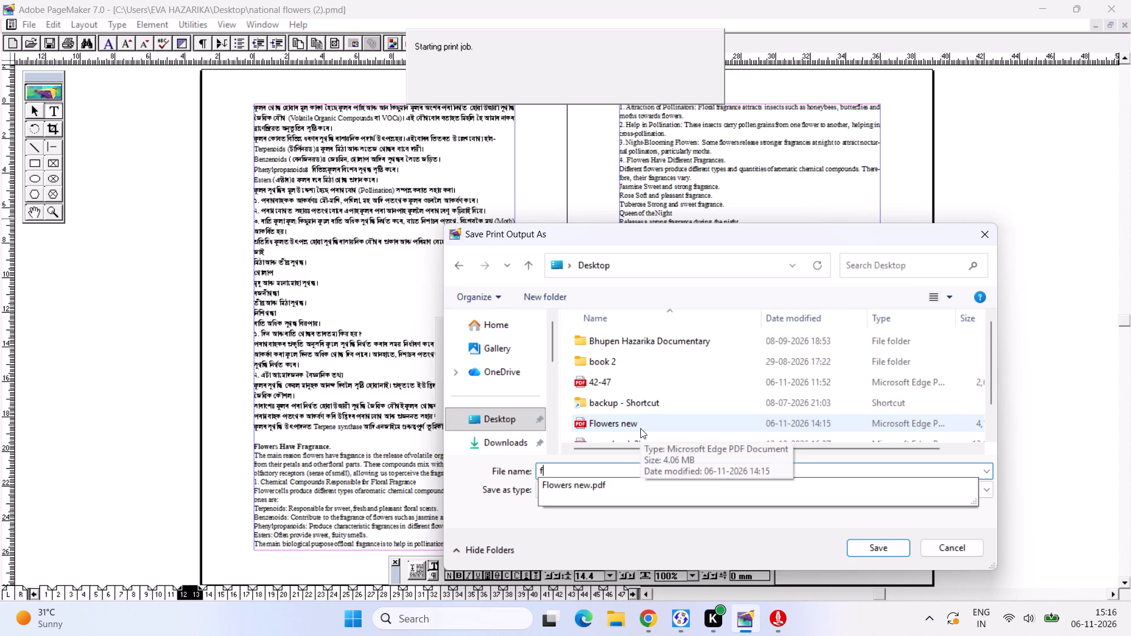
{"action": "key", "text": "BackSpace"}
{"action": "type", "text": "12-1"}
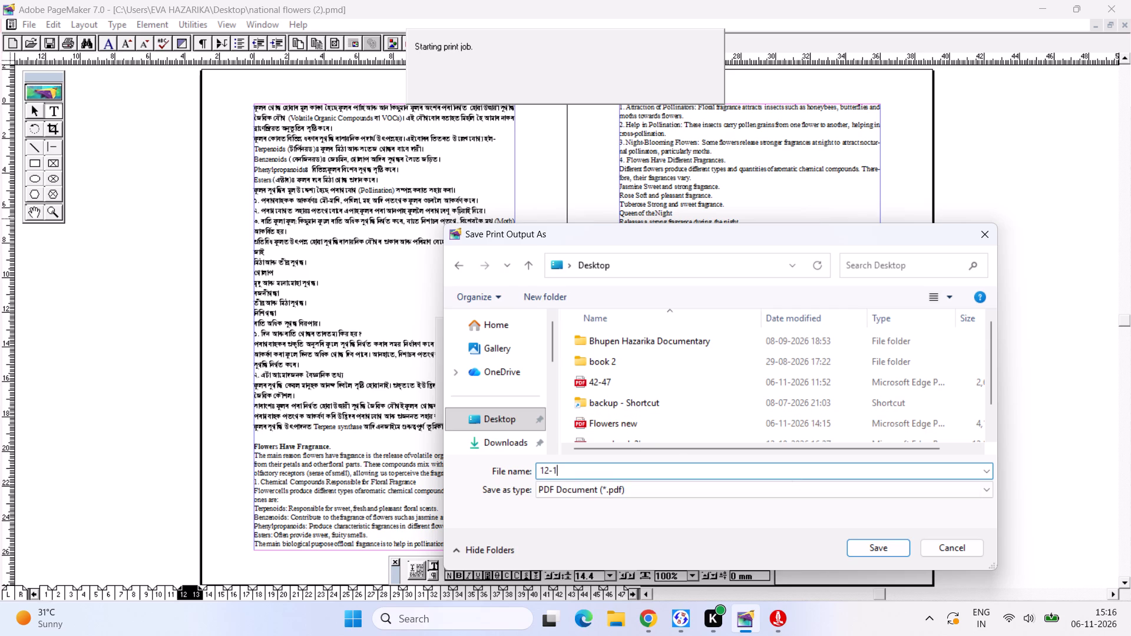
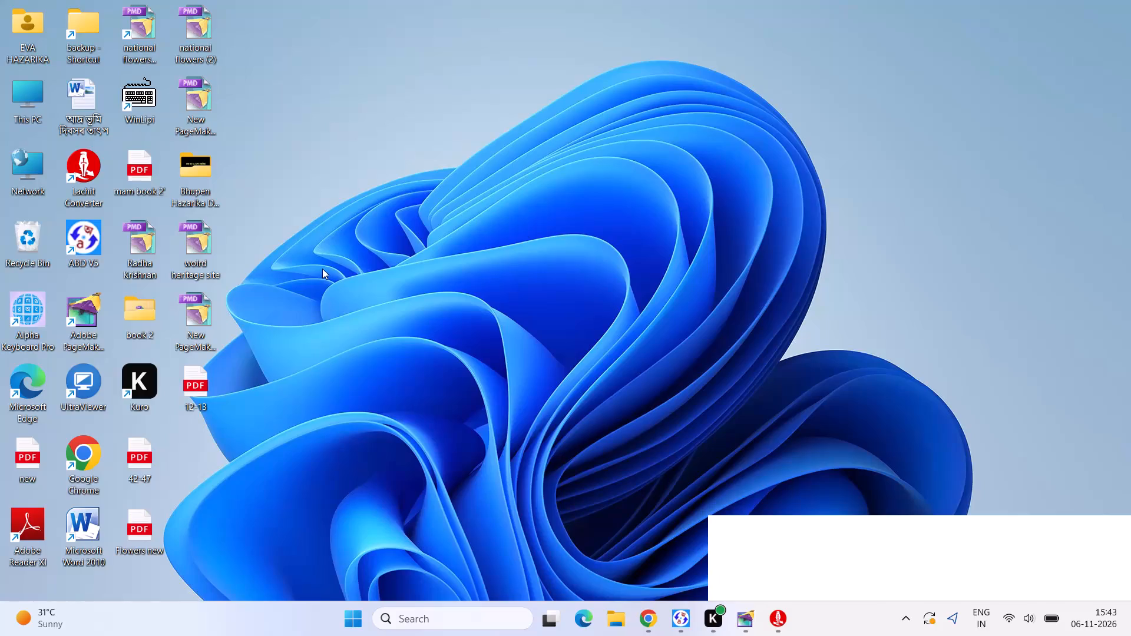
Refresh the desktop.
{"action": "right_click", "coordinate": [325, 317]}
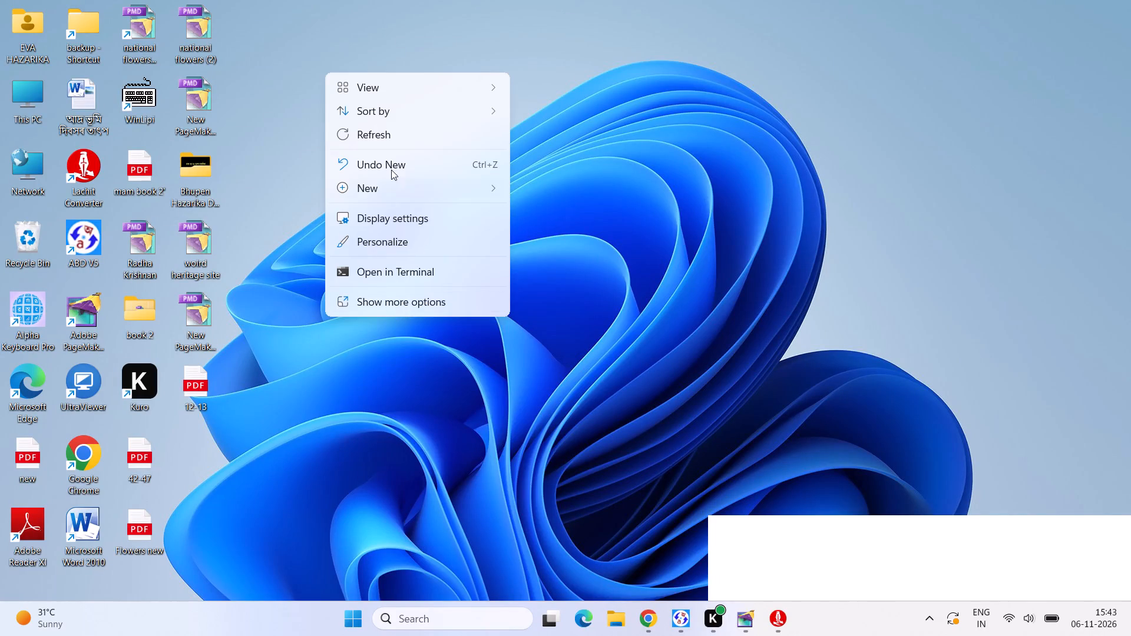
{"action": "left_click", "coordinate": [422, 131]}
Switch to the open Google Chrome window.
{"action": "left_click", "coordinate": [643, 617]}
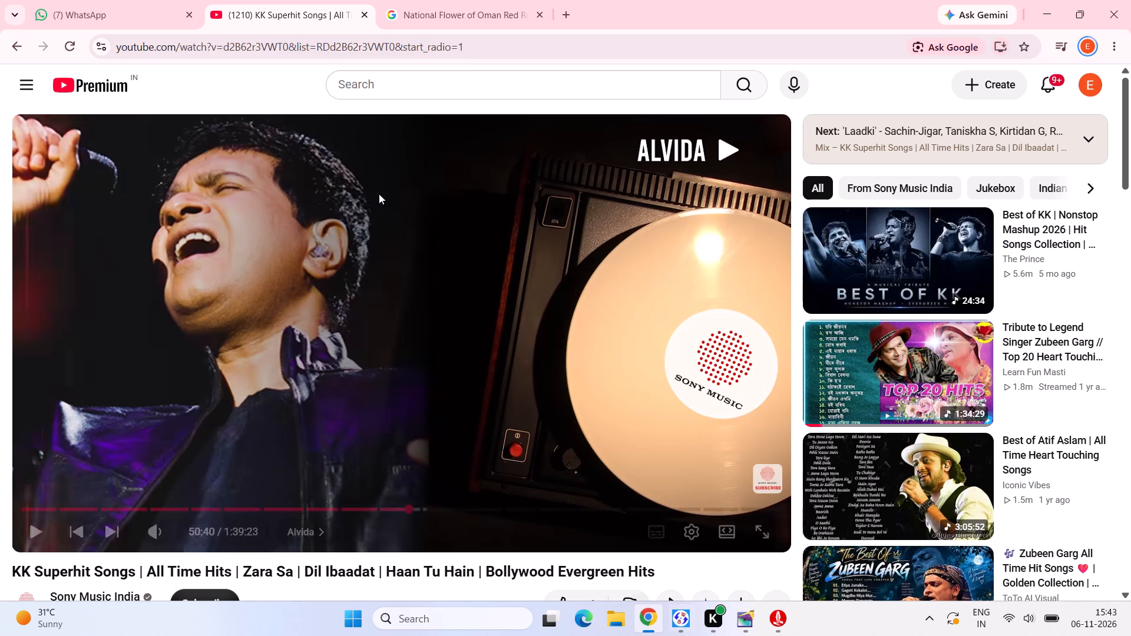
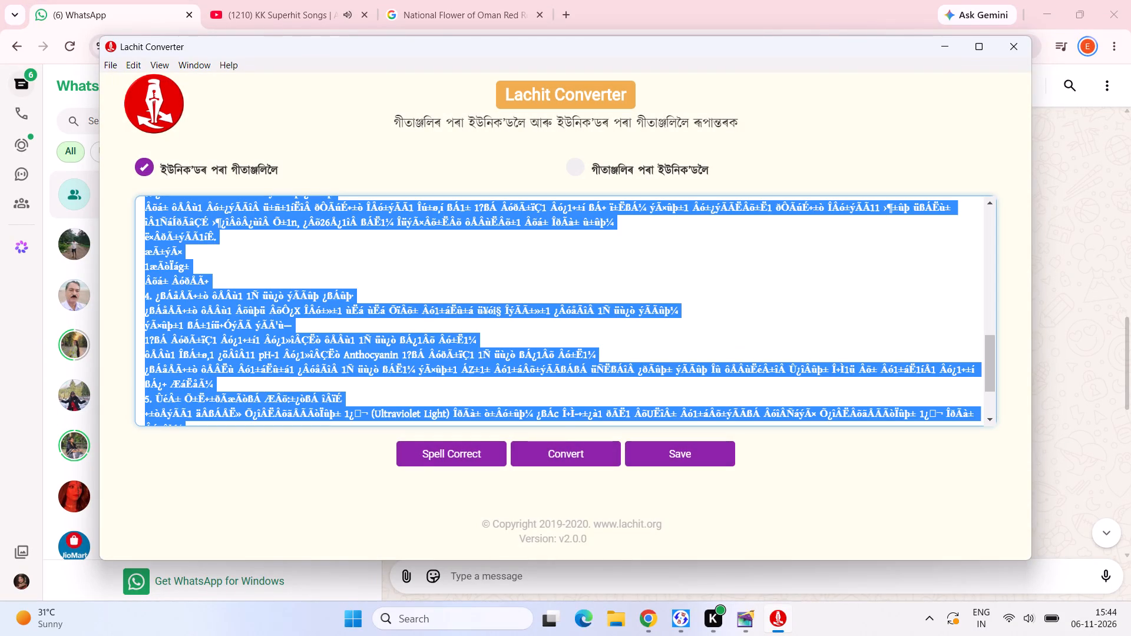
Copy the selected Assamese text converted from Unicode to Geetanjali in Lachit Converter.
{"action": "key", "text": "ctrl+c"}
{"action": "key", "text": "ctrl+c"}
{"action": "key", "text": "ctrl+c"}
{"action": "key", "text": "ctrl+c"}
{"action": "key", "text": "ctrl+c"}
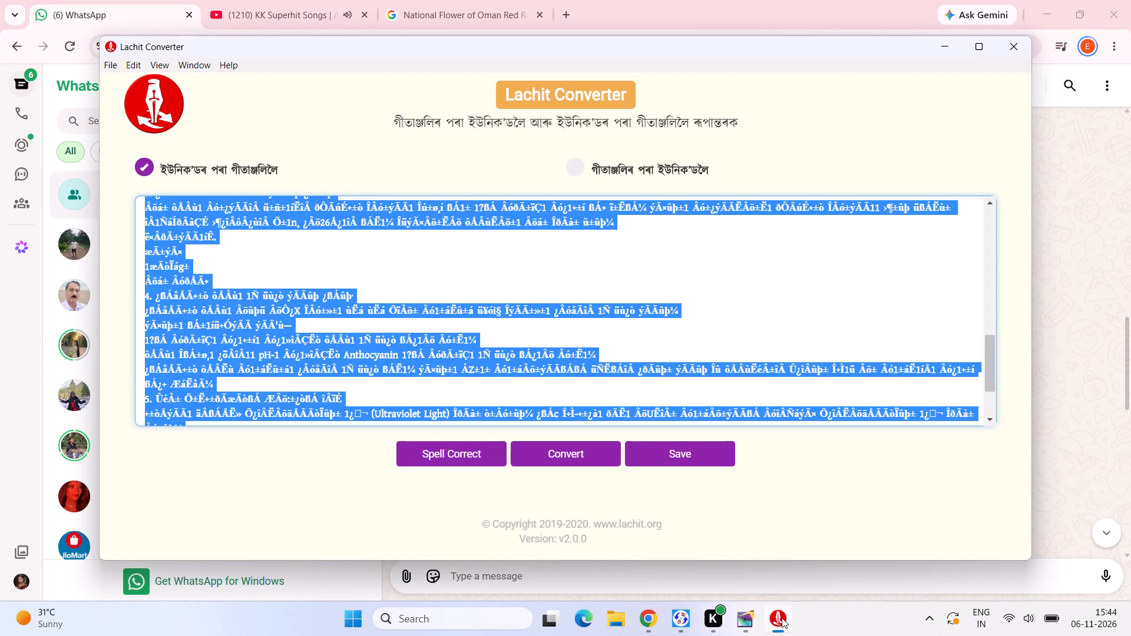
{"action": "left_click", "coordinate": [797, 619]}
{"action": "left_click", "coordinate": [780, 619]}
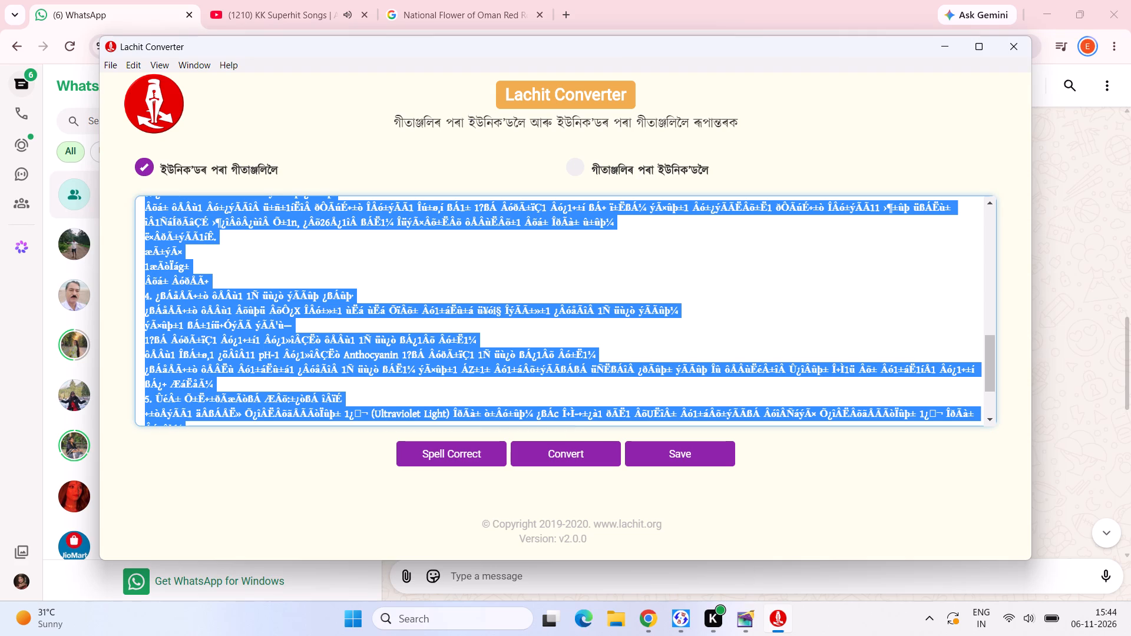
Copy the converted Assamese flower-colour text from Lachit Converter and paste it below the English fragrance text on PageMaker page 13, leaving a blank line between.
{"action": "key", "text": "ctrl+c"}
{"action": "key", "text": "ctrl+c"}
{"action": "key", "text": "ctrl+c"}
{"action": "left_click", "coordinate": [748, 627]}
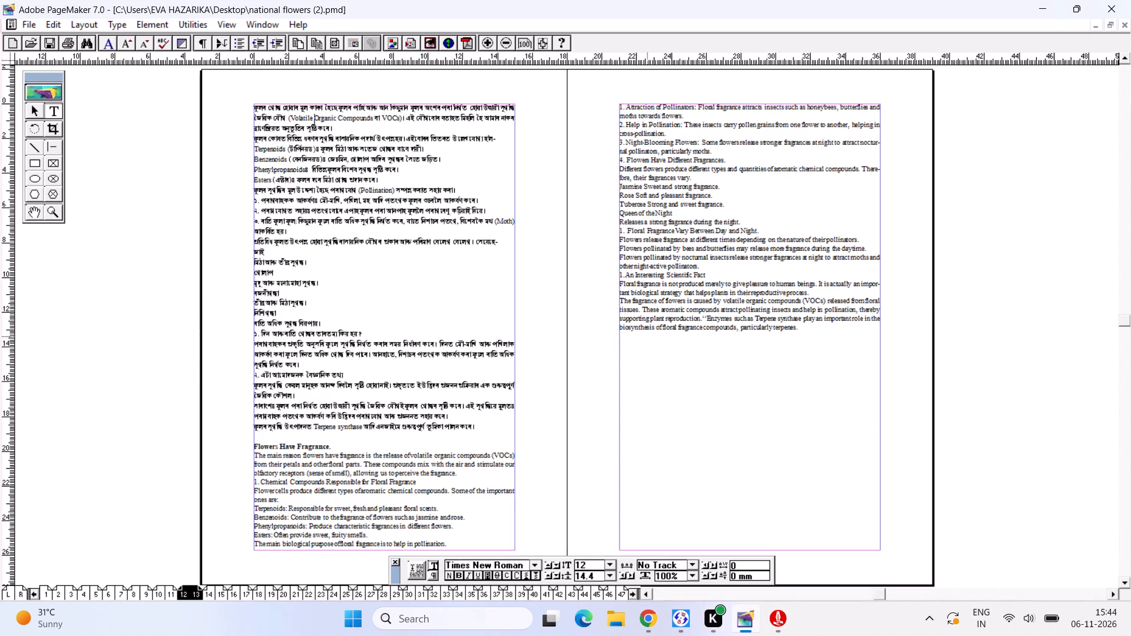
{"action": "left_click", "coordinate": [815, 344]}
{"action": "left_click", "coordinate": [812, 337]}
{"action": "left_click_drag", "start_coordinate": [824, 320], "coordinate": [892, 295]}
{"action": "left_click_drag", "start_coordinate": [892, 295], "coordinate": [928, 276]}
{"action": "left_click", "coordinate": [806, 329]}
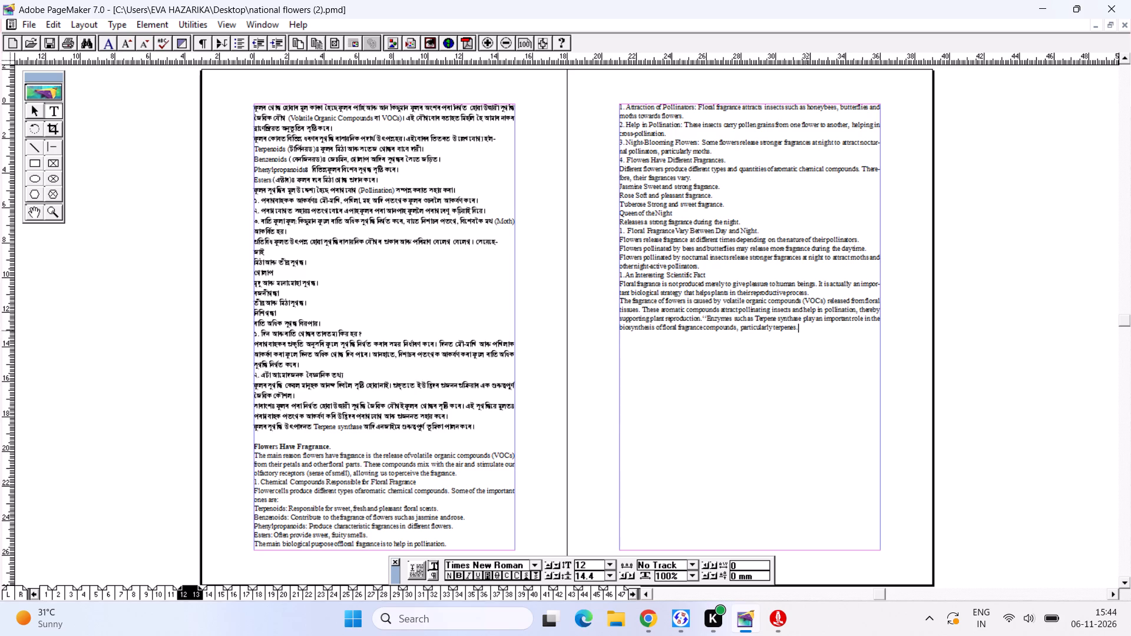
{"action": "key", "text": "Return"}
{"action": "key", "text": "Return"}
{"action": "key", "text": "ctrl+v"}
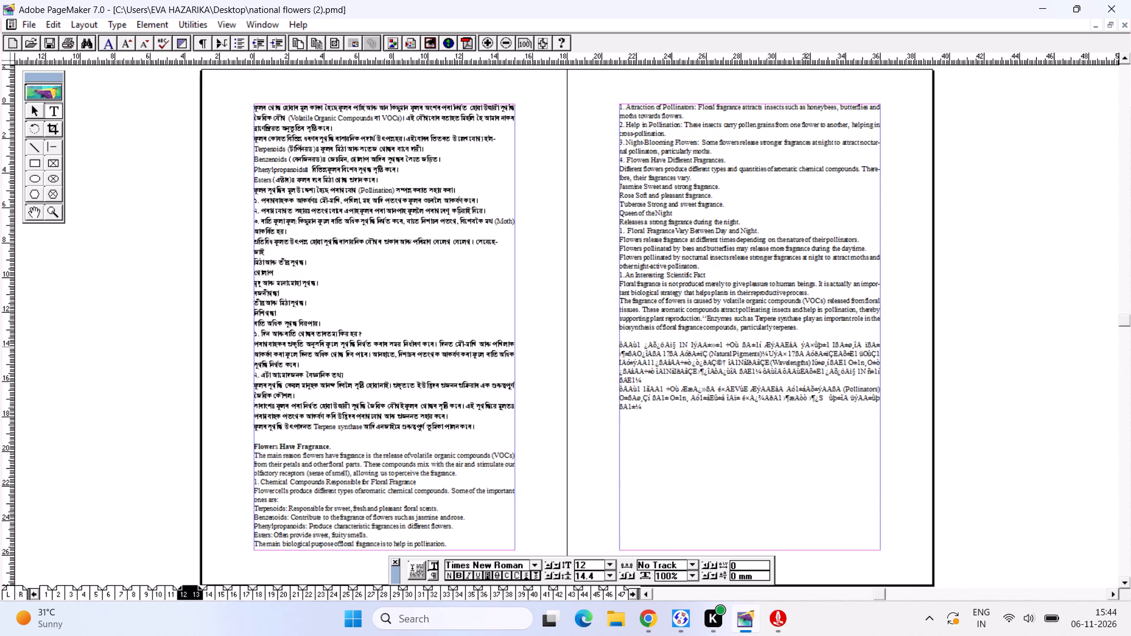
Set the newly pasted Assamese text on page 13 in the Geetanjalilight font at 14 points.
{"action": "left_click_drag", "start_coordinate": [620, 343], "coordinate": [901, 598]}
{"action": "key", "text": "ctrl+0"}
{"action": "key", "text": "ctrl+t"}
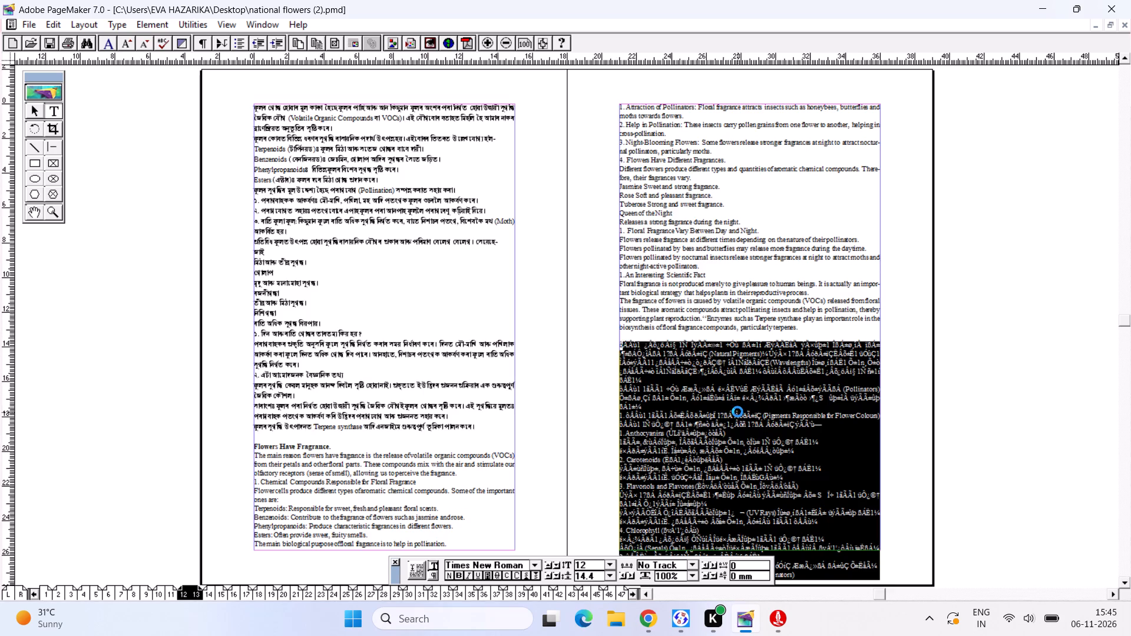
{"action": "key", "text": "ctrl+g"}
{"action": "key", "text": "ctrl+g"}
{"action": "key", "text": "ctrl+g"}
{"action": "key", "text": "ctrl+g"}
{"action": "key", "text": "ctrl+g"}
{"action": "key", "text": "ctrl+g"}
{"action": "key", "text": "ctrl+g"}
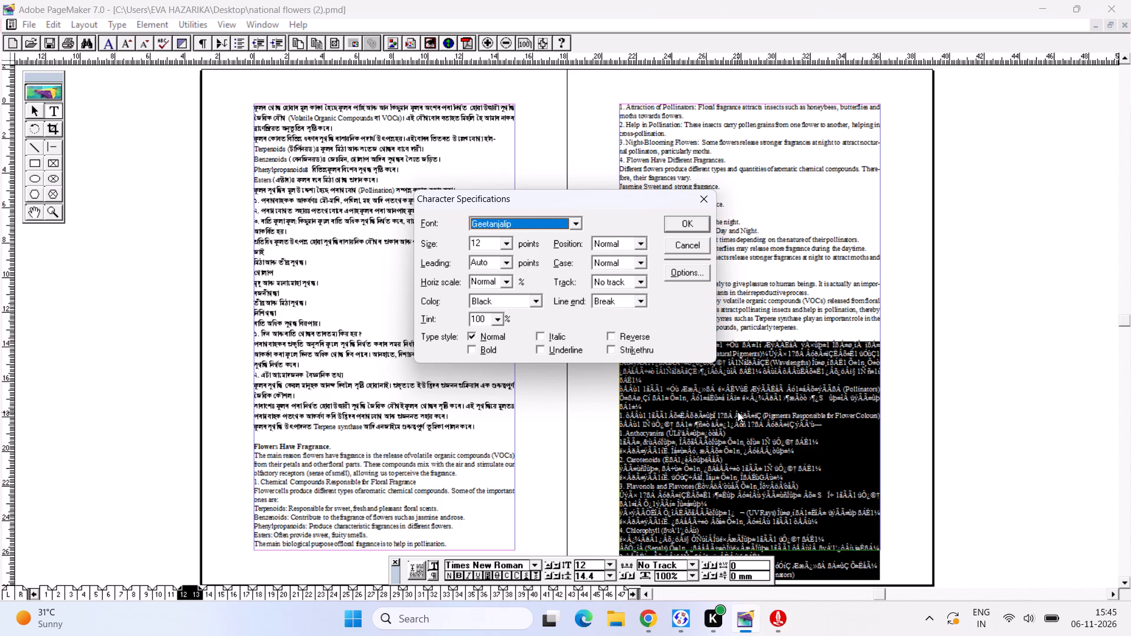
{"action": "key", "text": "ctrl+Left"}
{"action": "key", "text": "ctrl+Return"}
{"action": "key", "text": "ctrl+shift+period"}
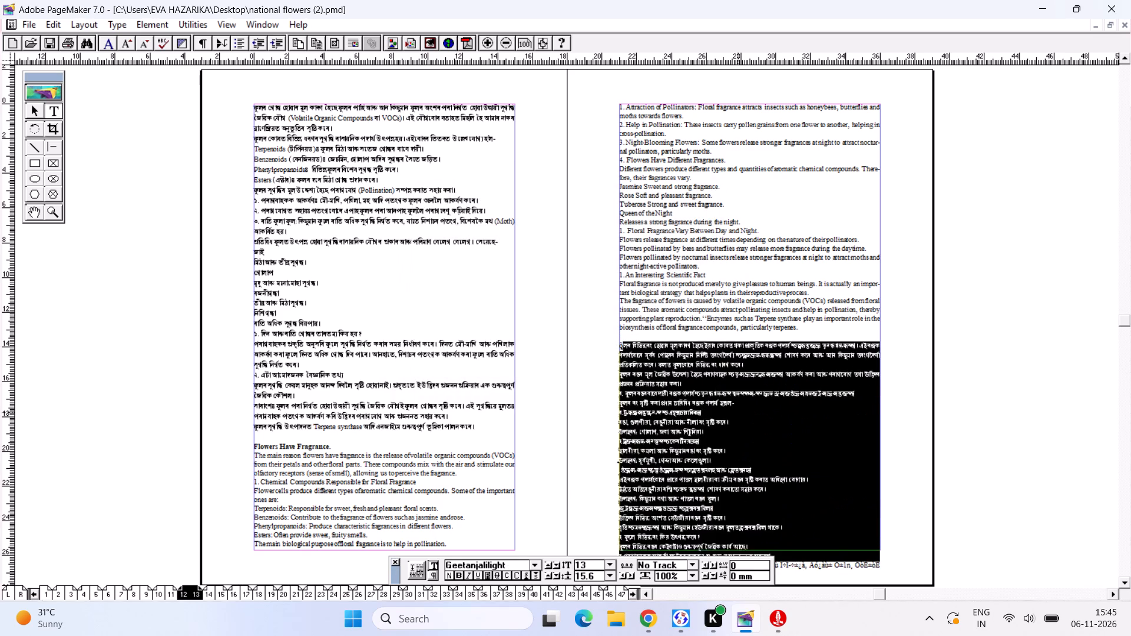
{"action": "key", "text": "ctrl+shift+period"}
{"action": "left_click_drag", "start_coordinate": [525, 376], "coordinate": [465, 159], "text": "alt"}
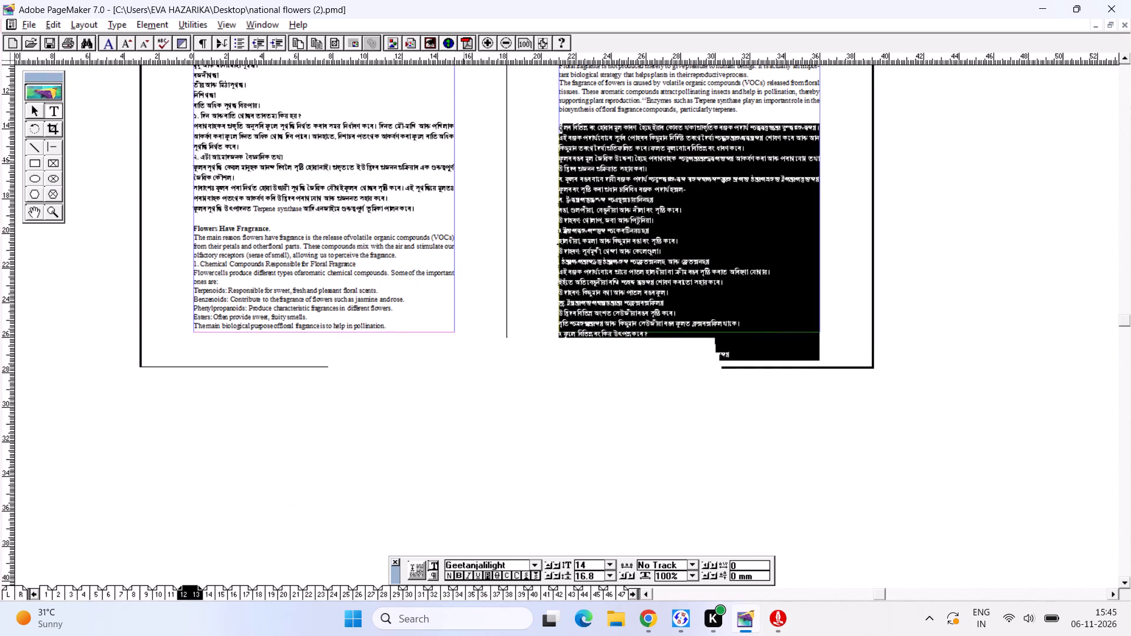
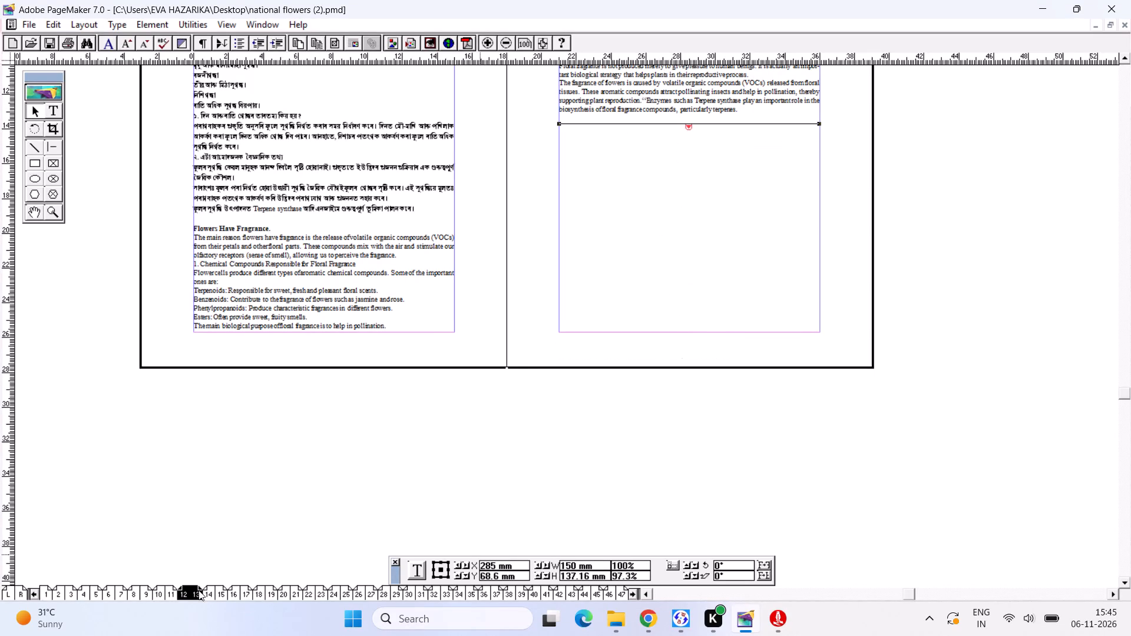
Insert two pages after the current spread 12-13 using the Document Master.
{"action": "right_click", "coordinate": [190, 595]}
{"action": "left_click", "coordinate": [222, 571]}
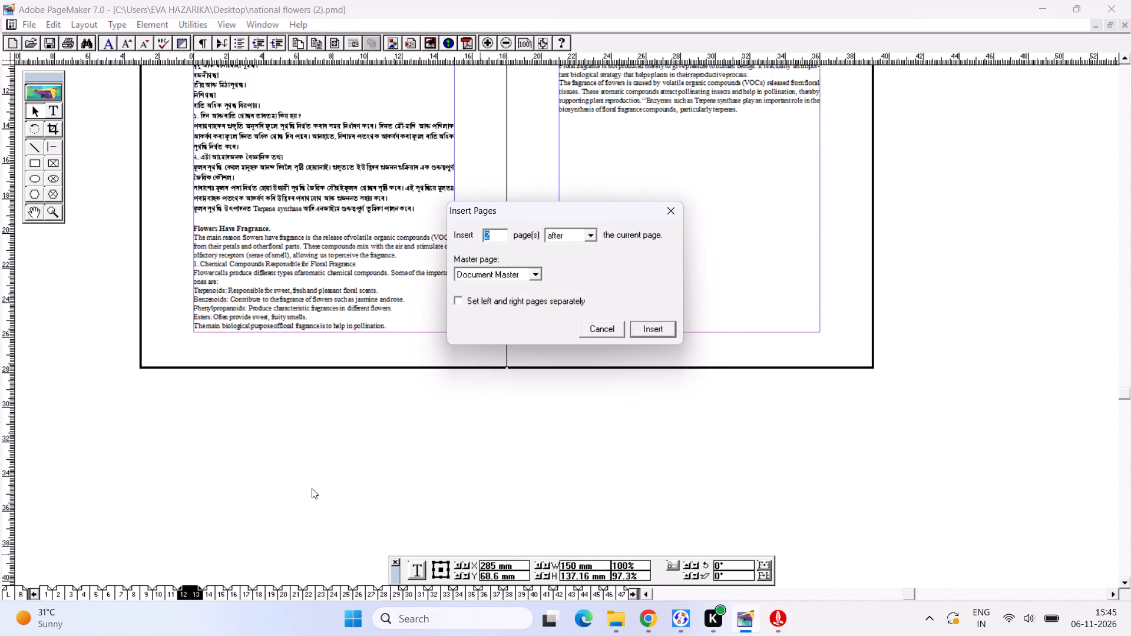
{"action": "key", "text": "Return"}
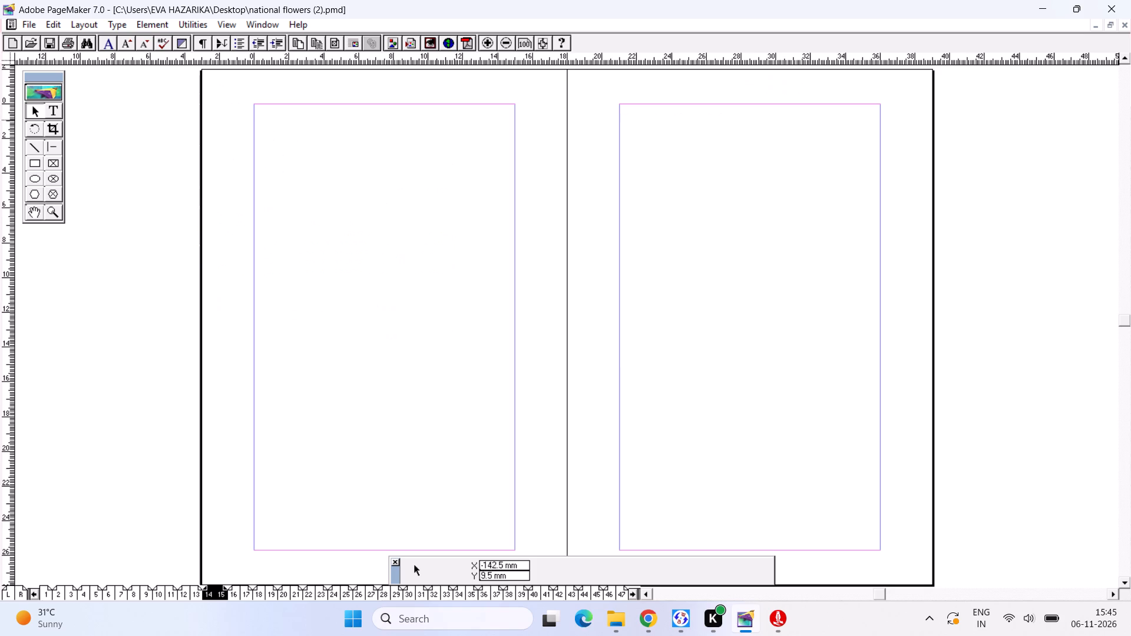
Flow the remaining story text from the page 13 text block onto page 14 and continue it onto page 15, starting at the top margins.
{"action": "left_click", "coordinate": [199, 600]}
{"action": "left_click", "coordinate": [193, 593]}
{"action": "left_click", "coordinate": [734, 310]}
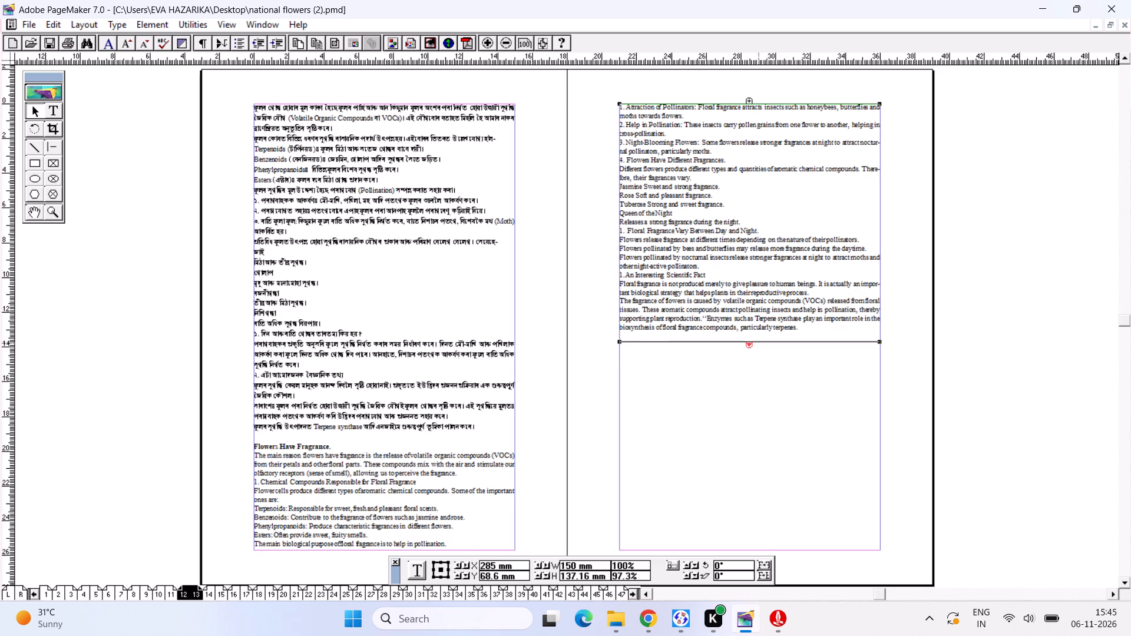
{"action": "left_click", "coordinate": [745, 344]}
{"action": "left_click", "coordinate": [204, 589]}
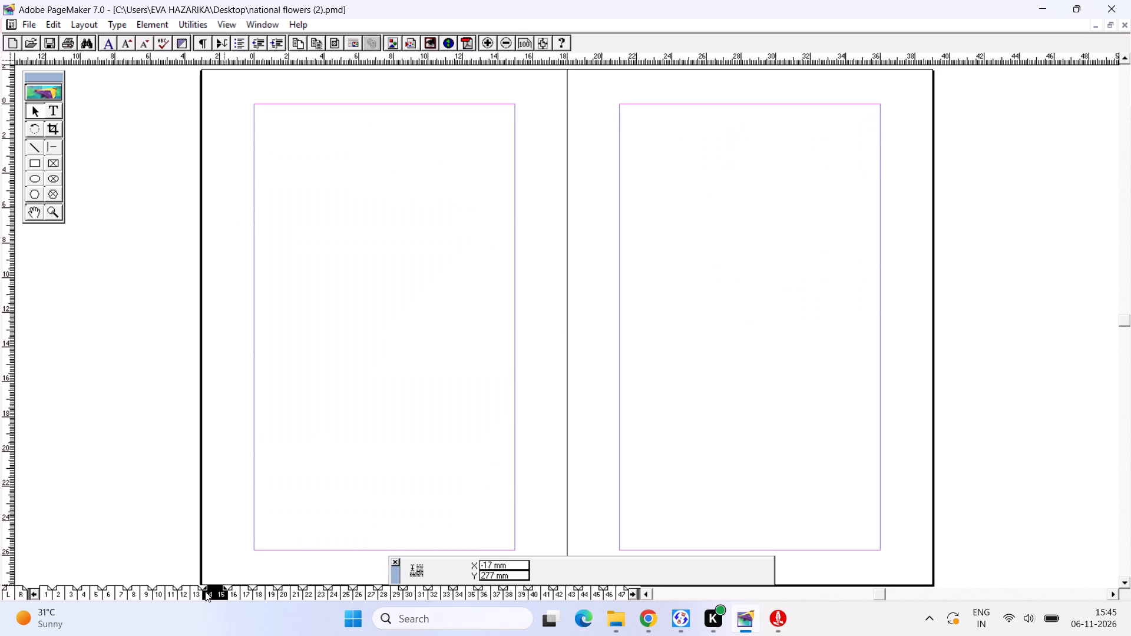
{"action": "left_click", "coordinate": [276, 103]}
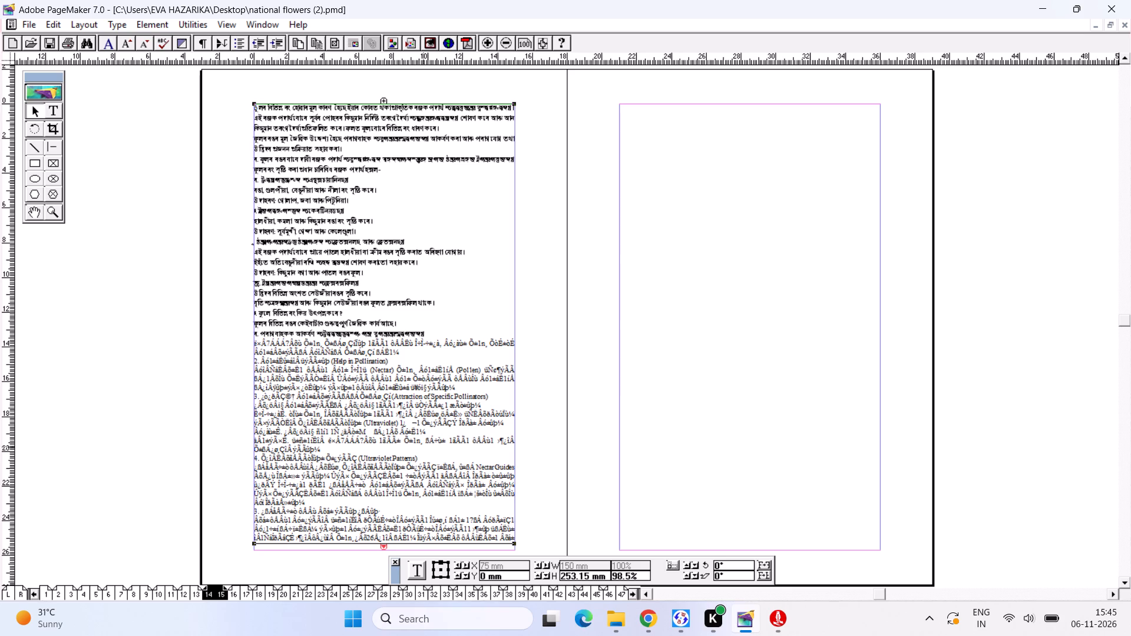
{"action": "left_click", "coordinate": [386, 545]}
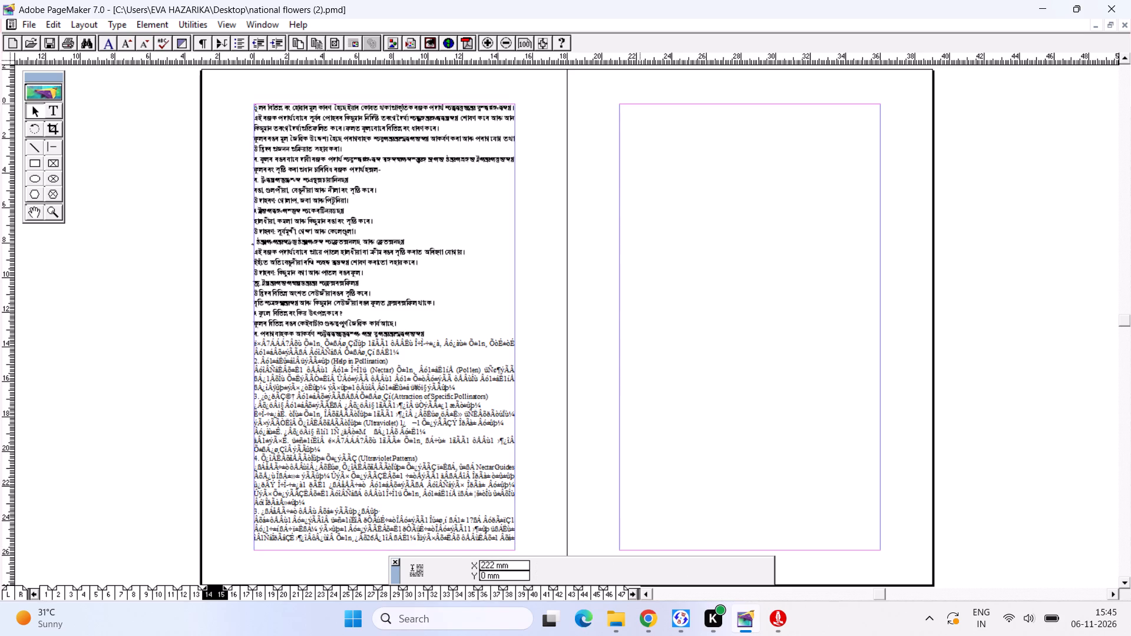
{"action": "left_click", "coordinate": [639, 103]}
{"action": "left_click", "coordinate": [687, 375]}
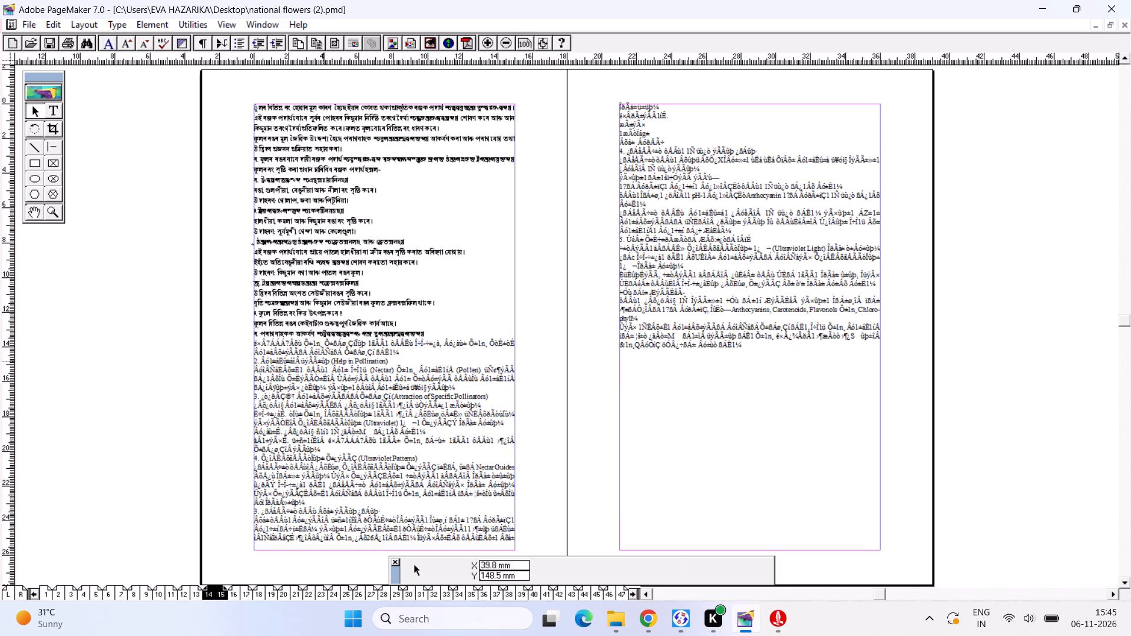
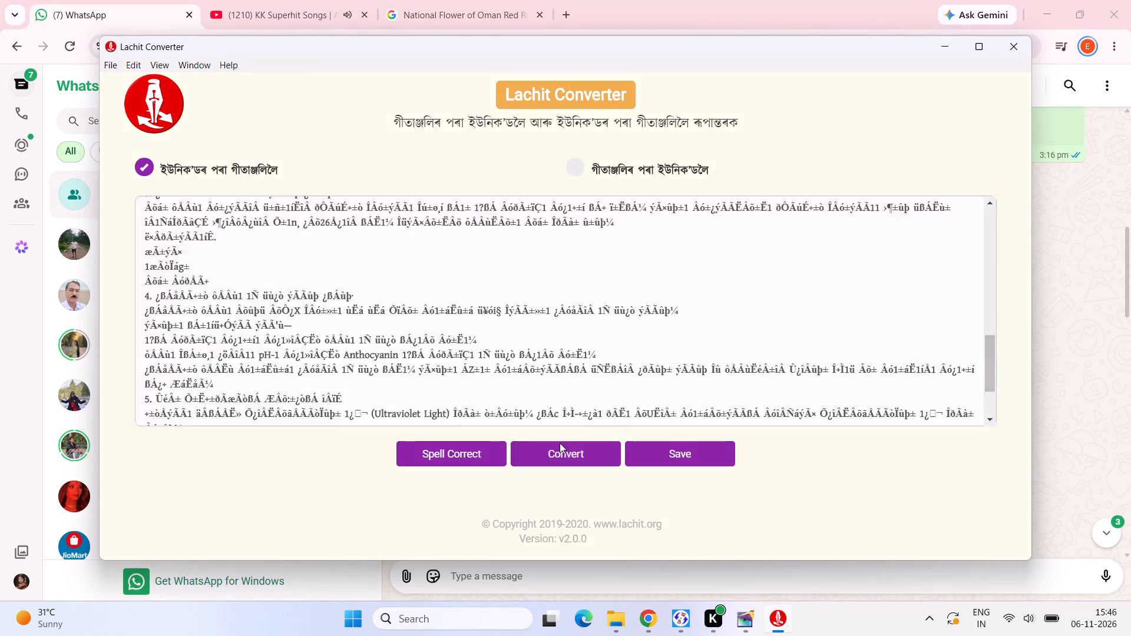
Copy all of the converted Assamese text in Lachit Converter and switch back to PageMaker.
{"action": "left_click", "coordinate": [574, 382]}
{"action": "left_click", "coordinate": [601, 355]}
{"action": "key", "text": "ctrl+a"}
{"action": "key", "text": "ctrl+c"}
{"action": "key", "text": "ctrl+c"}
{"action": "key", "text": "ctrl+c"}
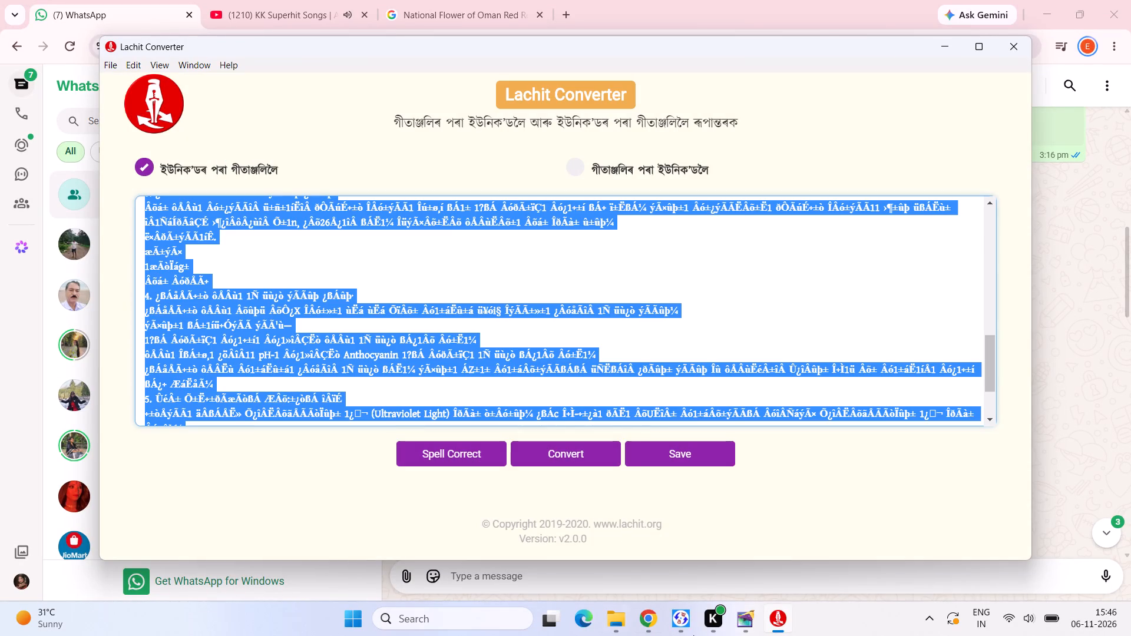
{"action": "left_click", "coordinate": [757, 618]}
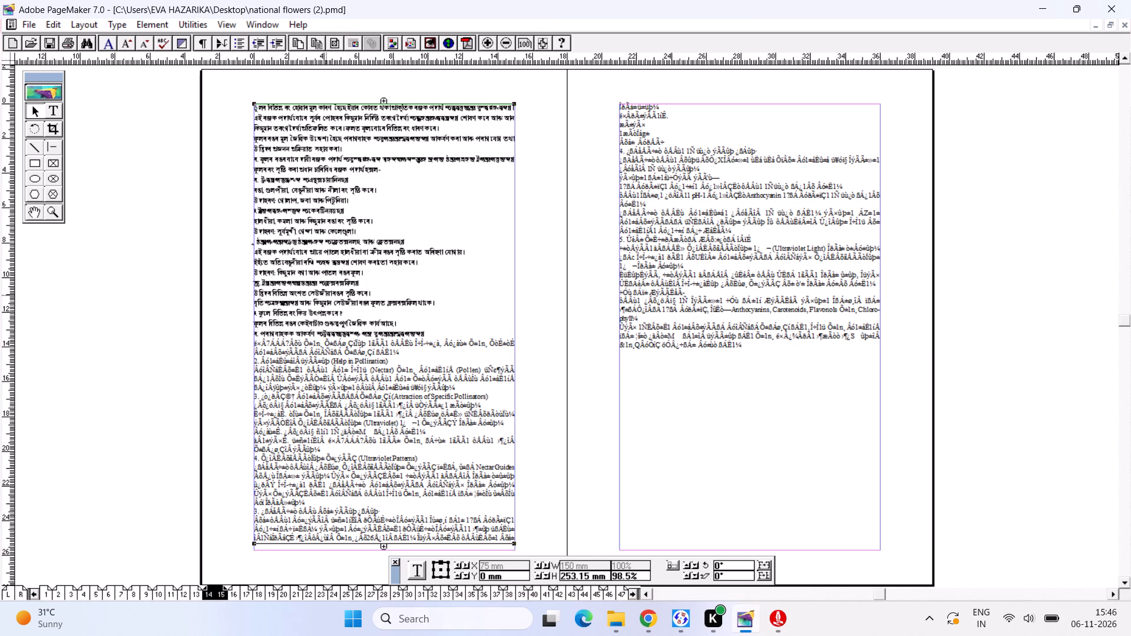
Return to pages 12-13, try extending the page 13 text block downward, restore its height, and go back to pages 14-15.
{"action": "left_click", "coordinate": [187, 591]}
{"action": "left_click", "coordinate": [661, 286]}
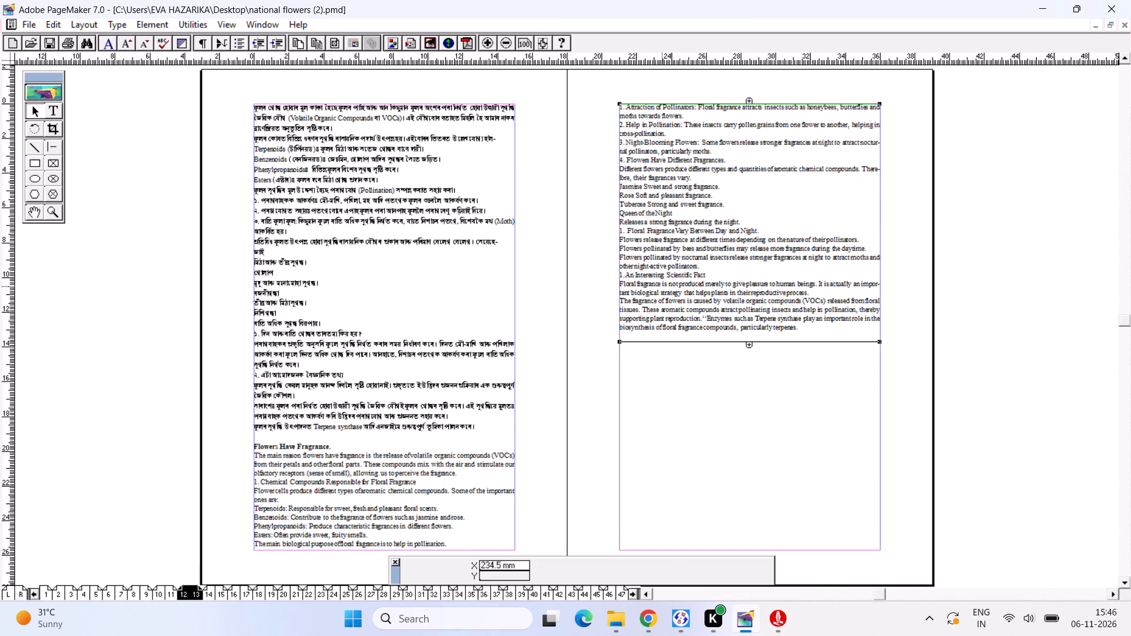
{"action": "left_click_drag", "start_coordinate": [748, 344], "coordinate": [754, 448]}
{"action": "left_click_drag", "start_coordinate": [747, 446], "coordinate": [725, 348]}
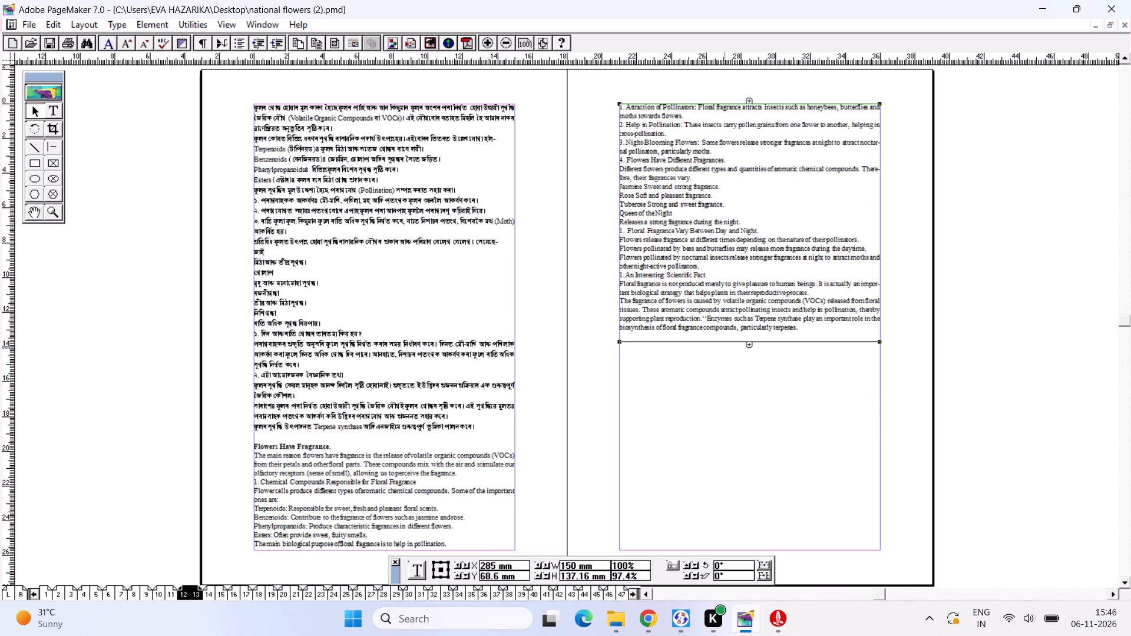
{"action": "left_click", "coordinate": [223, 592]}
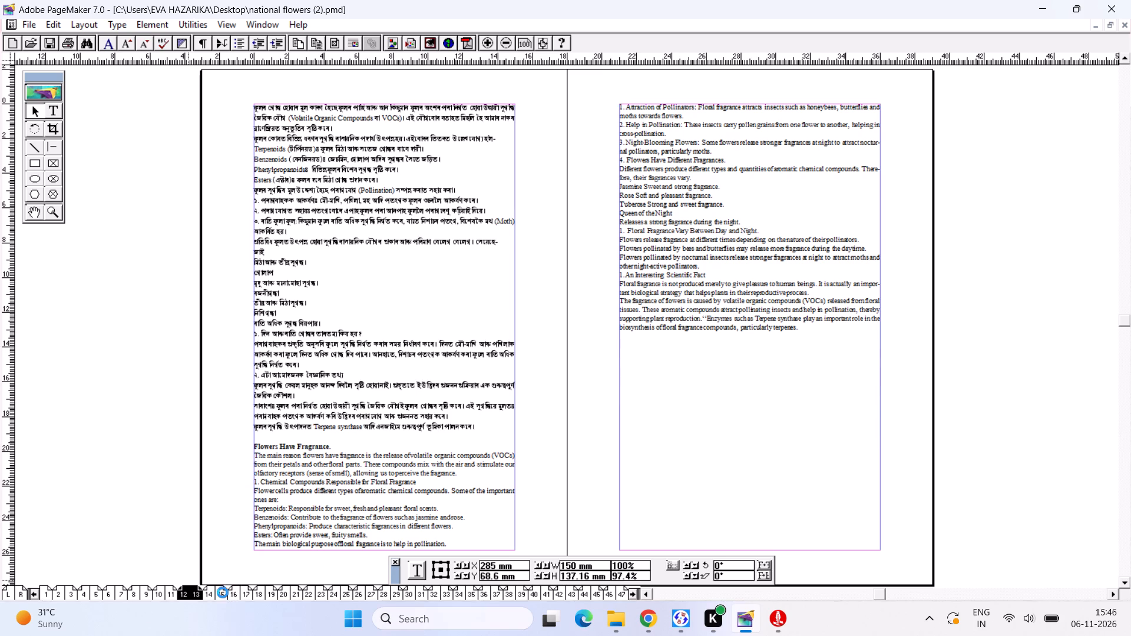
Replace all the story text on pages 14-15 with the copied converted text.
{"action": "left_click", "coordinate": [65, 112]}
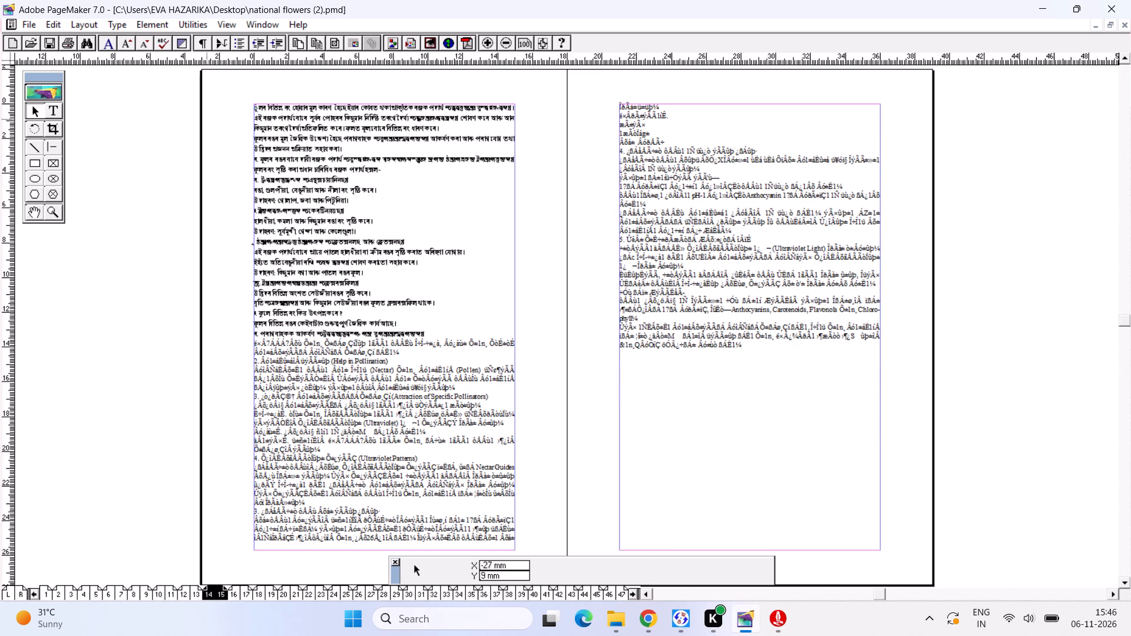
{"action": "left_click", "coordinate": [51, 109]}
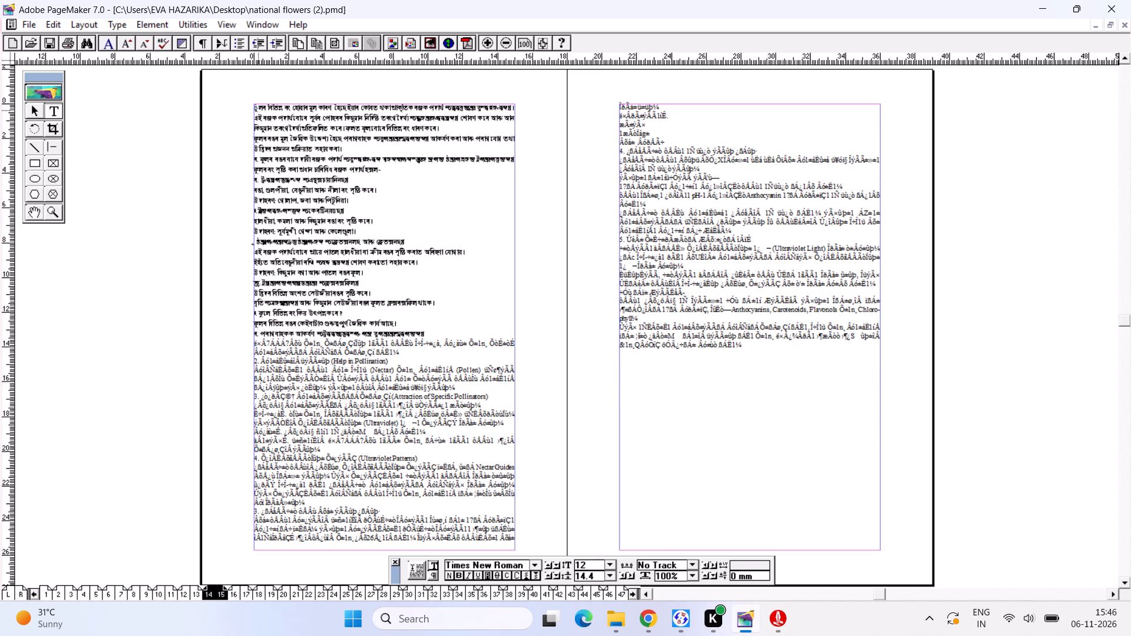
{"action": "left_click_drag", "start_coordinate": [253, 108], "coordinate": [869, 382]}
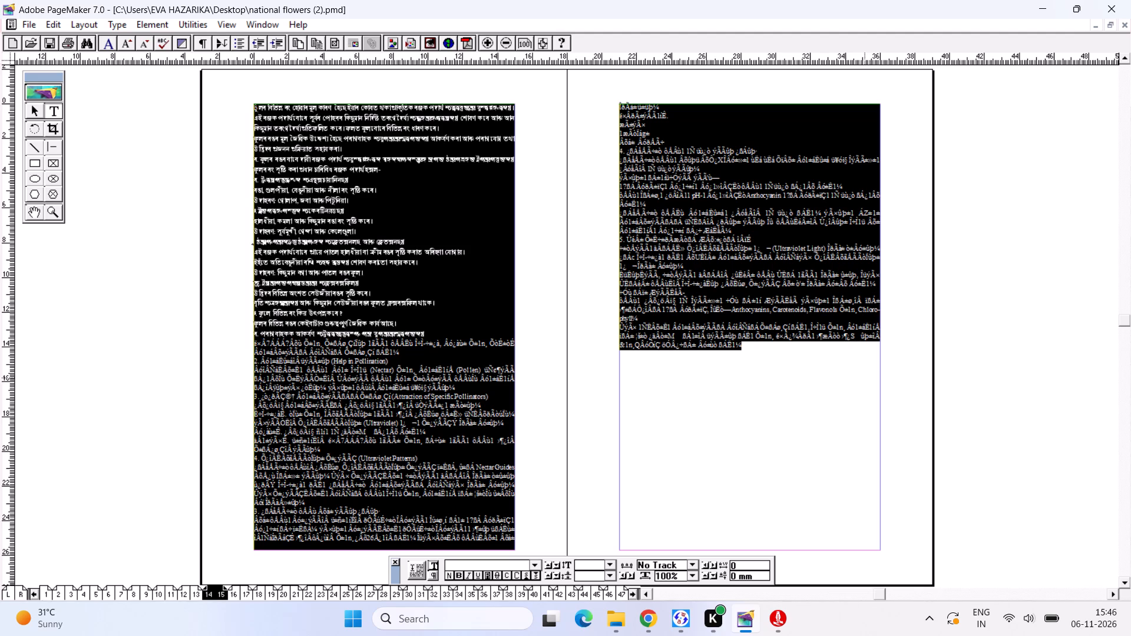
{"action": "key", "text": "ctrl+v"}
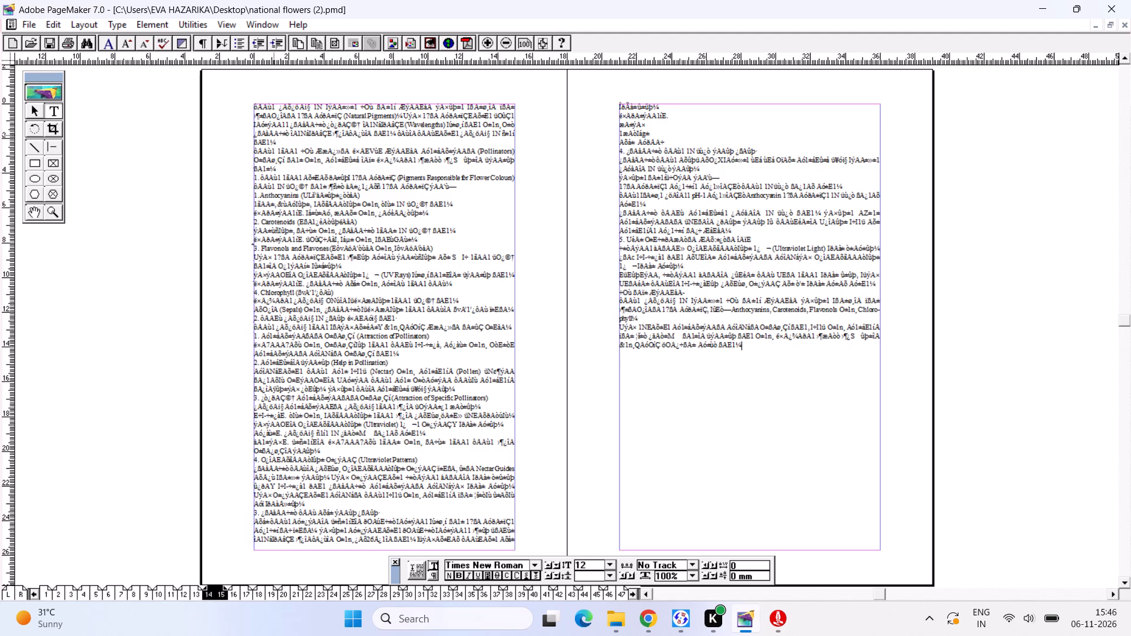
{"action": "left_click", "coordinate": [199, 596]}
{"action": "left_click", "coordinate": [217, 592]}
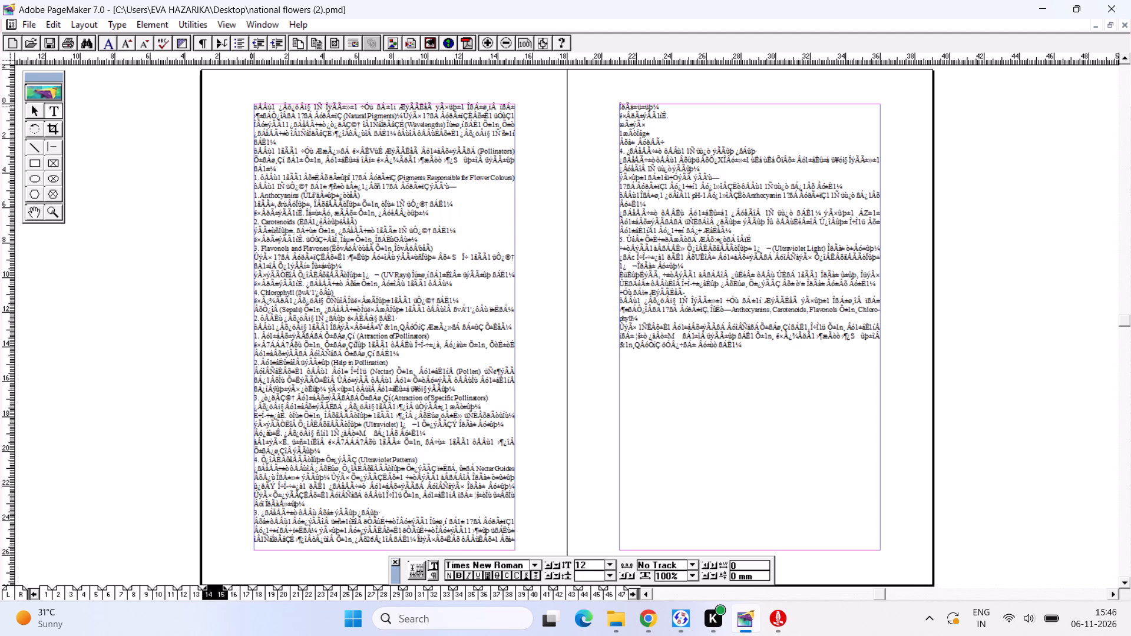
Format all the pasted text on pages 14-15 in the Geetanjalilight font at 14 points.
{"action": "left_click_drag", "start_coordinate": [250, 106], "coordinate": [888, 397]}
{"action": "key", "text": "ctrl+g"}
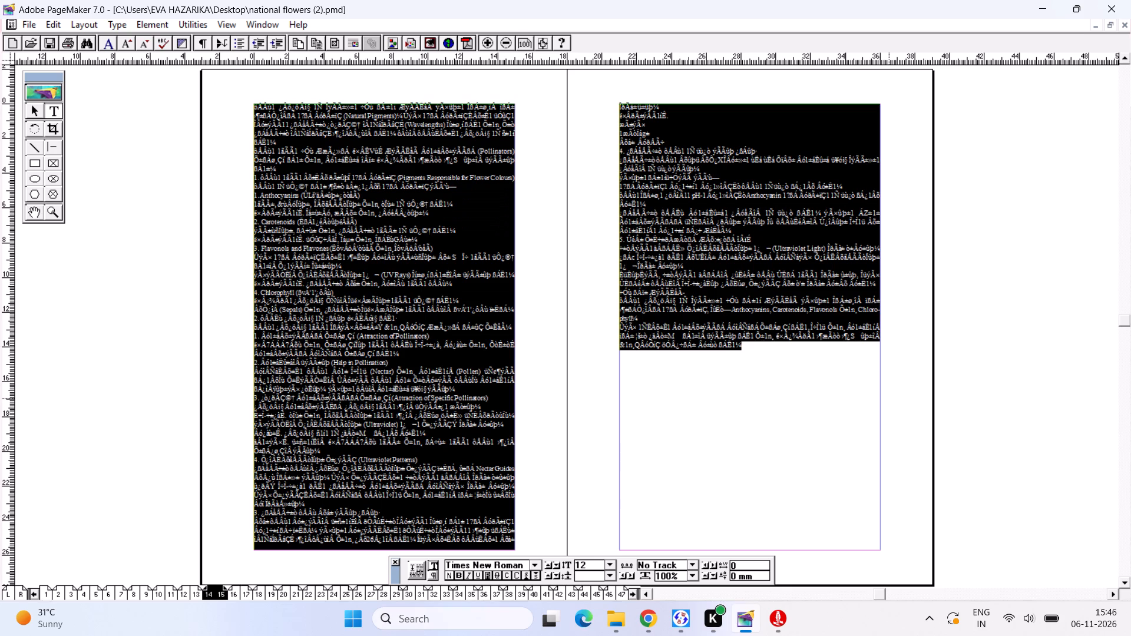
{"action": "key", "text": "ctrl+t"}
{"action": "key", "text": "ctrl+g"}
{"action": "key", "text": "ctrl+g"}
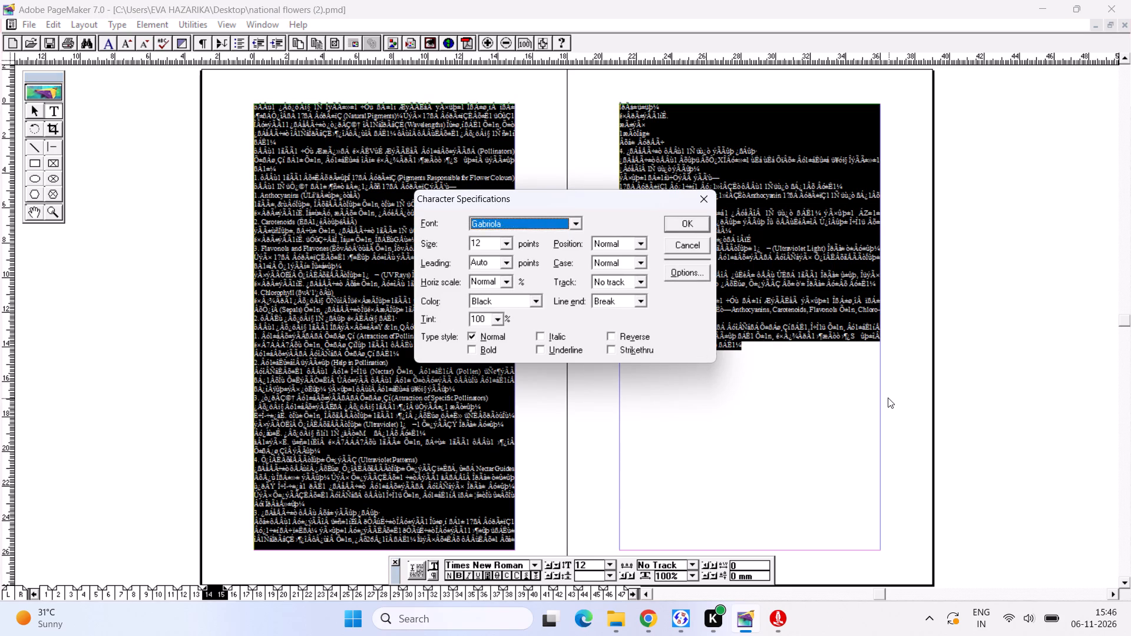
{"action": "key", "text": "ctrl+g"}
{"action": "key", "text": "ctrl+g"}
{"action": "key", "text": "ctrl+g"}
{"action": "key", "text": "ctrl+g"}
{"action": "key", "text": "Return"}
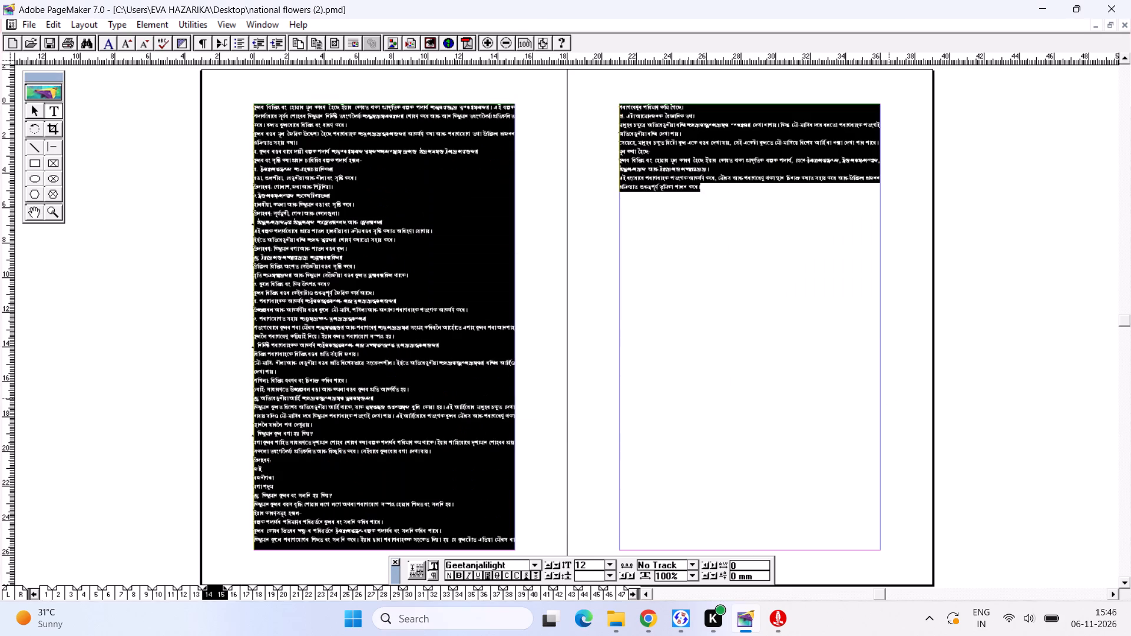
{"action": "key", "text": "ctrl+shift+period"}
{"action": "key", "text": "ctrl+shift+period"}
Examine the formatted Assamese text at the start of page 14 up close.
{"action": "key", "text": "ctrl+2"}
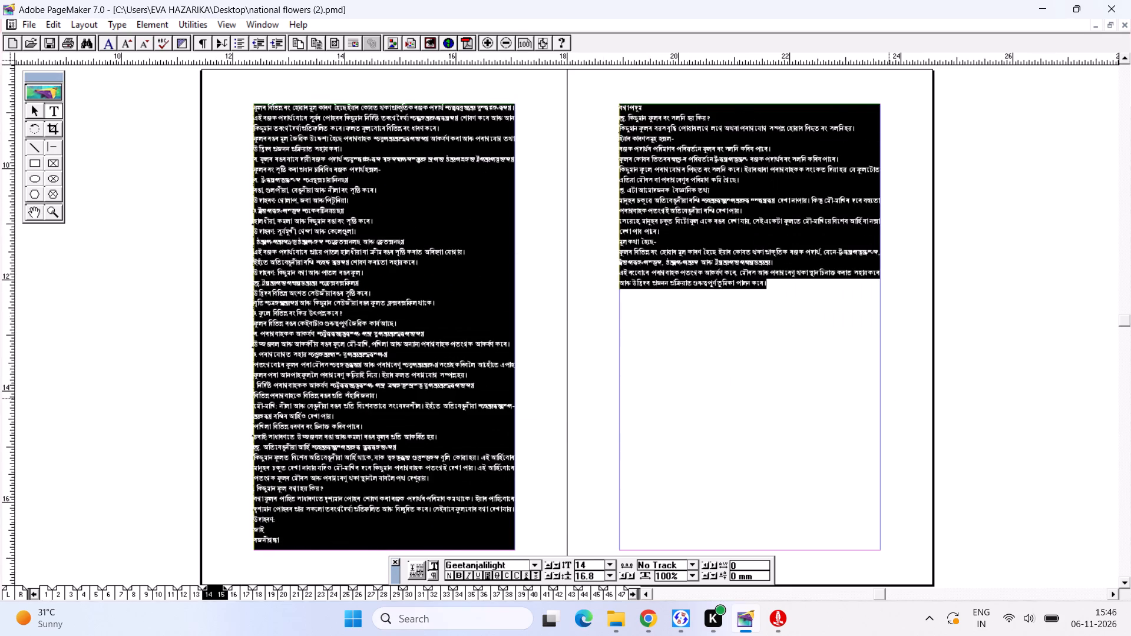
{"action": "left_click_drag", "start_coordinate": [342, 251], "coordinate": [744, 548], "text": "alt"}
{"action": "left_click_drag", "start_coordinate": [448, 288], "coordinate": [726, 511], "text": "alt"}
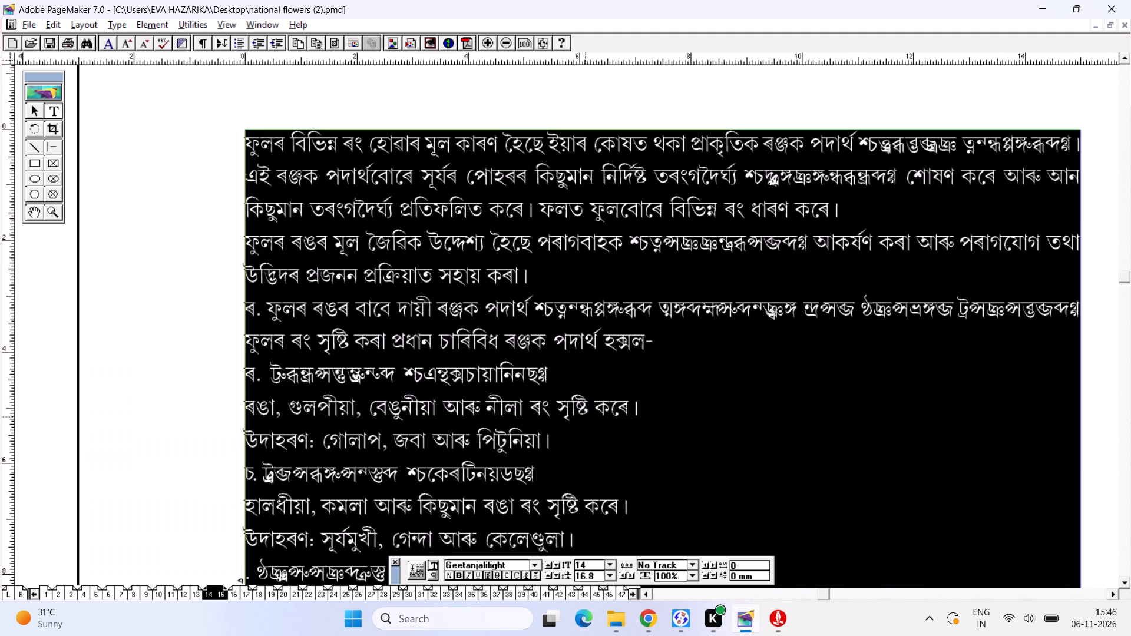
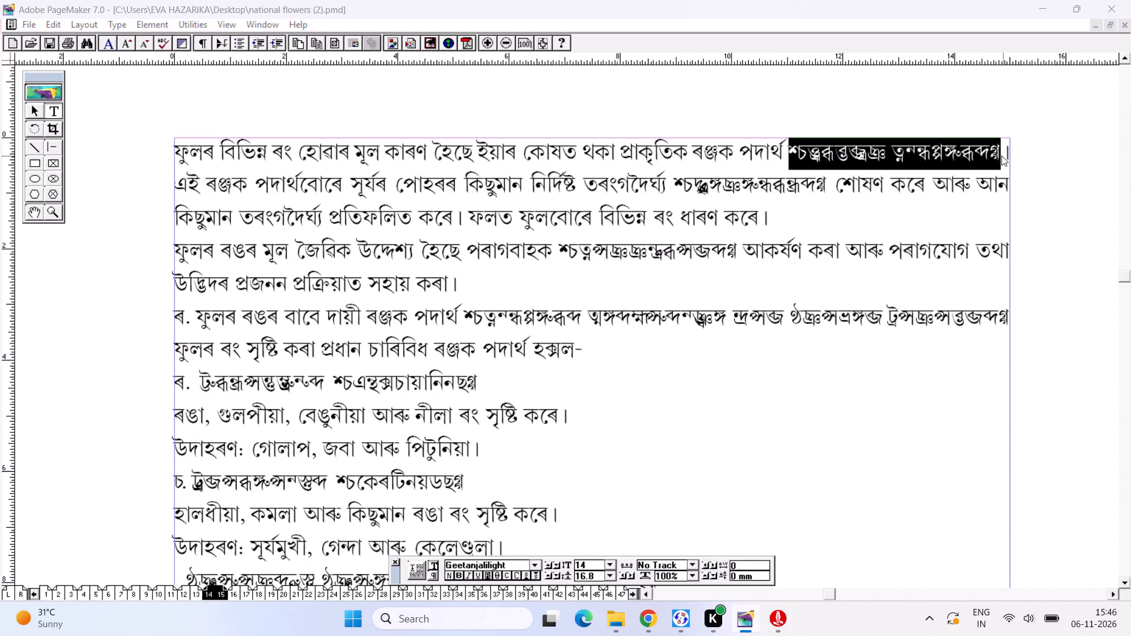
Format the garbled parenthesised term in the first line, (Natural Pigments), in Times New Roman at 12 points and save.
{"action": "key", "text": "ctrl+t"}
{"action": "key", "text": "ctrl+t"}
{"action": "key", "text": "ctrl+Return"}
{"action": "key", "text": "ctrl+shift+comma"}
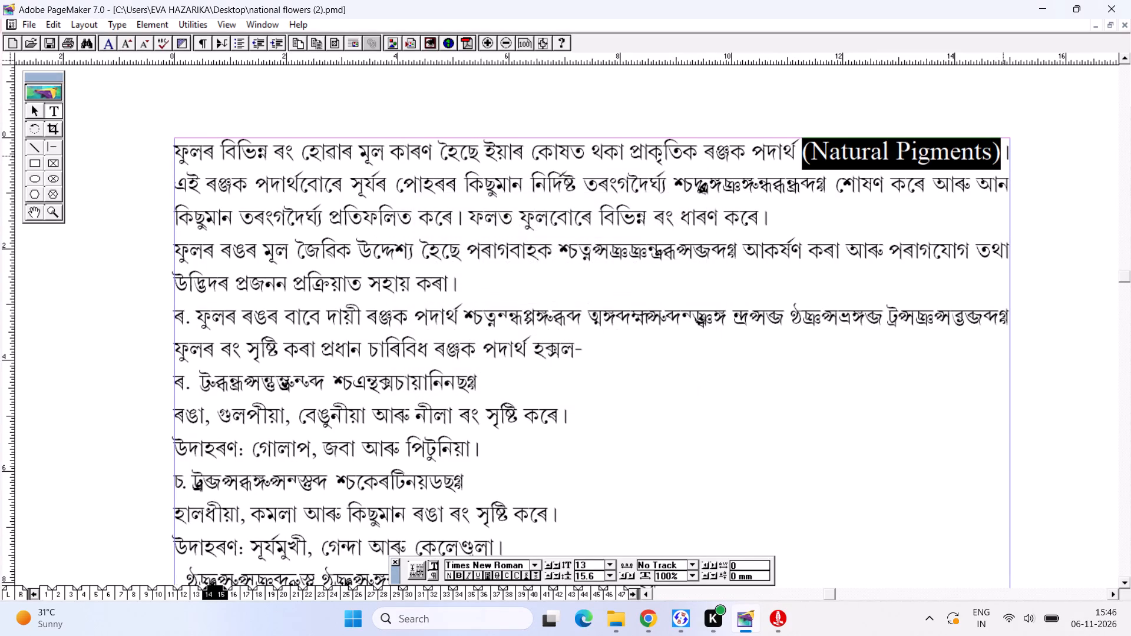
{"action": "key", "text": "ctrl+shift+comma"}
{"action": "key", "text": "ctrl+s"}
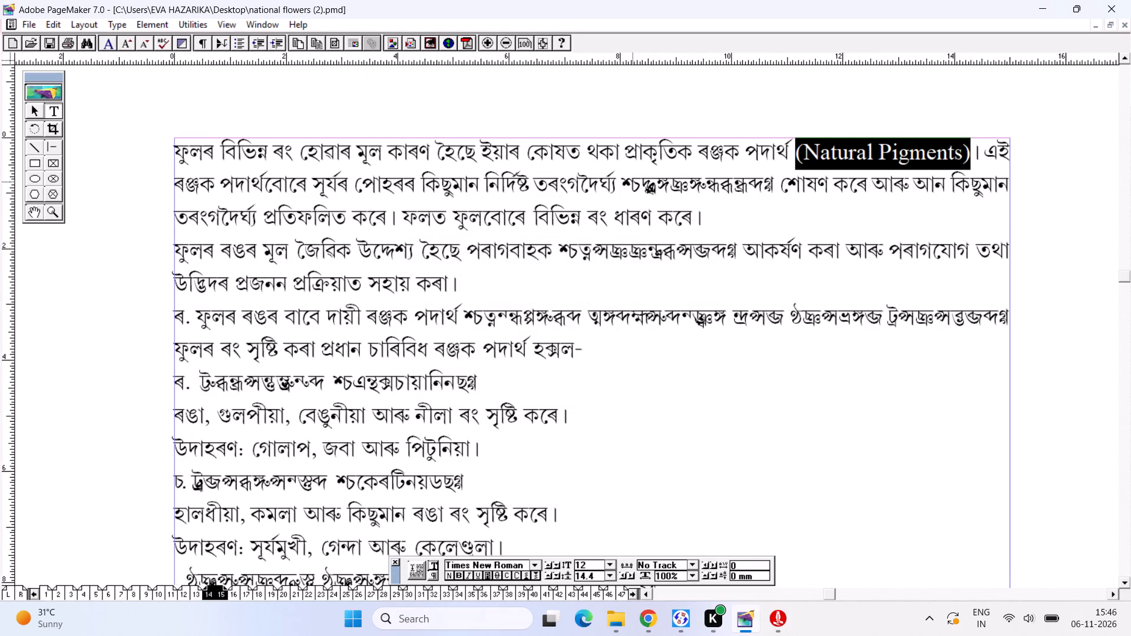
Format the garbled parenthesised term in the second line, (Wavelengths), in Times New Roman at 12 points and save.
{"action": "left_click_drag", "start_coordinate": [626, 186], "coordinate": [770, 191]}
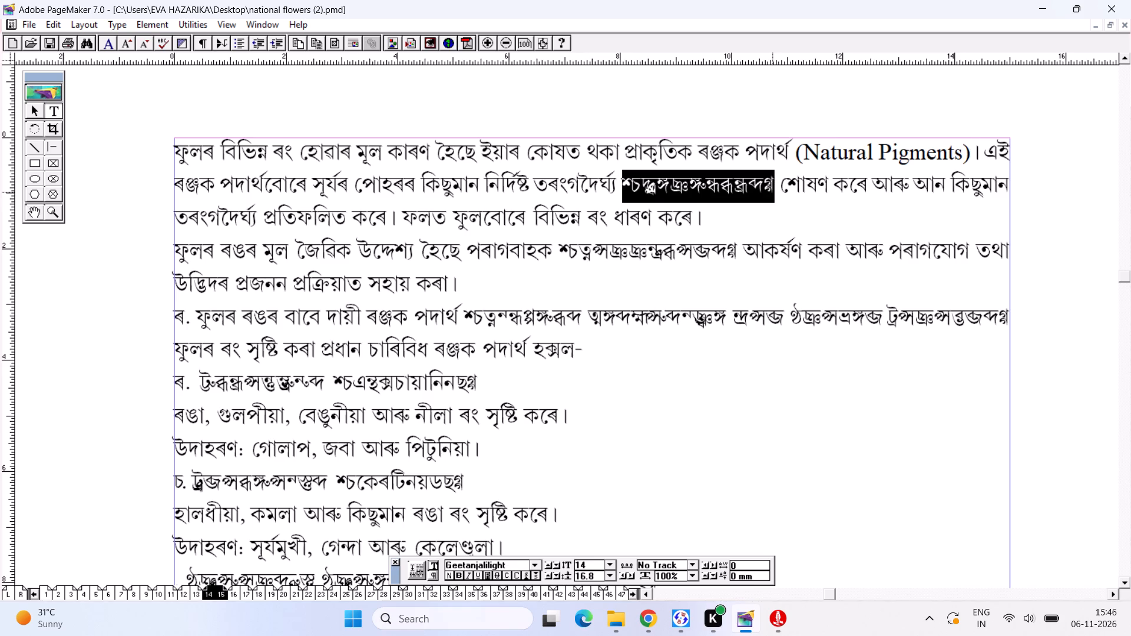
{"action": "key", "text": "ctrl+t"}
{"action": "key", "text": "ctrl+t"}
{"action": "key", "text": "ctrl+t"}
{"action": "key", "text": "ctrl+t"}
{"action": "key", "text": "ctrl+Return"}
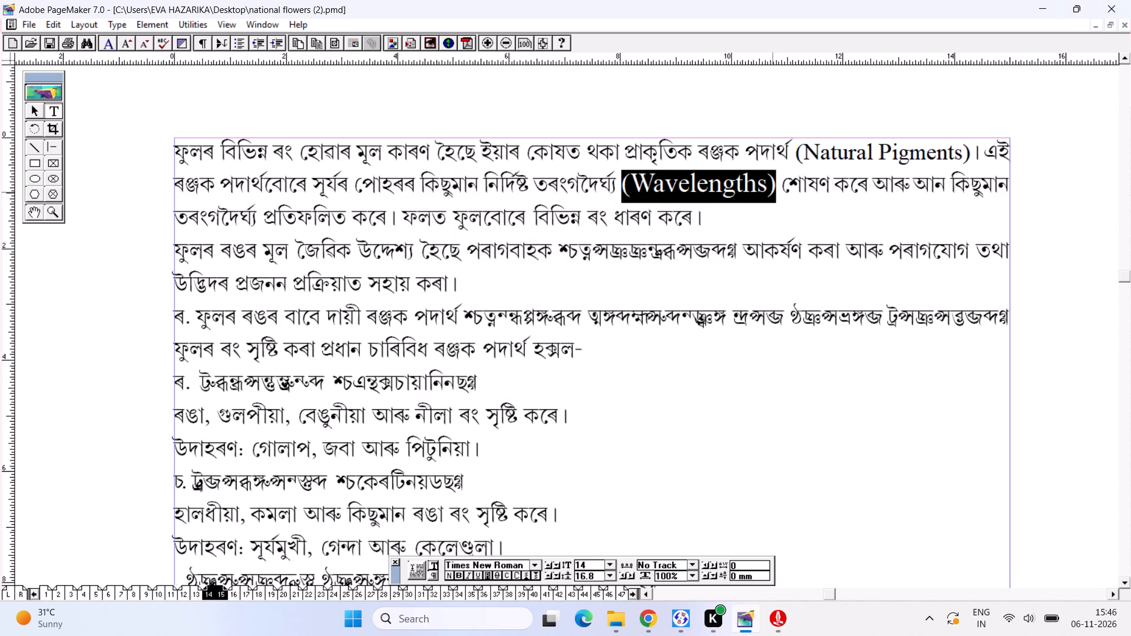
{"action": "key", "text": "ctrl+shift+comma"}
{"action": "key", "text": "ctrl+shift+comma"}
{"action": "key", "text": "ctrl+s"}
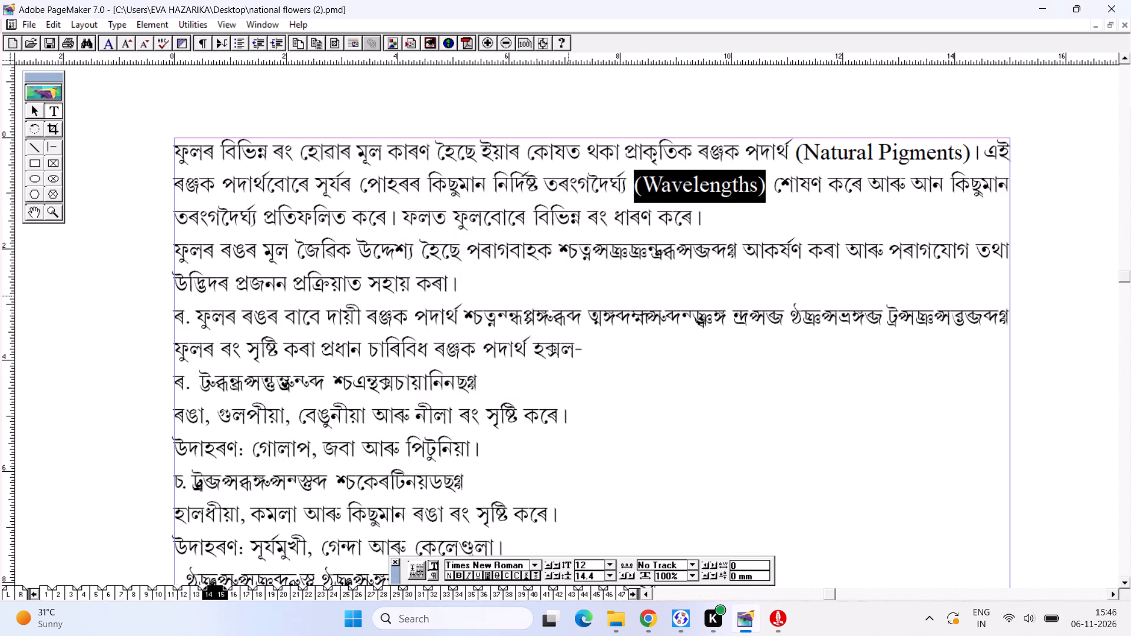
Format the garbled parenthesised term in the second paragraph, (Pollinators), in Times New Roman at 12 points.
{"action": "left_click_drag", "start_coordinate": [575, 295], "coordinate": [577, 216], "text": "alt"}
{"action": "left_click_drag", "start_coordinate": [558, 175], "coordinate": [738, 178]}
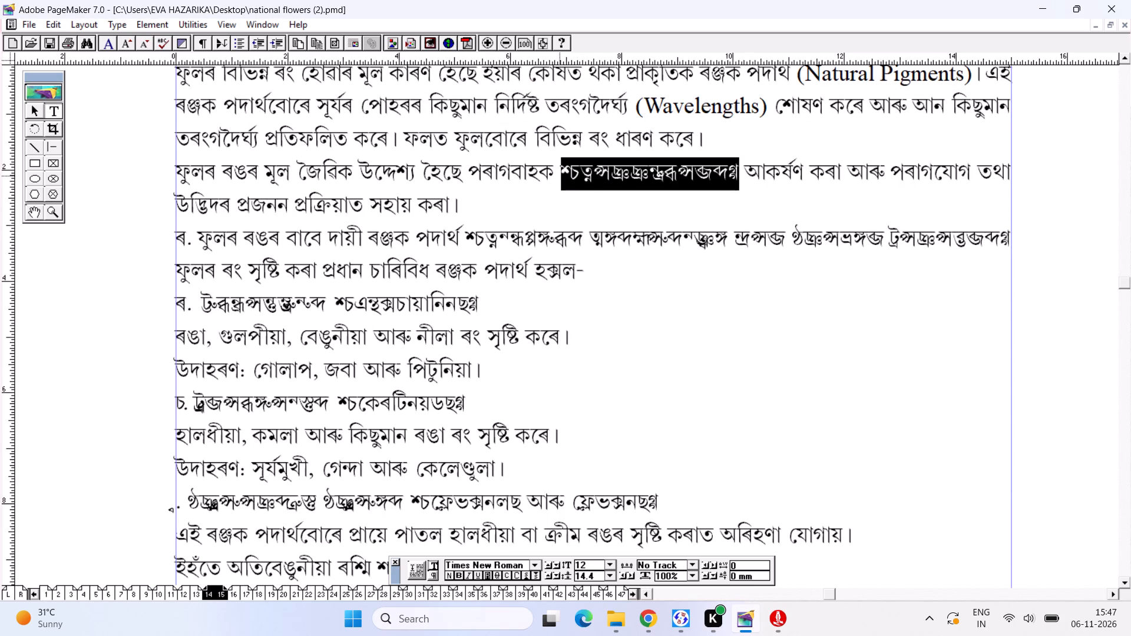
{"action": "left_click_drag", "start_coordinate": [738, 178], "coordinate": [743, 178]}
{"action": "key", "text": "ctrl+t"}
{"action": "key", "text": "ctrl+t"}
{"action": "key", "text": "ctrl+t"}
{"action": "key", "text": "ctrl+t"}
{"action": "key", "text": "ctrl+Return"}
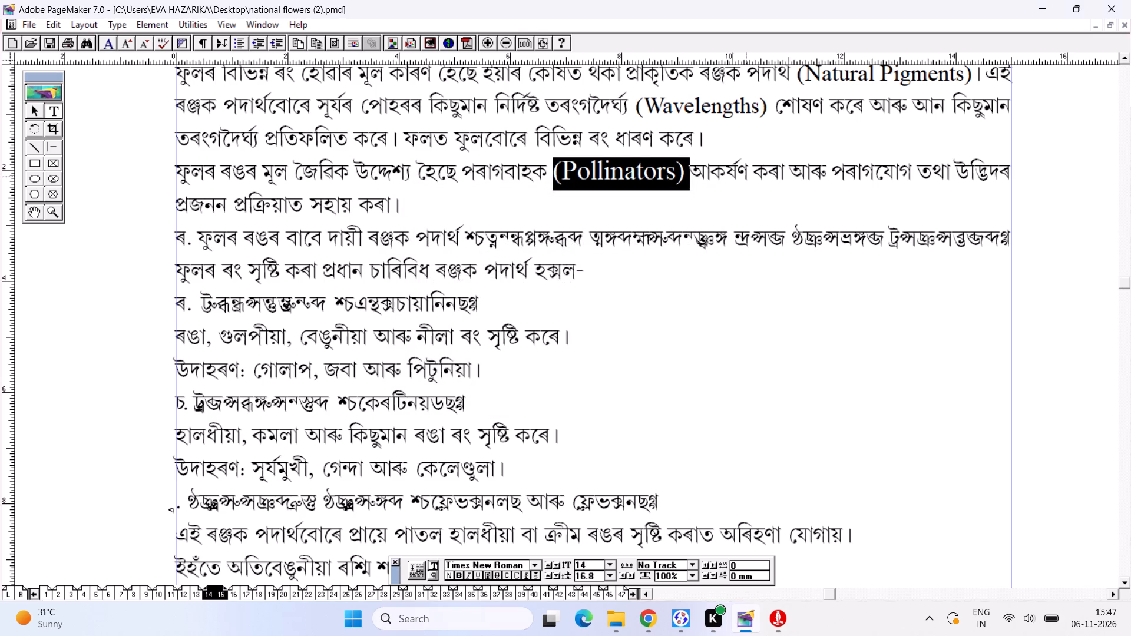
{"action": "key", "text": "ctrl+shift+comma"}
{"action": "key", "text": "ctrl+shift+comma"}
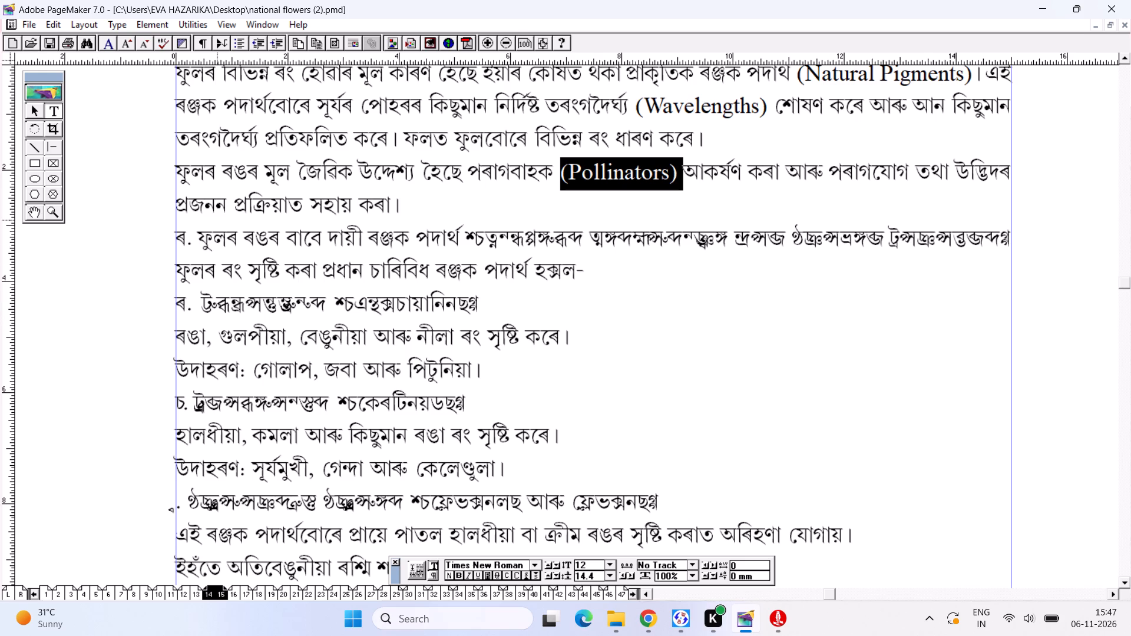
Change the numeral and full stop that start the first section heading to the Geetanjalip font.
{"action": "left_click_drag", "start_coordinate": [196, 244], "coordinate": [148, 240]}
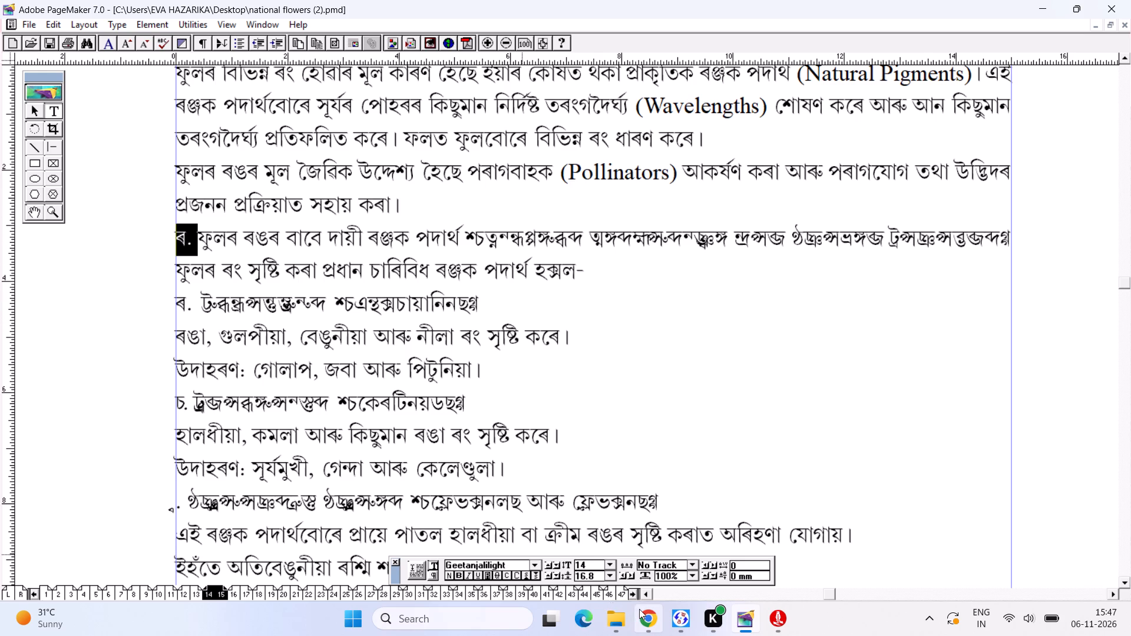
{"action": "key", "text": "ctrl+t"}
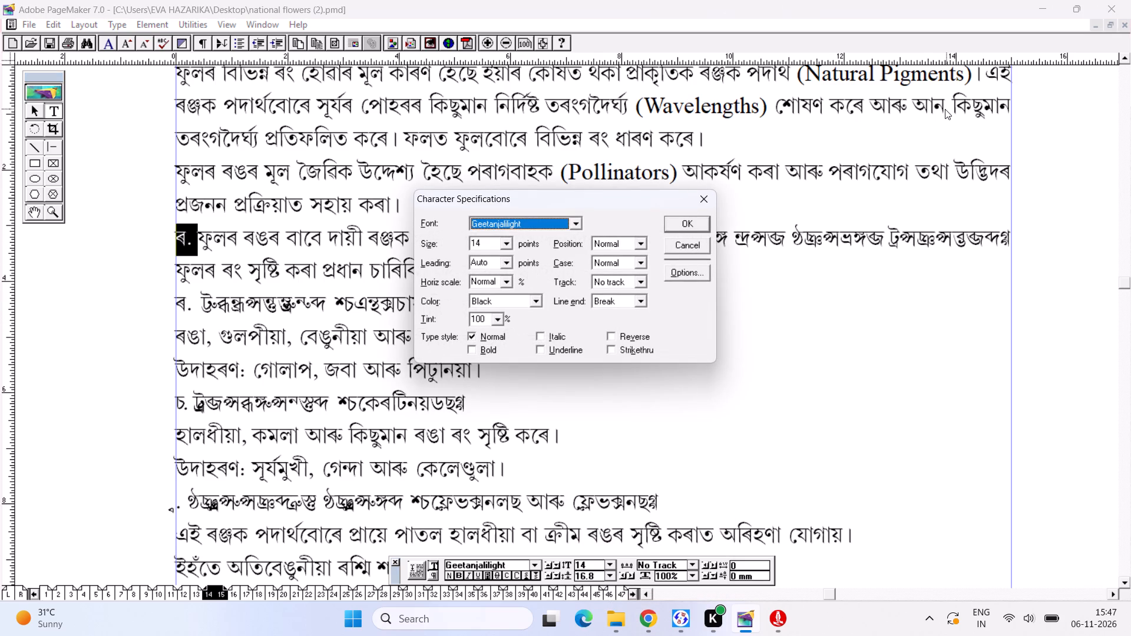
{"action": "key", "text": "Right"}
{"action": "key", "text": "Return"}
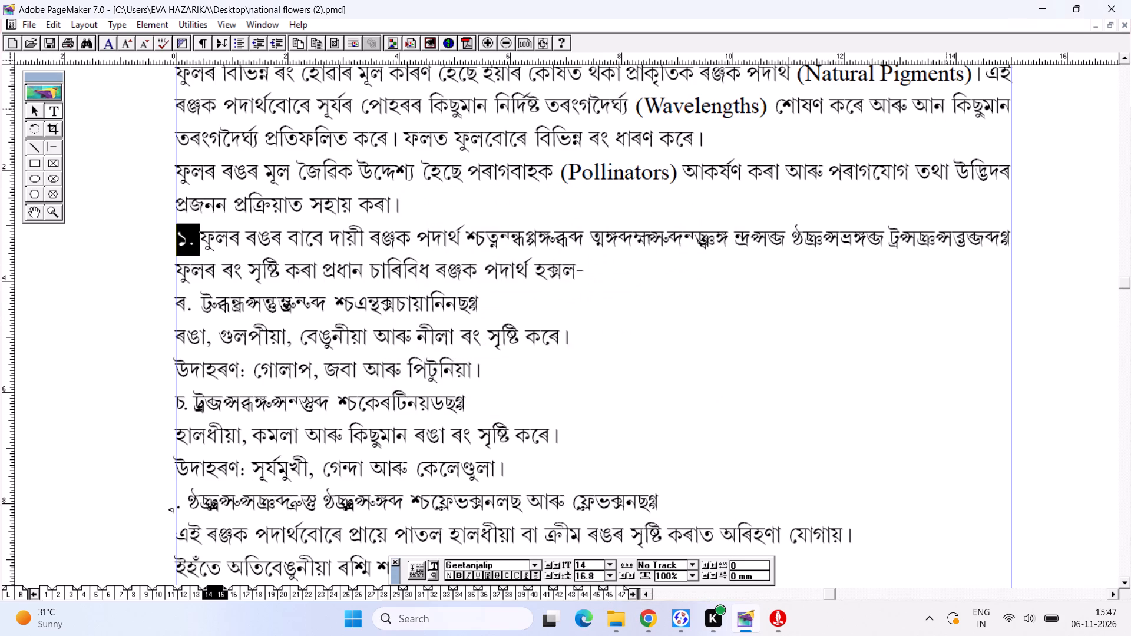
{"action": "left_click", "coordinate": [567, 183]}
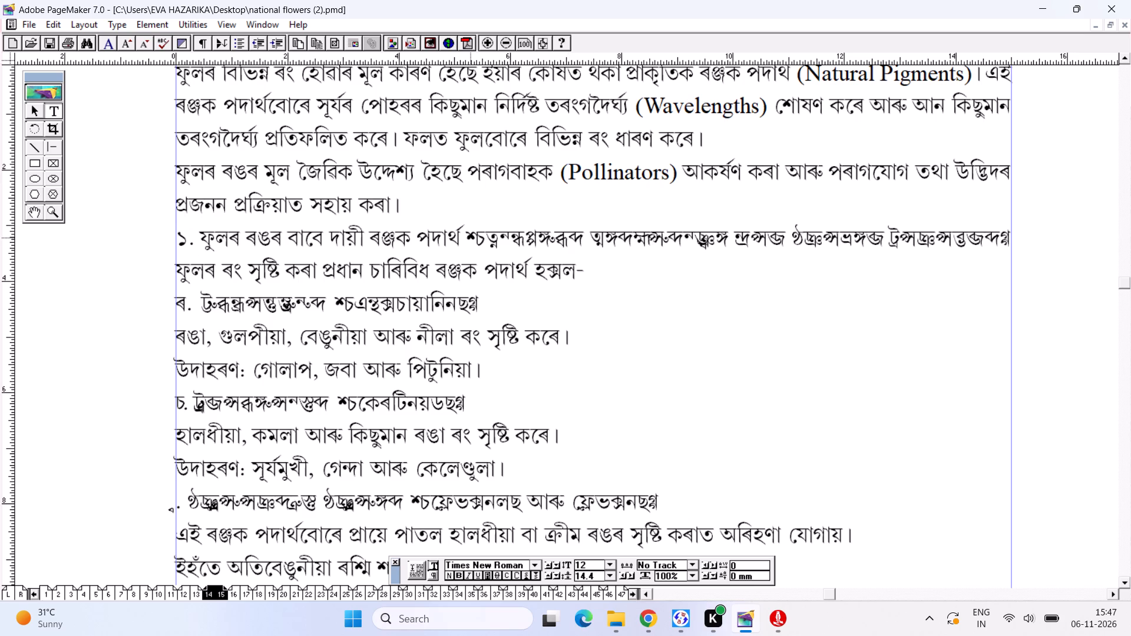
Format the first section heading's garbled English text, (Pigments Responsible for Flower Colours), in Times New Roman at 12 points and save.
{"action": "left_click_drag", "start_coordinate": [468, 238], "coordinate": [1019, 256]}
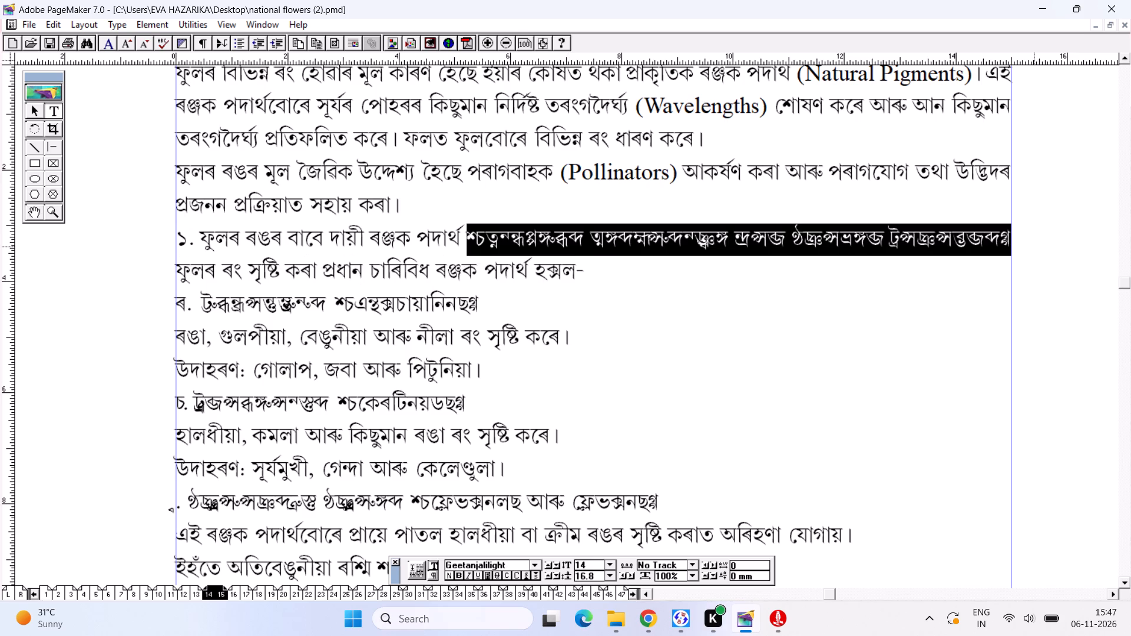
{"action": "key", "text": "ctrl+t"}
{"action": "key", "text": "ctrl+t"}
{"action": "key", "text": "ctrl+t"}
{"action": "key", "text": "ctrl+t"}
{"action": "key", "text": "ctrl+Return"}
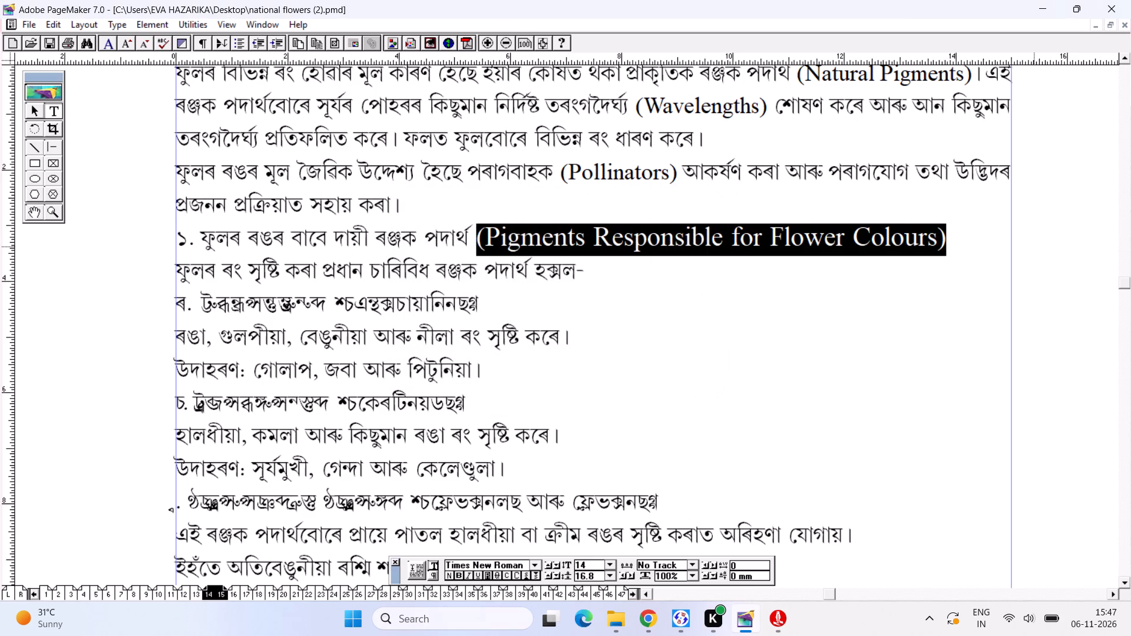
{"action": "key", "text": "ctrl+shift+comma"}
{"action": "key", "text": "ctrl+shift+comma"}
{"action": "key", "text": "ctrl+s"}
{"action": "key", "text": "ctrl+s"}
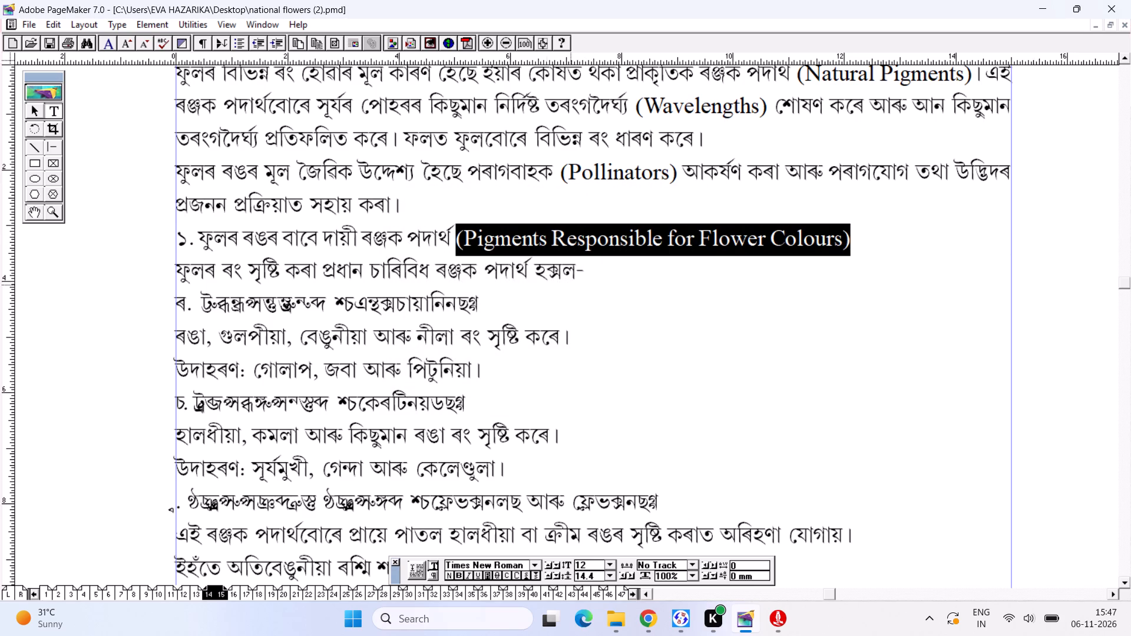
Show the hidden system tray icons.
{"action": "left_click", "coordinate": [928, 618]}
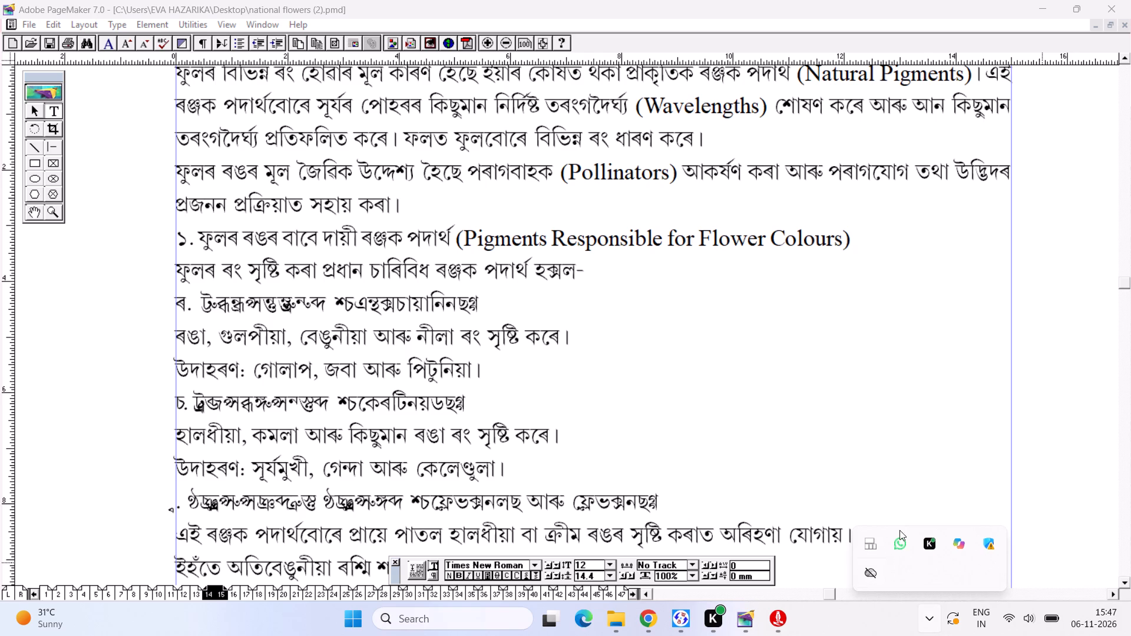
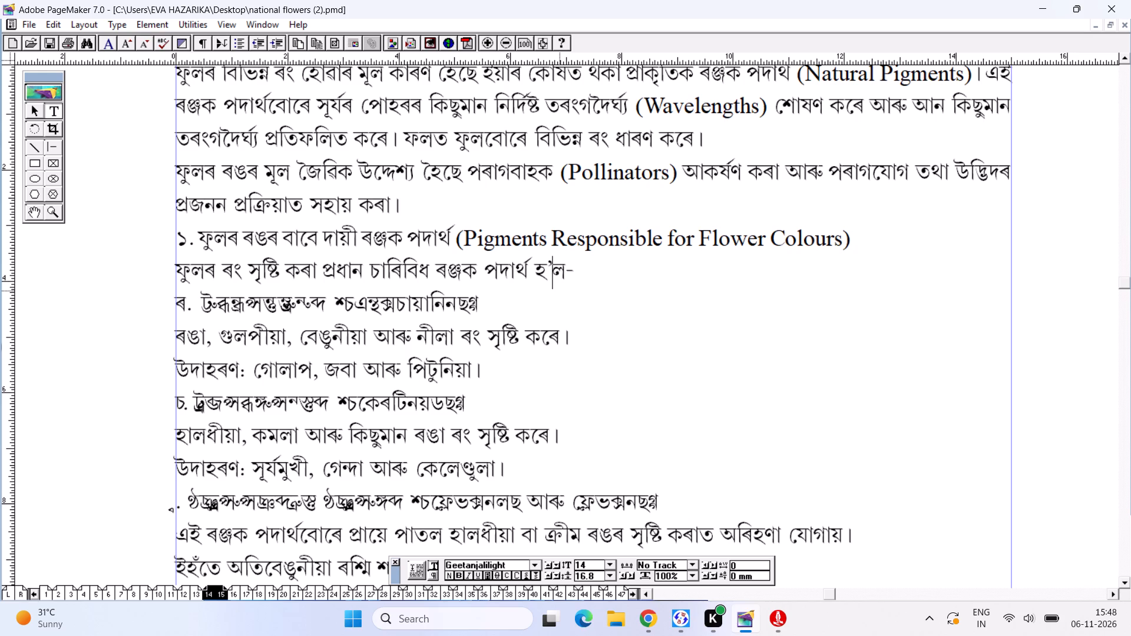
Change the numeral and full stop that start the first pigment item to the Geetanjalip font and save.
{"action": "left_click_drag", "start_coordinate": [192, 305], "coordinate": [180, 304]}
{"action": "left_click_drag", "start_coordinate": [180, 304], "coordinate": [166, 304]}
{"action": "key", "text": "ctrl+t"}
{"action": "key", "text": "ctrl+Right"}
{"action": "key", "text": "ctrl+Return"}
{"action": "key", "text": "ctrl+s"}
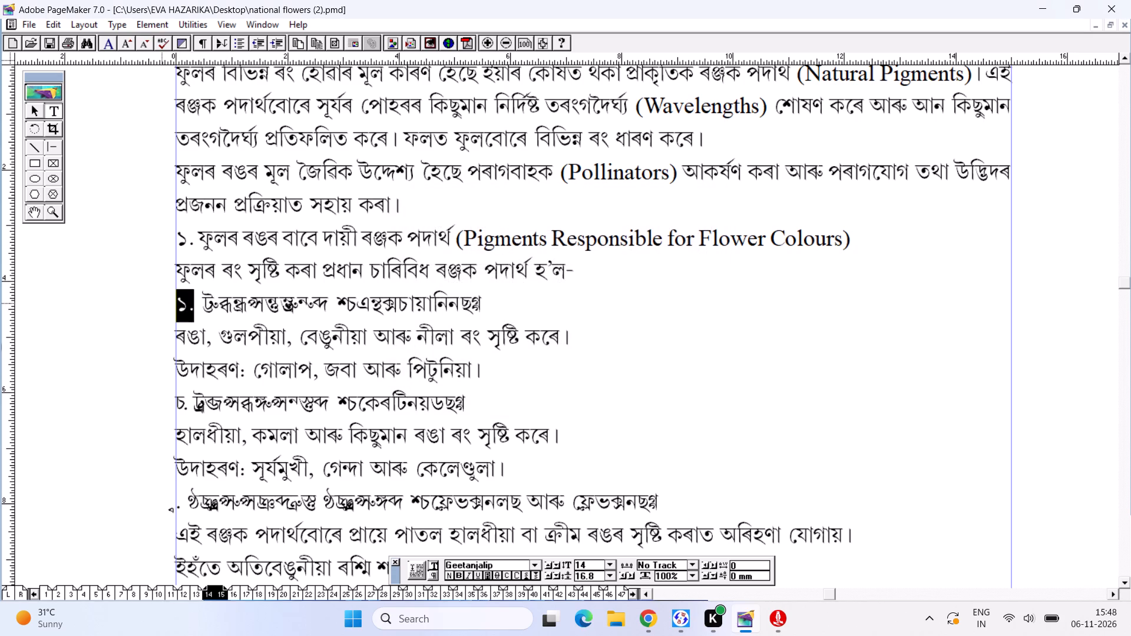
{"action": "key", "text": "ctrl+s"}
Format the garbled text after the first pigment item's numeral (Anthocyanins and its bracketed term) in Times New Roman at 12 points.
{"action": "left_click", "coordinate": [202, 303]}
{"action": "left_click_drag", "start_coordinate": [205, 305], "coordinate": [524, 327]}
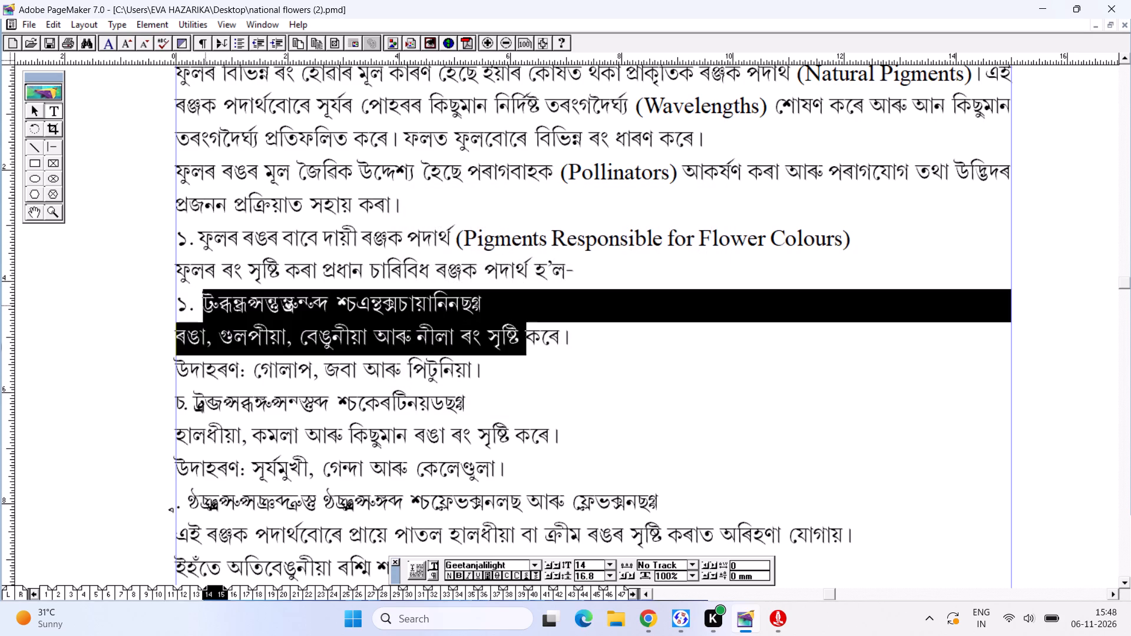
{"action": "left_click_drag", "start_coordinate": [524, 327], "coordinate": [520, 306]}
{"action": "key", "text": "ctrl+t"}
{"action": "key", "text": "ctrl+t"}
{"action": "key", "text": "ctrl+t"}
{"action": "key", "text": "ctrl+t"}
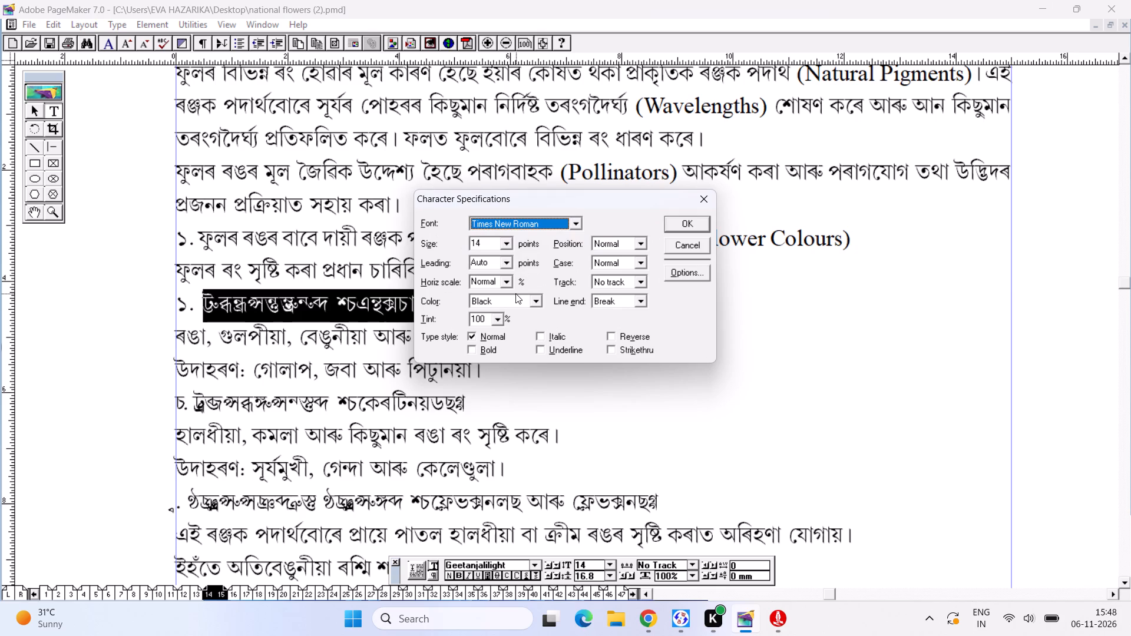
{"action": "key", "text": "Return"}
{"action": "key", "text": "ctrl+shift+comma"}
{"action": "key", "text": "ctrl+shift+comma"}
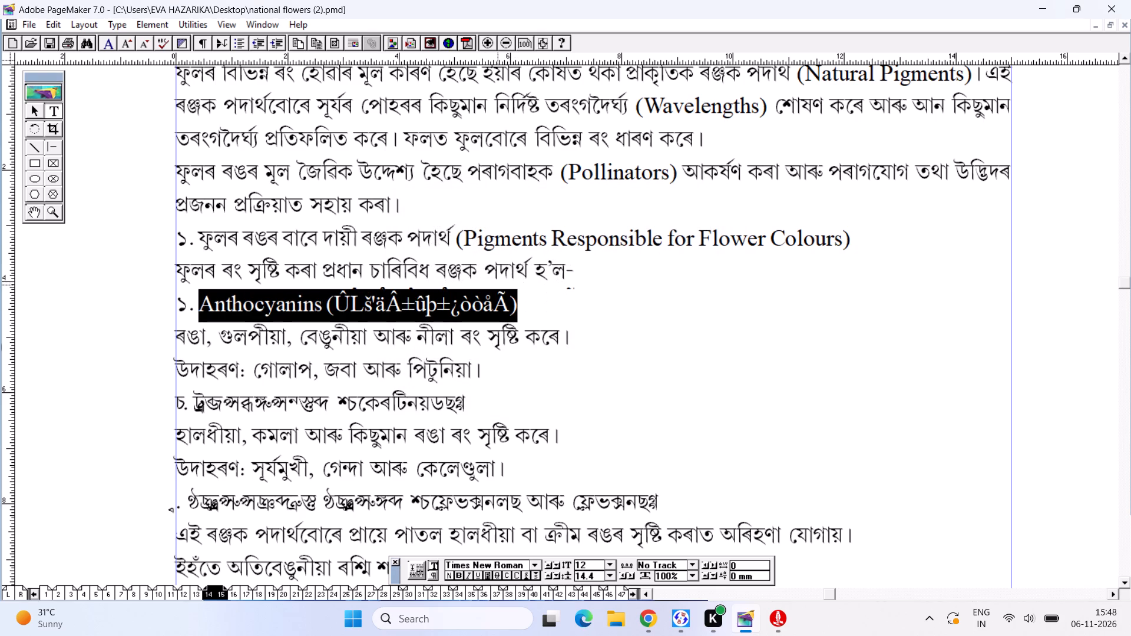
Set the Assamese term inside the parentheses after Anthocyanins back to Geetanjalilight at 14 points and save.
{"action": "left_click", "coordinate": [358, 289]}
{"action": "left_click_drag", "start_coordinate": [340, 308], "coordinate": [496, 314]}
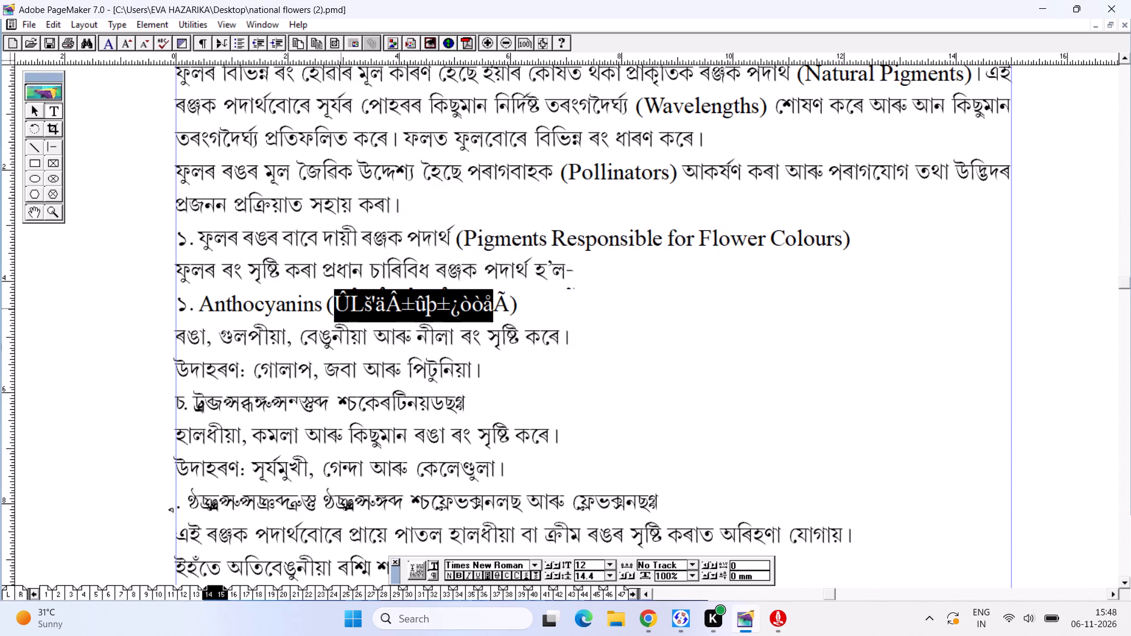
{"action": "left_click_drag", "start_coordinate": [496, 314], "coordinate": [503, 318]}
{"action": "key", "text": "ctrl+t"}
{"action": "key", "text": "ctrl+g"}
{"action": "key", "text": "ctrl+g"}
{"action": "key", "text": "ctrl+g"}
{"action": "key", "text": "ctrl+g"}
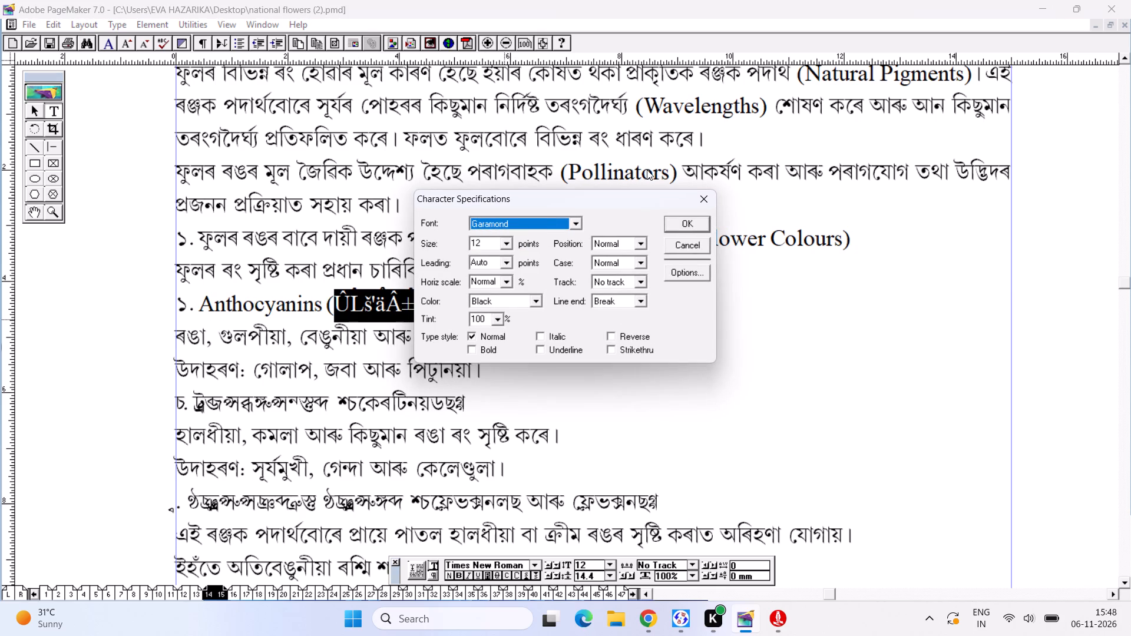
{"action": "key", "text": "ctrl+g"}
{"action": "key", "text": "ctrl+g"}
{"action": "key", "text": "ctrl+Return"}
{"action": "key", "text": "ctrl+shift+period"}
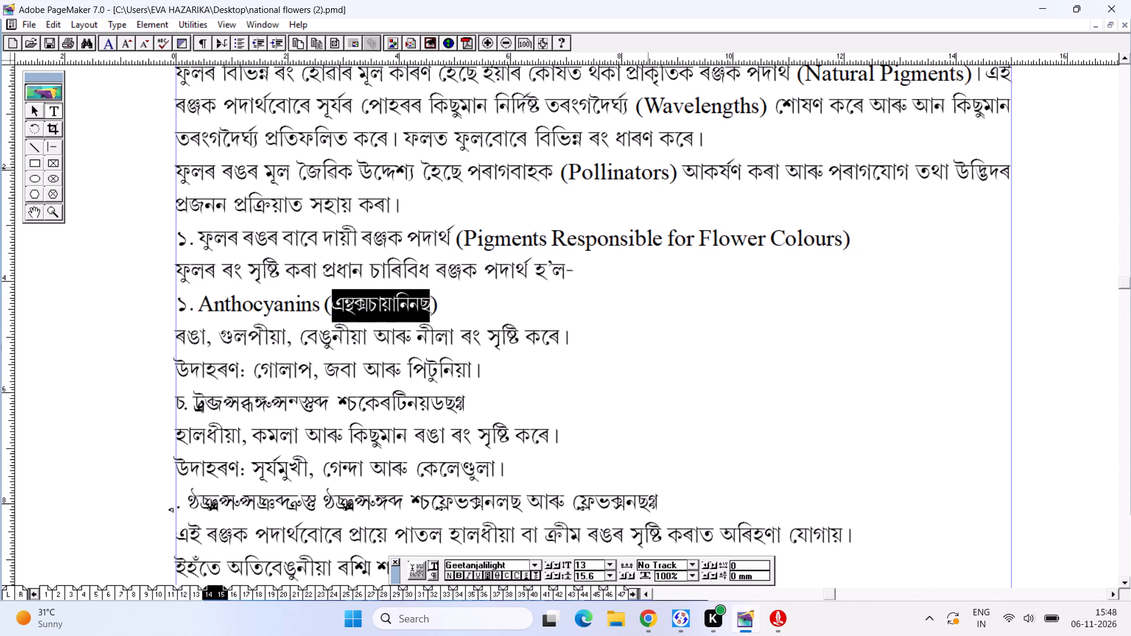
{"action": "key", "text": "ctrl+shift+period"}
{"action": "key", "text": "ctrl+s"}
Change the numeral and full stop that start the second pigment item to the Geetanjalip font and save.
{"action": "left_click_drag", "start_coordinate": [434, 378], "coordinate": [449, 260]}
{"action": "left_click", "coordinate": [170, 326]}
{"action": "left_click_drag", "start_coordinate": [368, 442], "coordinate": [359, 214], "text": "alt"}
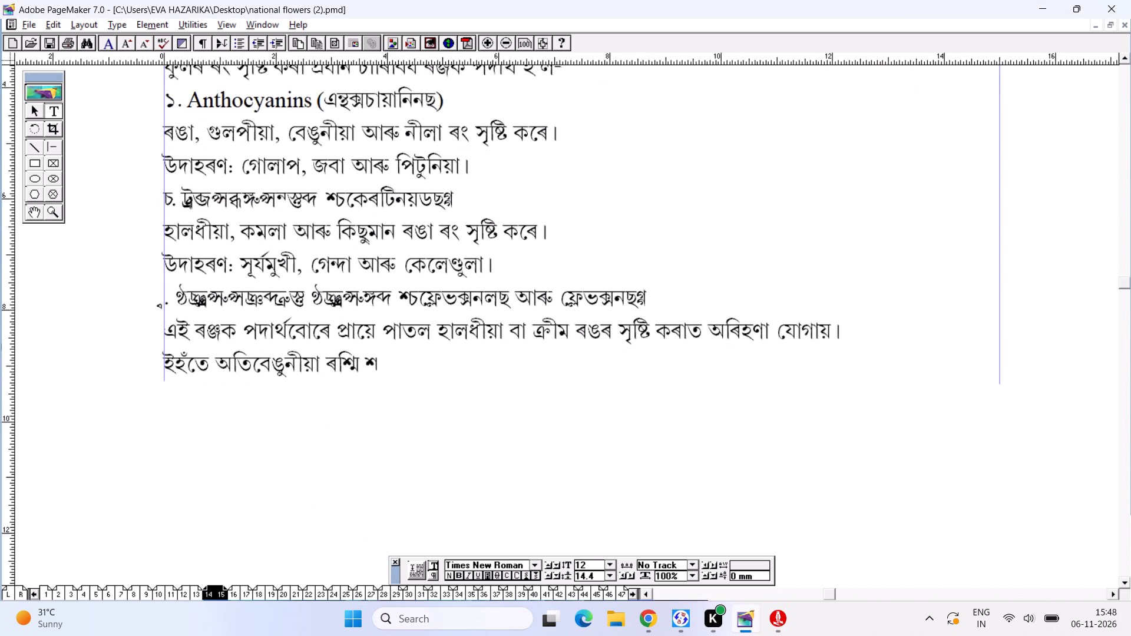
{"action": "left_click_drag", "start_coordinate": [359, 214], "coordinate": [358, 200], "text": "alt"}
{"action": "left_click_drag", "start_coordinate": [177, 164], "coordinate": [154, 160]}
{"action": "key", "text": "ctrl+t"}
{"action": "key", "text": "ctrl+t"}
{"action": "key", "text": "ctrl+t"}
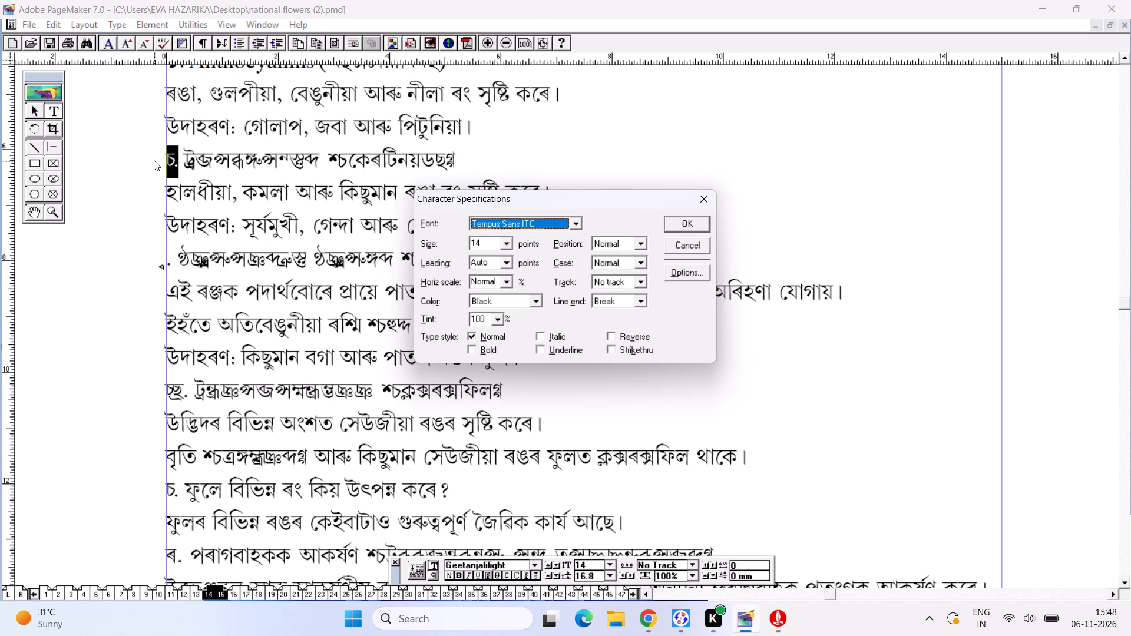
{"action": "left_click", "coordinate": [695, 243]}
{"action": "key", "text": "ctrl+t"}
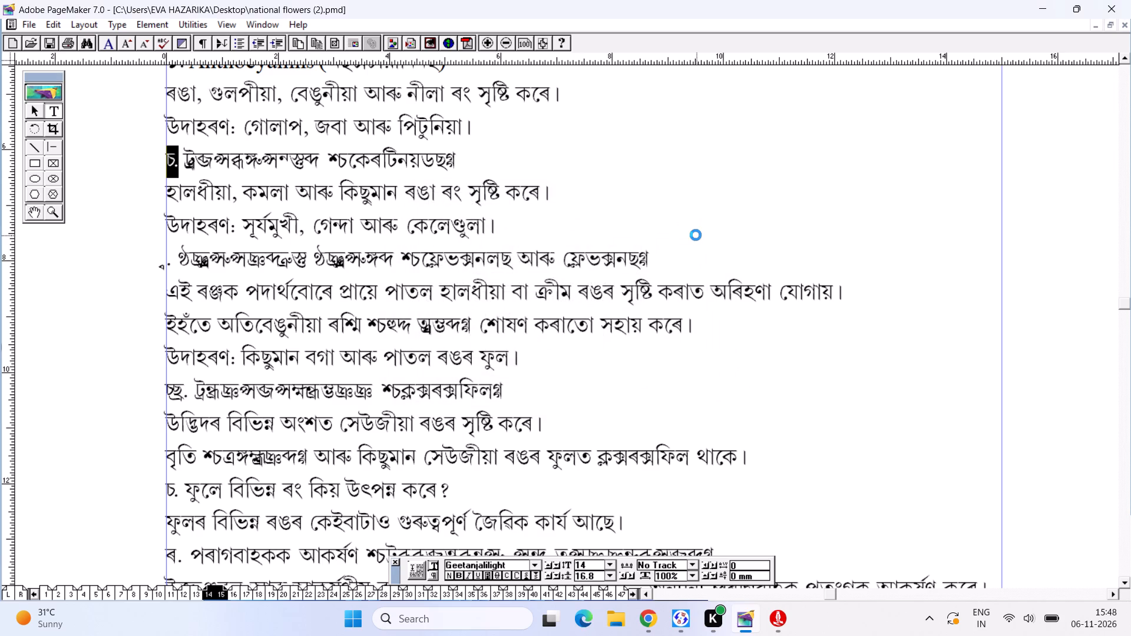
{"action": "key", "text": "ctrl+Right"}
{"action": "key", "text": "ctrl+Return"}
{"action": "key", "text": "ctrl+s"}
{"action": "key", "text": "ctrl+s"}
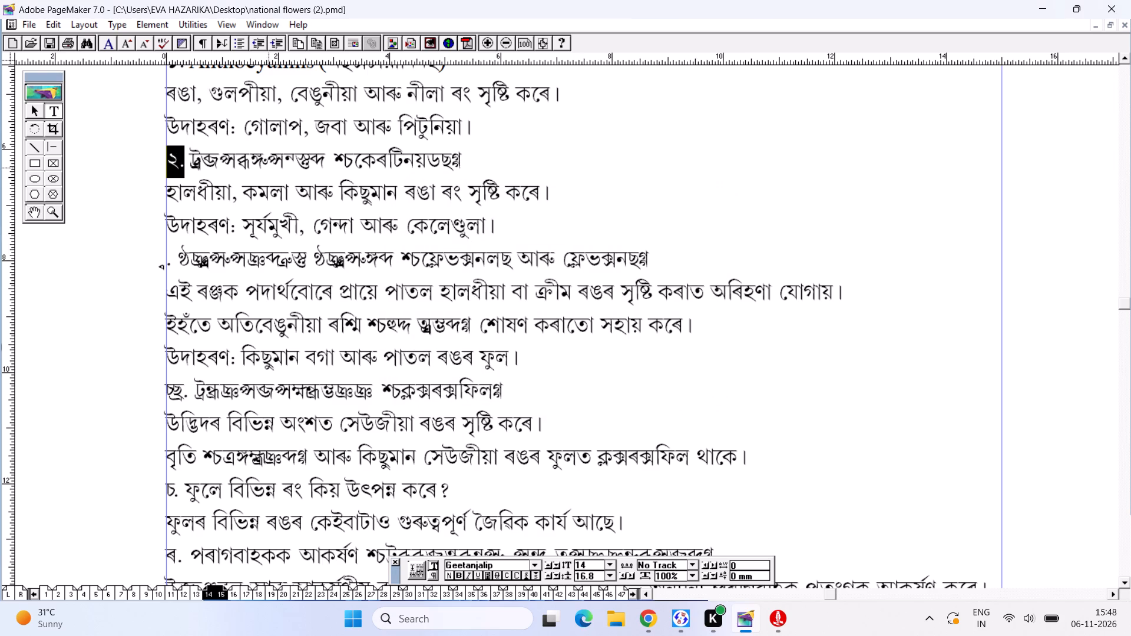
Format the second pigment item's garbled English name, Carotenoids, in Times New Roman at 12 points and save.
{"action": "left_click", "coordinate": [266, 158]}
{"action": "left_click", "coordinate": [183, 157]}
{"action": "left_click_drag", "start_coordinate": [187, 159], "coordinate": [190, 160]}
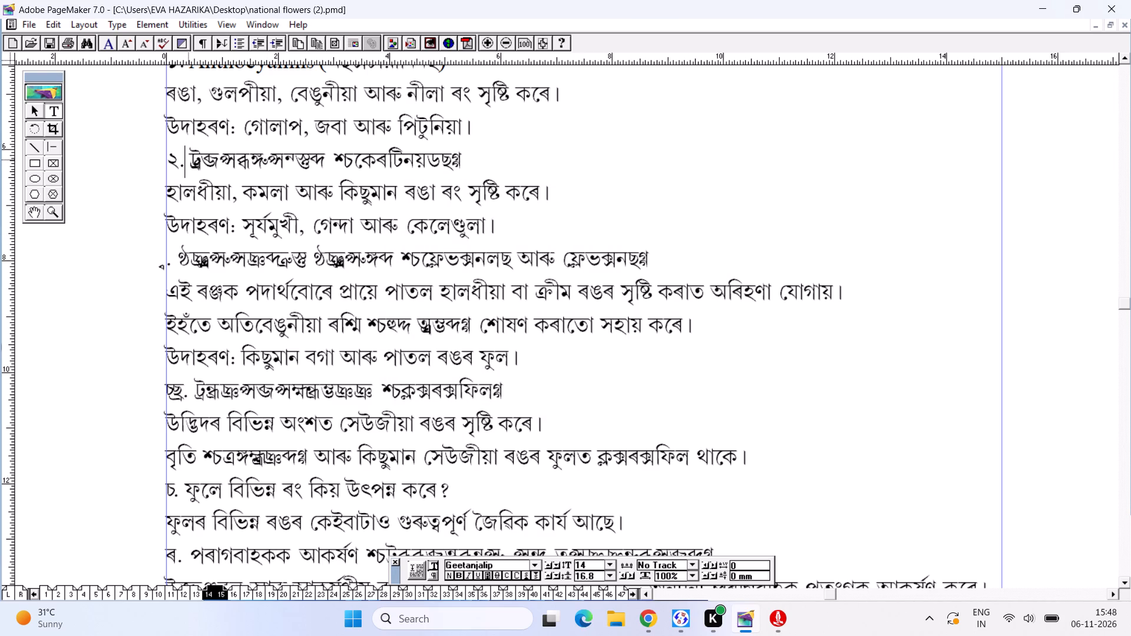
{"action": "left_click_drag", "start_coordinate": [190, 160], "coordinate": [326, 166]}
{"action": "key", "text": "ctrl+t"}
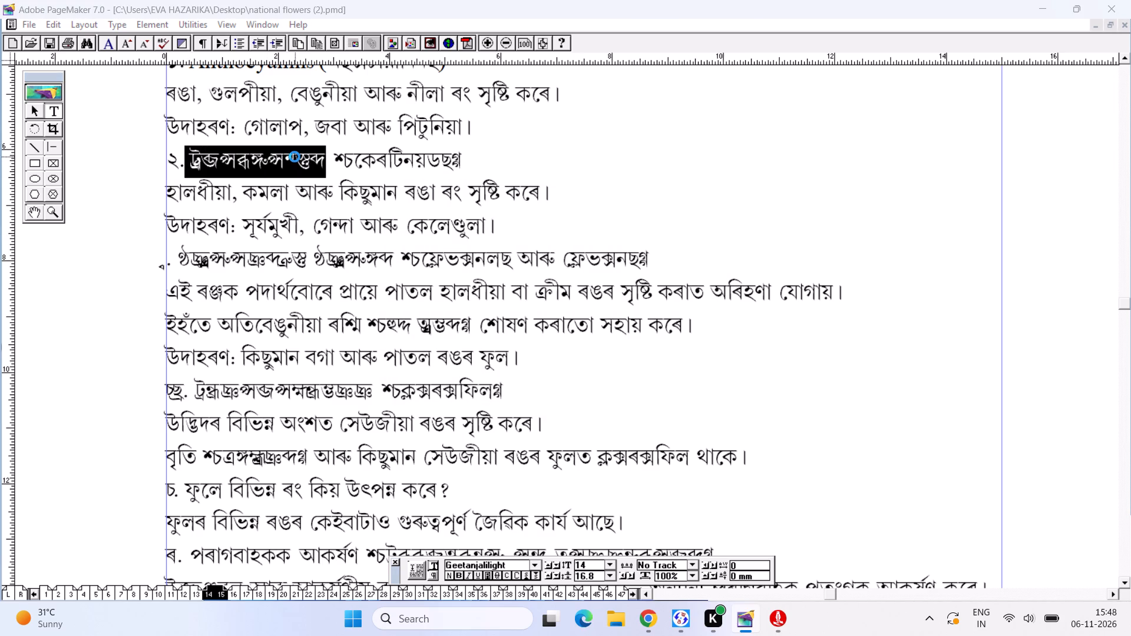
{"action": "key", "text": "ctrl+t"}
{"action": "key", "text": "ctrl+t"}
{"action": "key", "text": "ctrl+t"}
{"action": "key", "text": "Return"}
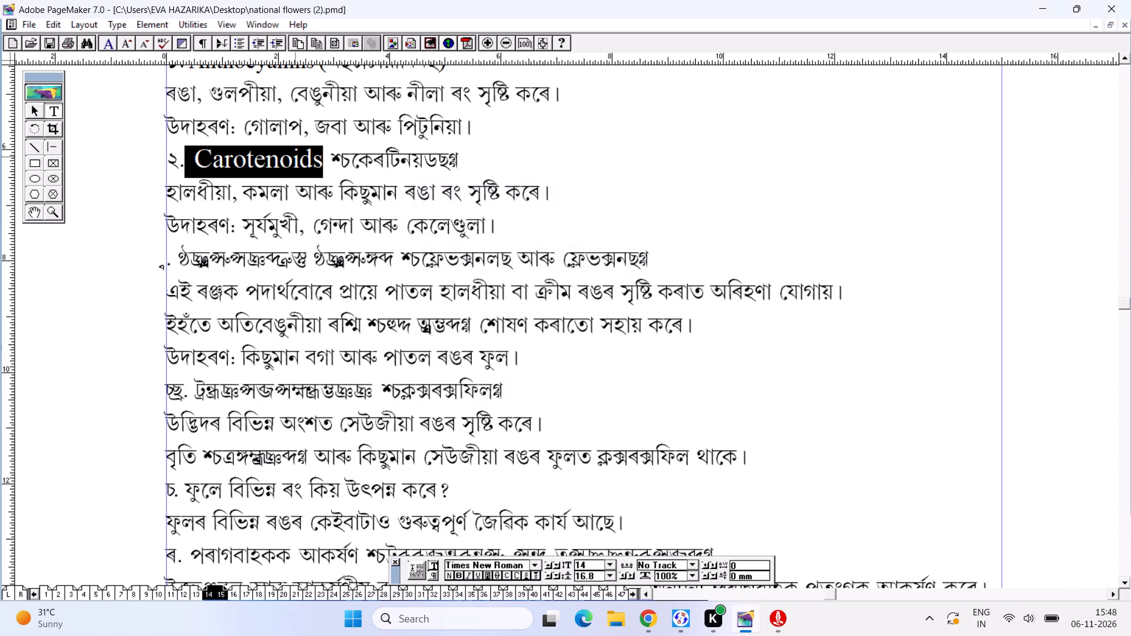
{"action": "key", "text": "ctrl+shift+comma"}
{"action": "key", "text": "ctrl+shift+comma"}
{"action": "key", "text": "ctrl+s"}
{"action": "key", "text": "ctrl+s"}
Replace the garbled characters around the Assamese term after Carotenoids with opening and closing parentheses, and save.
{"action": "left_click_drag", "start_coordinate": [312, 161], "coordinate": [312, 162]}
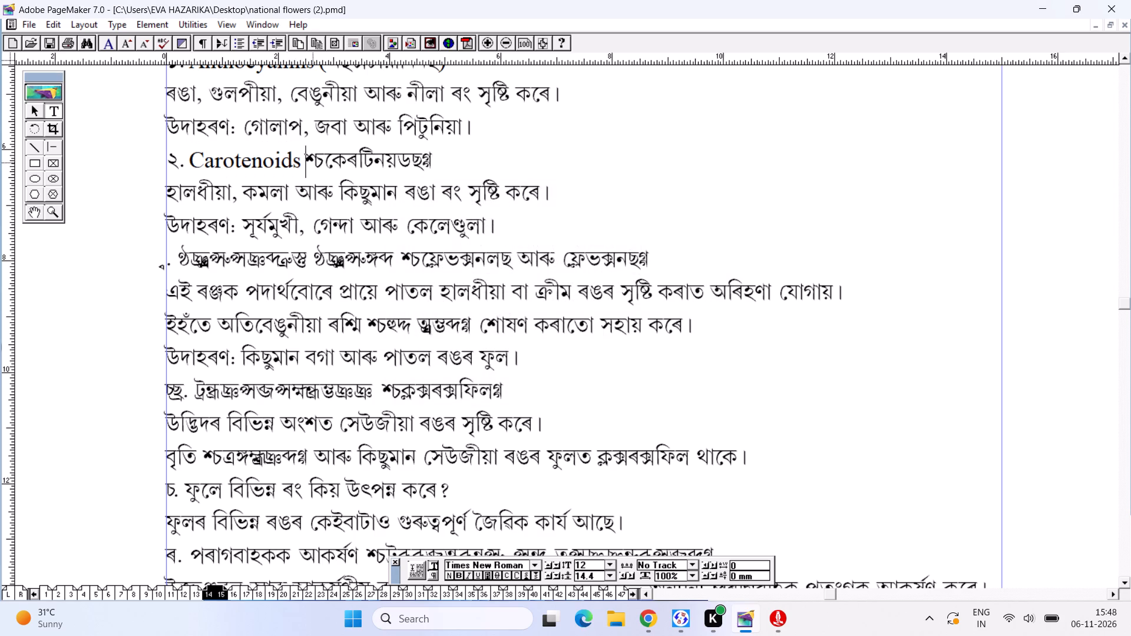
{"action": "left_click_drag", "start_coordinate": [312, 162], "coordinate": [318, 170]}
{"action": "key", "text": "shift+parenleft"}
{"action": "key", "text": "Right"}
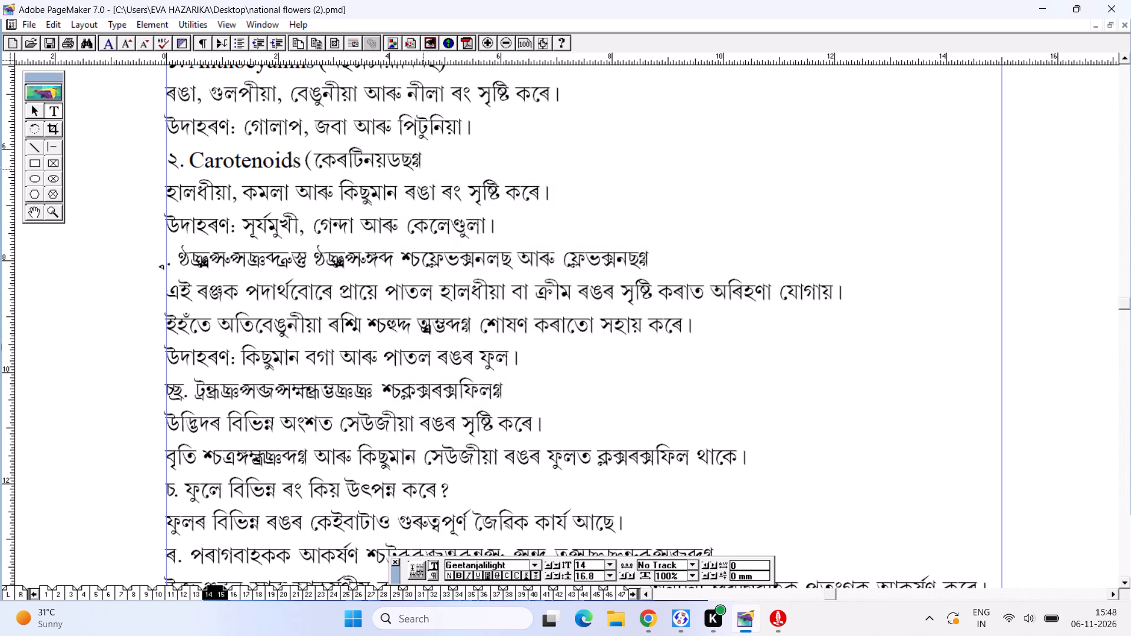
{"action": "left_click_drag", "start_coordinate": [415, 158], "coordinate": [422, 165]}
{"action": "key", "text": "shift+parenright"}
{"action": "key", "text": "ctrl+s"}
{"action": "key", "text": "ctrl+s"}
Format the third pigment item's numeral and garbled English name, 3. Flavonols and Flavones, in Times New Roman at 12 points and save.
{"action": "left_click_drag", "start_coordinate": [394, 264], "coordinate": [48, 255]}
{"action": "key", "text": "ctrl+t"}
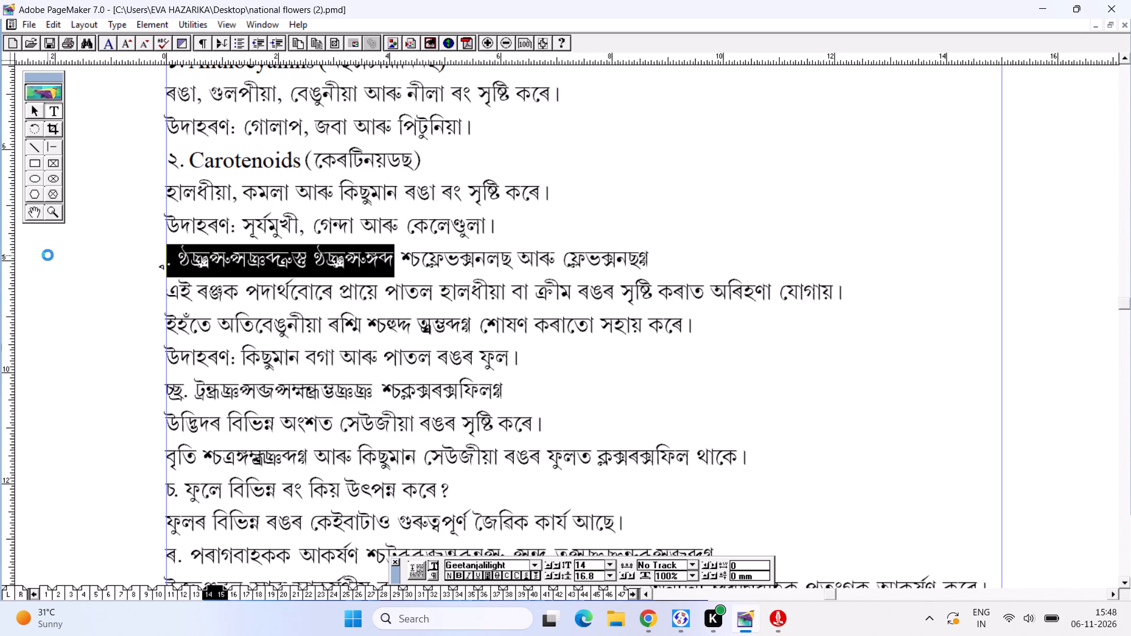
{"action": "key", "text": "ctrl+t"}
{"action": "key", "text": "ctrl+t"}
{"action": "key", "text": "ctrl+t"}
{"action": "key", "text": "ctrl+Return"}
{"action": "key", "text": "ctrl+shift+comma"}
{"action": "key", "text": "ctrl+shift+comma"}
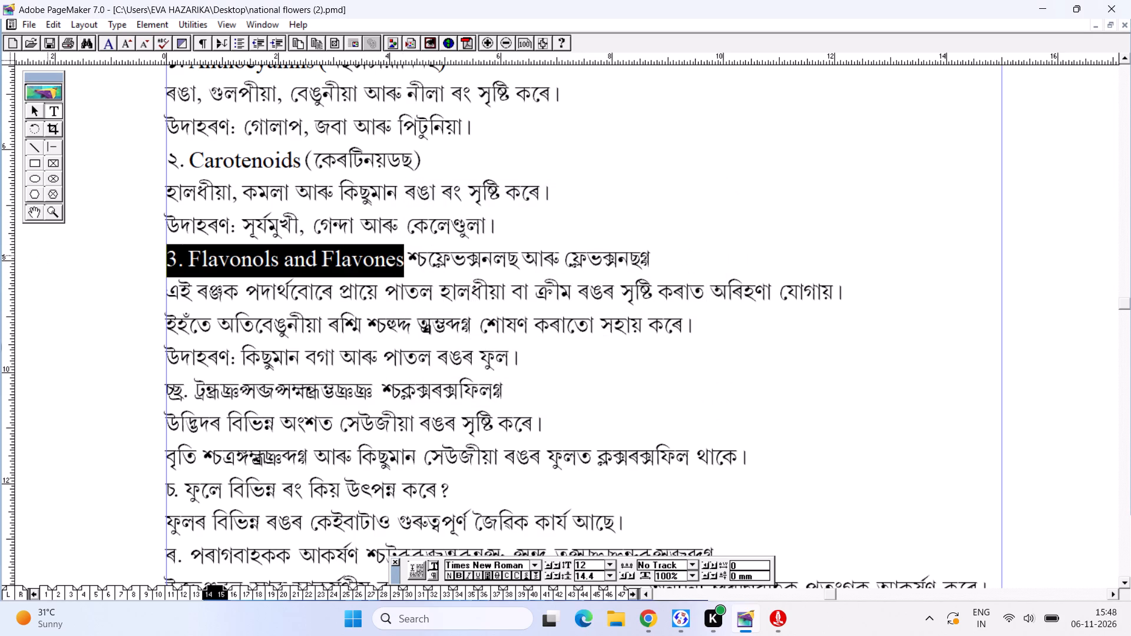
{"action": "key", "text": "ctrl+s"}
{"action": "key", "text": "ctrl+s"}
Replace the garbled characters around the Assamese term after Flavonols and Flavones with opening and closing parentheses, and save.
{"action": "left_click", "coordinate": [422, 259]}
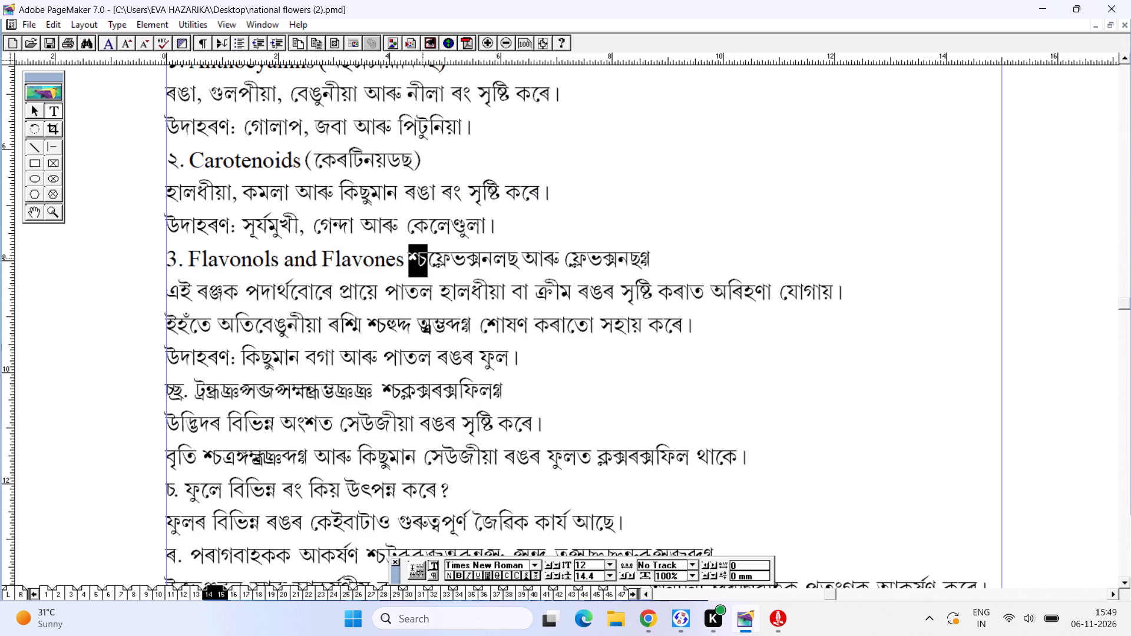
{"action": "key", "text": "shift+parenleft"}
{"action": "key", "text": "ctrl+s"}
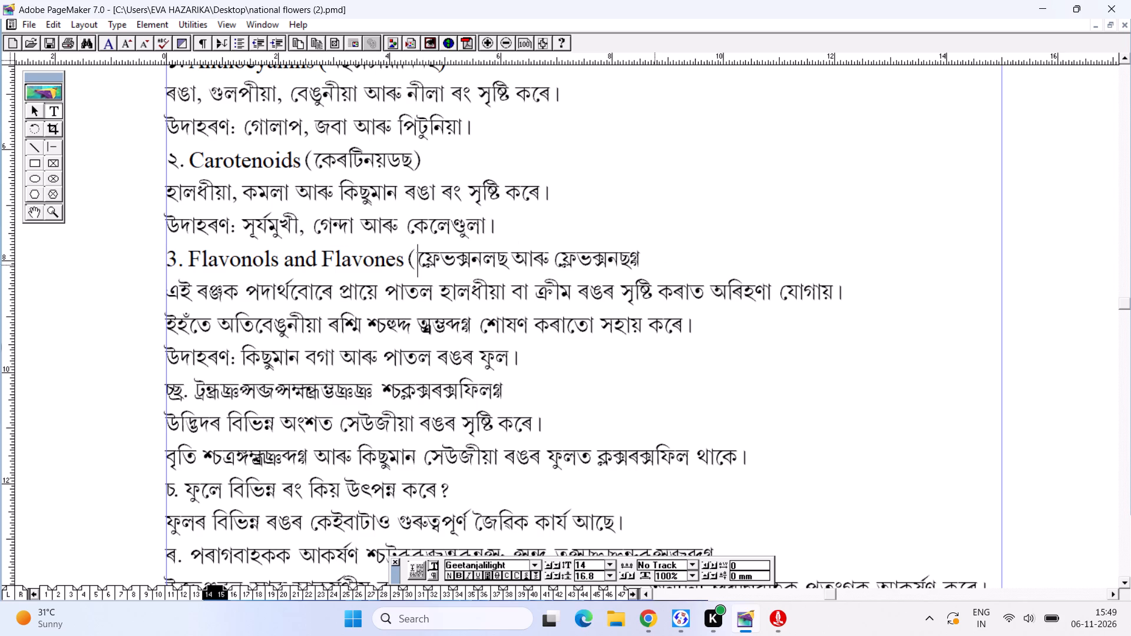
{"action": "left_click_drag", "start_coordinate": [647, 261], "coordinate": [631, 262]}
{"action": "key", "text": "shift+parenright"}
{"action": "key", "text": "ctrl+s"}
{"action": "key", "text": "ctrl+s"}
Format the garbled parenthesised term in the third pigment item's description, (UV Rays), in Times New Roman at 12 points and save.
{"action": "left_click_drag", "start_coordinate": [391, 416], "coordinate": [409, 350]}
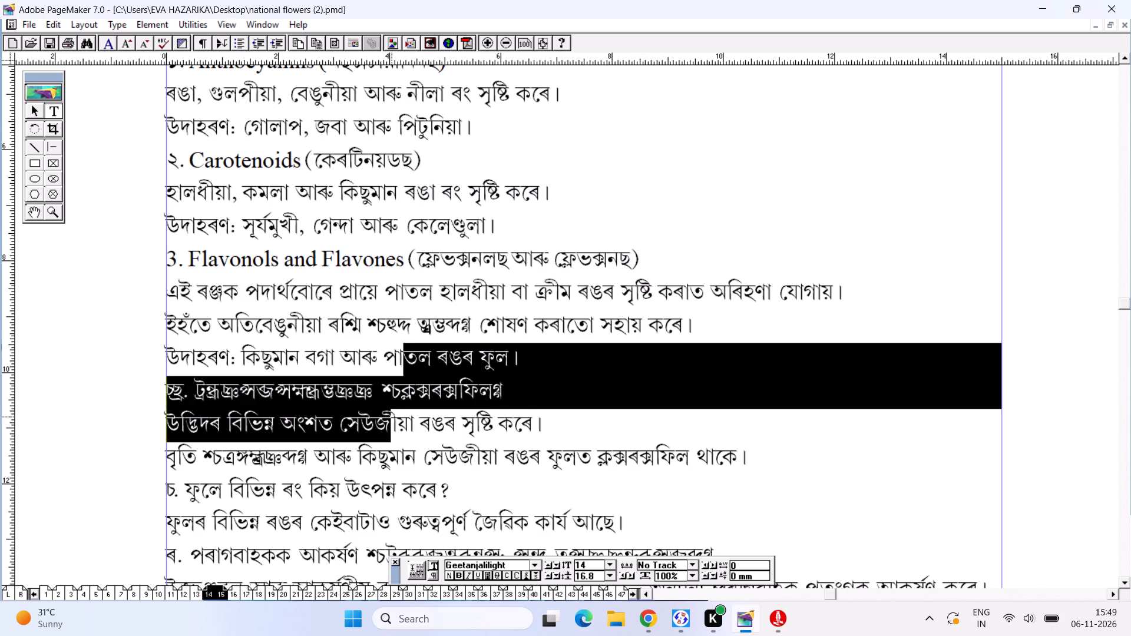
{"action": "left_click_drag", "start_coordinate": [409, 350], "coordinate": [409, 348]}
{"action": "left_click", "coordinate": [172, 350]}
{"action": "left_click_drag", "start_coordinate": [392, 400], "coordinate": [429, 333], "text": "alt"}
{"action": "left_click_drag", "start_coordinate": [413, 262], "coordinate": [500, 274]}
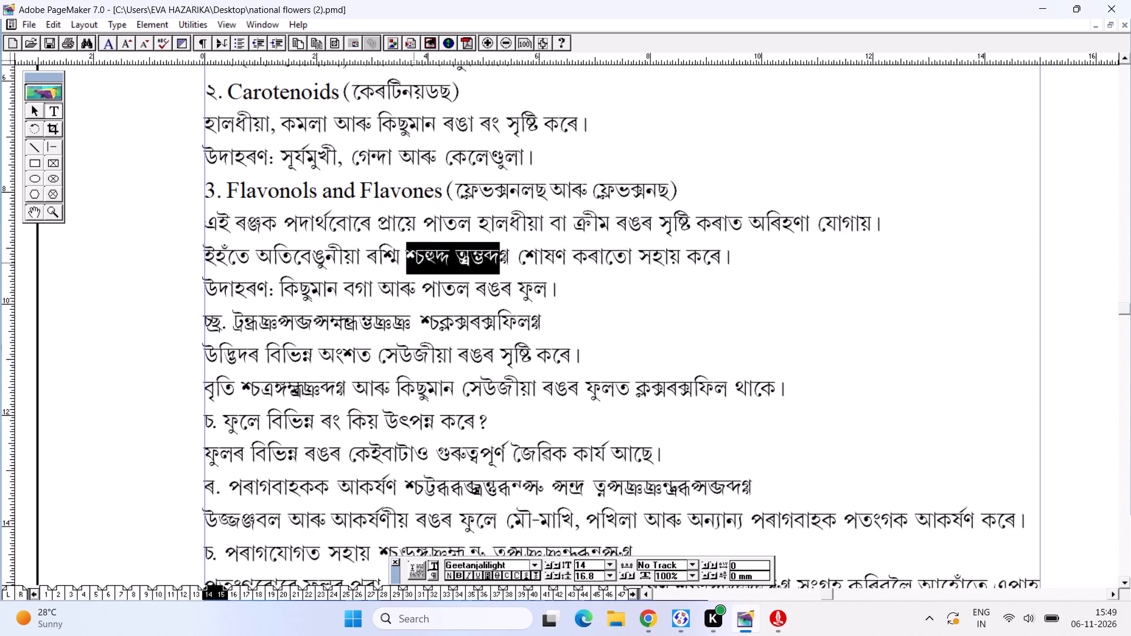
{"action": "left_click_drag", "start_coordinate": [500, 274], "coordinate": [515, 264]}
{"action": "key", "text": "ctrl+t"}
{"action": "key", "text": "ctrl+t"}
{"action": "key", "text": "ctrl+t"}
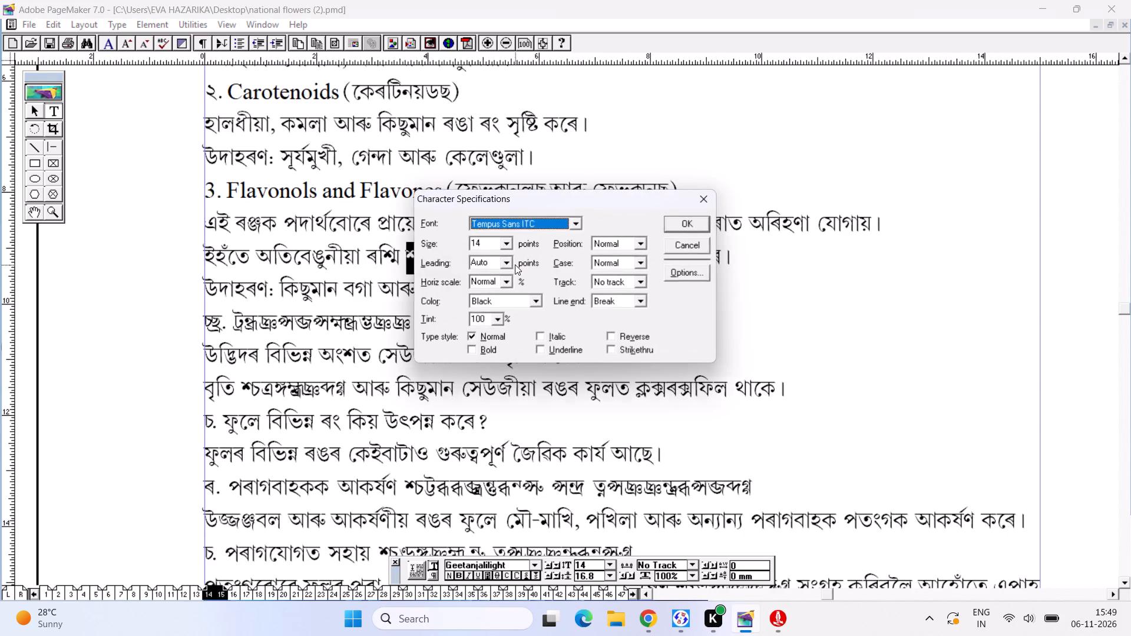
{"action": "key", "text": "ctrl+t"}
{"action": "key", "text": "ctrl+Return"}
{"action": "key", "text": "ctrl+shift+comma"}
{"action": "key", "text": "ctrl+shift+comma"}
{"action": "key", "text": "ctrl+s"}
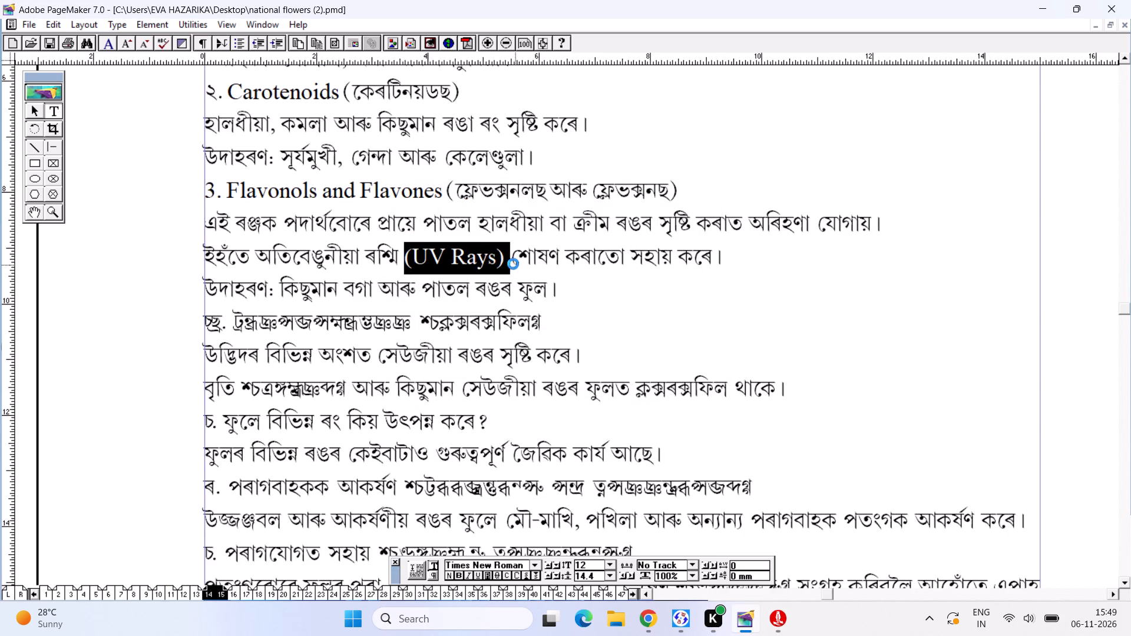
Change the numeral and full stop that start the fourth pigment item to the Geetanjalip font and save.
{"action": "left_click_drag", "start_coordinate": [302, 364], "coordinate": [311, 247], "text": "alt"}
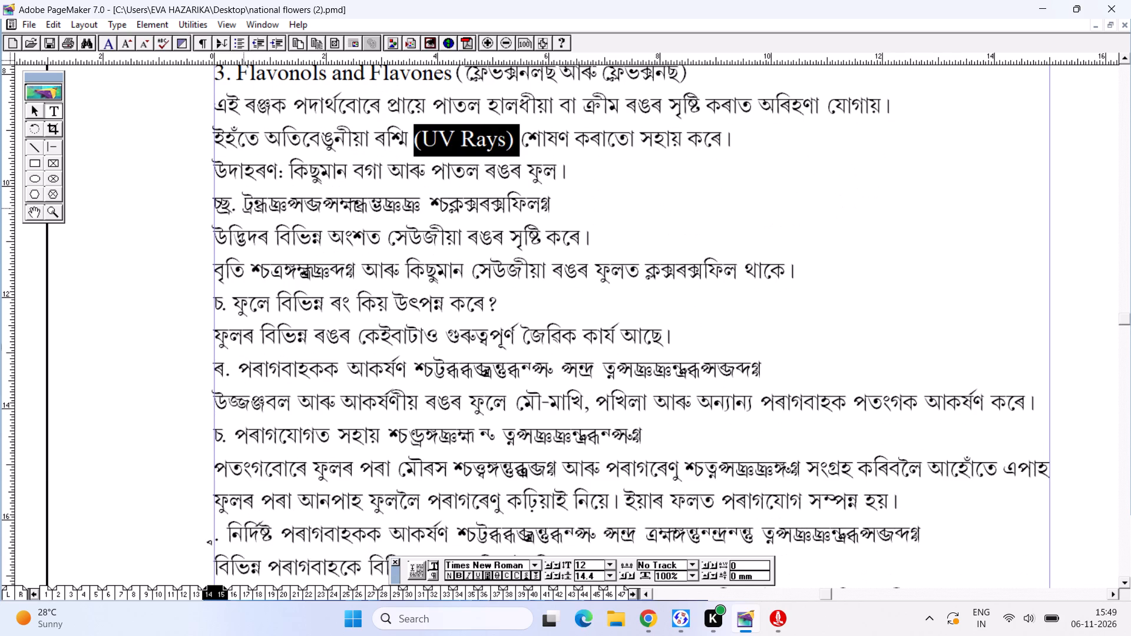
{"action": "left_click_drag", "start_coordinate": [236, 207], "coordinate": [184, 208]}
{"action": "key", "text": "ctrl+t"}
{"action": "key", "text": "ctrl+Right"}
{"action": "key", "text": "ctrl+Return"}
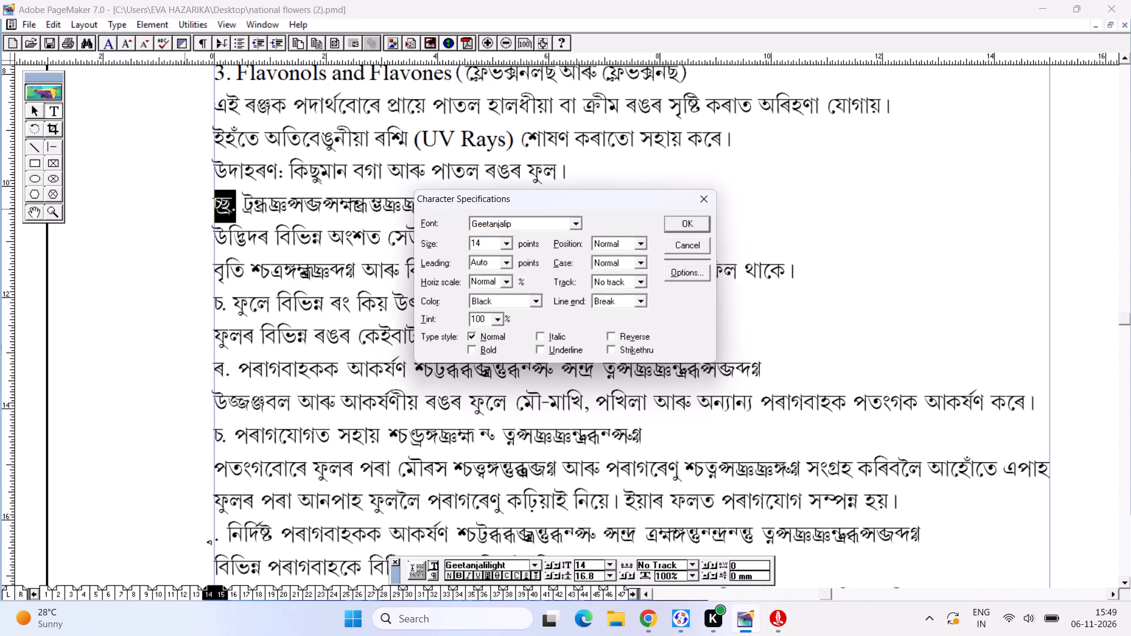
{"action": "key", "text": "ctrl+s"}
{"action": "key", "text": "ctrl+s"}
Change the fourth pigment item's garbled English name, Chlorophyll, to the Times New Roman font.
{"action": "left_click_drag", "start_coordinate": [236, 203], "coordinate": [407, 204]}
{"action": "key", "text": "ctrl+t"}
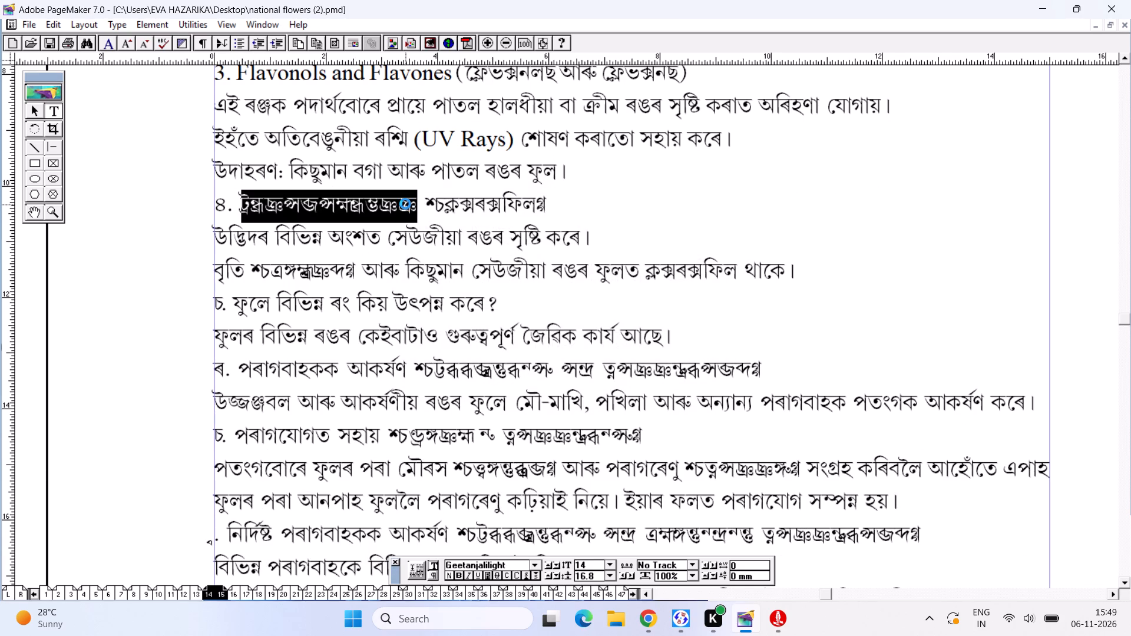
{"action": "key", "text": "ctrl+t"}
{"action": "key", "text": "ctrl+t"}
{"action": "key", "text": "ctrl+t"}
{"action": "key", "text": "ctrl+Return"}
Replace the garbled characters around the Assamese term after Chlorophyll with opening and closing parentheses, and save.
{"action": "left_click_drag", "start_coordinate": [395, 206], "coordinate": [392, 206]}
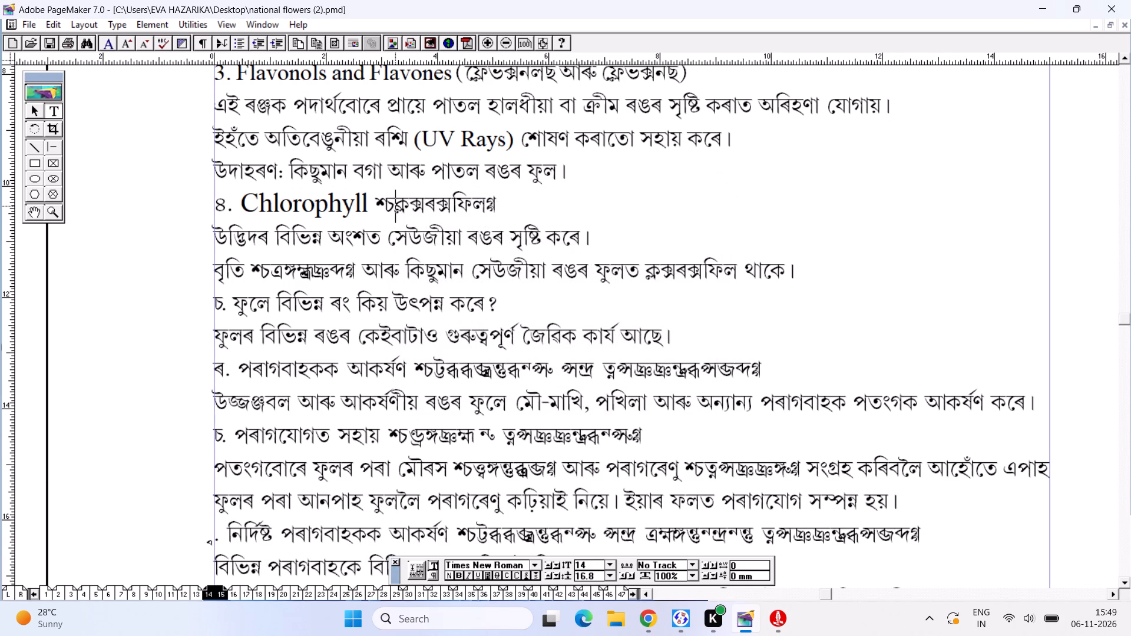
{"action": "left_click_drag", "start_coordinate": [392, 206], "coordinate": [381, 201]}
{"action": "key", "text": "shift+parenleft"}
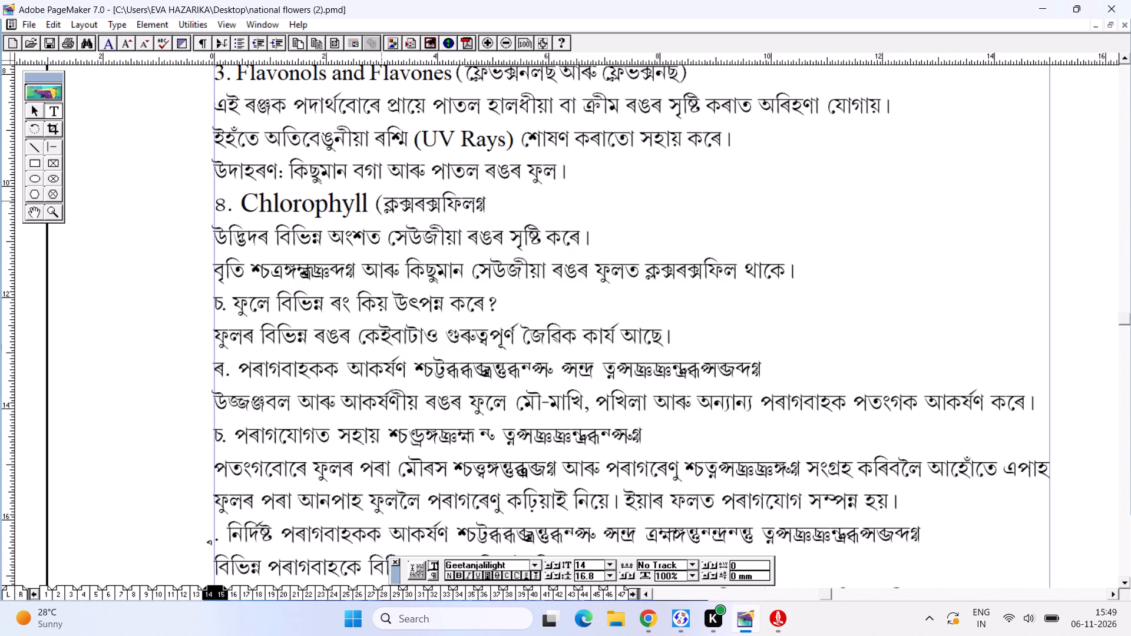
{"action": "key", "text": "ctrl+s"}
{"action": "left_click_drag", "start_coordinate": [484, 208], "coordinate": [475, 207]}
{"action": "key", "text": "shift+parenright"}
{"action": "key", "text": "ctrl+s"}
Format the garbled parenthesised term in the last Chlorophyll line, (Sepals), in Times New Roman at 12 points and save.
{"action": "left_click_drag", "start_coordinate": [405, 348], "coordinate": [380, 221], "text": "alt"}
{"action": "left_click_drag", "start_coordinate": [226, 141], "coordinate": [327, 145]}
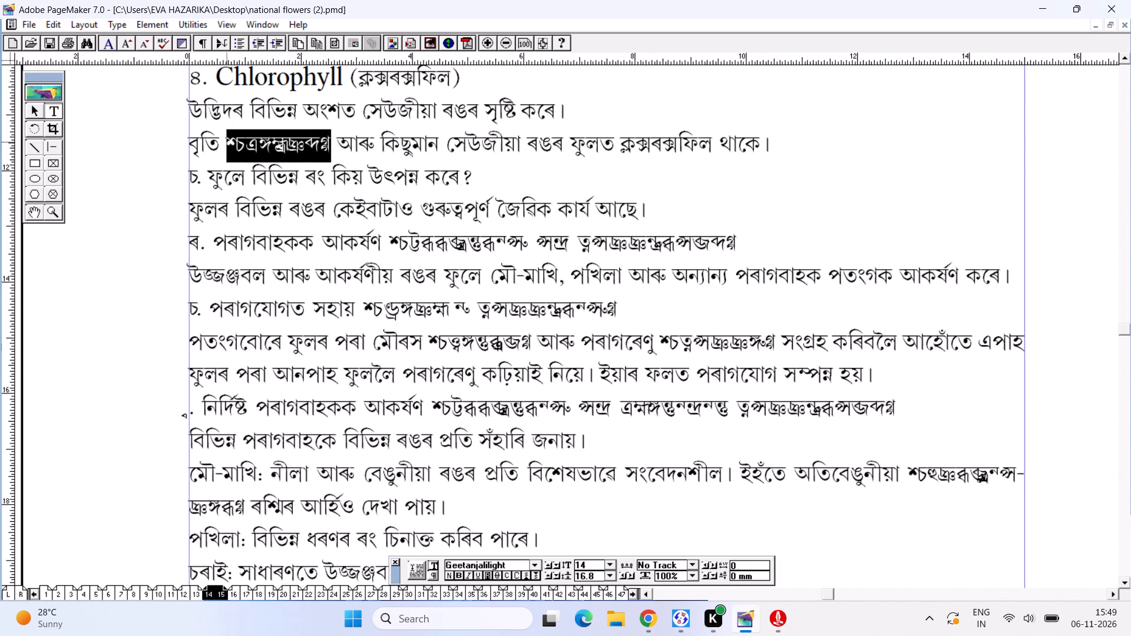
{"action": "left_click_drag", "start_coordinate": [327, 145], "coordinate": [328, 145]}
{"action": "key", "text": "ctrl+t"}
{"action": "key", "text": "ctrl+t"}
{"action": "key", "text": "ctrl+t"}
{"action": "key", "text": "ctrl+t"}
{"action": "key", "text": "ctrl+Return"}
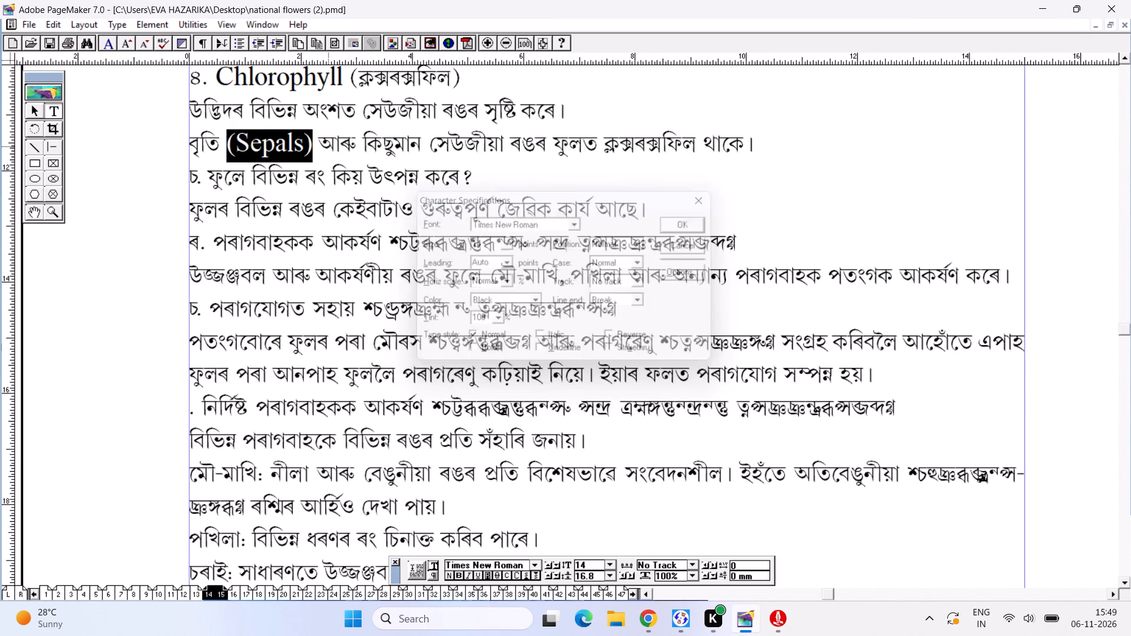
{"action": "key", "text": "ctrl+shift+comma"}
{"action": "key", "text": "ctrl+shift+comma"}
{"action": "key", "text": "ctrl+s"}
Replace the two wrong conjuncts in the Assamese word for chlorophyll on the Sepals line with apostrophes, giving ক্ল'ৰ'ফিল, and save.
{"action": "scroll", "coordinate": [328, 145], "scroll_direction": "up", "scroll_amount": 1, "text": "ctrl"}
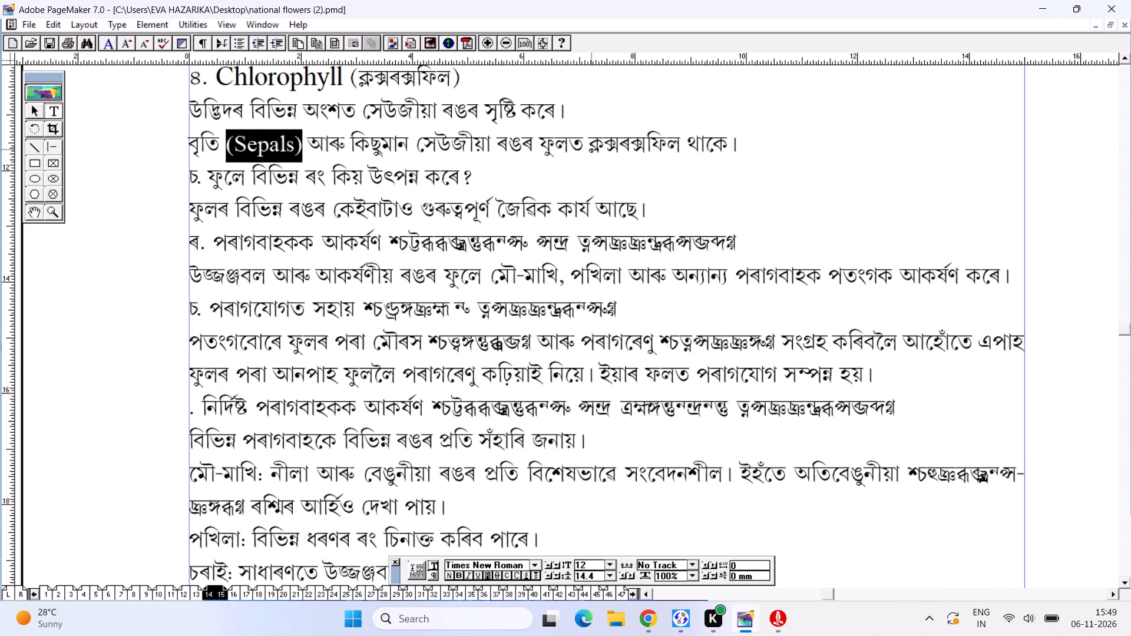
{"action": "left_click_drag", "start_coordinate": [584, 148], "coordinate": [582, 139]}
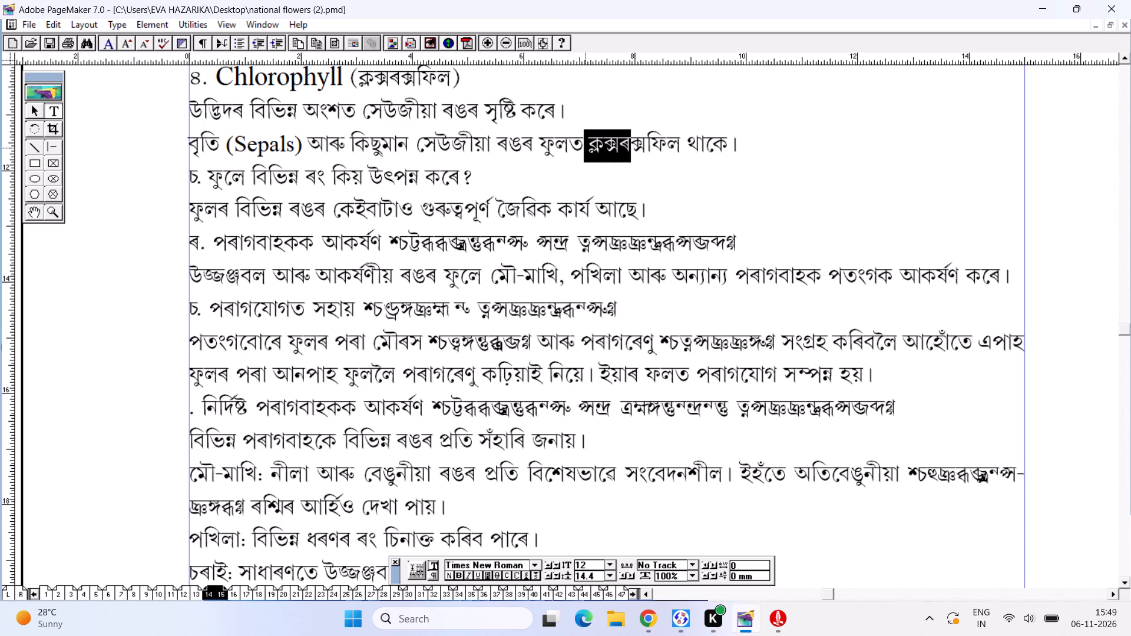
{"action": "left_click_drag", "start_coordinate": [582, 139], "coordinate": [572, 138]}
{"action": "left_click_drag", "start_coordinate": [623, 140], "coordinate": [603, 144]}
{"action": "key", "text": "shift+at"}
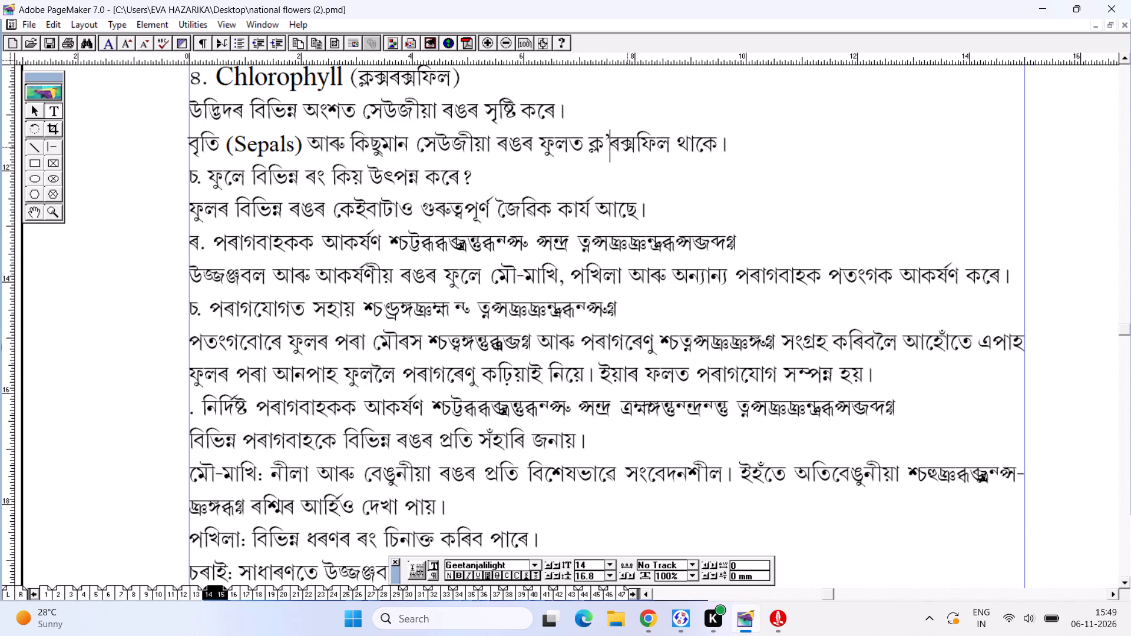
{"action": "left_click_drag", "start_coordinate": [627, 146], "coordinate": [632, 153]}
{"action": "key", "text": "shift+at"}
{"action": "key", "text": "ctrl+s"}
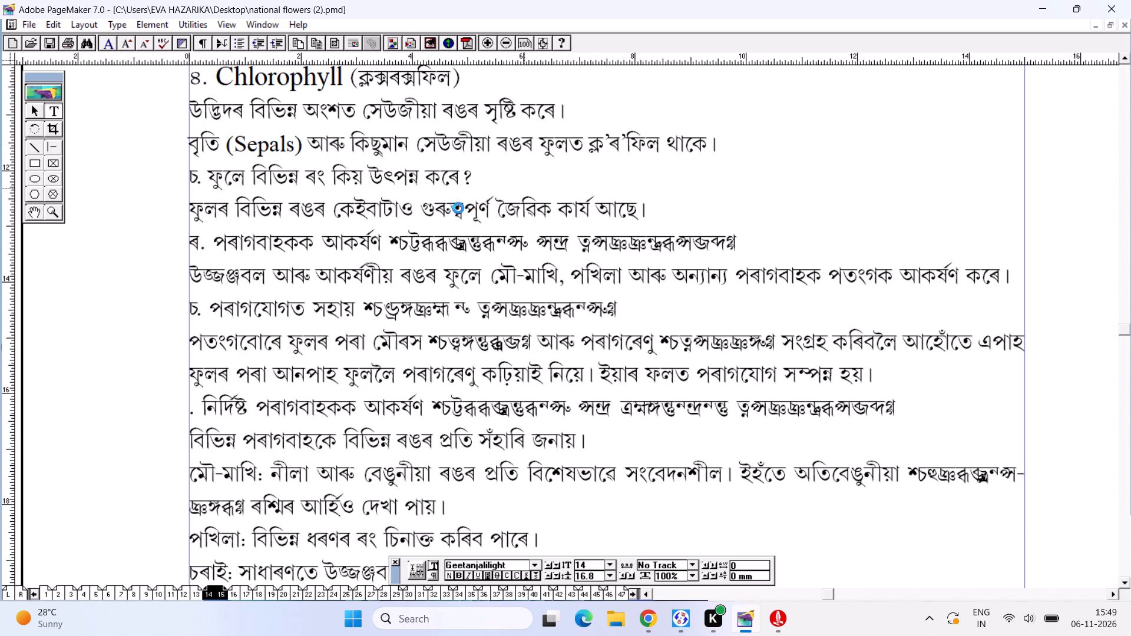
Change the numeral and full stop that start the heading ফুলে বিভিন্ন ৰং কিয় উৎপন্ন কৰে? to the Geetanjalip font and save.
{"action": "left_click_drag", "start_coordinate": [299, 268], "coordinate": [306, 233], "text": "alt"}
{"action": "left_click_drag", "start_coordinate": [209, 145], "coordinate": [201, 145]}
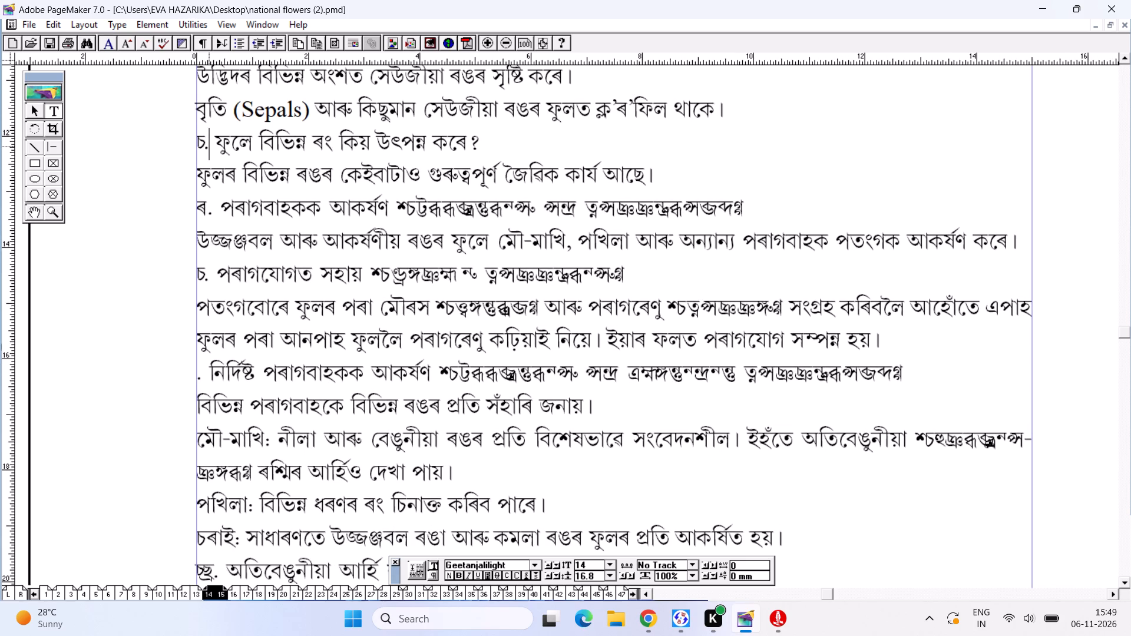
{"action": "left_click_drag", "start_coordinate": [201, 145], "coordinate": [193, 141]}
{"action": "key", "text": "ctrl+t"}
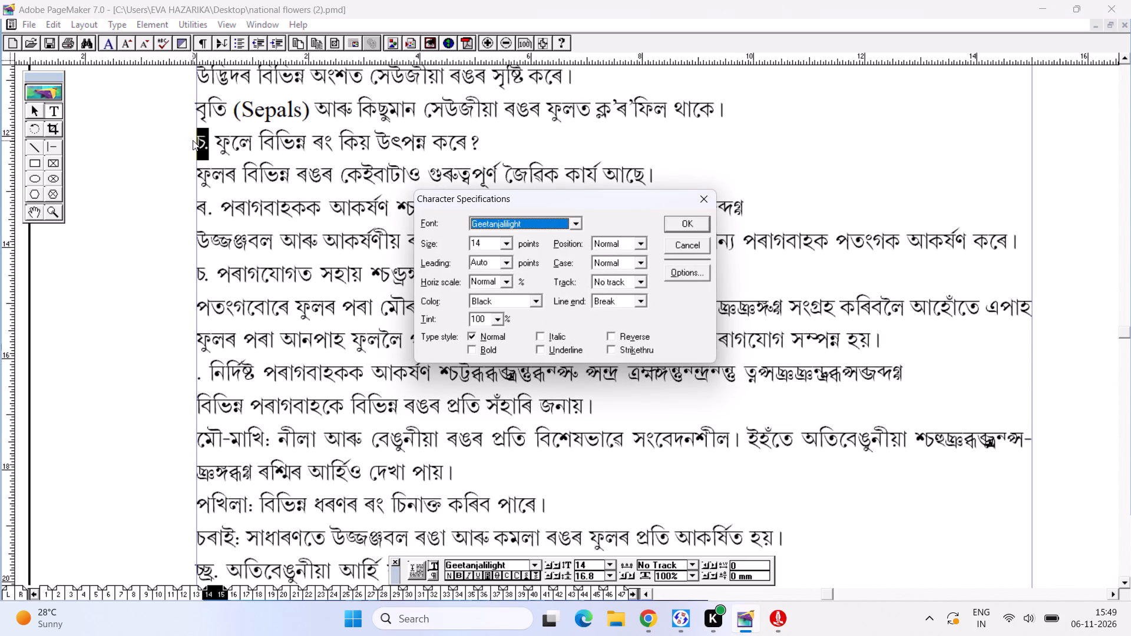
{"action": "key", "text": "ctrl+Right"}
{"action": "key", "text": "ctrl+Return"}
{"action": "key", "text": "ctrl+s"}
{"action": "scroll", "coordinate": [195, 140], "scroll_direction": "up", "scroll_amount": 1, "text": "ctrl"}
{"action": "key", "text": "ctrl+s"}
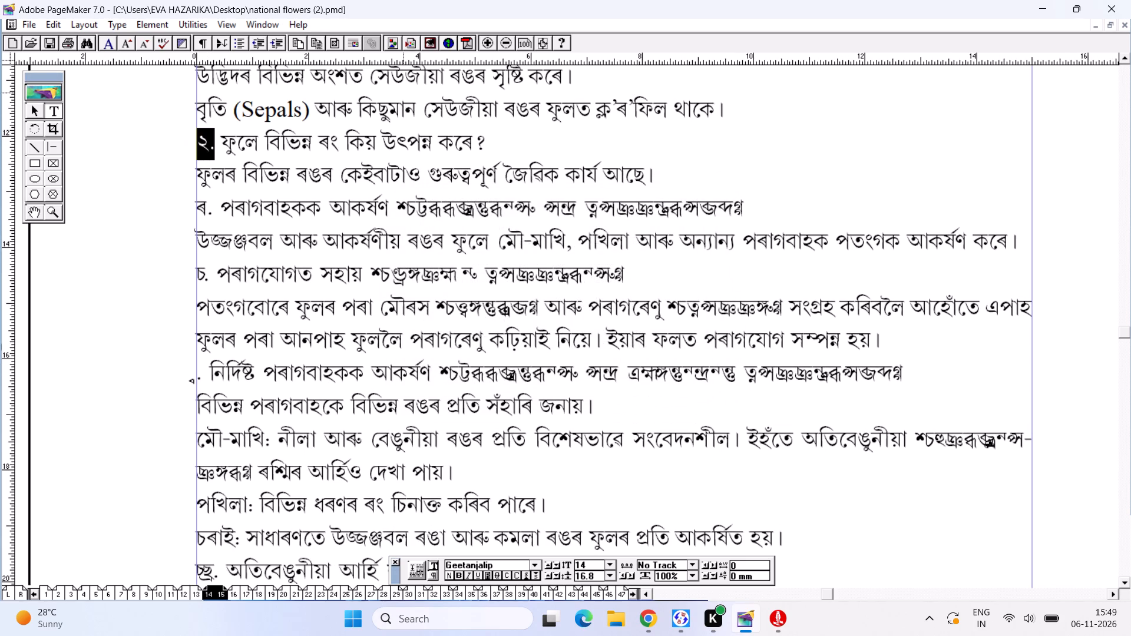
Format the garbled term in the first item under that heading, (Attraction of Pollinators), in Times New Roman at 12 points and save.
{"action": "left_click", "coordinate": [375, 194]}
{"action": "left_click_drag", "start_coordinate": [402, 206], "coordinate": [739, 209]}
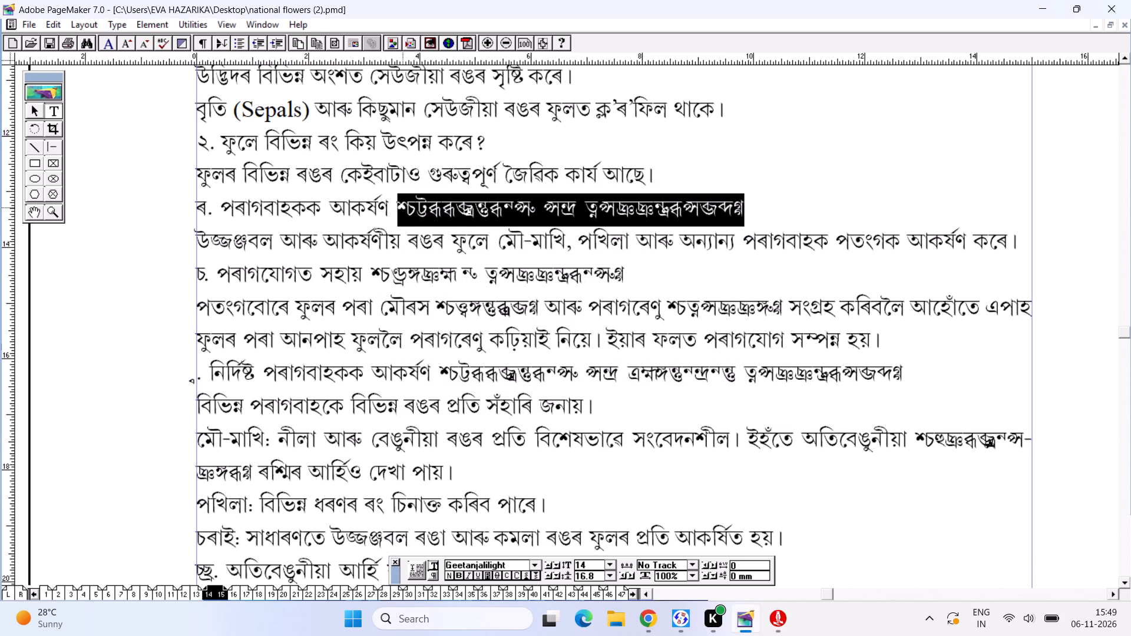
{"action": "left_click_drag", "start_coordinate": [739, 209], "coordinate": [745, 208]}
{"action": "key", "text": "ctrl+t"}
{"action": "key", "text": "ctrl+t"}
{"action": "key", "text": "ctrl+t"}
{"action": "key", "text": "ctrl+t"}
{"action": "key", "text": "ctrl+Return"}
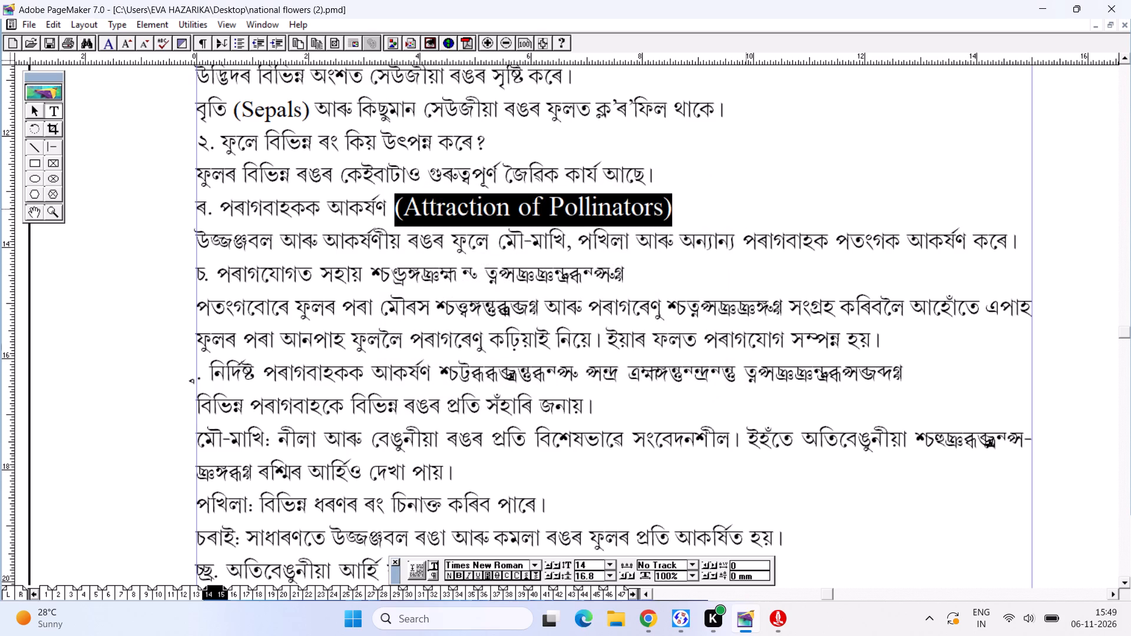
{"action": "key", "text": "ctrl+shift+comma"}
{"action": "key", "text": "ctrl+shift+comma"}
{"action": "key", "text": "ctrl+s"}
{"action": "key", "text": "ctrl+s"}
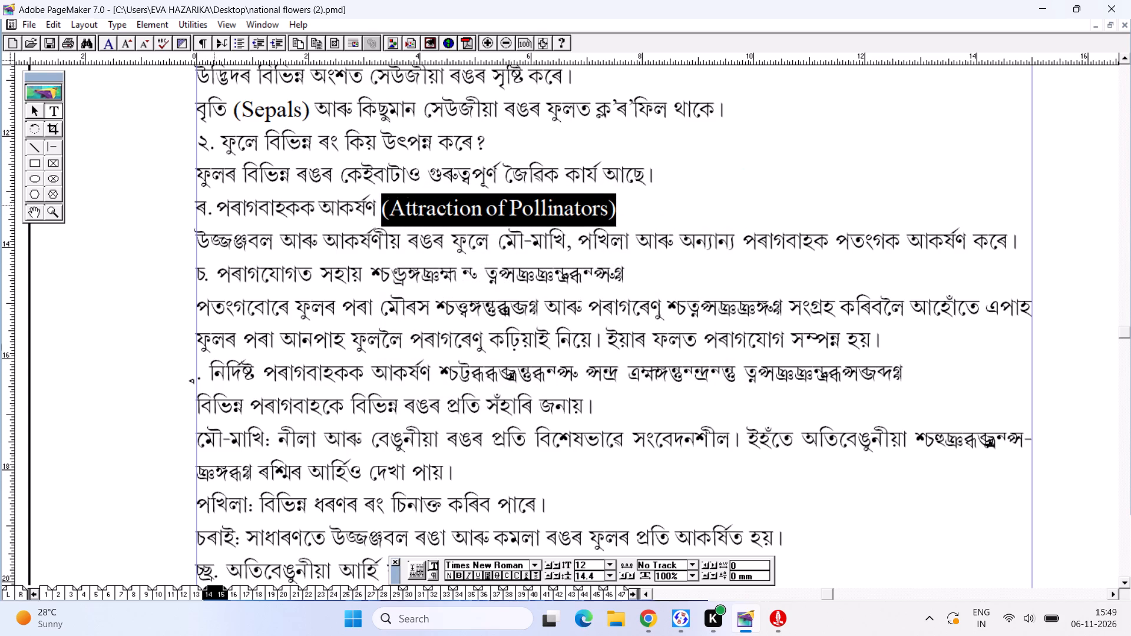
Change the numeral and full stop that start the Attraction of Pollinators item to the Geetanjalip font and save.
{"action": "left_click_drag", "start_coordinate": [217, 207], "coordinate": [201, 207]}
{"action": "left_click", "coordinate": [201, 207]}
{"action": "left_click_drag", "start_coordinate": [214, 210], "coordinate": [188, 208]}
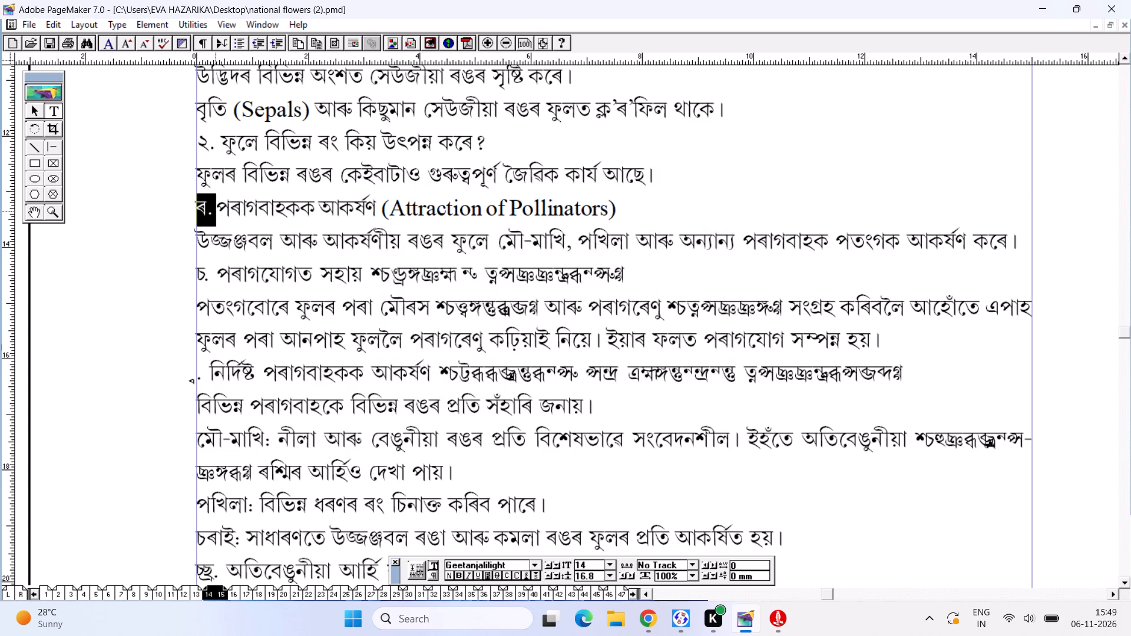
{"action": "left_click_drag", "start_coordinate": [188, 208], "coordinate": [185, 207]}
{"action": "key", "text": "ctrl+t"}
{"action": "key", "text": "ctrl+Right"}
{"action": "key", "text": "ctrl+Return"}
{"action": "key", "text": "ctrl+s"}
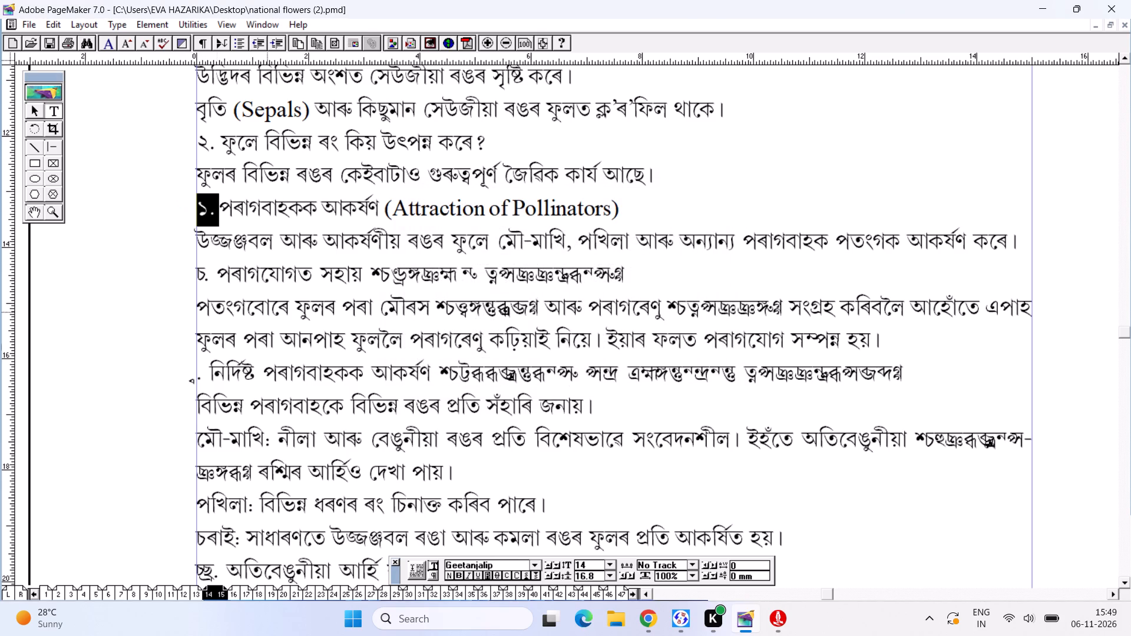
Correct the misspelled first word of the line below Attraction of Pollinators to উজ্জ্বল and save.
{"action": "left_click_drag", "start_coordinate": [300, 318], "coordinate": [329, 268], "text": "alt"}
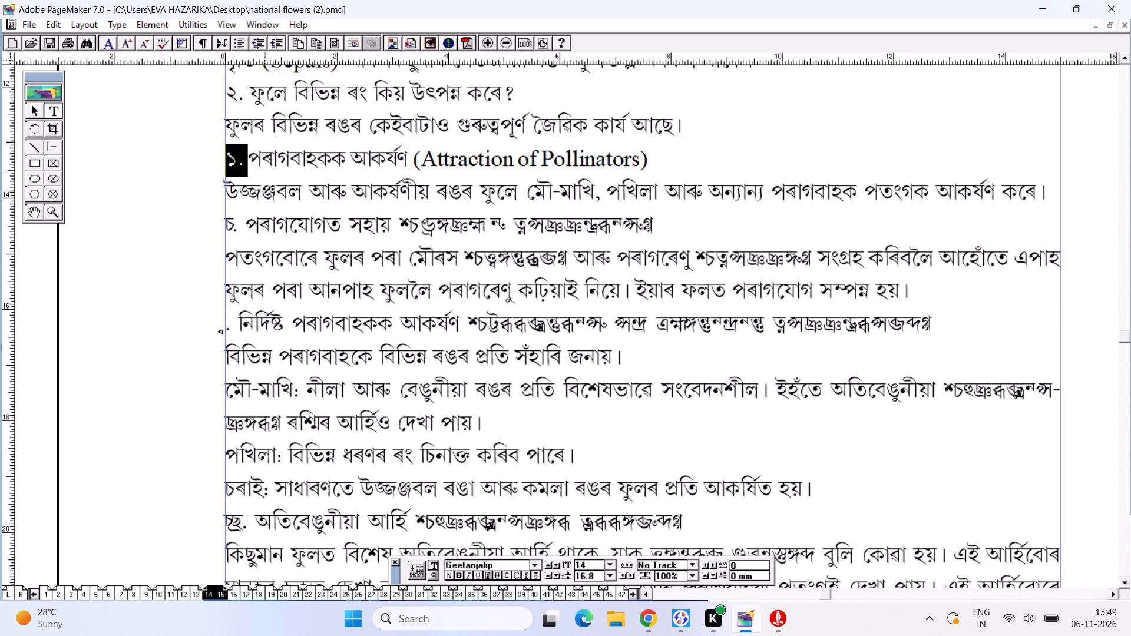
{"action": "left_click", "coordinate": [280, 197]}
{"action": "key", "text": "BackSpace"}
{"action": "key", "text": "BackSpace"}
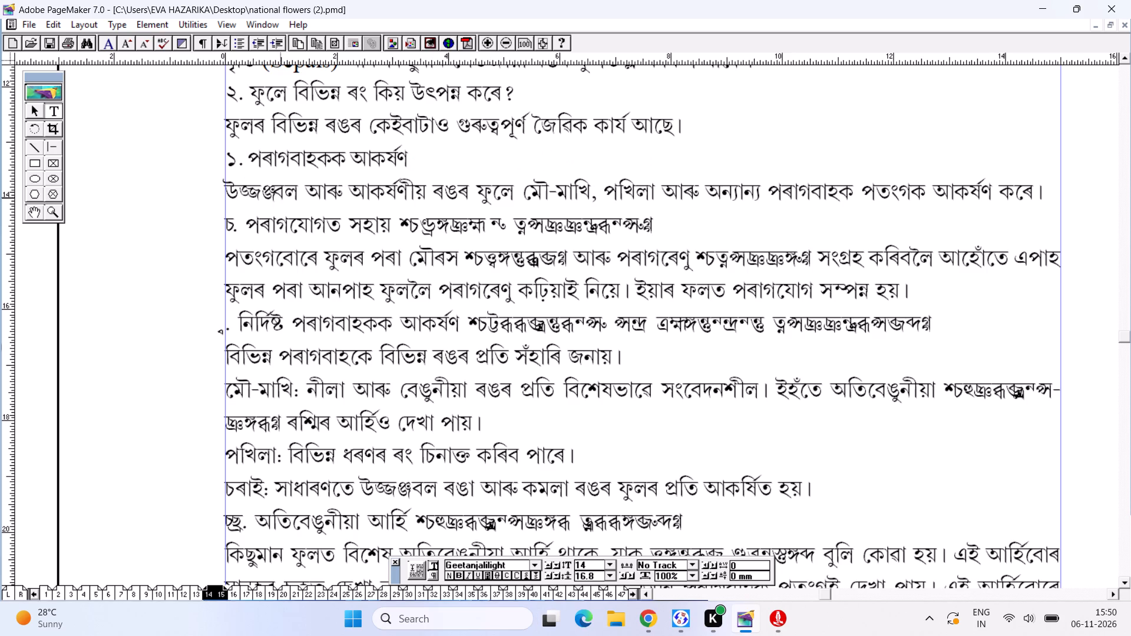
{"action": "key", "text": "BackSpace"}
{"action": "key", "text": "BackSpace"}
{"action": "key", "text": "BackSpace"}
{"action": "key", "text": "BackSpace"}
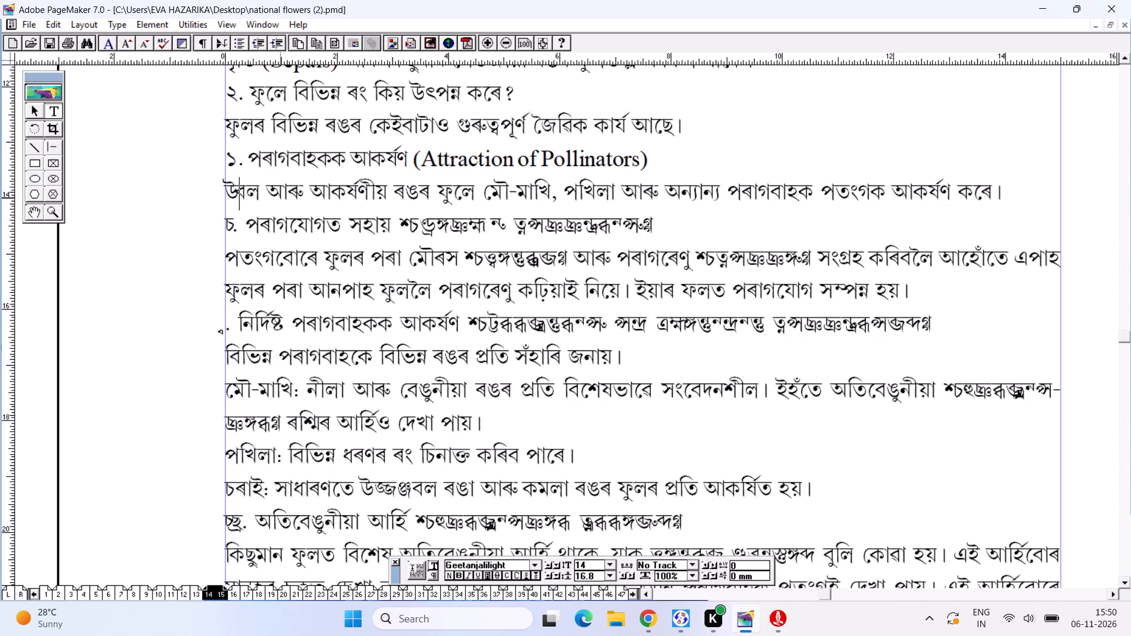
{"action": "key", "text": "Right"}
{"action": "key", "text": "BackSpace"}
{"action": "type", "text": "pdpdy"}
{"action": "key", "text": "ctrl+s"}
Select the numeral and full stop that start the পৰাগযোগত সহায় item.
{"action": "left_click_drag", "start_coordinate": [451, 281], "coordinate": [449, 257], "text": "alt"}
{"action": "left_click_drag", "start_coordinate": [241, 209], "coordinate": [201, 200]}
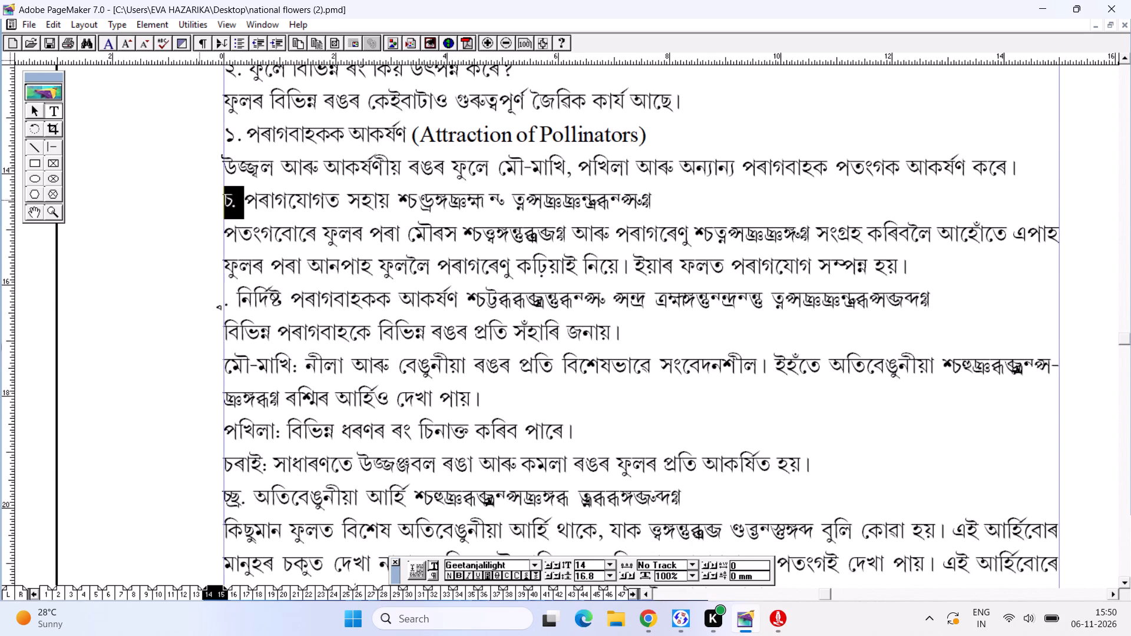
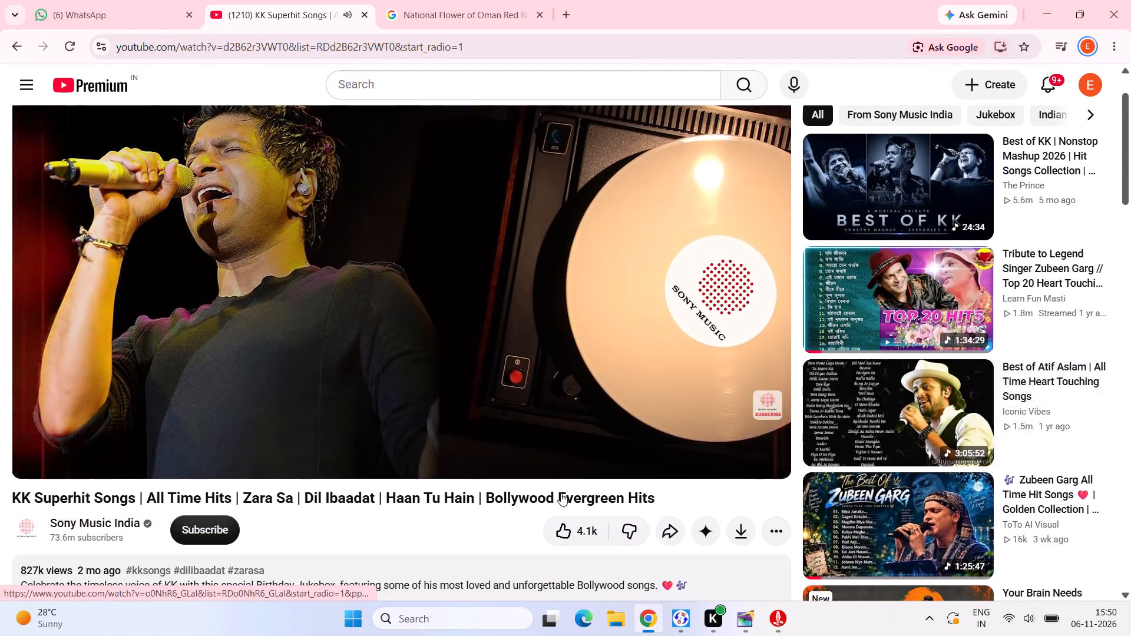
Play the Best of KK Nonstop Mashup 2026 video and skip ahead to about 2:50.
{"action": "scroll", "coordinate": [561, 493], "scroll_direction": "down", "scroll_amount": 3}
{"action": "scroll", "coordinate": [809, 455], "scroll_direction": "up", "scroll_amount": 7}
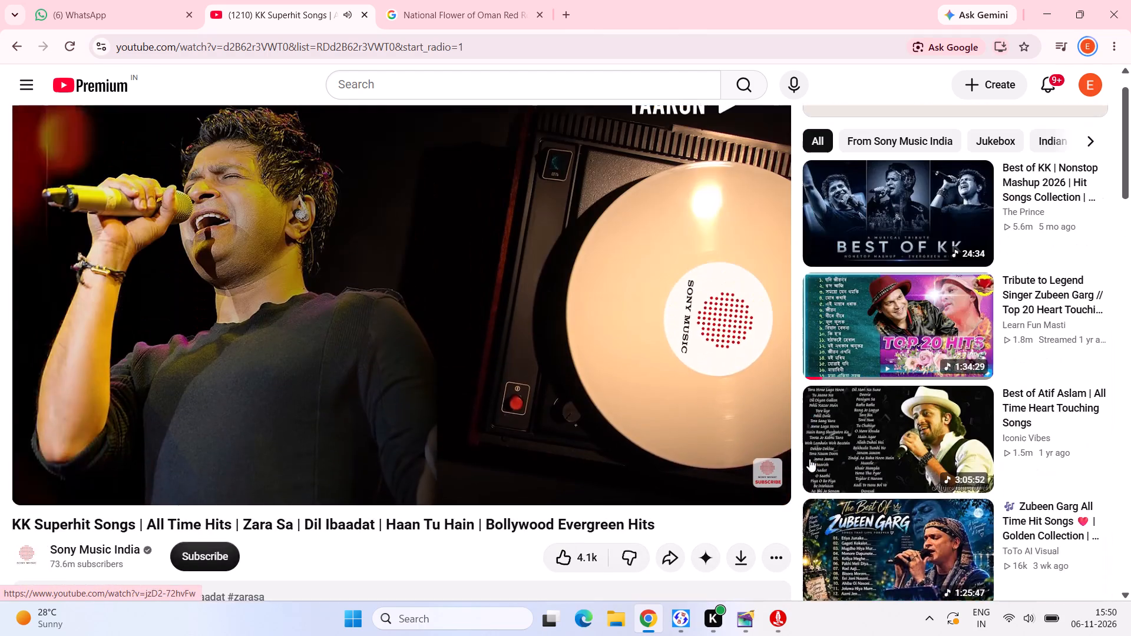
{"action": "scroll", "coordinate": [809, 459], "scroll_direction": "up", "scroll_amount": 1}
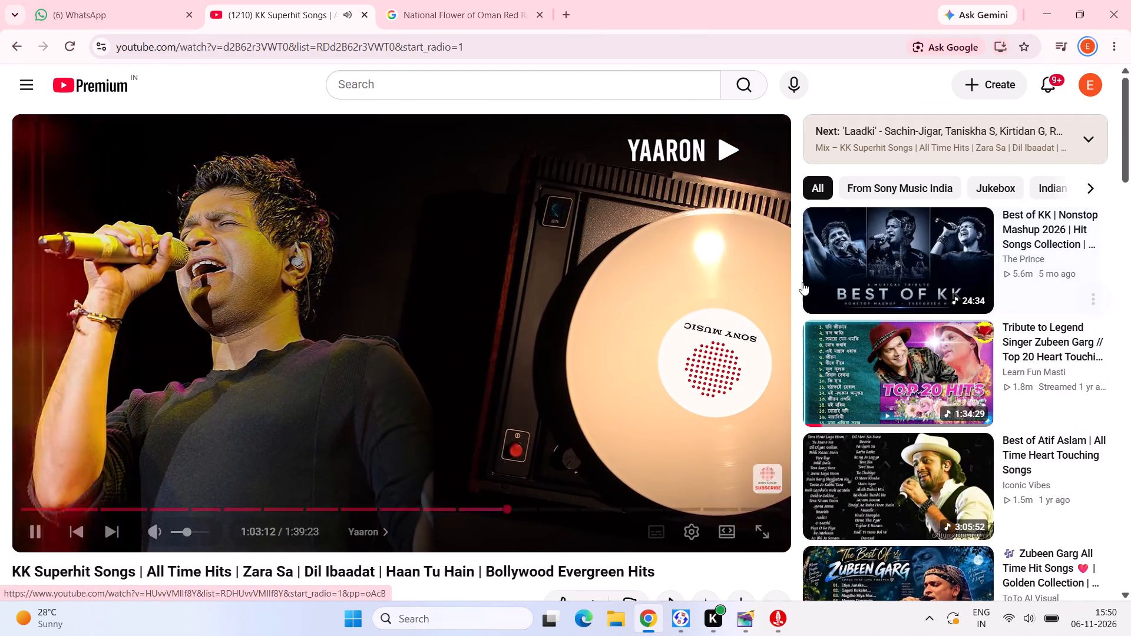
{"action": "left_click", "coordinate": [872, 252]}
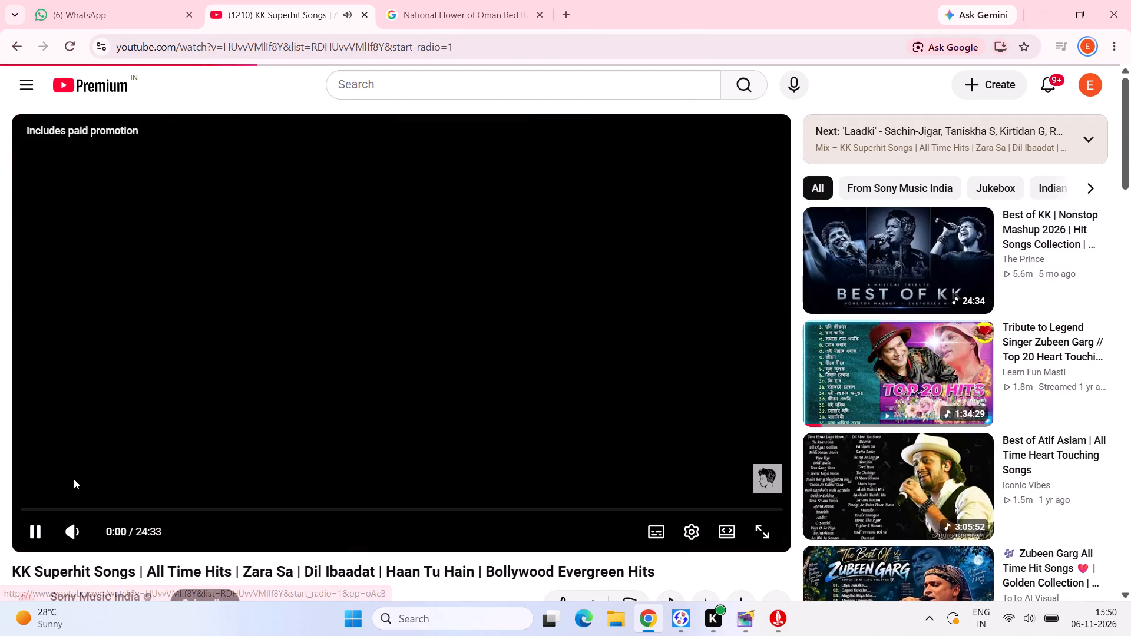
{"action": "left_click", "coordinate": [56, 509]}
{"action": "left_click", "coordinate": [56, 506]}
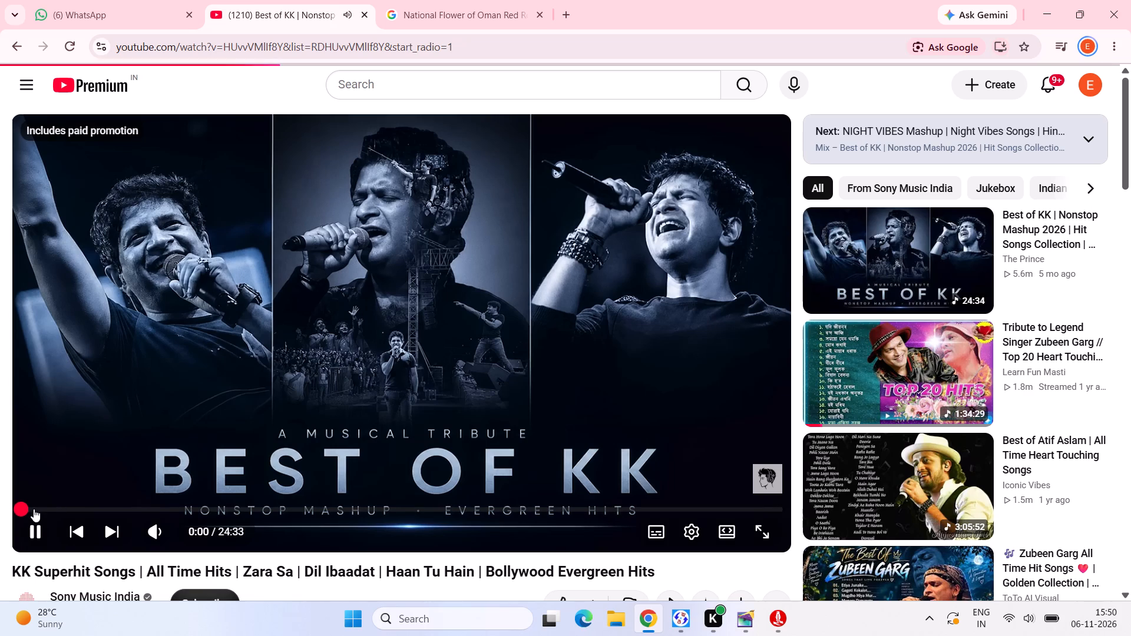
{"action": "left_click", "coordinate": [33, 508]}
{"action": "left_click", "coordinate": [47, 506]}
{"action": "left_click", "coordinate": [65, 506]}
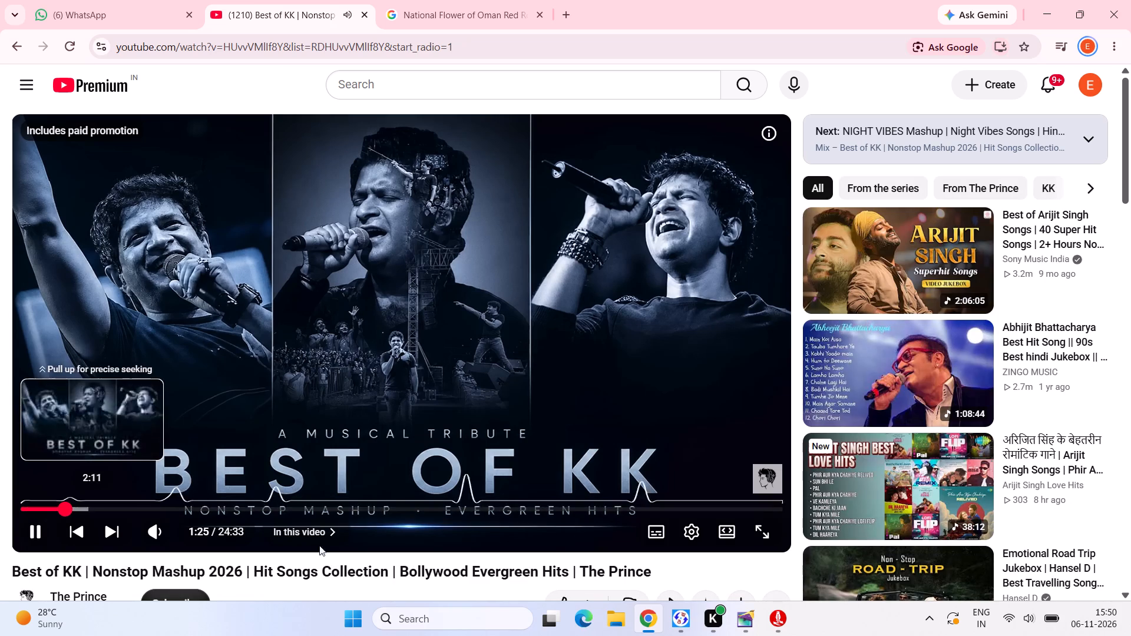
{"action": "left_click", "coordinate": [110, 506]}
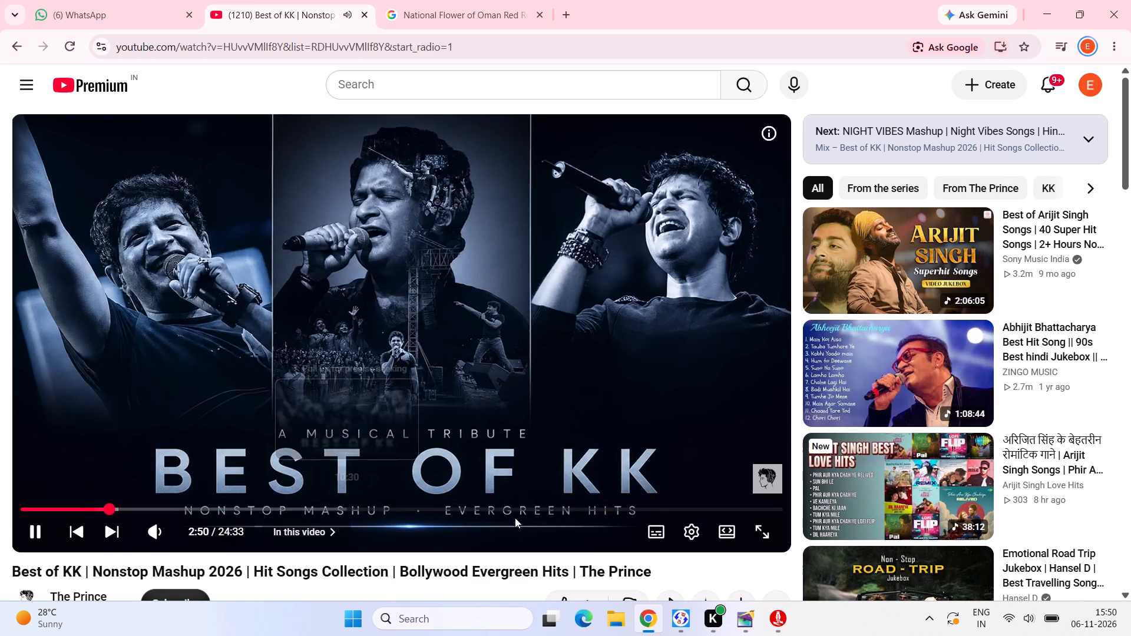
Play the Best of Arijit Singh Songs video, skip ahead to the song Dhokha Dhadi and raise the volume slightly.
{"action": "left_click", "coordinate": [862, 290]}
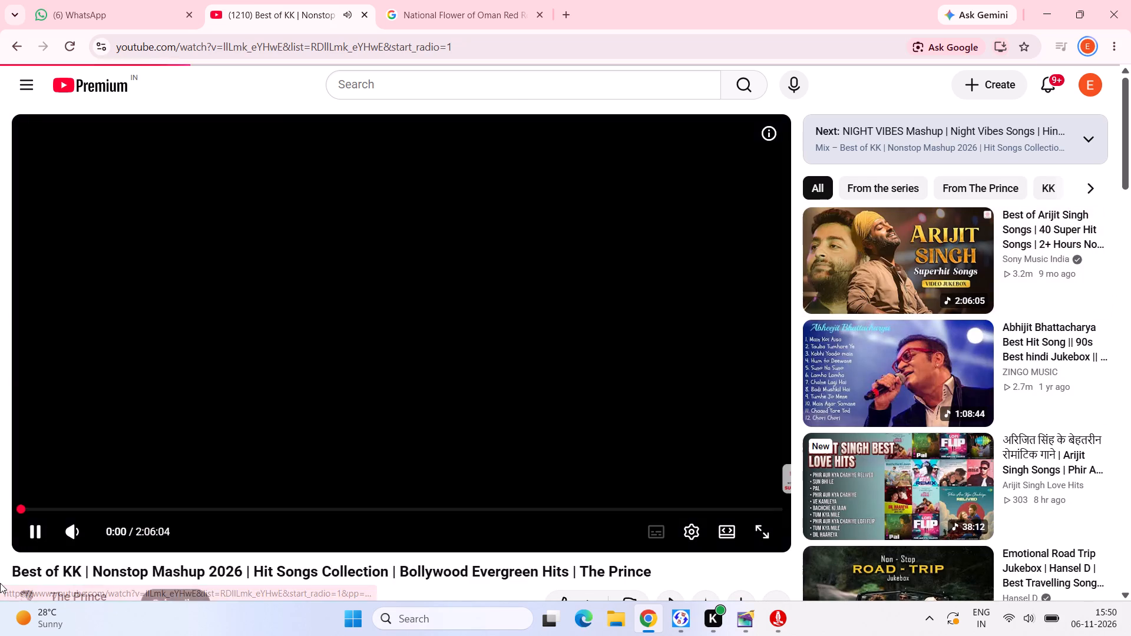
{"action": "left_click", "coordinate": [55, 501]}
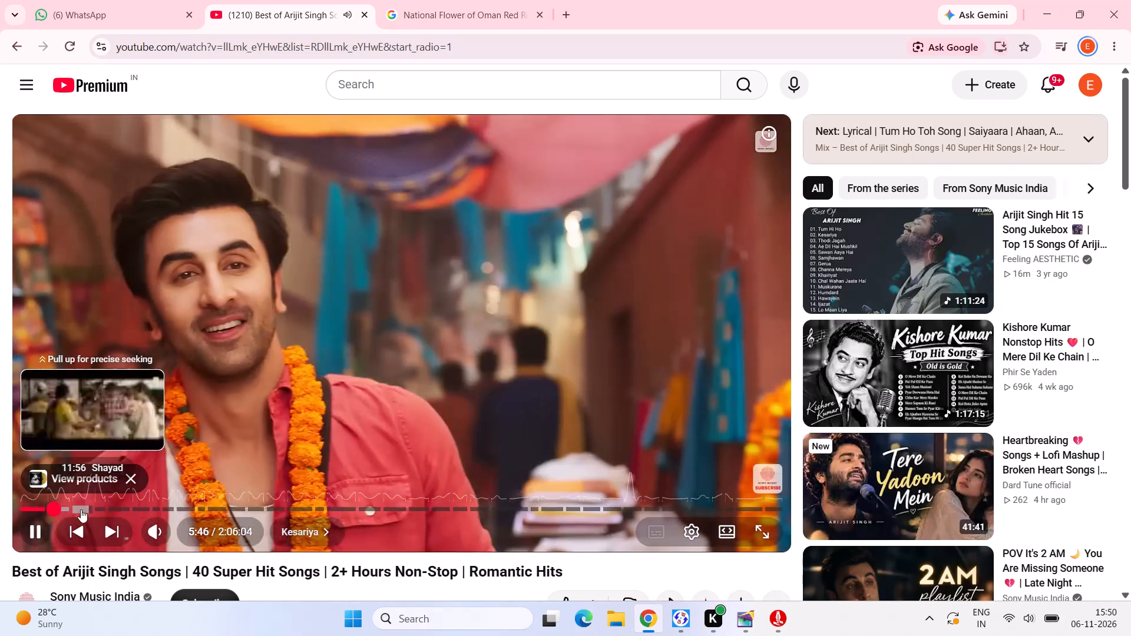
{"action": "left_click", "coordinate": [72, 509]}
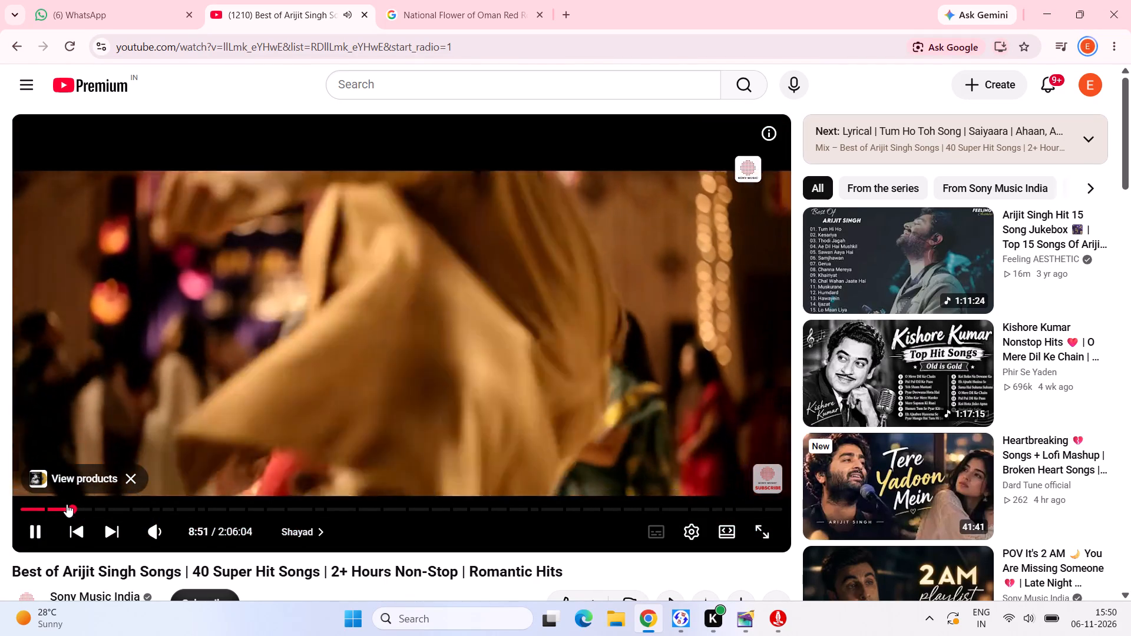
{"action": "left_click", "coordinate": [79, 507]}
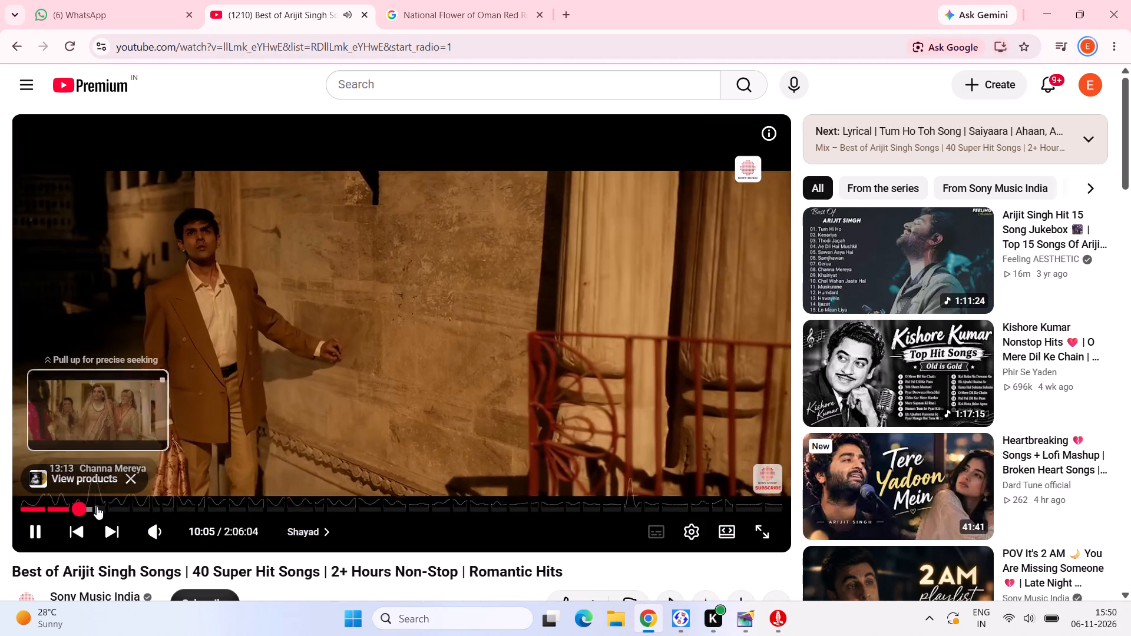
{"action": "left_click", "coordinate": [94, 508]}
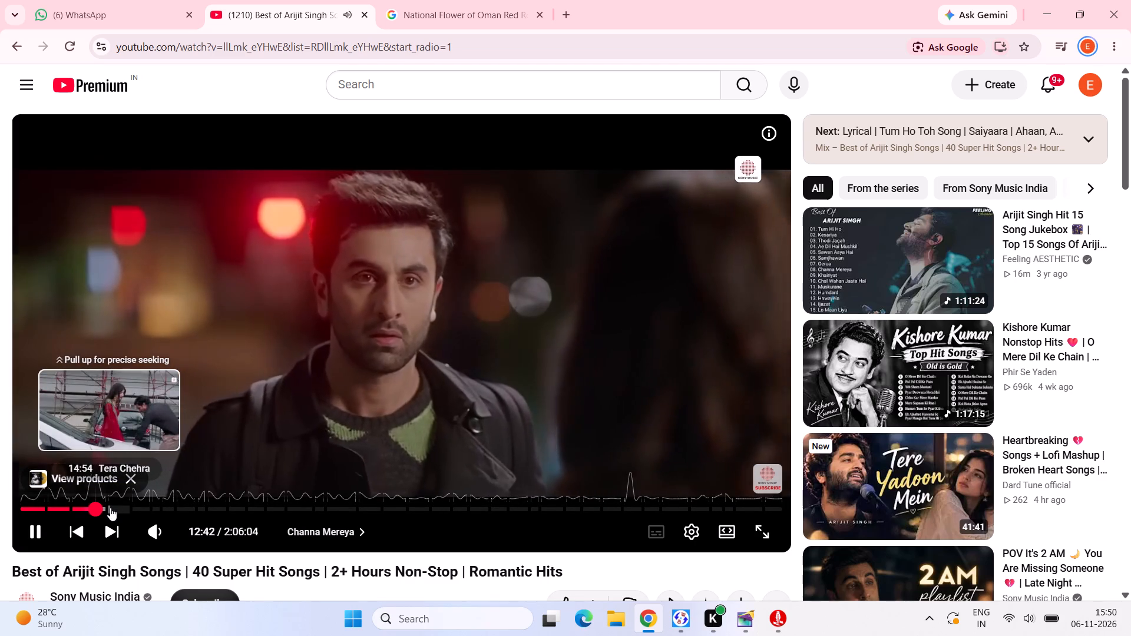
{"action": "left_click", "coordinate": [110, 508]}
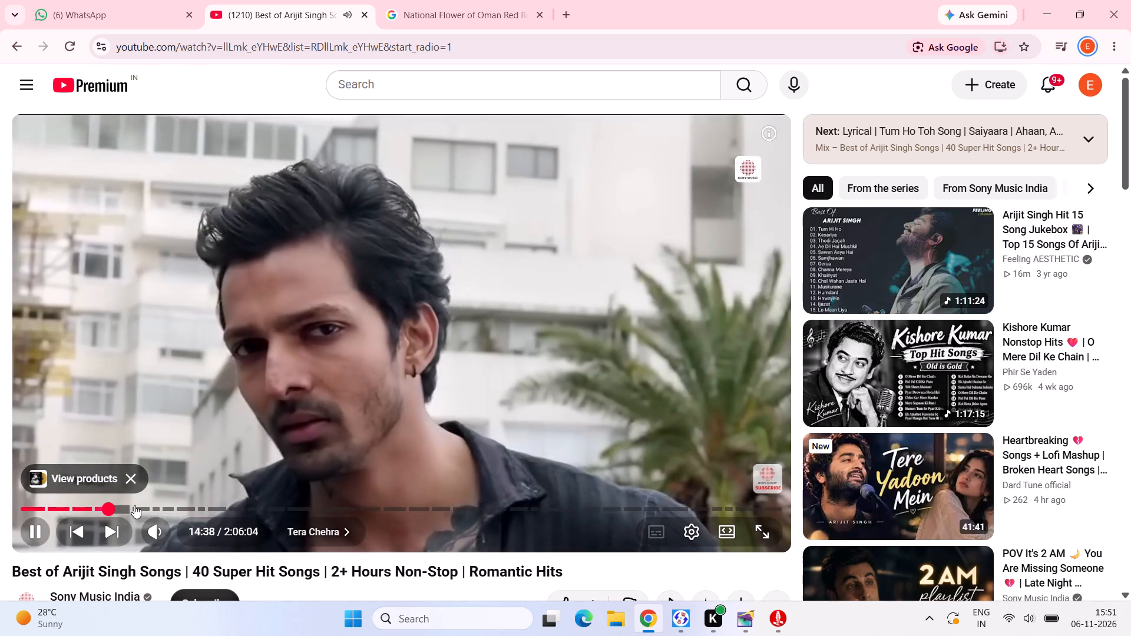
{"action": "left_click", "coordinate": [133, 507]}
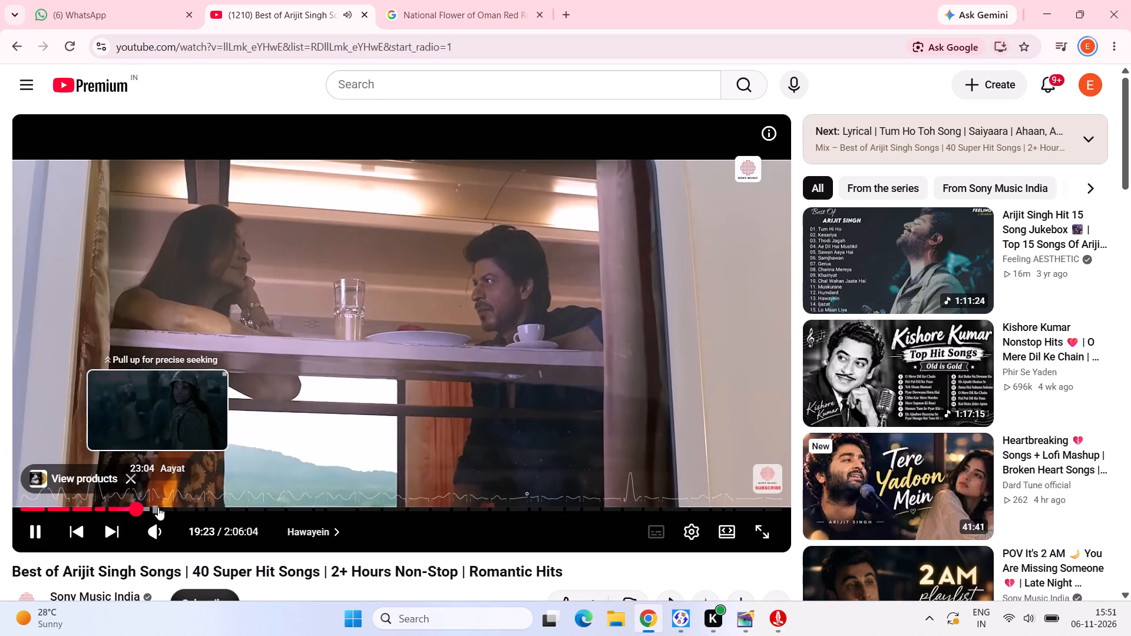
{"action": "left_click", "coordinate": [159, 507]}
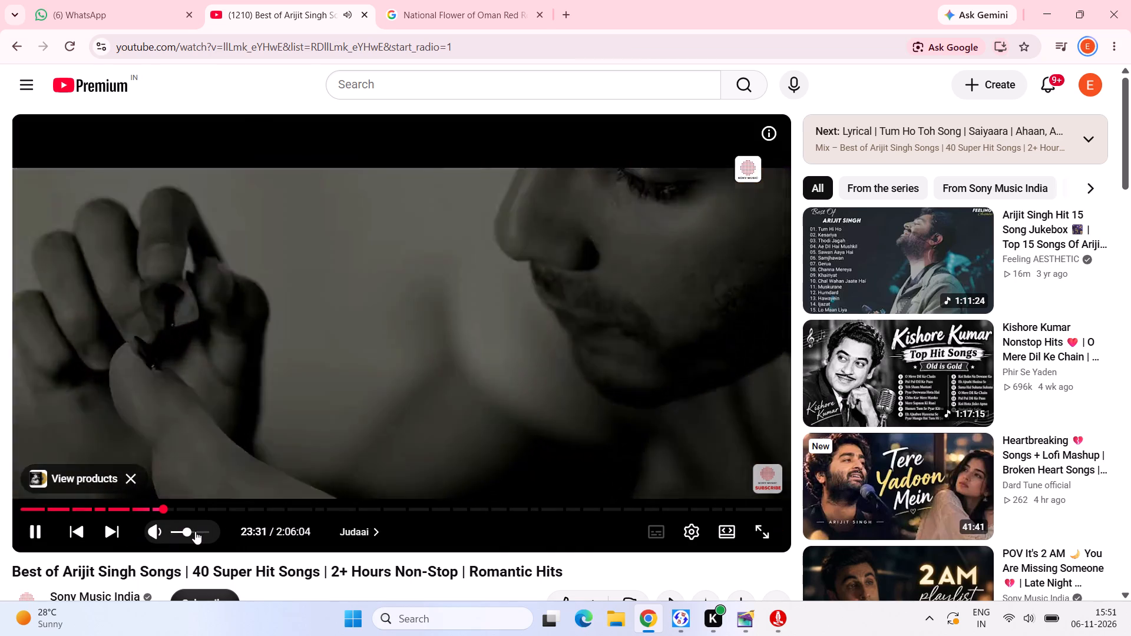
{"action": "left_click", "coordinate": [191, 531]}
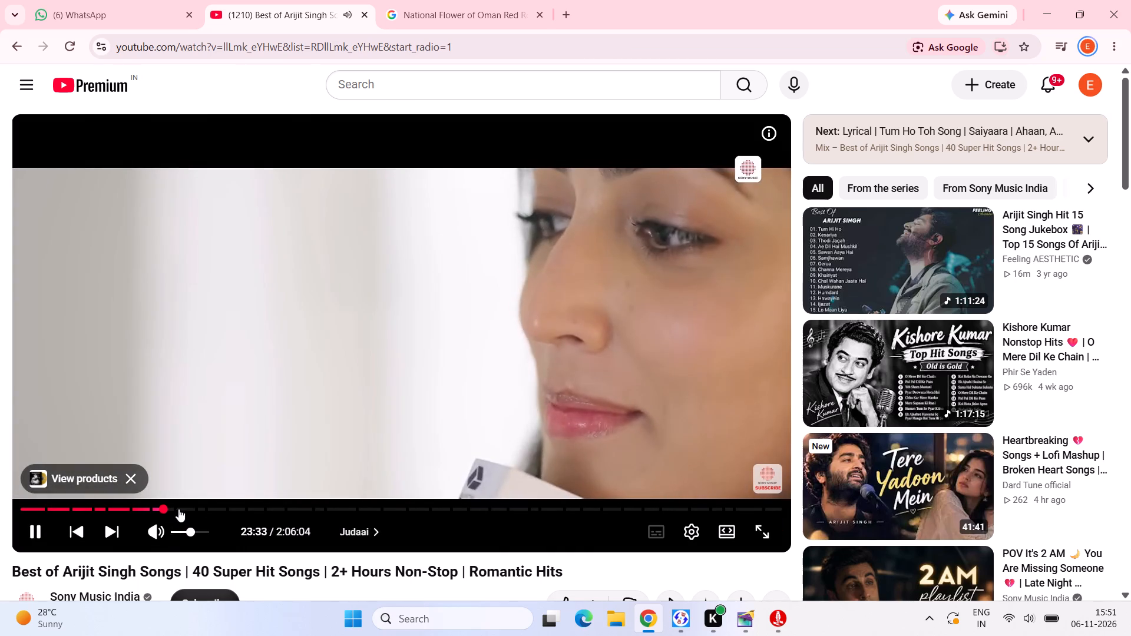
{"action": "left_click", "coordinate": [173, 509]}
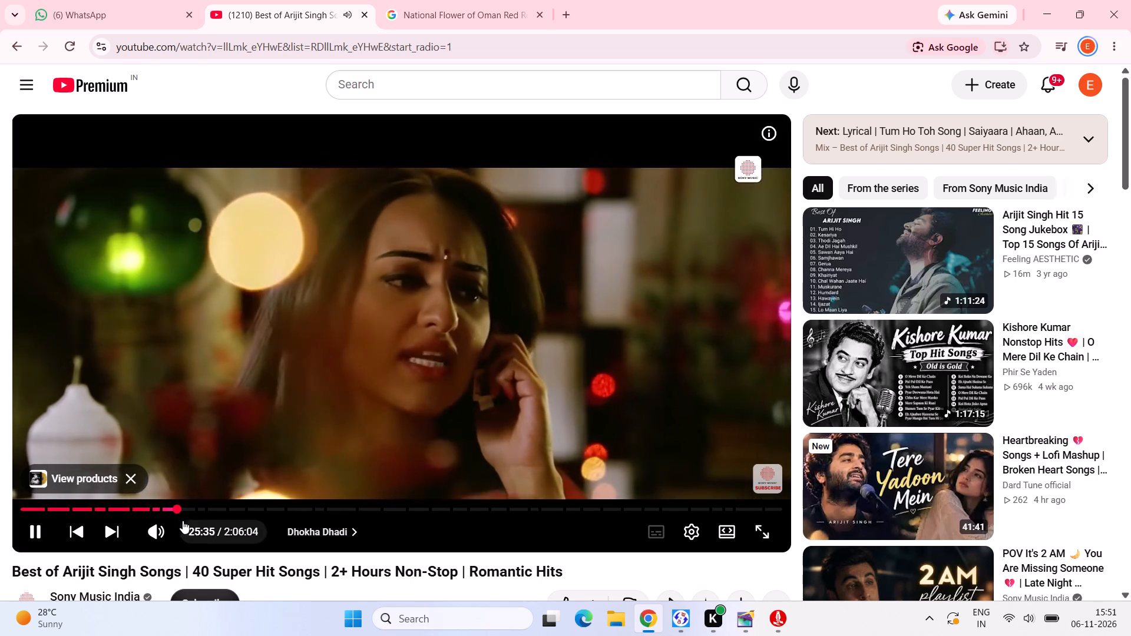
{"action": "left_click", "coordinate": [196, 529]}
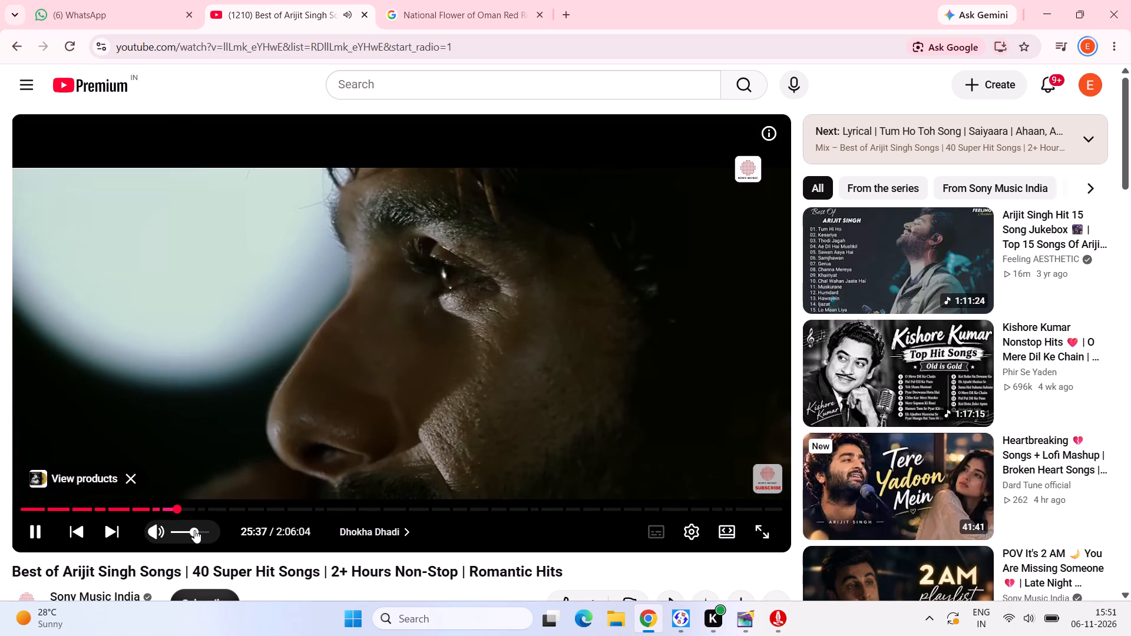
{"action": "left_click", "coordinate": [194, 530]}
{"action": "left_click", "coordinate": [198, 529]}
{"action": "left_click", "coordinate": [198, 529]}
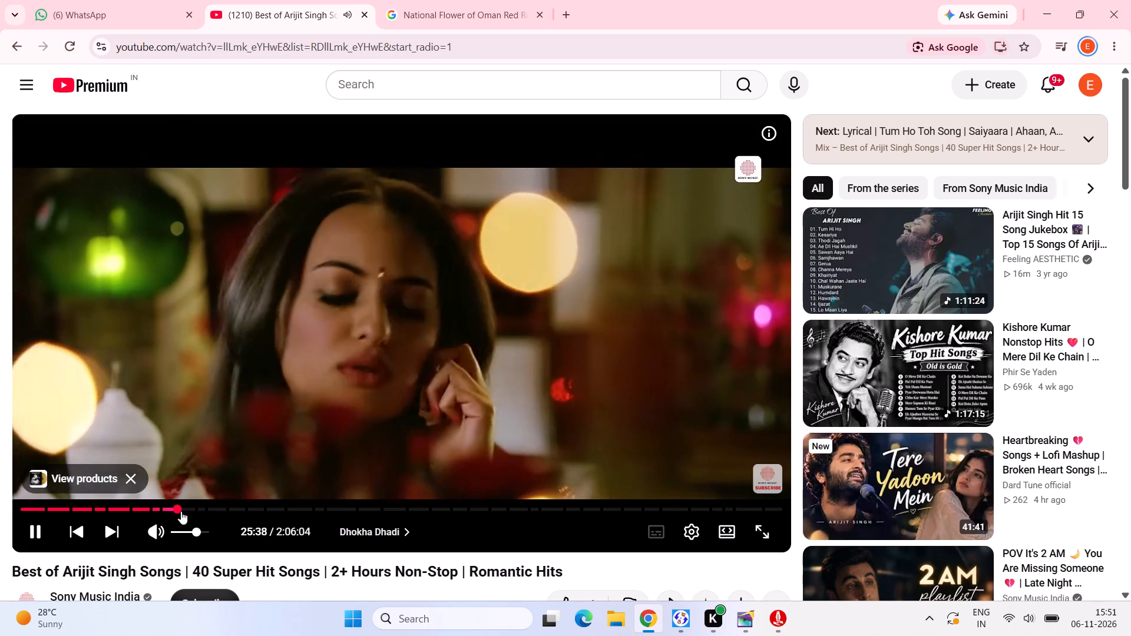
{"action": "left_click", "coordinate": [192, 511]}
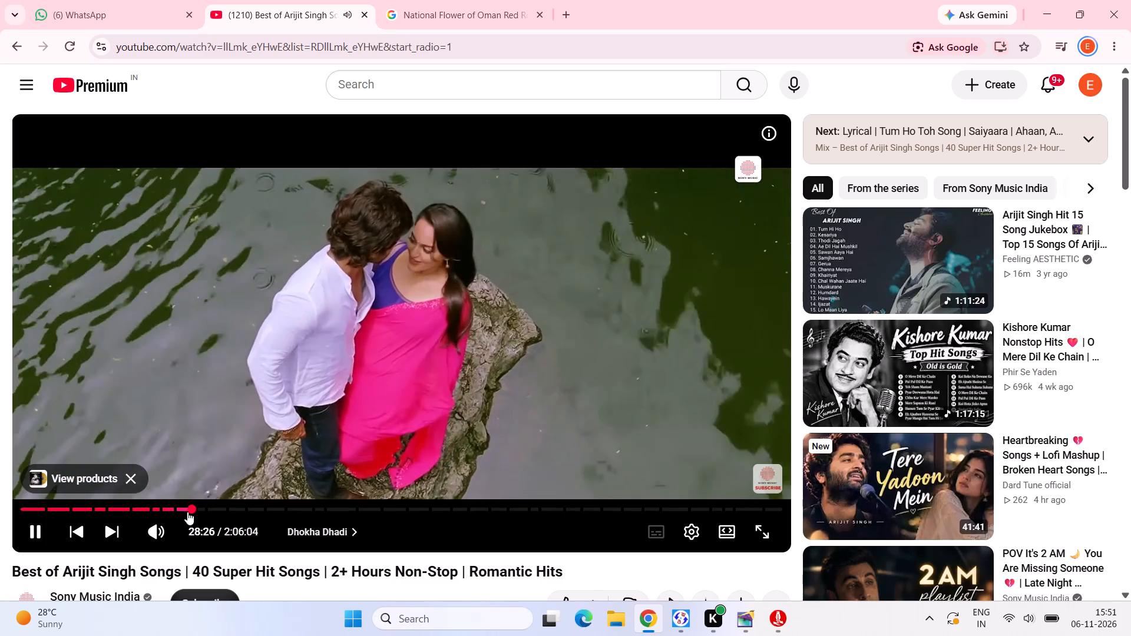
{"action": "left_click", "coordinate": [183, 511]}
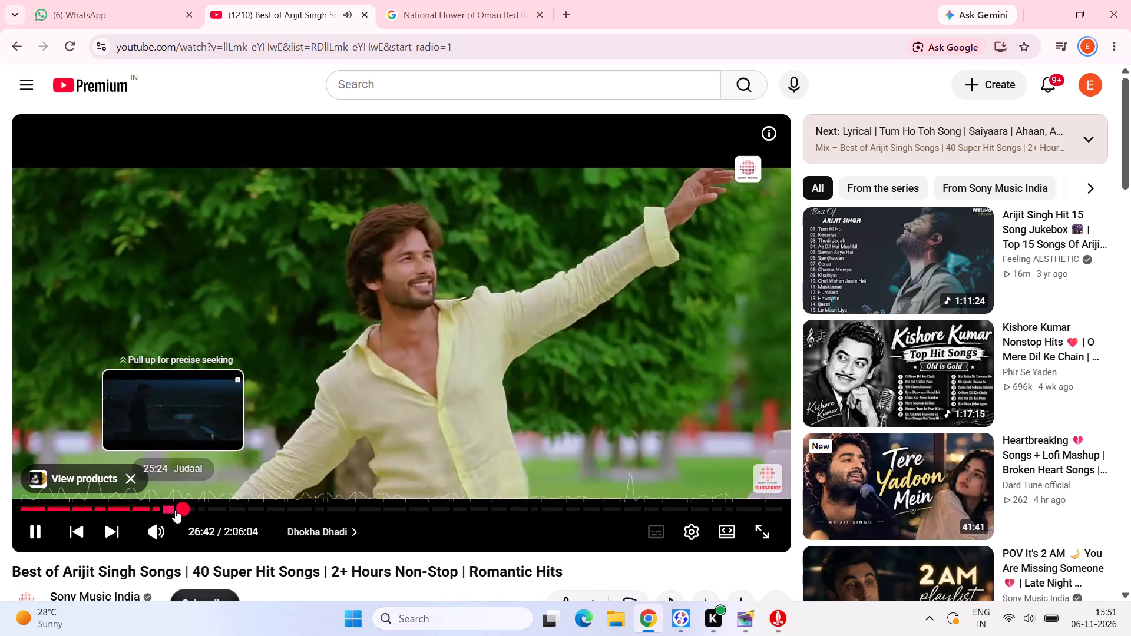
In PageMaker, format the garbled term in the পৰাগযোগত সহায় item, (Help in Pollination), in Times New Roman at 12 points and save.
{"action": "left_click", "coordinate": [748, 619]}
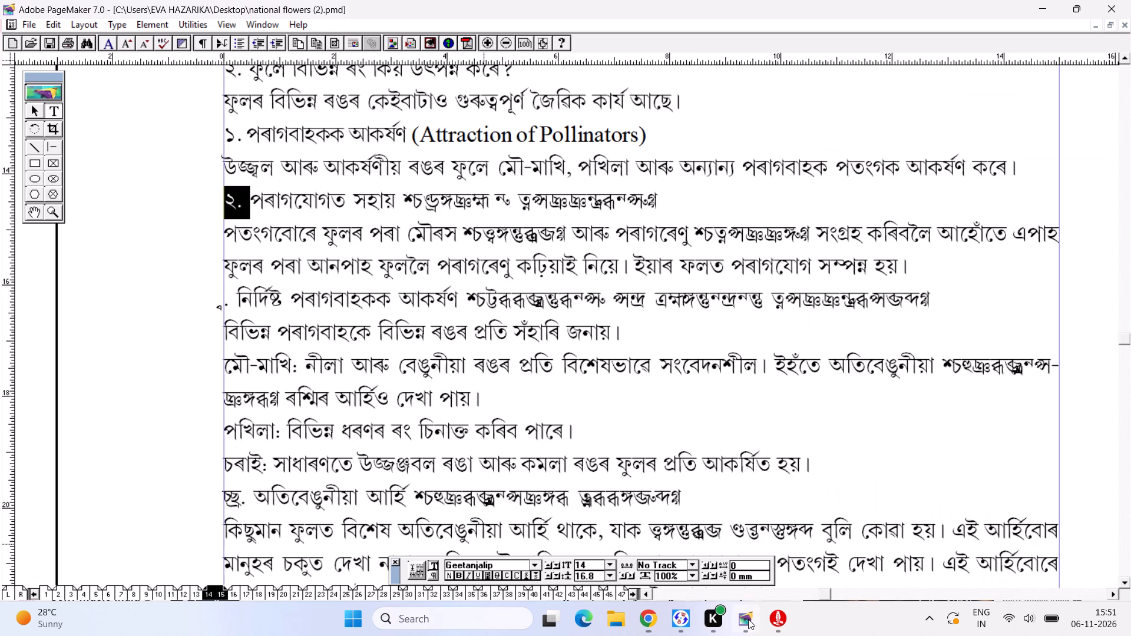
{"action": "left_click_drag", "start_coordinate": [405, 198], "coordinate": [687, 214]}
{"action": "key", "text": "ctrl+t"}
{"action": "key", "text": "ctrl+t"}
{"action": "key", "text": "ctrl+t"}
{"action": "key", "text": "ctrl+t"}
{"action": "key", "text": "ctrl+t"}
{"action": "key", "text": "ctrl+t"}
{"action": "key", "text": "ctrl+t"}
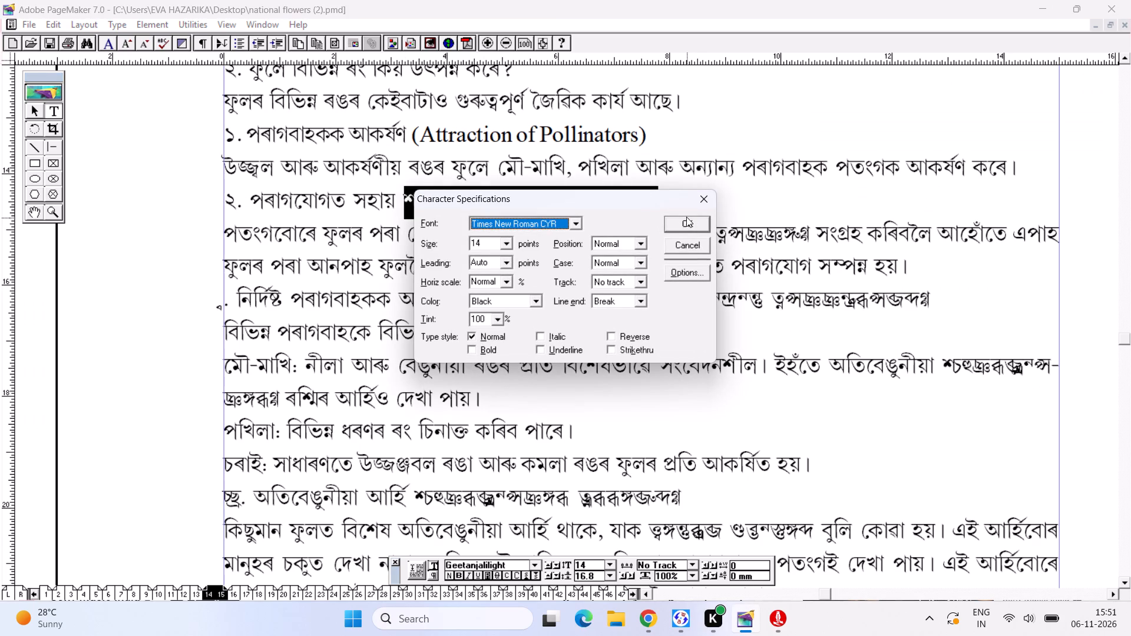
{"action": "key", "text": "ctrl+t"}
{"action": "key", "text": "ctrl+t"}
{"action": "key", "text": "ctrl+t"}
{"action": "key", "text": "ctrl+Left"}
{"action": "key", "text": "ctrl+Left"}
{"action": "key", "text": "ctrl+Left"}
{"action": "key", "text": "ctrl+Left"}
{"action": "key", "text": "ctrl+Left"}
{"action": "key", "text": "ctrl+Left"}
{"action": "key", "text": "ctrl+Left"}
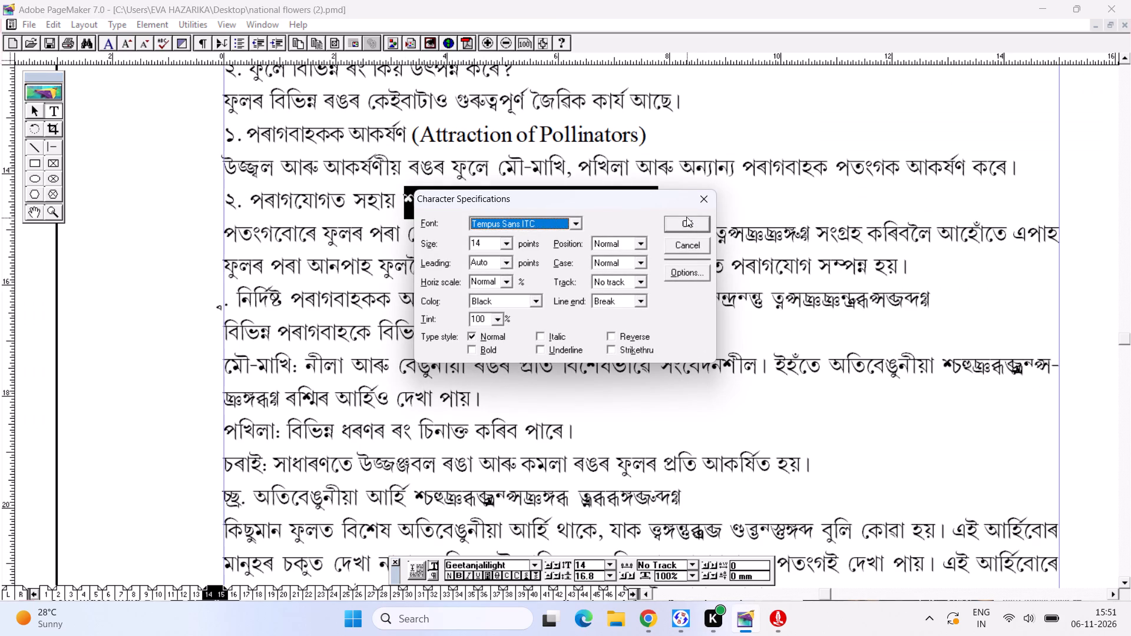
{"action": "key", "text": "ctrl+Right"}
{"action": "key", "text": "Return"}
{"action": "key", "text": "ctrl+shift+comma"}
{"action": "key", "text": "ctrl+shift+comma"}
{"action": "key", "text": "ctrl+s"}
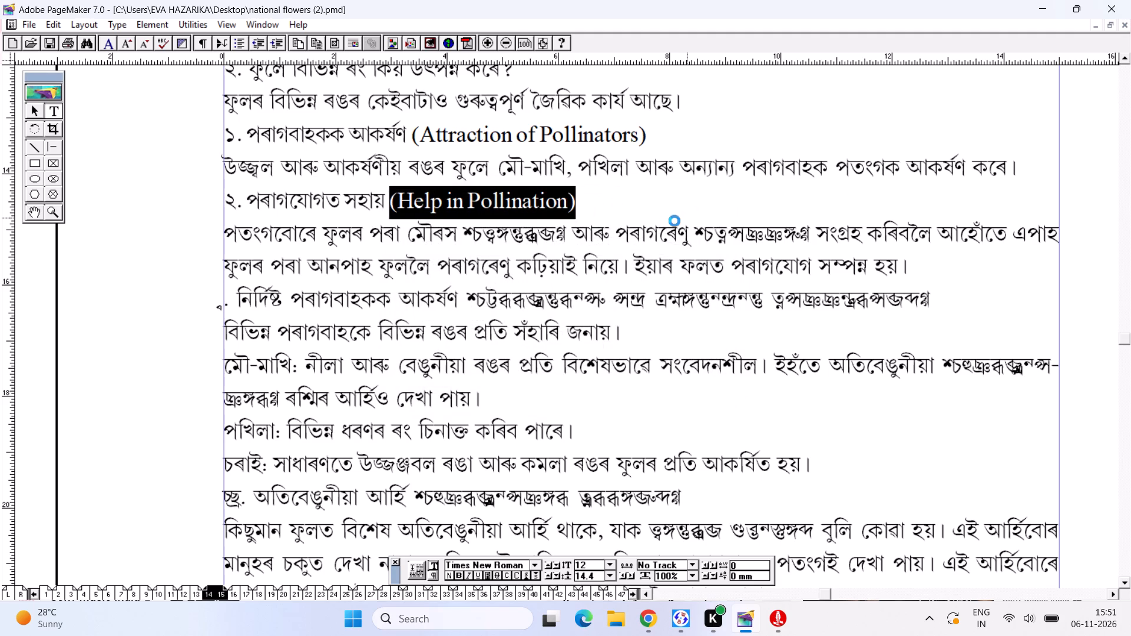
Format the garbled term after মৌৰস in the line below, (Nectar), in Times New Roman at 12 points and save.
{"action": "left_click_drag", "start_coordinate": [464, 226], "coordinate": [574, 237]}
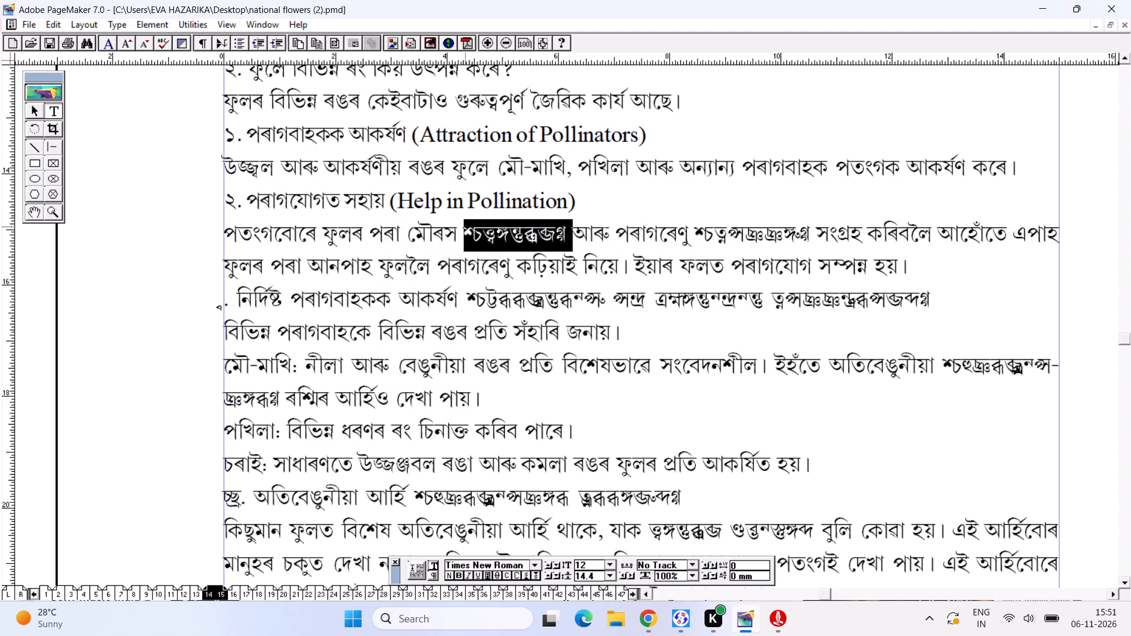
{"action": "left_click_drag", "start_coordinate": [574, 237], "coordinate": [571, 237]}
{"action": "key", "text": "ctrl+t"}
{"action": "key", "text": "ctrl+t"}
{"action": "key", "text": "ctrl+t"}
{"action": "key", "text": "ctrl+t"}
{"action": "key", "text": "ctrl+Return"}
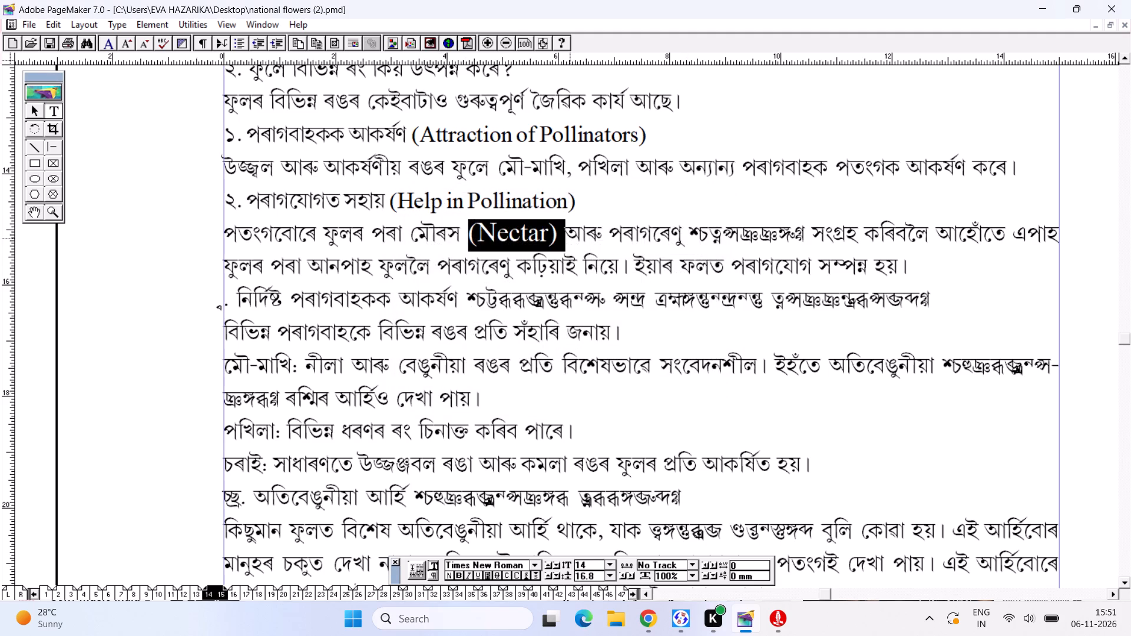
{"action": "key", "text": "ctrl+shift+comma"}
{"action": "key", "text": "ctrl+shift+comma"}
{"action": "key", "text": "ctrl+s"}
{"action": "scroll", "coordinate": [570, 237], "scroll_direction": "up", "scroll_amount": 1, "text": "ctrl"}
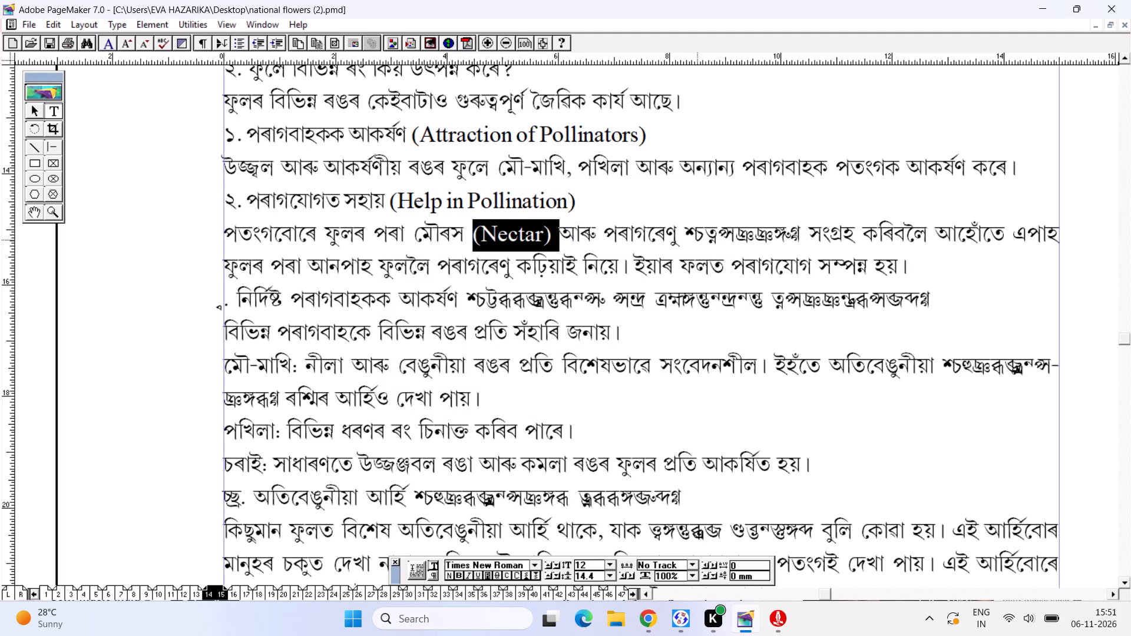
Format the garbled term after পৰাগৰেণু in the same line, (Pollen), in Times New Roman at 12 points and save.
{"action": "left_click_drag", "start_coordinate": [680, 238], "coordinate": [799, 235]}
{"action": "key", "text": "ctrl+t"}
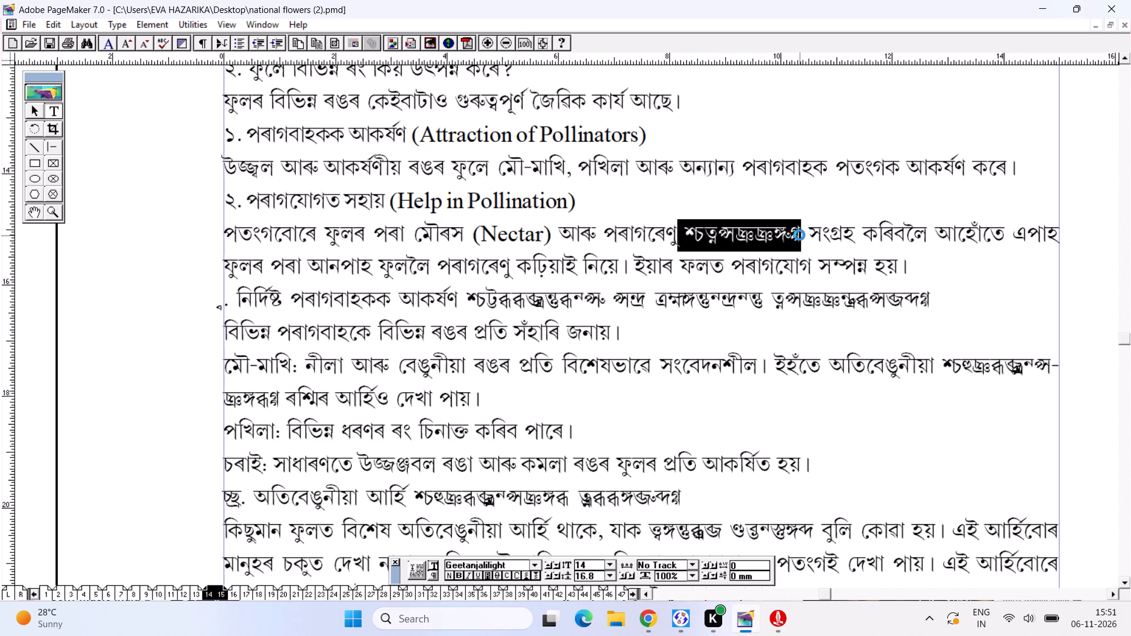
{"action": "key", "text": "ctrl+t"}
{"action": "key", "text": "ctrl+t"}
{"action": "key", "text": "ctrl+t"}
{"action": "key", "text": "ctrl+Return"}
{"action": "key", "text": "ctrl+shift+period"}
{"action": "key", "text": "ctrl+shift+comma"}
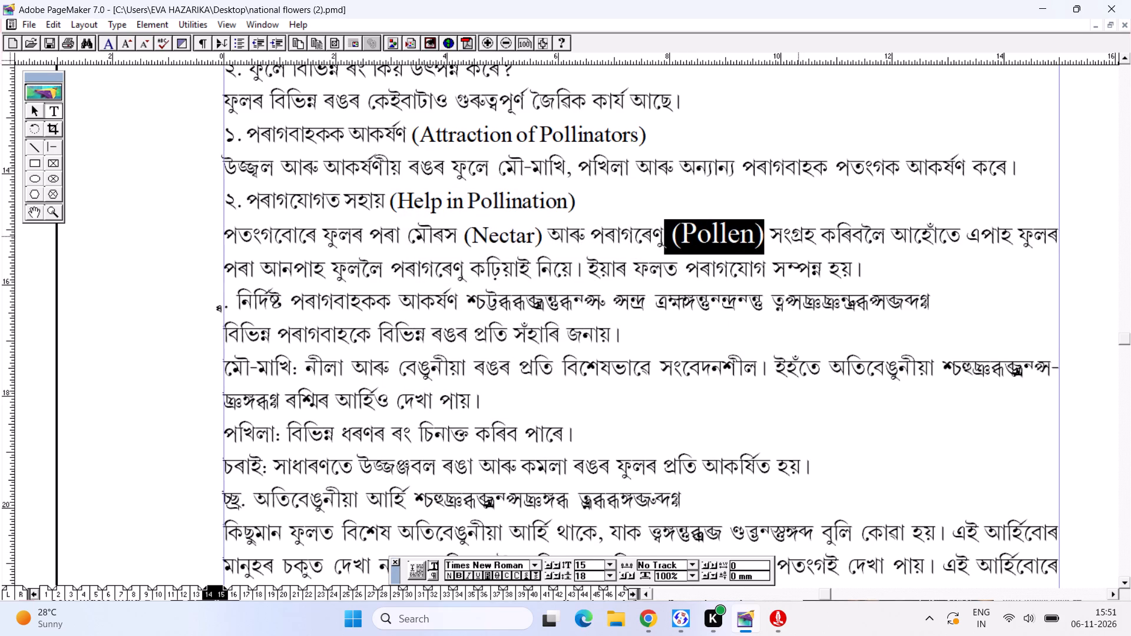
{"action": "key", "text": "ctrl+shift+comma"}
{"action": "key", "text": "ctrl+s"}
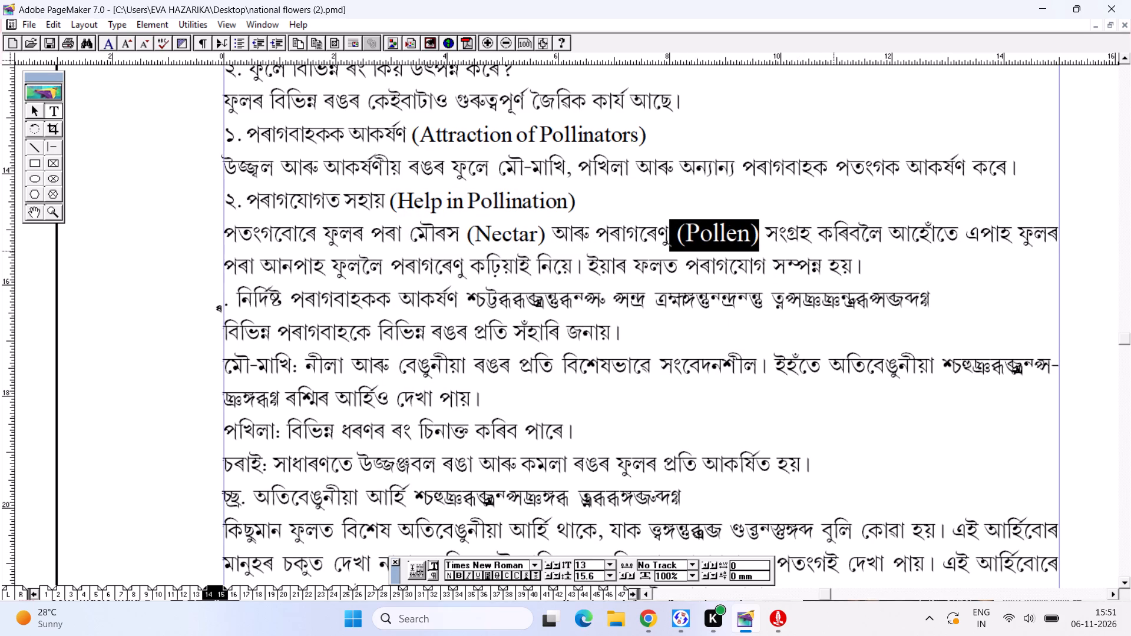
{"action": "key", "text": "ctrl+shift+comma"}
{"action": "key", "text": "ctrl+s"}
Change the garbled numeral and full stop that start the নিৰ্দিষ্ট পৰাগবাহকক আকৰ্ষণ item to the Geetanjalip font and save.
{"action": "left_click_drag", "start_coordinate": [429, 290], "coordinate": [436, 258], "text": "alt"}
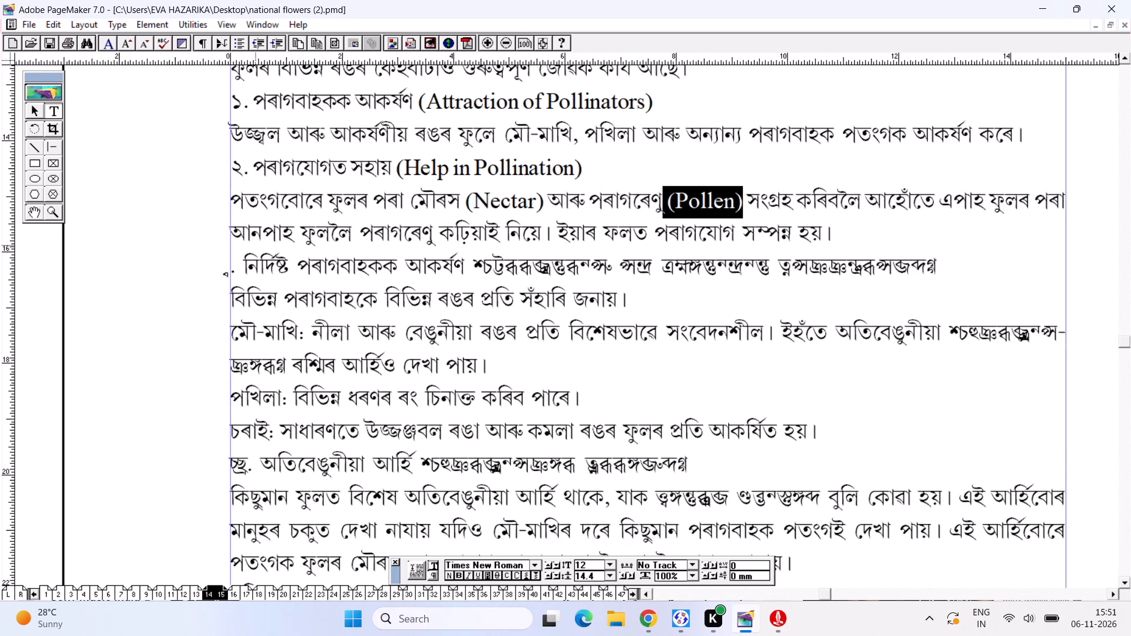
{"action": "left_click_drag", "start_coordinate": [233, 267], "coordinate": [209, 275]}
{"action": "key", "text": "ctrl+t"}
{"action": "key", "text": "ctrl+Right"}
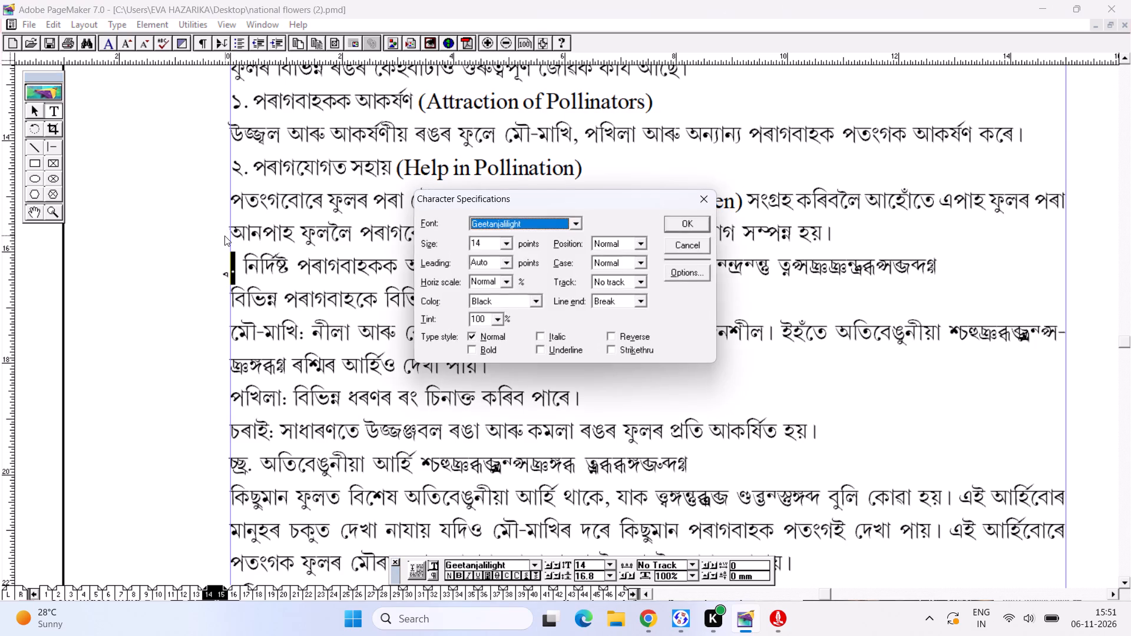
{"action": "key", "text": "ctrl+Return"}
{"action": "key", "text": "ctrl+s"}
{"action": "key", "text": "ctrl+s"}
Format the garbled term in that item, (Attraction of Specific Pollinators), in Times New Roman at 12 points and save.
{"action": "left_click_drag", "start_coordinate": [488, 266], "coordinate": [953, 269]}
{"action": "key", "text": "ctrl+t"}
{"action": "key", "text": "ctrl+t"}
{"action": "key", "text": "ctrl+t"}
{"action": "key", "text": "ctrl+t"}
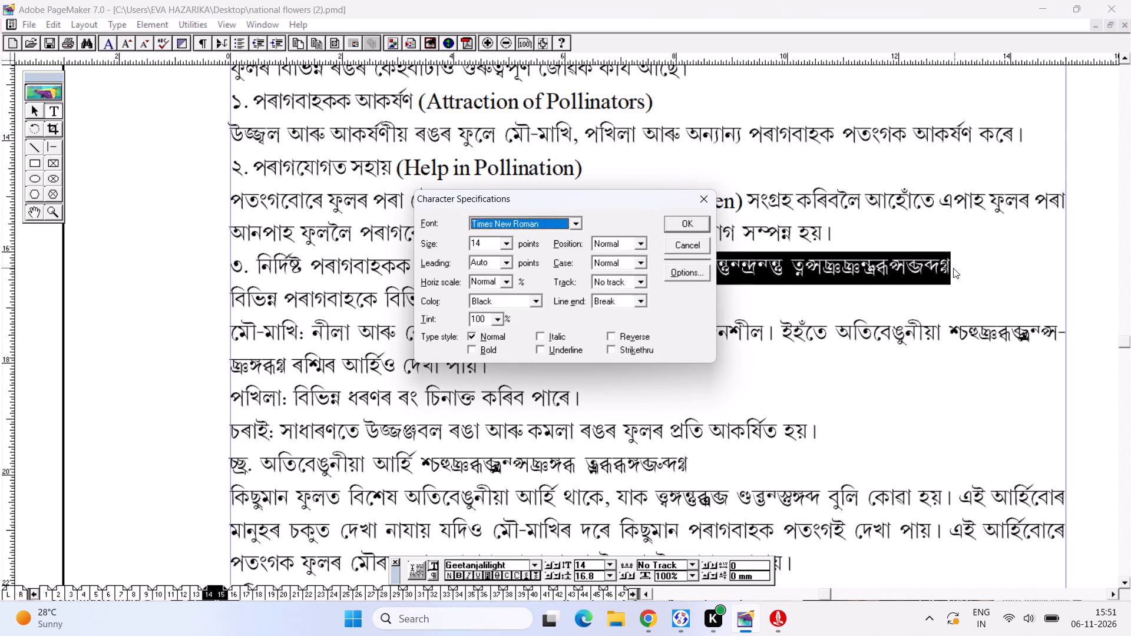
{"action": "key", "text": "ctrl+Return"}
{"action": "key", "text": "ctrl+shift+comma"}
{"action": "key", "text": "ctrl+shift+comma"}
{"action": "key", "text": "ctrl+s"}
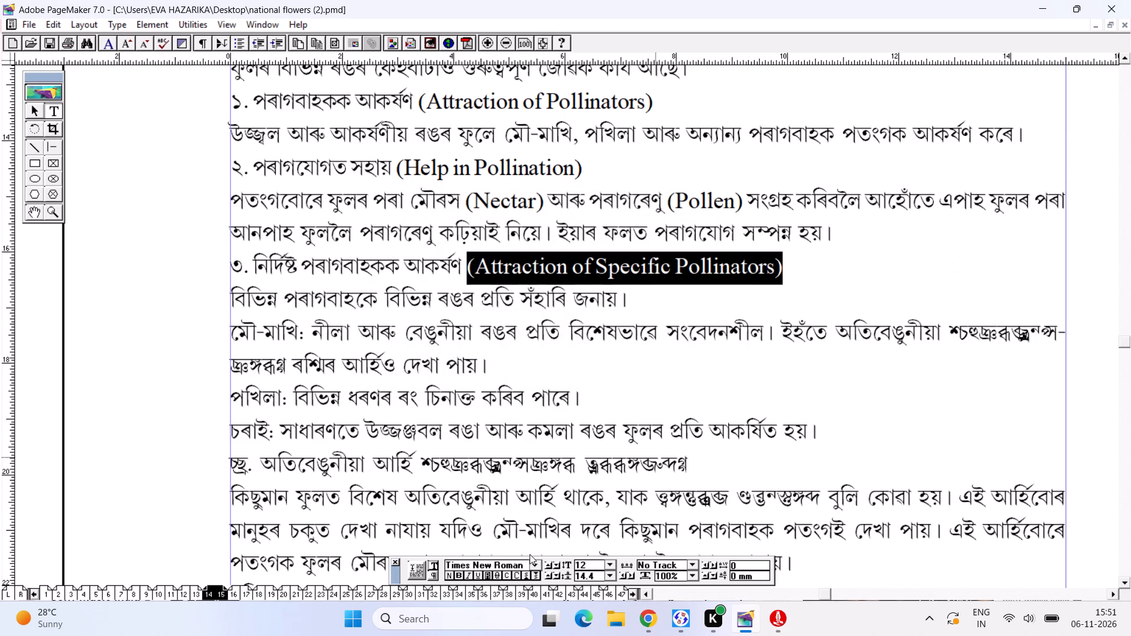
Retype the initial vowel sign of মৌ-মাখি at the start of its line under item ৩ and save.
{"action": "left_click_drag", "start_coordinate": [352, 563], "coordinate": [353, 504], "text": "alt"}
{"action": "left_click_drag", "start_coordinate": [239, 284], "coordinate": [234, 281]}
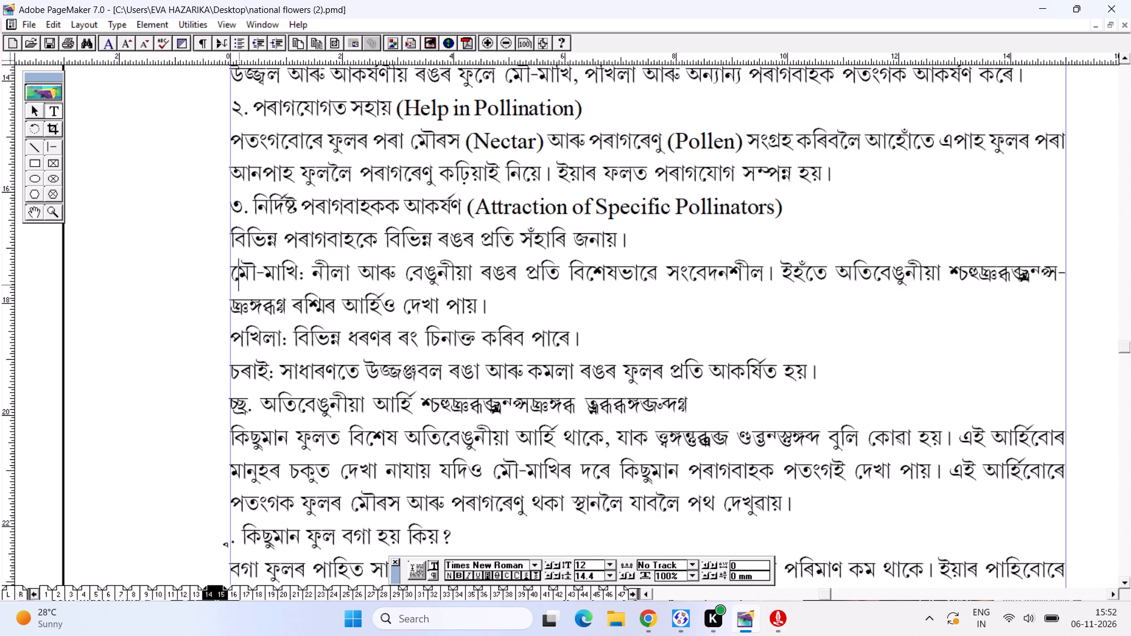
{"action": "left_click_drag", "start_coordinate": [234, 281], "coordinate": [230, 281]}
{"action": "key", "text": "a"}
{"action": "key", "text": "ctrl+s"}
{"action": "key", "text": "ctrl+s"}
{"action": "key", "text": "ctrl+s"}
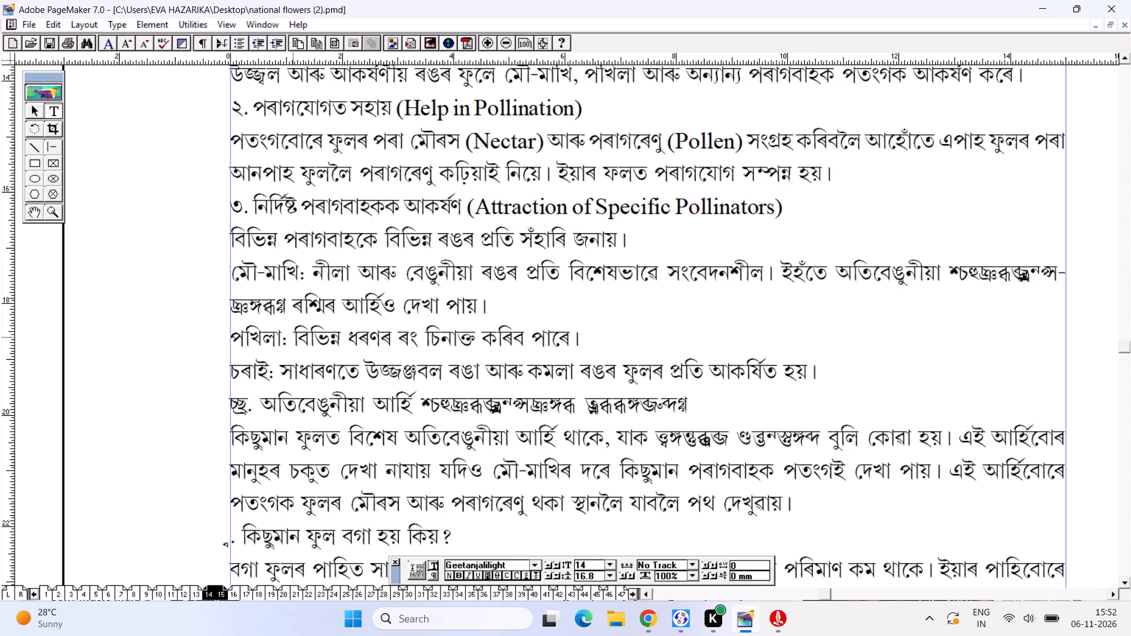
{"action": "key", "text": "ctrl+s"}
Format the garbled term after অতিবেঙুনীয়া in the মৌ-মাখি line, (Ultraviolet), in Times New Roman at 12 points and save.
{"action": "left_click_drag", "start_coordinate": [950, 274], "coordinate": [1129, 299]}
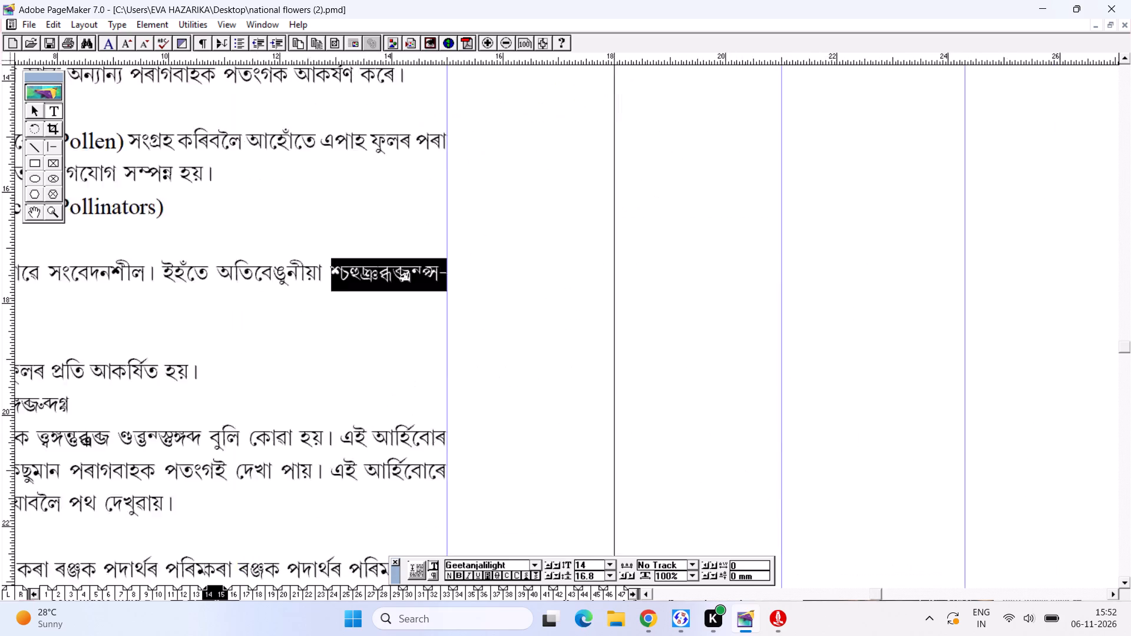
{"action": "left_click_drag", "start_coordinate": [1129, 299], "coordinate": [431, 253]}
{"action": "key", "text": "ctrl+0"}
{"action": "key", "text": "ctrl+2"}
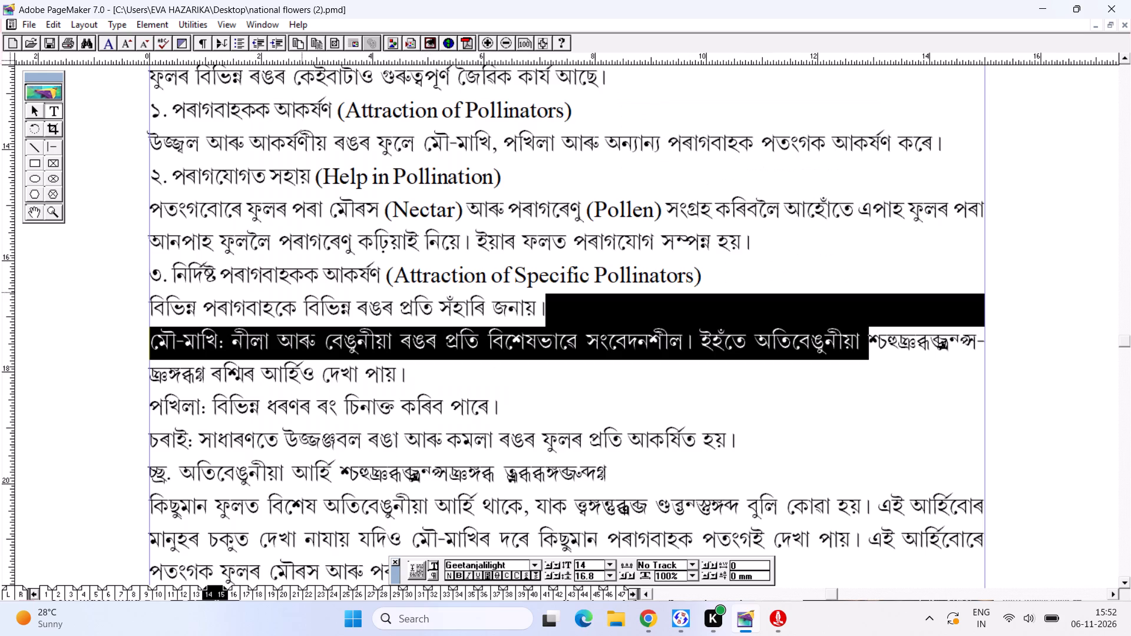
{"action": "left_click_drag", "start_coordinate": [535, 353], "coordinate": [552, 292], "text": "alt"}
{"action": "left_click", "coordinate": [861, 273]}
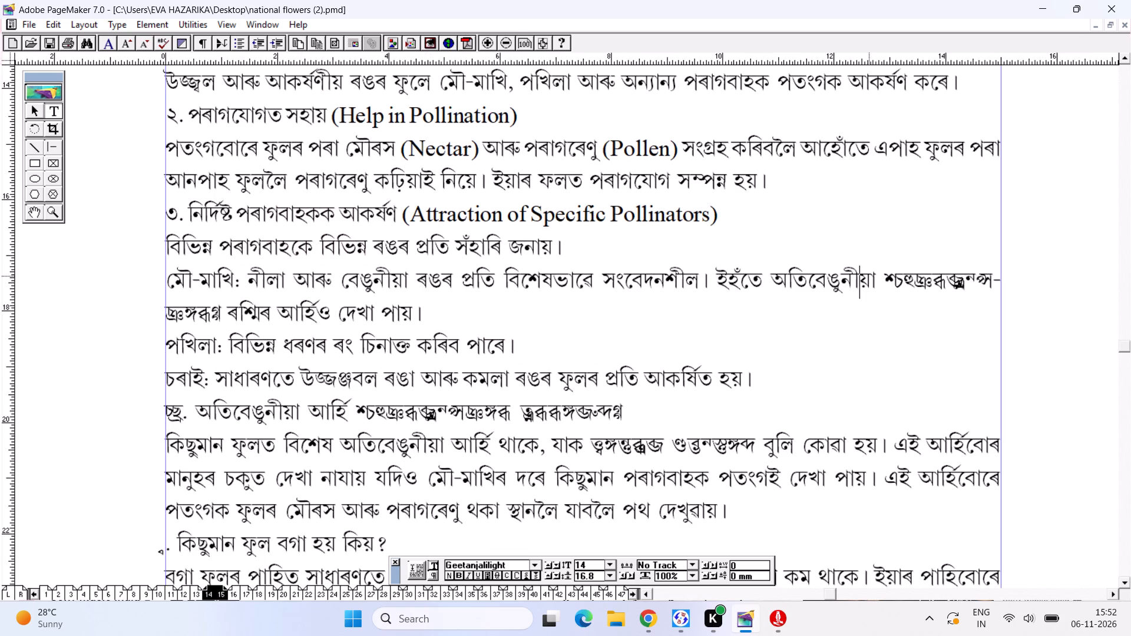
{"action": "left_click_drag", "start_coordinate": [879, 278], "coordinate": [219, 309]}
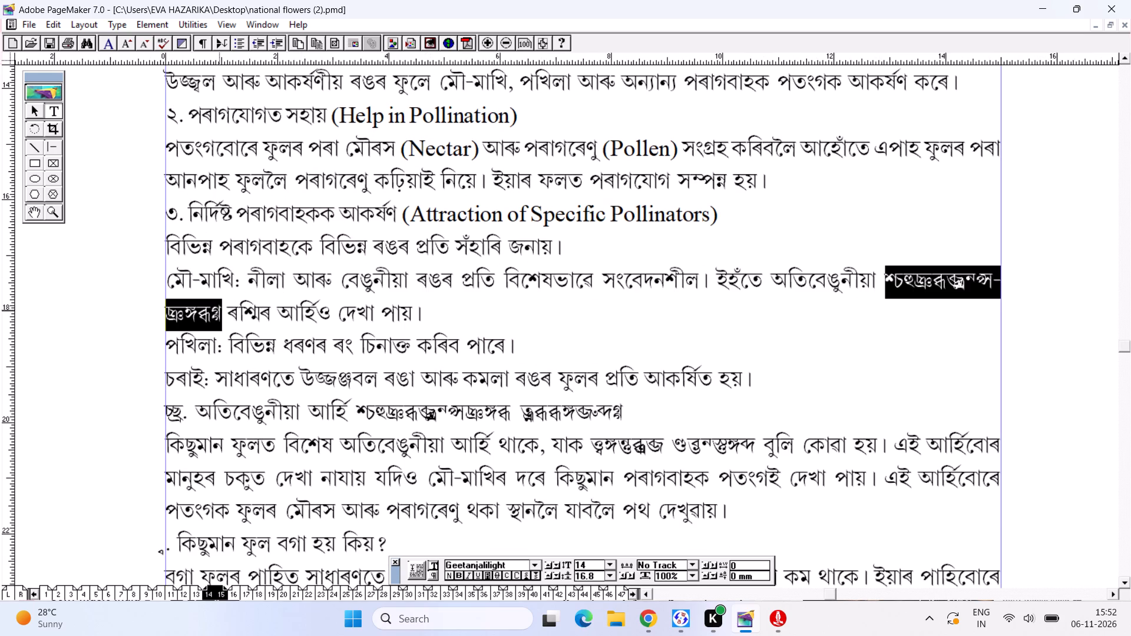
{"action": "key", "text": "ctrl+t"}
{"action": "key", "text": "ctrl+t"}
{"action": "key", "text": "ctrl+t"}
{"action": "key", "text": "ctrl+t"}
{"action": "key", "text": "ctrl+Return"}
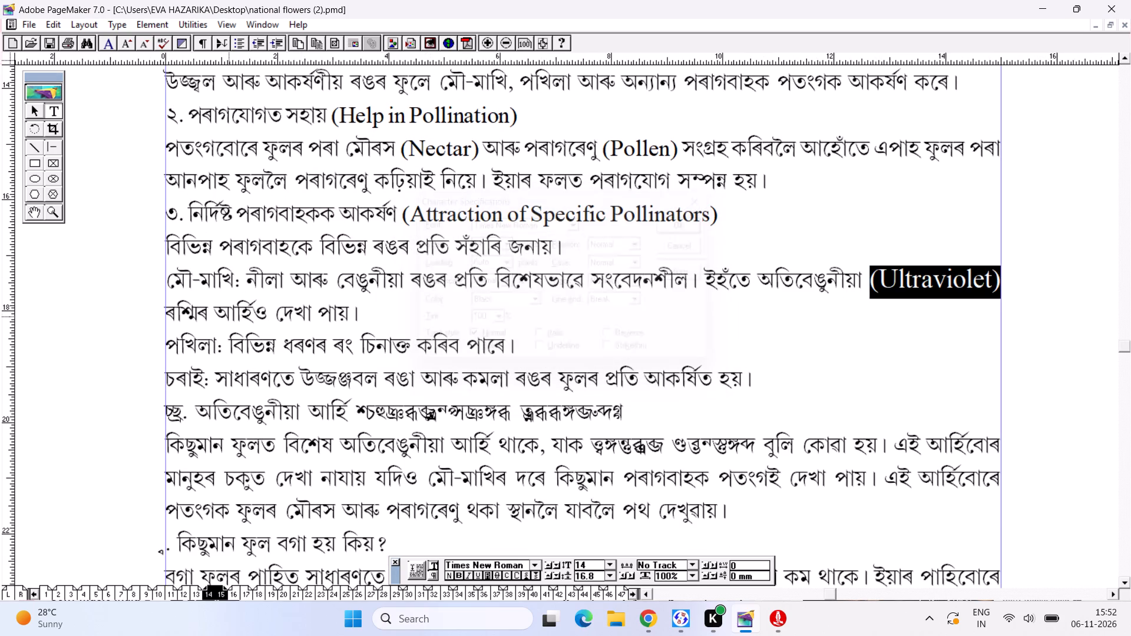
{"action": "key", "text": "ctrl+shift+comma"}
{"action": "key", "text": "ctrl+shift+comma"}
{"action": "key", "text": "ctrl+s"}
Replace the colon after মৌ-মাখি with the Assamese visarga ঃ followed by a space.
{"action": "left_click_drag", "start_coordinate": [330, 436], "coordinate": [343, 363], "text": "alt"}
{"action": "left_click", "coordinate": [252, 206]}
{"action": "key", "text": "BackSpace"}
{"action": "key", "text": "BackSpace"}
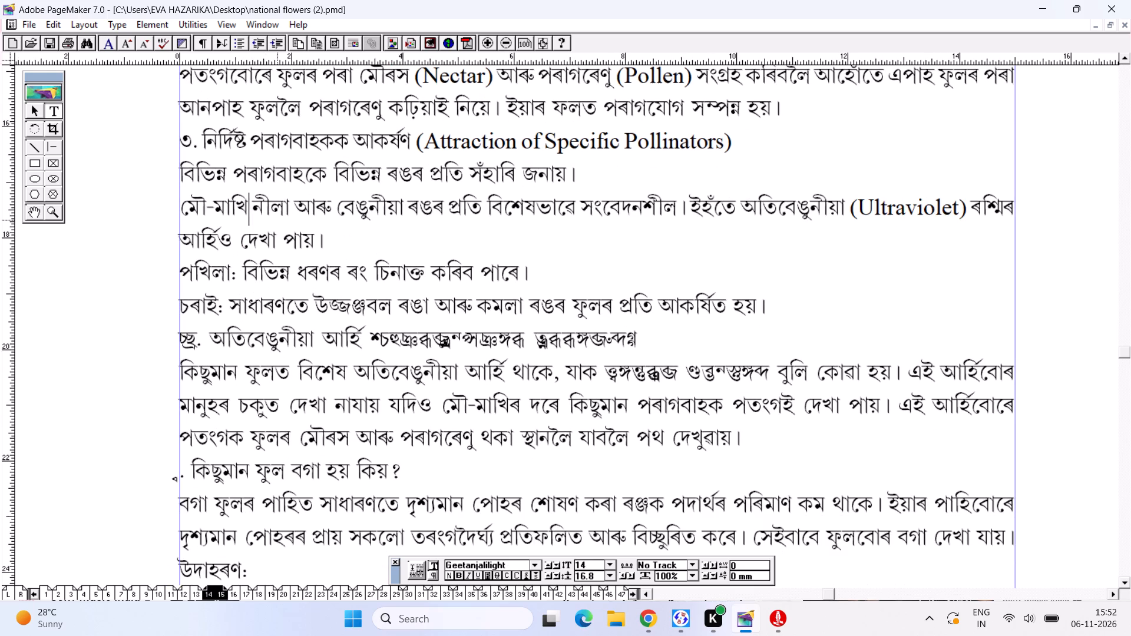
{"action": "type", "text": "_"}
{"action": "key", "text": "space"}
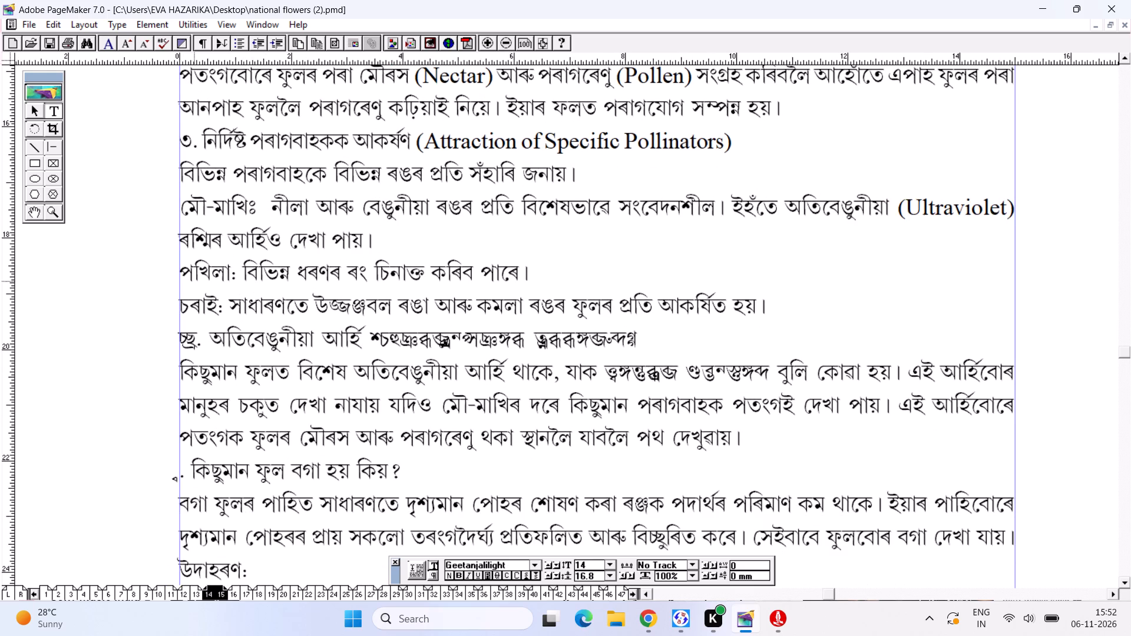
Replace the colon after পখিলা with the Assamese visarga ঃ and save.
{"action": "left_click", "coordinate": [239, 276]}
{"action": "left_click_drag", "start_coordinate": [426, 238], "coordinate": [402, 471], "text": "alt"}
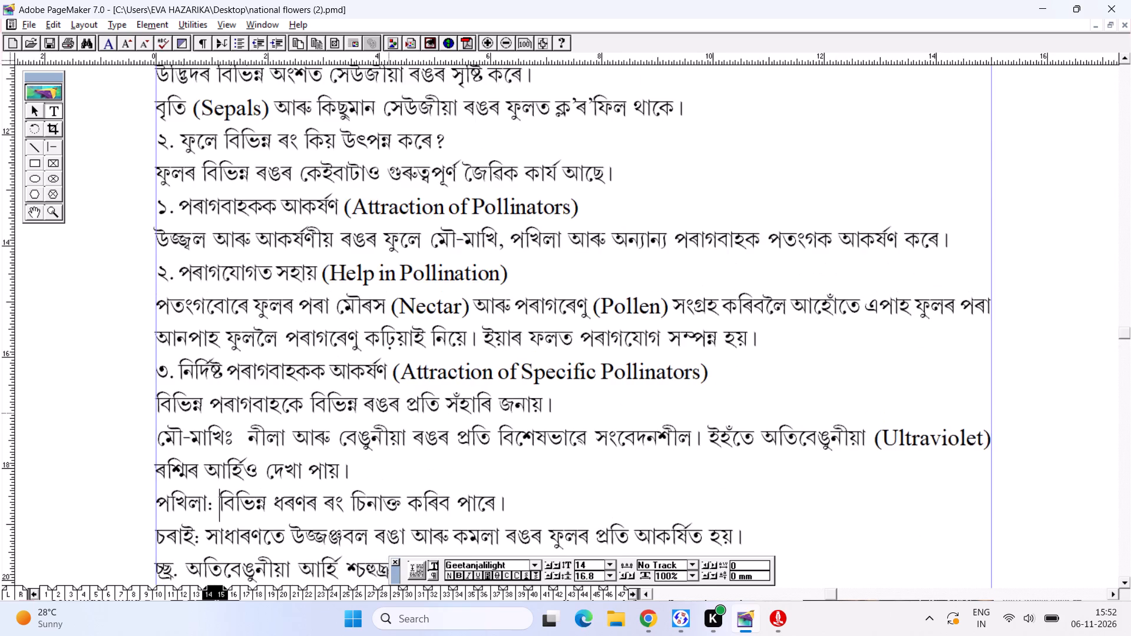
{"action": "left_click_drag", "start_coordinate": [376, 416], "coordinate": [362, 242], "text": "alt"}
{"action": "left_click_drag", "start_coordinate": [339, 335], "coordinate": [380, 231], "text": "alt"}
{"action": "key", "text": "Left"}
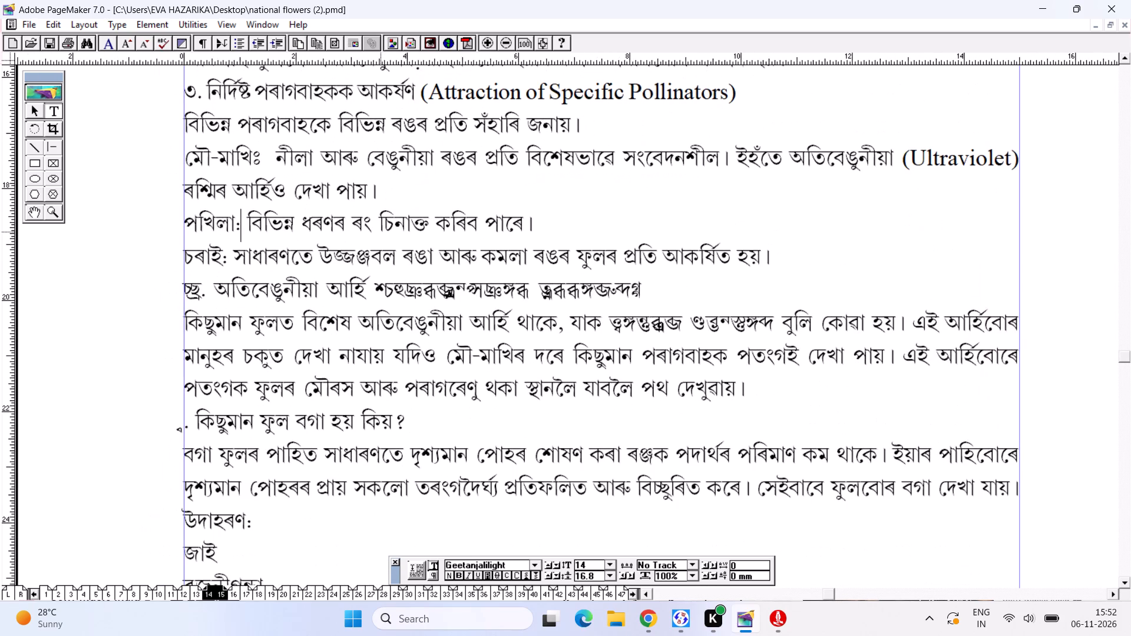
{"action": "key", "text": "BackSpace"}
{"action": "key", "text": "BackSpace"}
{"action": "key", "text": "shift+underscore"}
{"action": "key", "text": "ctrl+s"}
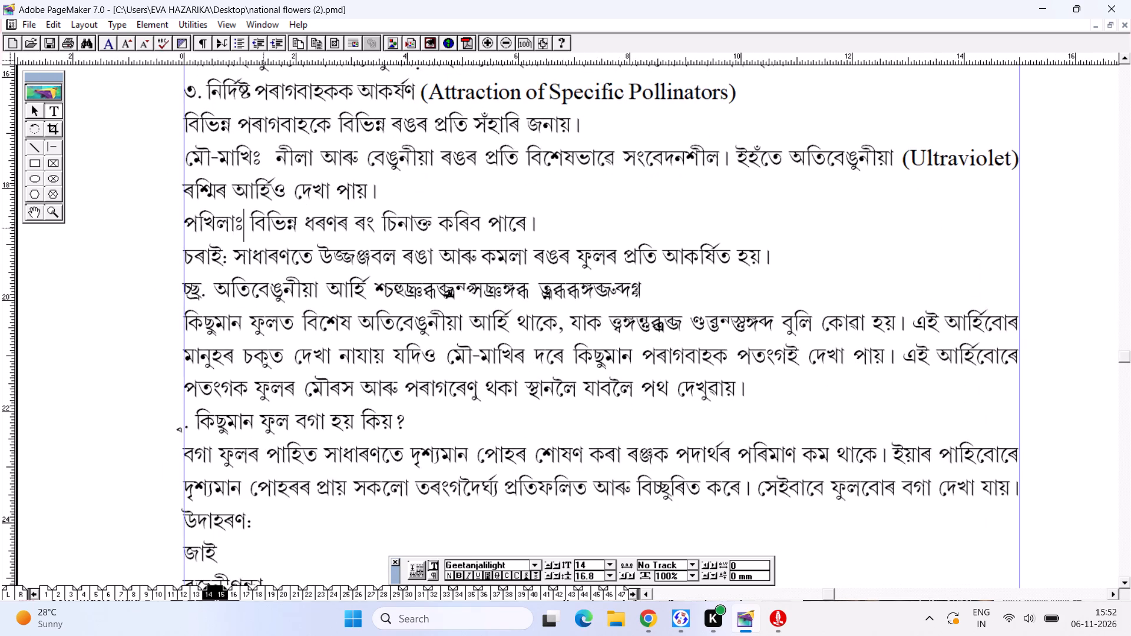
Replace the colon after চৰাই with the Assamese visarga ঃ and save.
{"action": "left_click", "coordinate": [226, 258]}
{"action": "key", "text": "BackSpace"}
{"action": "key", "text": "BackSpace"}
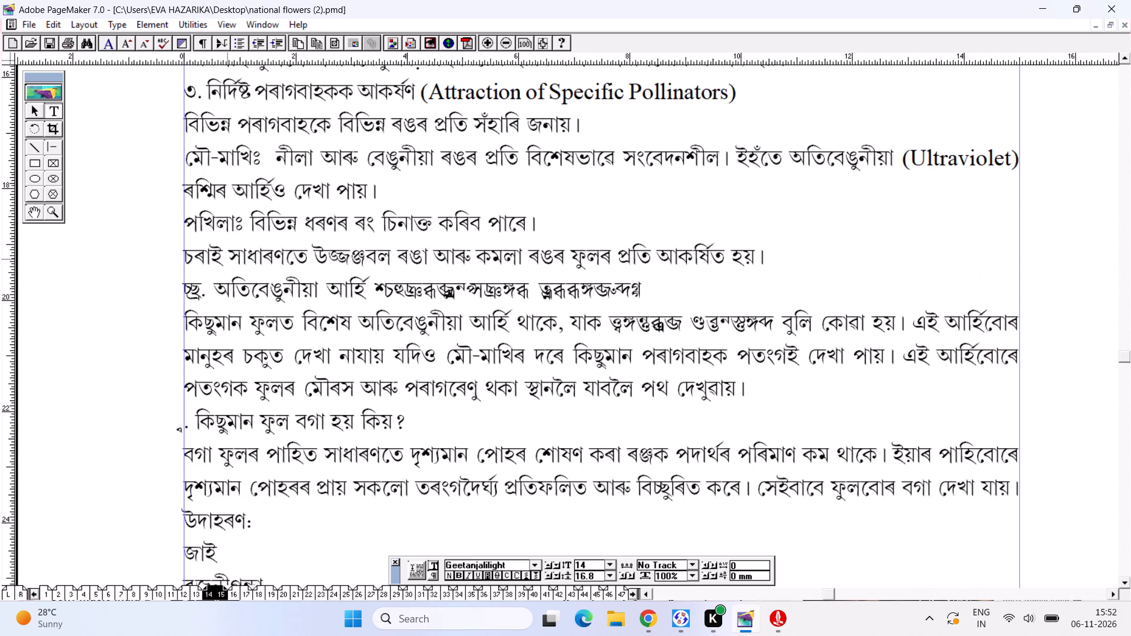
{"action": "key", "text": "shift+underscore"}
{"action": "key", "text": "ctrl+s"}
Correct the misspelled word after সাধাৰণতে in the চৰাই line to উজ্জ্বল and save.
{"action": "left_click", "coordinate": [389, 261]}
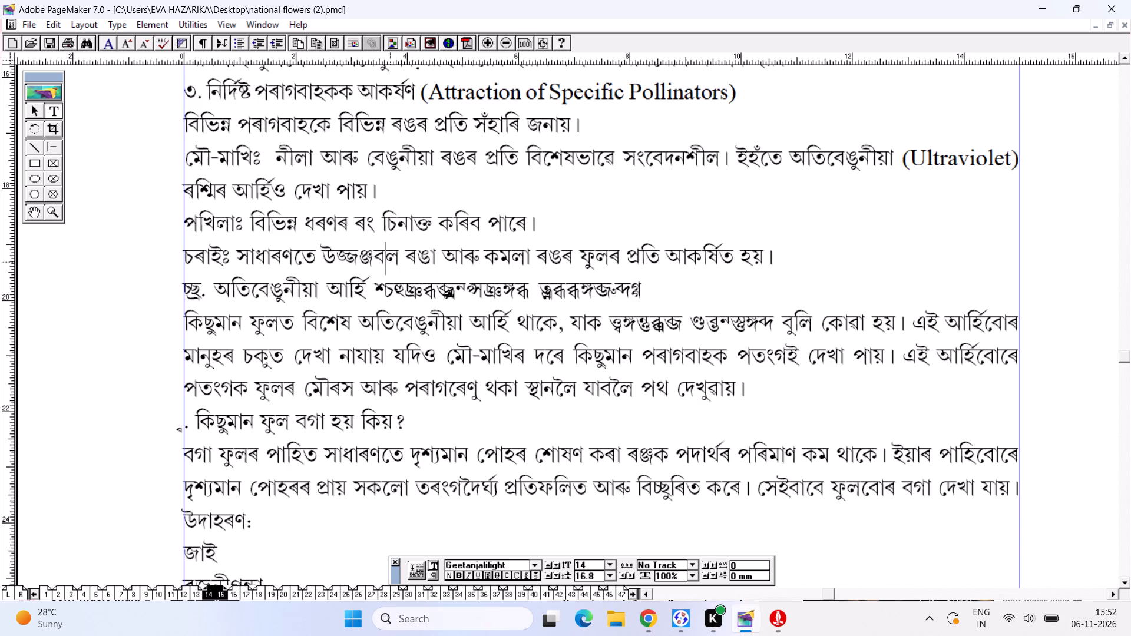
{"action": "key", "text": "BackSpace"}
{"action": "key", "text": "BackSpace"}
{"action": "key", "text": "BackSpace"}
{"action": "key", "text": "BackSpace"}
{"action": "key", "text": "BackSpace"}
{"action": "key", "text": "BackSpace"}
{"action": "key", "text": "BackSpace"}
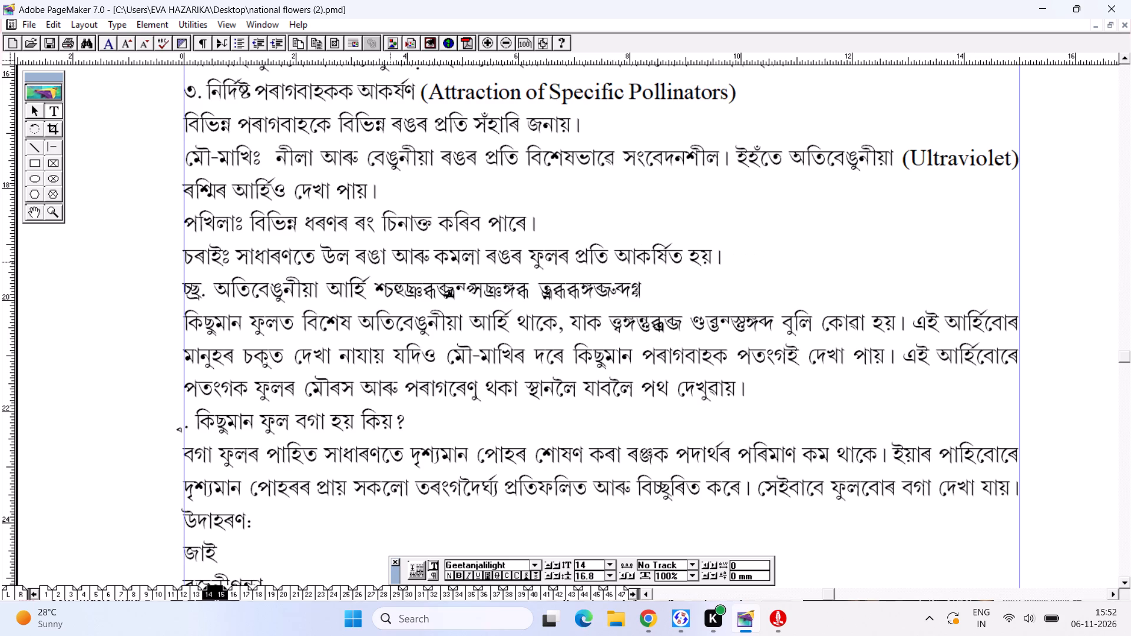
{"action": "type", "text": "pdpdy"}
{"action": "key", "text": "ctrl+s"}
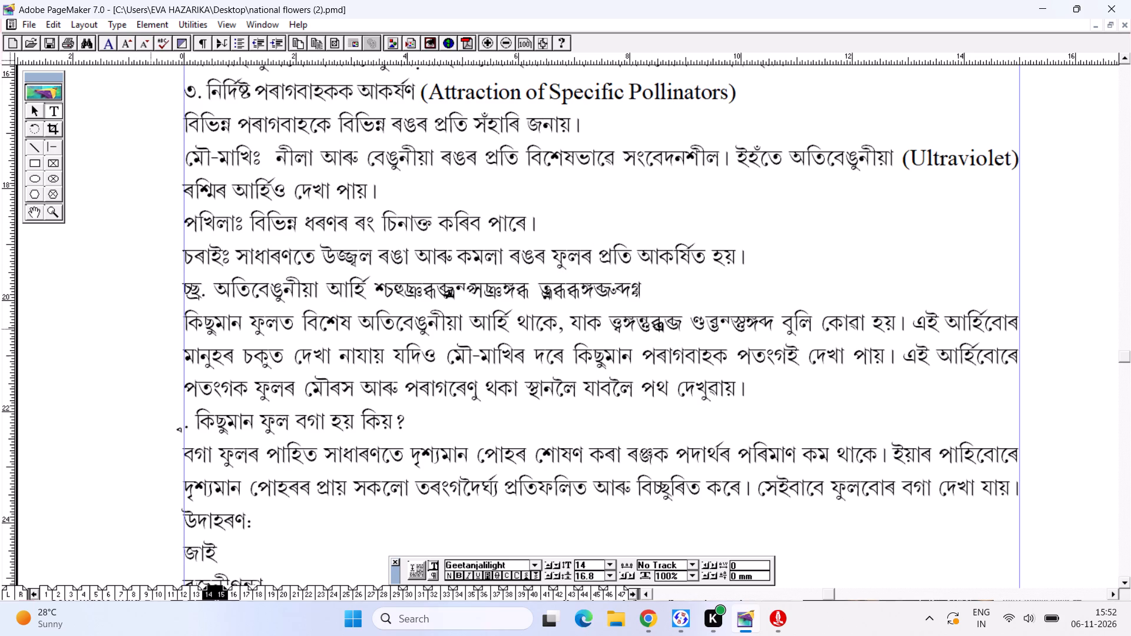
Change the garbled numeral and full stop that start the অতিবেঙুনীয়া আৰ্হি item to the Geetanjalip font and save.
{"action": "left_click_drag", "start_coordinate": [205, 297], "coordinate": [180, 300]}
{"action": "key", "text": "ctrl+t"}
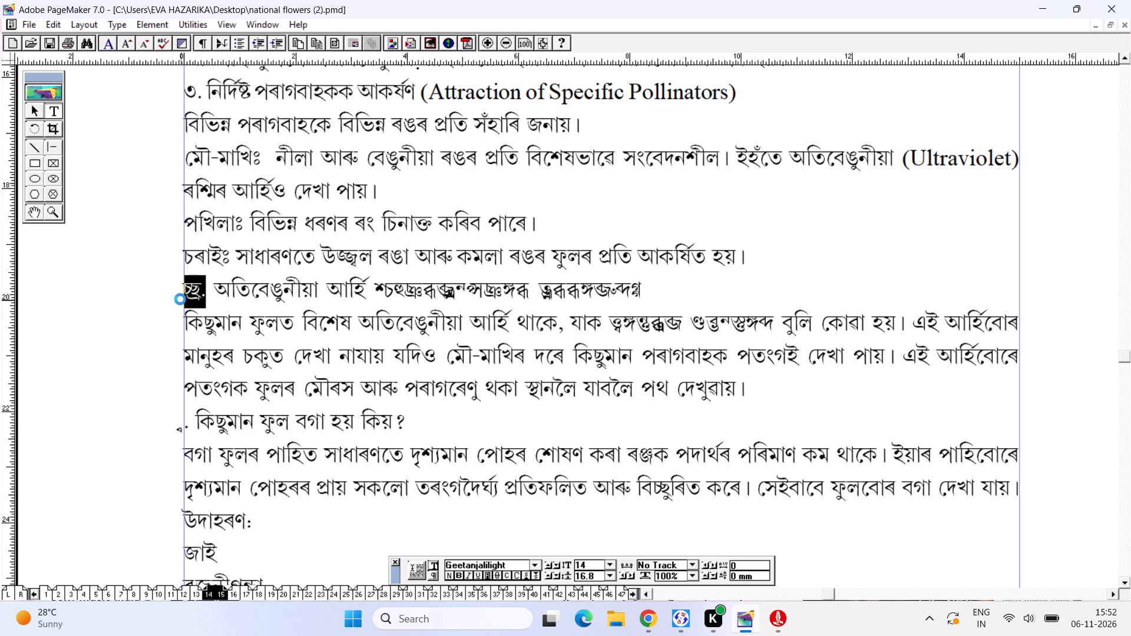
{"action": "key", "text": "ctrl+Right"}
{"action": "key", "text": "Return"}
{"action": "key", "text": "ctrl+s"}
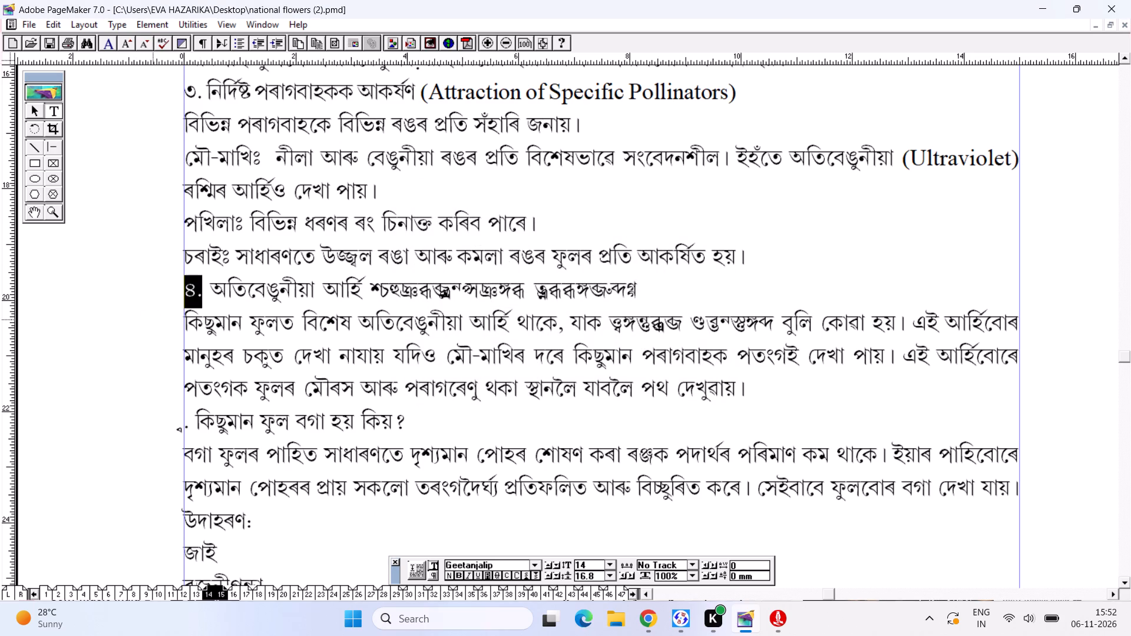
Format the garbled term in that item, (Ultraviolet Patterns), in Times New Roman at 12 points and save.
{"action": "left_click_drag", "start_coordinate": [372, 299], "coordinate": [638, 292]}
{"action": "key", "text": "ctrl+t"}
{"action": "key", "text": "ctrl+t"}
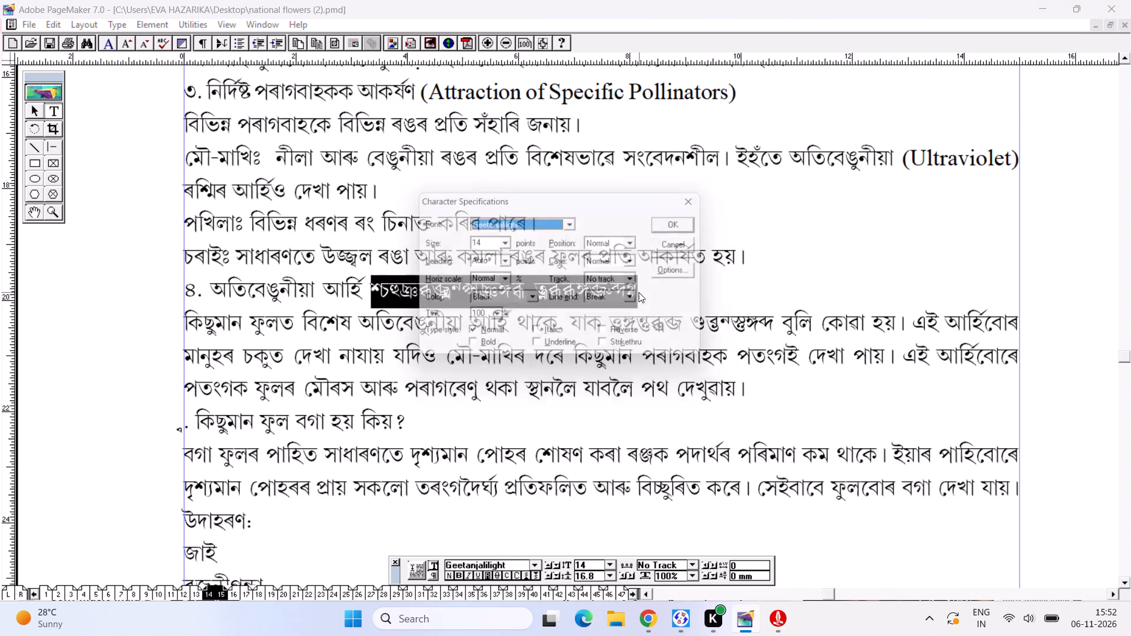
{"action": "key", "text": "ctrl+t"}
{"action": "key", "text": "ctrl+t"}
{"action": "key", "text": "ctrl+Return"}
{"action": "key", "text": "ctrl+shift+comma"}
{"action": "key", "text": "ctrl+shift+comma"}
{"action": "key", "text": "ctrl+s"}
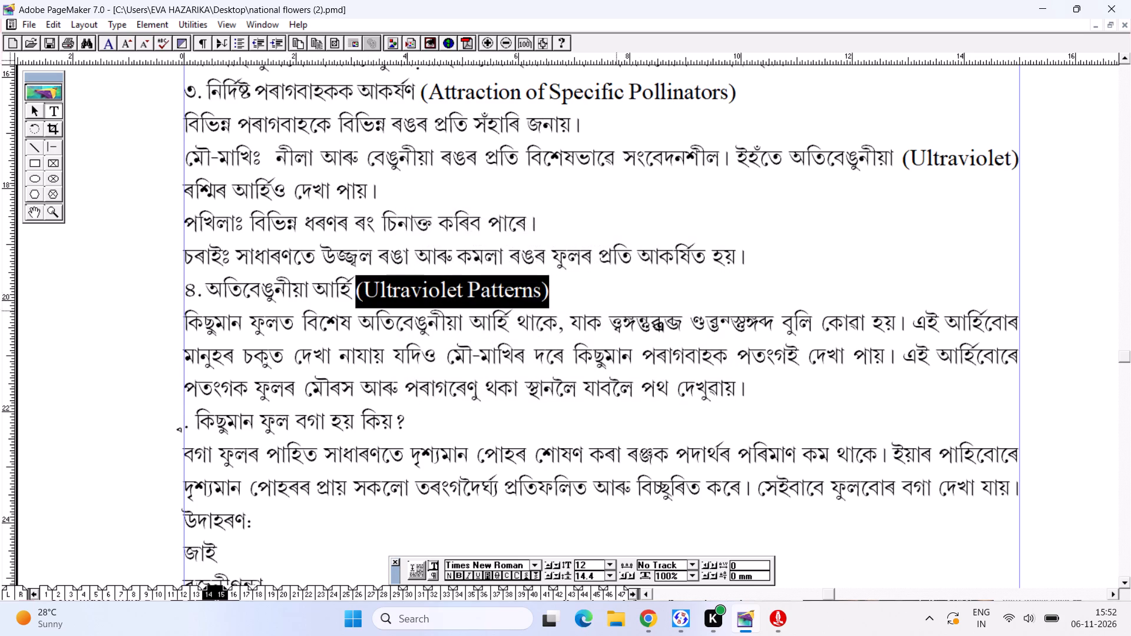
Format the garbled term after যাক in the line below, Nectar Guides, in Times New Roman at 12 points and save.
{"action": "left_click_drag", "start_coordinate": [478, 408], "coordinate": [482, 292], "text": "alt"}
{"action": "left_click_drag", "start_coordinate": [613, 208], "coordinate": [788, 201]}
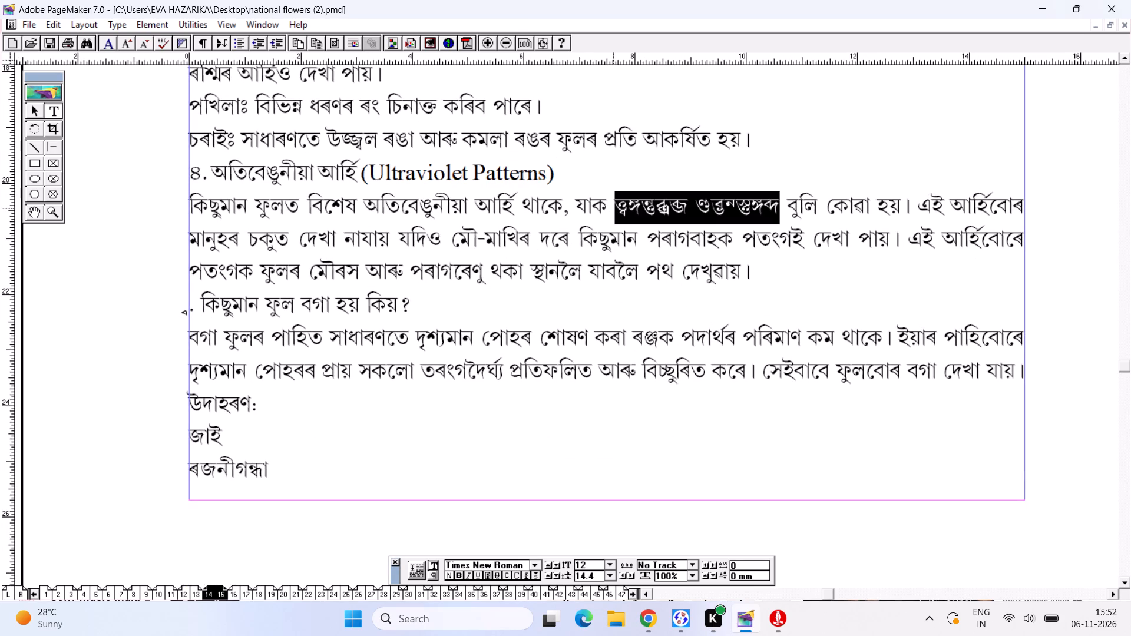
{"action": "left_click_drag", "start_coordinate": [788, 201], "coordinate": [780, 201]}
{"action": "key", "text": "ctrl+t"}
{"action": "key", "text": "ctrl+t"}
{"action": "key", "text": "ctrl+t"}
{"action": "key", "text": "ctrl+t"}
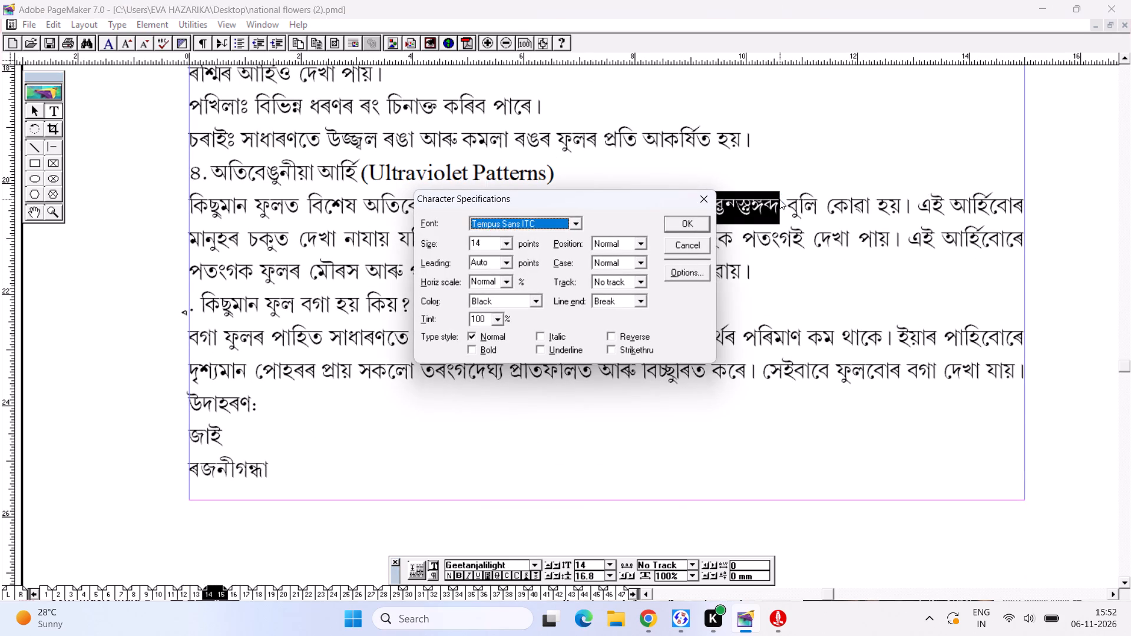
{"action": "key", "text": "ctrl+Return"}
{"action": "key", "text": "ctrl+shift+comma"}
{"action": "key", "text": "ctrl+shift+comma"}
{"action": "key", "text": "ctrl+s"}
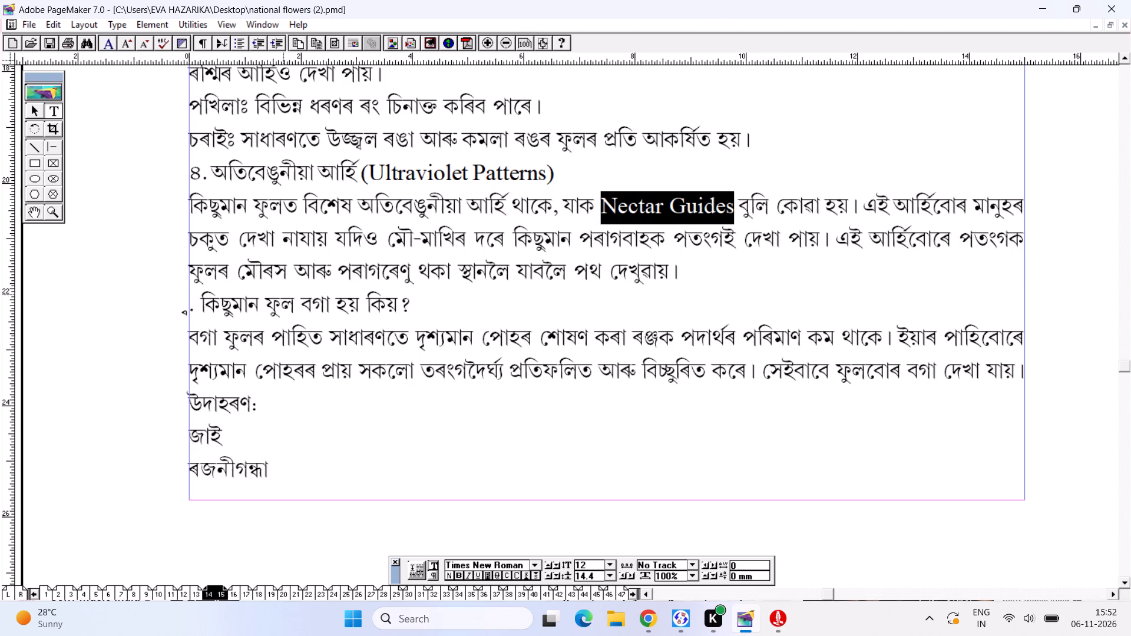
Change the garbled numeral and full stop before the heading কিছুমান ফুল বগা হয় কিয়? to the Geetanjalip font and save.
{"action": "left_click_drag", "start_coordinate": [335, 279], "coordinate": [346, 233], "text": "alt"}
{"action": "left_click_drag", "start_coordinate": [204, 260], "coordinate": [167, 263]}
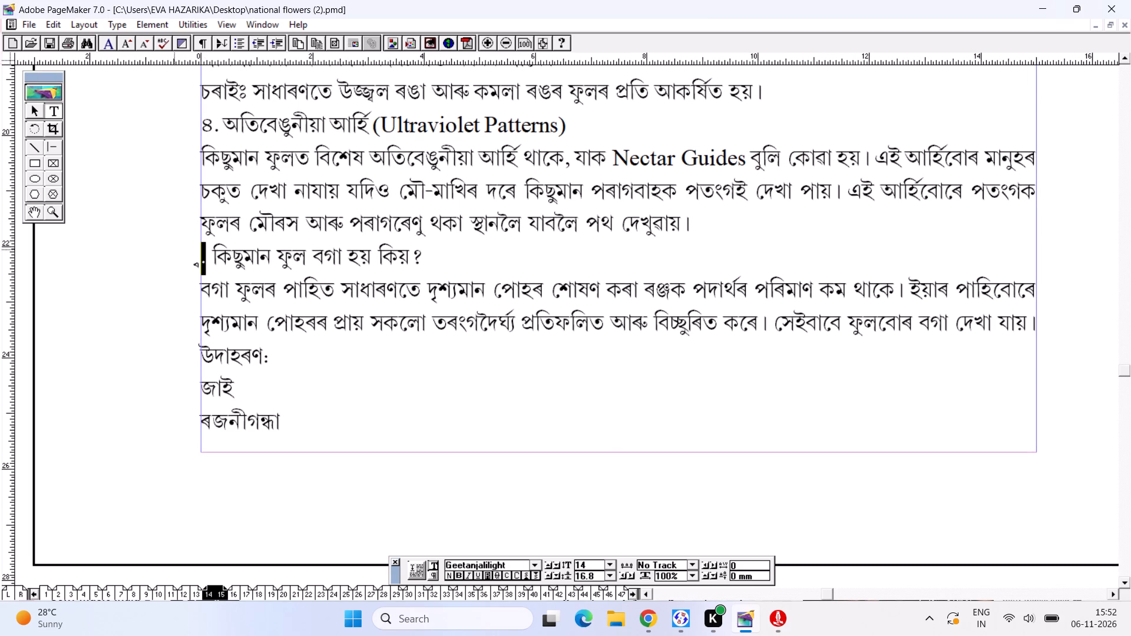
{"action": "key", "text": "ctrl+t"}
{"action": "key", "text": "ctrl+Right"}
{"action": "key", "text": "ctrl+Return"}
{"action": "key", "text": "ctrl+s"}
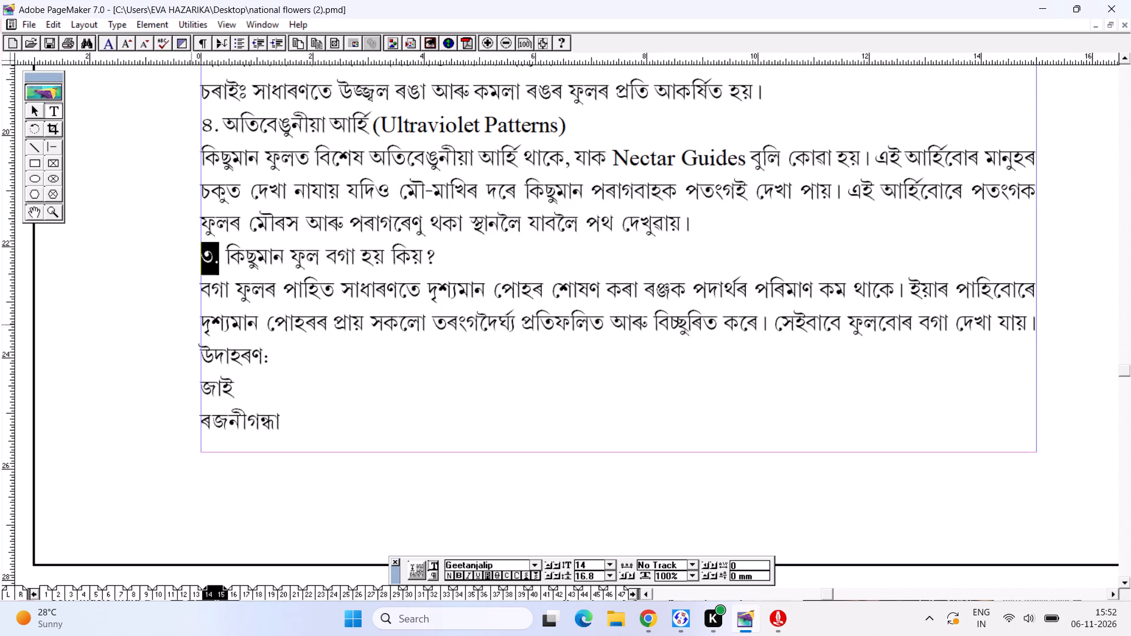
On the facing page, change the garbled numeral and full stop before কিছুমান ফুলৰ ৰং সলনি হয় কিয়? to the Geetanjalip font and save.
{"action": "left_click", "coordinate": [285, 414]}
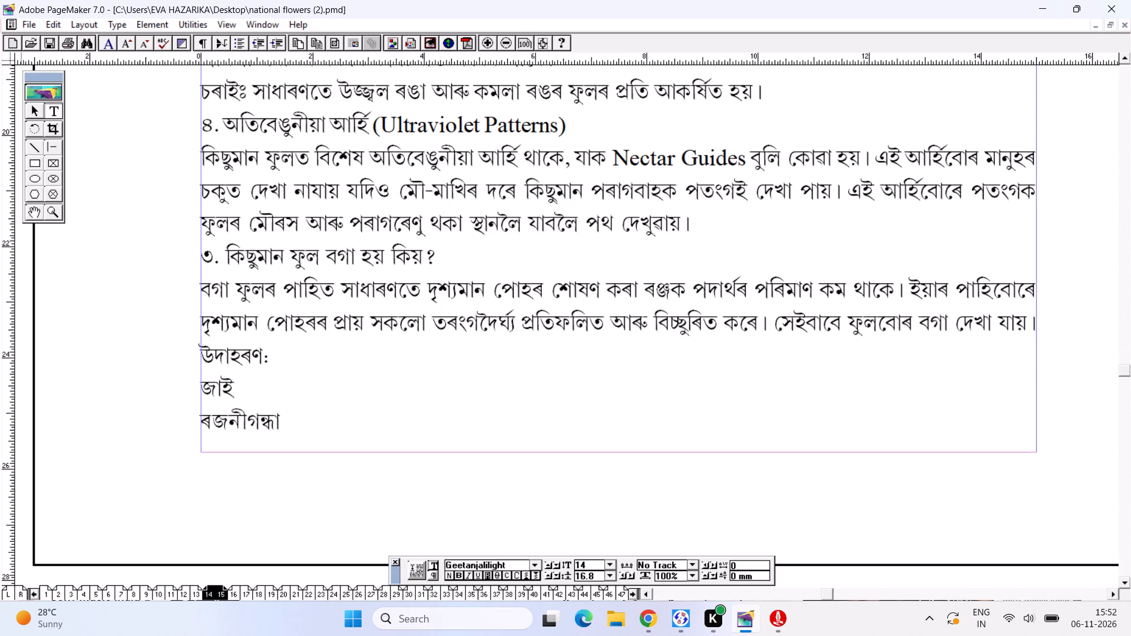
{"action": "left_click_drag", "start_coordinate": [675, 302], "coordinate": [296, 442], "text": "alt"}
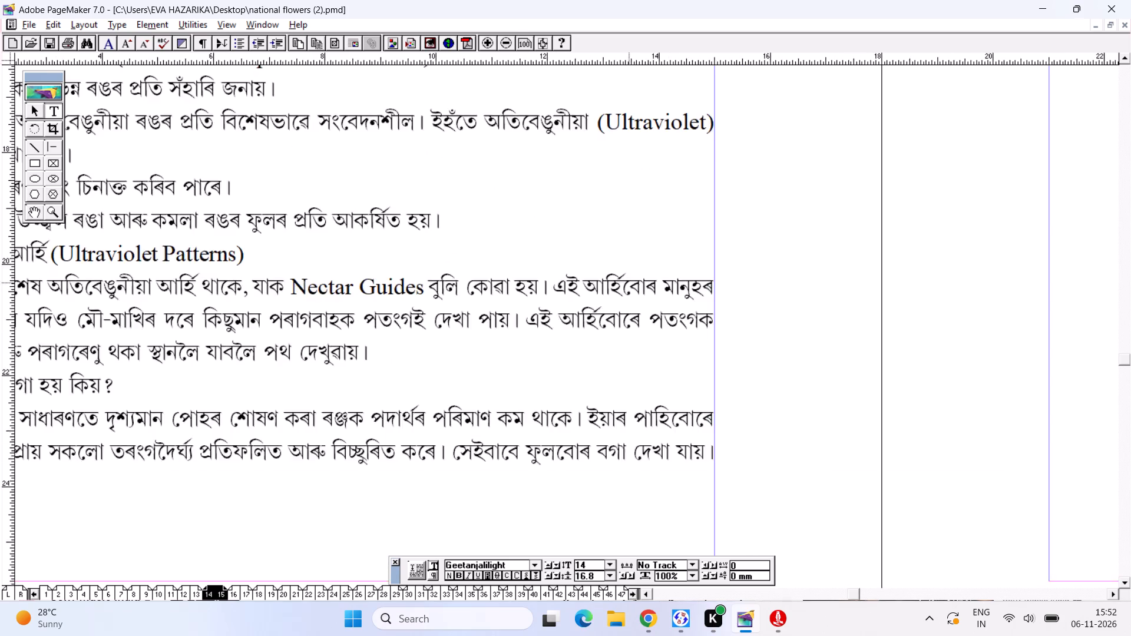
{"action": "left_click_drag", "start_coordinate": [626, 284], "coordinate": [75, 549], "text": "alt"}
{"action": "left_click_drag", "start_coordinate": [679, 334], "coordinate": [279, 631], "text": "alt"}
{"action": "left_click_drag", "start_coordinate": [545, 328], "coordinate": [583, 590], "text": "alt"}
{"action": "left_click_drag", "start_coordinate": [412, 298], "coordinate": [344, 506], "text": "alt"}
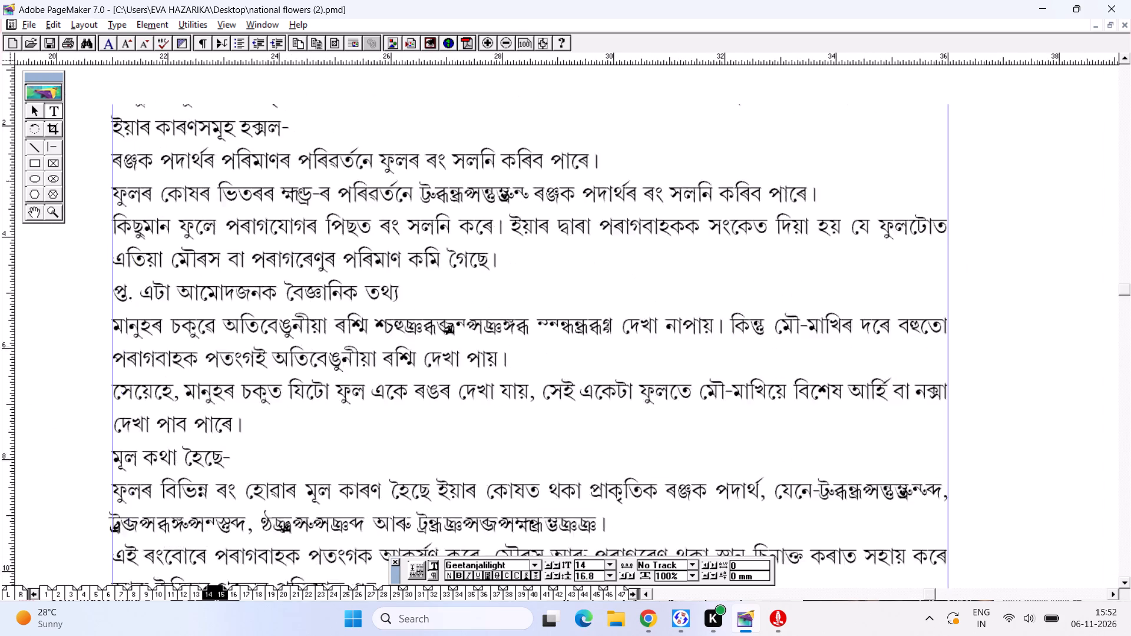
{"action": "left_click_drag", "start_coordinate": [344, 506], "coordinate": [342, 520], "text": "alt"}
{"action": "left_click_drag", "start_coordinate": [229, 287], "coordinate": [254, 261], "text": "alt"}
{"action": "left_click_drag", "start_coordinate": [118, 217], "coordinate": [71, 222]}
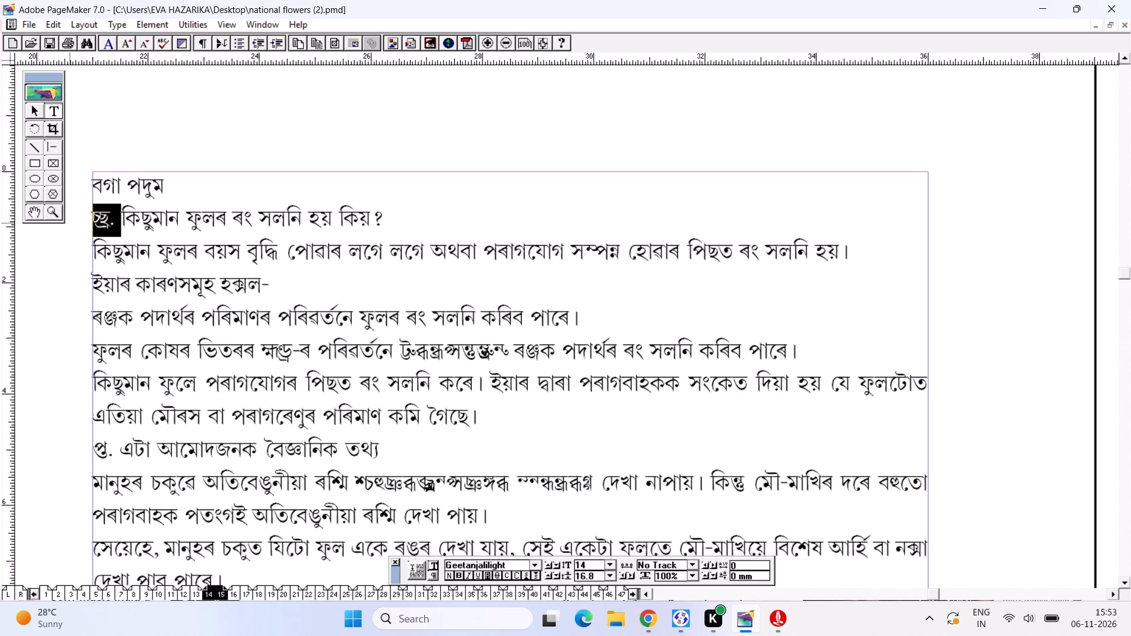
{"action": "key", "text": "ctrl+t"}
{"action": "key", "text": "ctrl+Right"}
{"action": "key", "text": "ctrl+Right"}
{"action": "key", "text": "ctrl+Left"}
{"action": "key", "text": "ctrl+Return"}
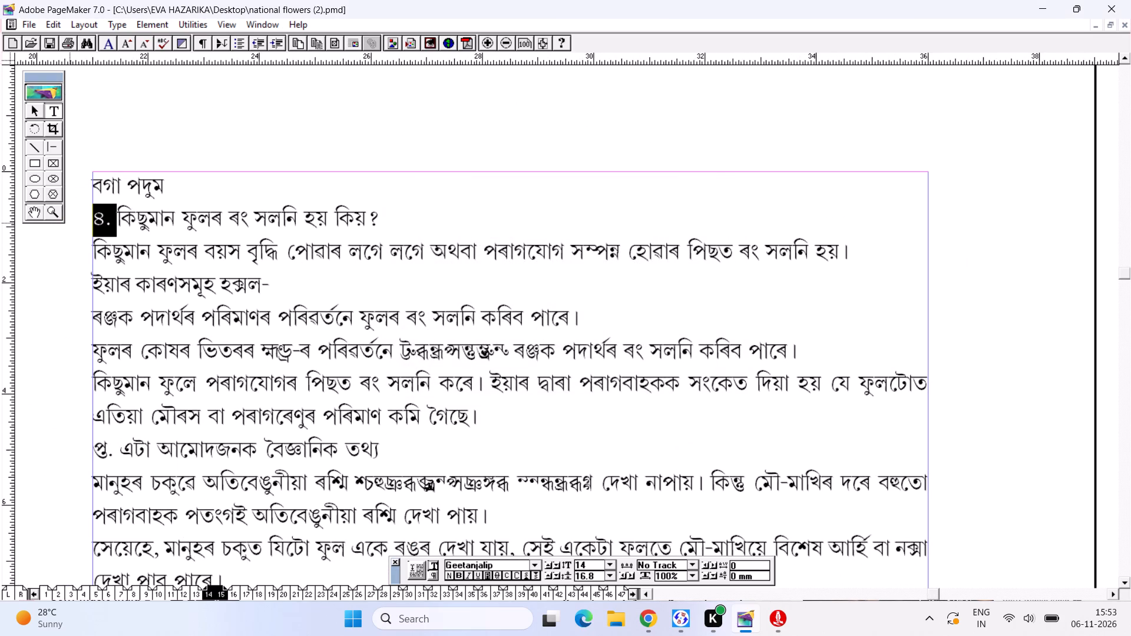
{"action": "key", "text": "ctrl+s"}
{"action": "key", "text": "ctrl+s"}
{"action": "key", "text": "ctrl+s"}
{"action": "key", "text": "ctrl+s"}
Replace the garbled character in the last word of the ইয়াৰ কাৰণসমূহ line with an apostrophe, making হ'ল, and save.
{"action": "left_click", "coordinate": [237, 290]}
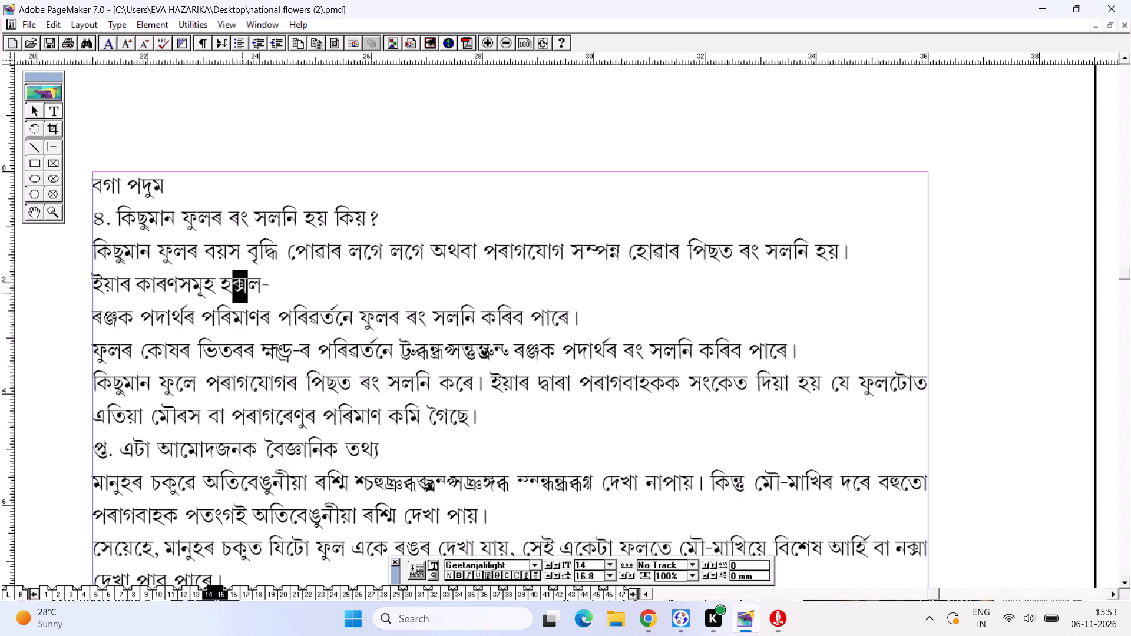
{"action": "key", "text": "shift+at"}
{"action": "key", "text": "ctrl+s"}
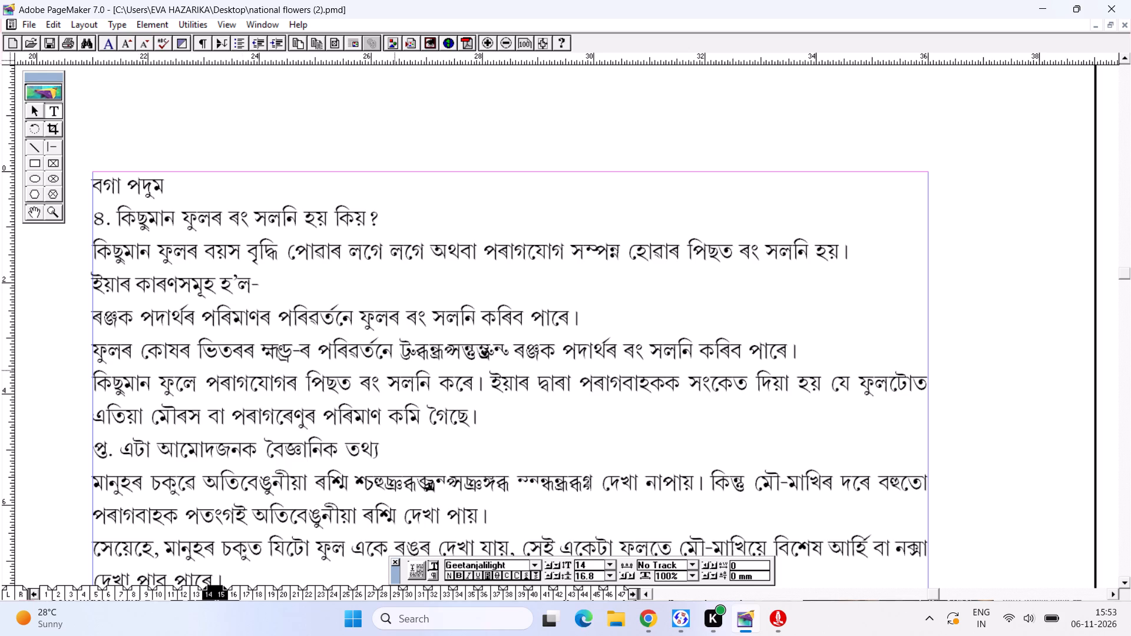
Format the garbled term after ভিতৰৰ, pH, in Times New Roman at 12 points and save.
{"action": "left_click_drag", "start_coordinate": [366, 396], "coordinate": [393, 269], "text": "alt"}
{"action": "left_click_drag", "start_coordinate": [292, 221], "coordinate": [321, 234]}
{"action": "key", "text": "ctrl+t"}
{"action": "key", "text": "ctrl+t"}
{"action": "key", "text": "ctrl+t"}
{"action": "key", "text": "ctrl+t"}
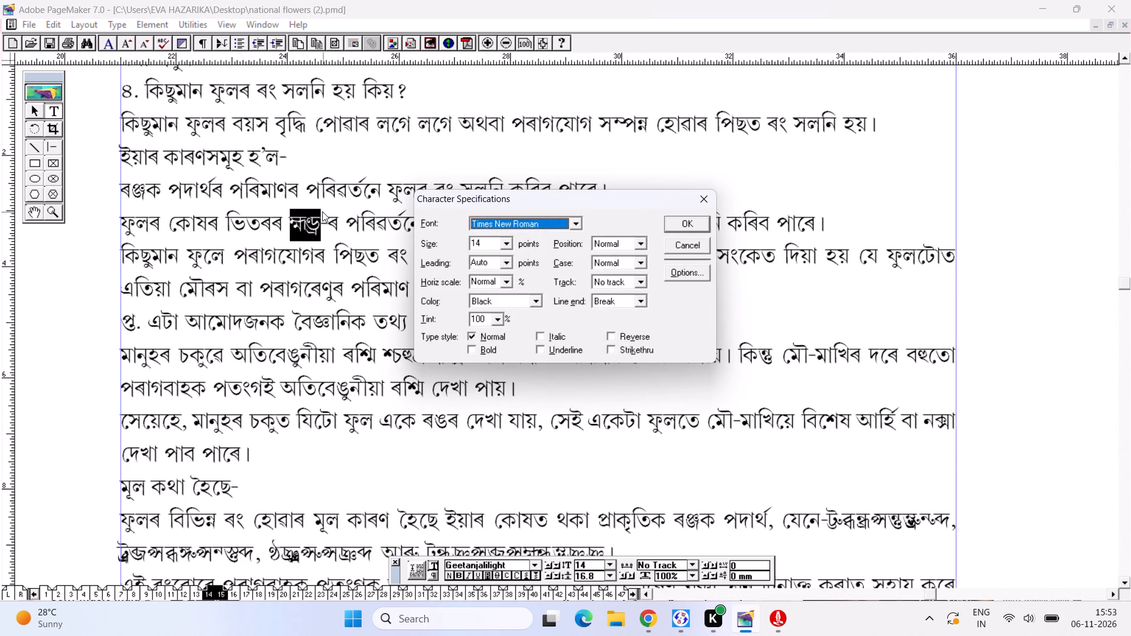
{"action": "key", "text": "Return"}
{"action": "key", "text": "ctrl+shift+comma"}
{"action": "key", "text": "ctrl+shift+comma"}
{"action": "key", "text": "ctrl+s"}
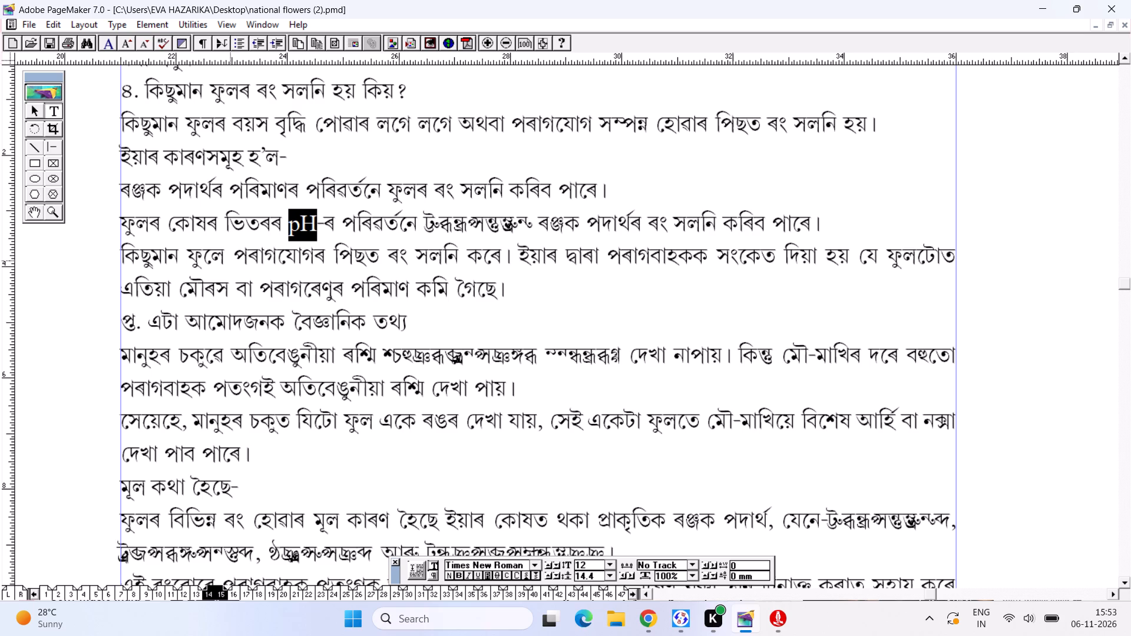
Format the garbled term before ৰঞ্জক in the same line, Anthocyanin, in Times New Roman at 12 points and save.
{"action": "left_click_drag", "start_coordinate": [419, 220], "coordinate": [534, 227]}
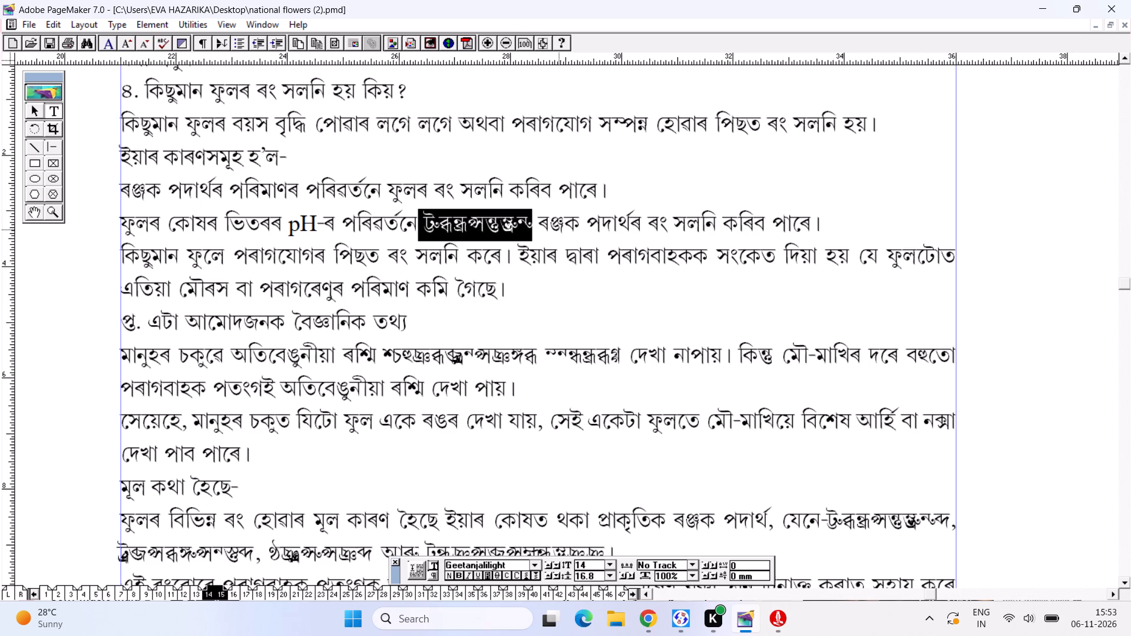
{"action": "key", "text": "ctrl+t"}
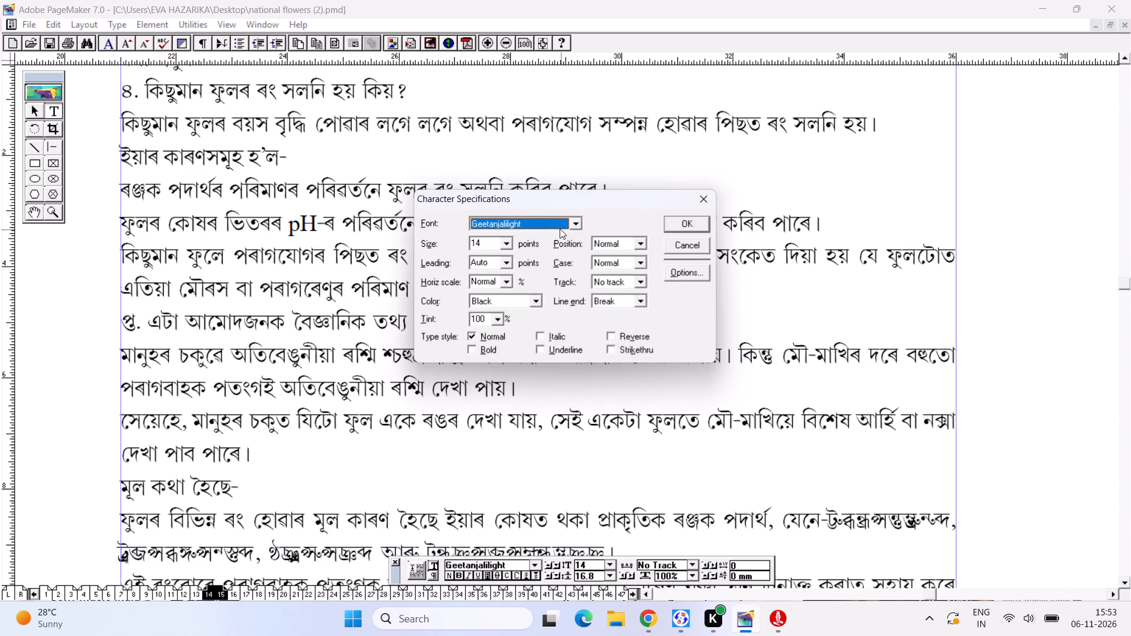
{"action": "key", "text": "ctrl+t"}
{"action": "key", "text": "ctrl+t"}
{"action": "key", "text": "ctrl+t"}
{"action": "key", "text": "ctrl+Return"}
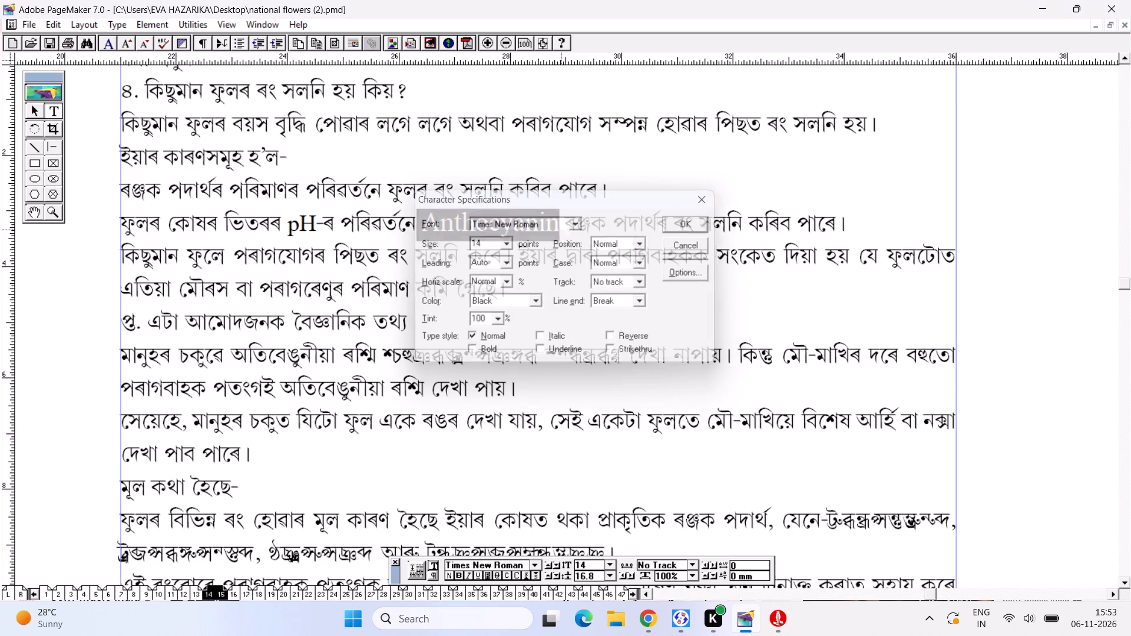
{"action": "key", "text": "ctrl+shift+comma"}
{"action": "key", "text": "ctrl+shift+comma"}
{"action": "key", "text": "ctrl+s"}
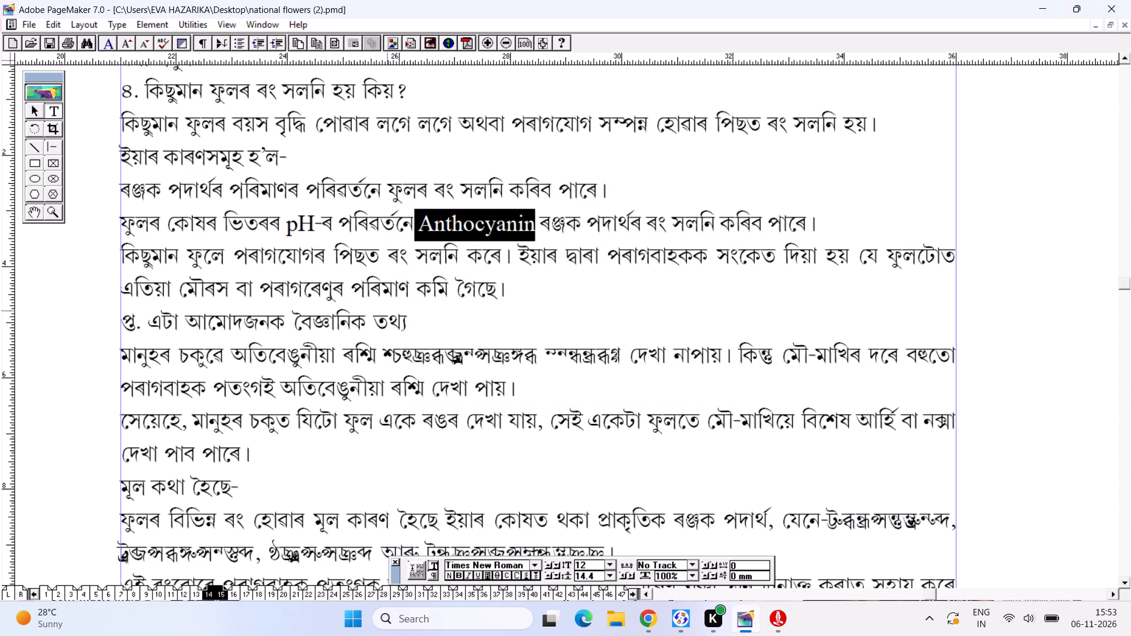
Change the garbled numeral and full stop before the heading এটা আমোদজনক বৈজ্ঞানিক তথ্য to the Geetanjalip font.
{"action": "left_click_drag", "start_coordinate": [397, 317], "coordinate": [387, 236], "text": "alt"}
{"action": "left_click_drag", "start_coordinate": [128, 244], "coordinate": [96, 241]}
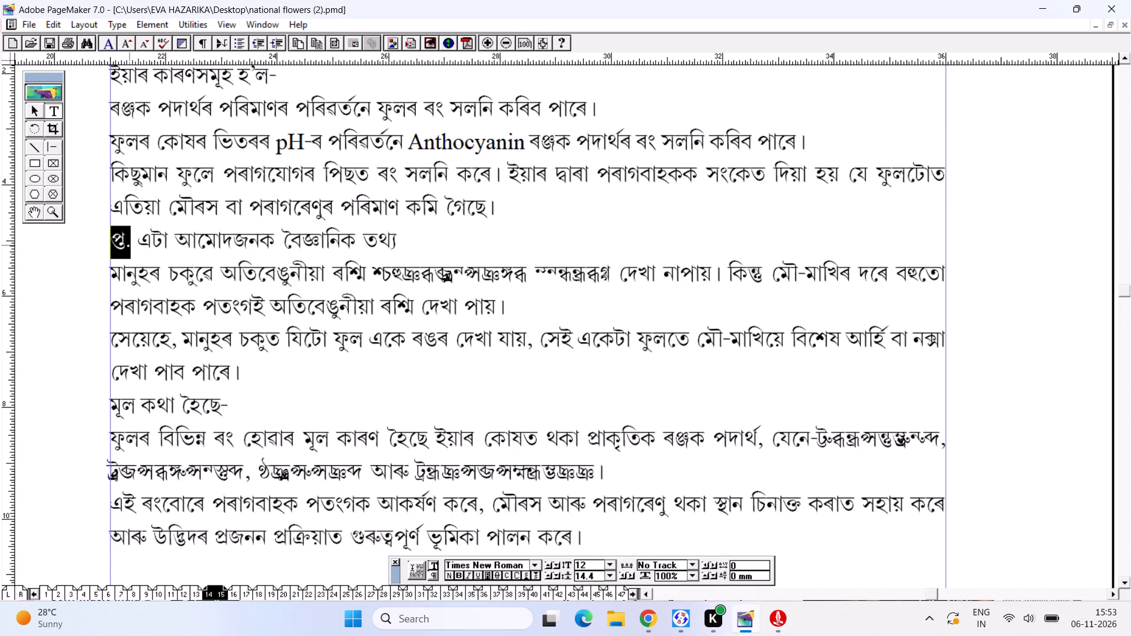
{"action": "key", "text": "ctrl+t"}
{"action": "key", "text": "ctrl+Right"}
{"action": "key", "text": "ctrl+Right"}
{"action": "key", "text": "ctrl+t"}
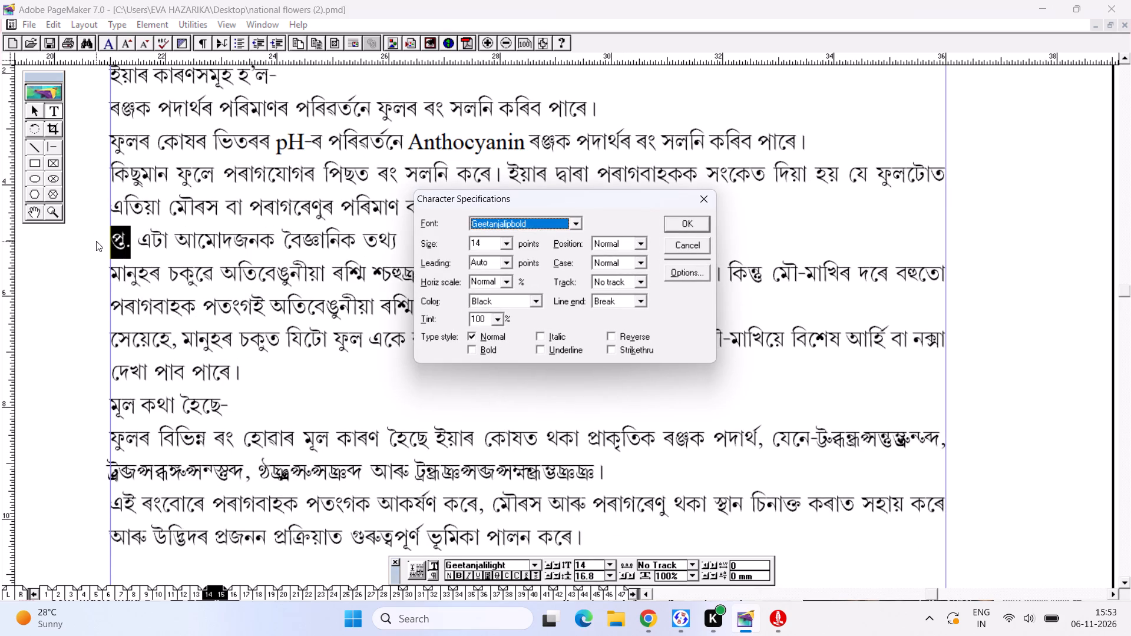
{"action": "key", "text": "ctrl+t"}
{"action": "key", "text": "ctrl+t"}
{"action": "left_click", "coordinate": [695, 226]}
{"action": "key", "text": "ctrl+t"}
{"action": "key", "text": "ctrl+g"}
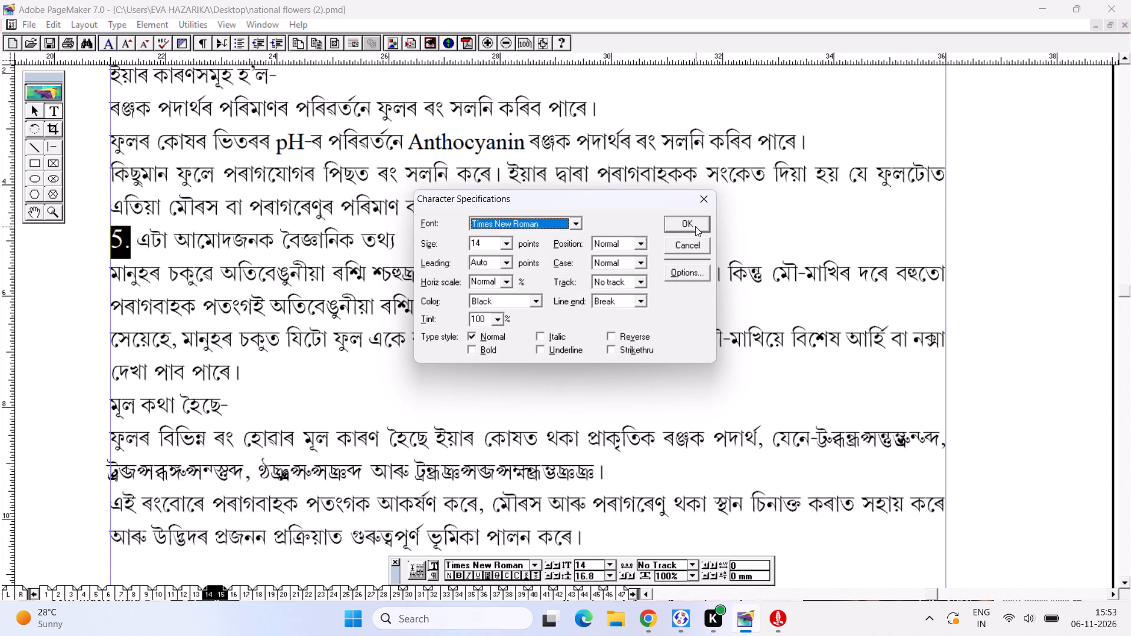
{"action": "key", "text": "ctrl+g"}
{"action": "key", "text": "ctrl+g"}
{"action": "left_click", "coordinate": [695, 226], "text": "ctrl"}
{"action": "key", "text": "ctrl+g"}
{"action": "key", "text": "ctrl+t"}
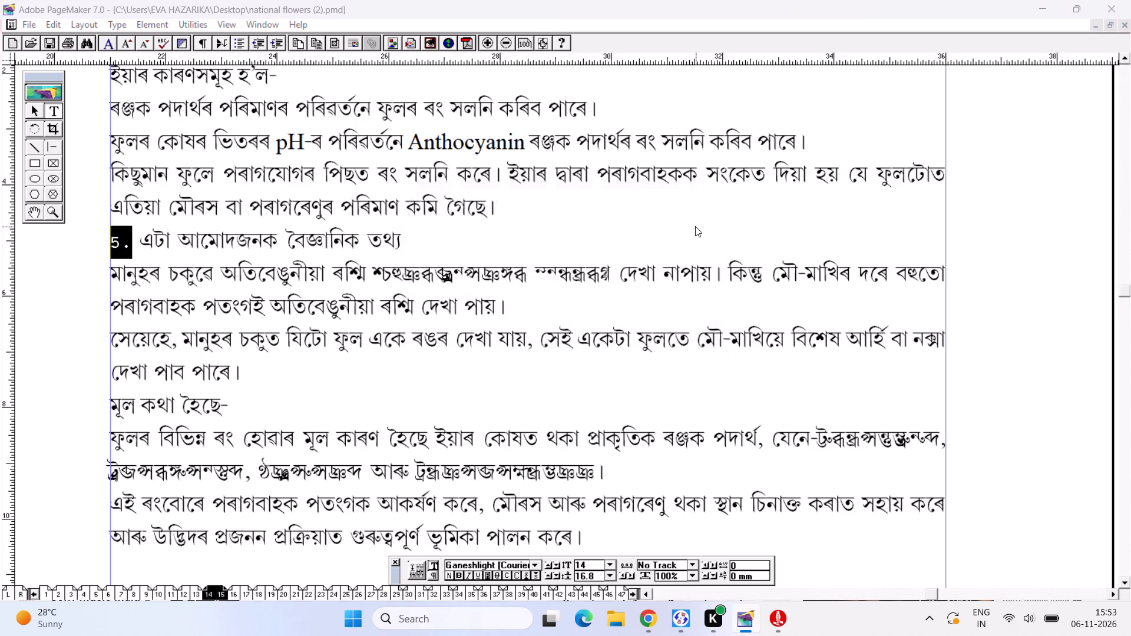
{"action": "key", "text": "ctrl+g"}
{"action": "type", "text": "gggg"}
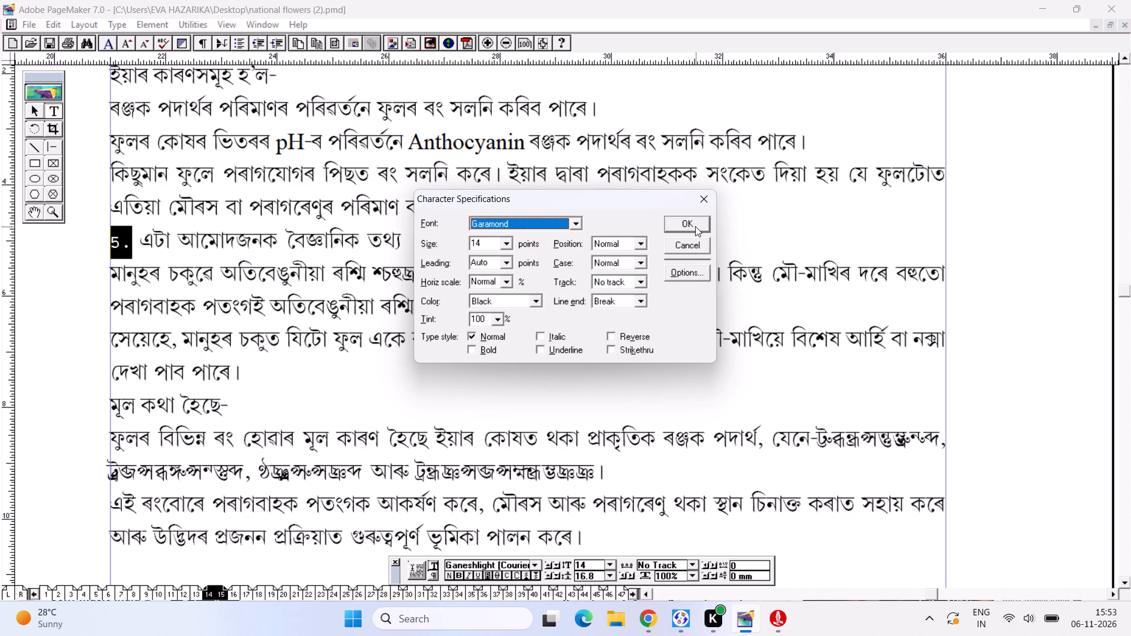
{"action": "key", "text": "Right"}
{"action": "key", "text": "Right"}
{"action": "key", "text": "Right"}
{"action": "key", "text": "Right"}
{"action": "key", "text": "Left"}
{"action": "key", "text": "Return"}
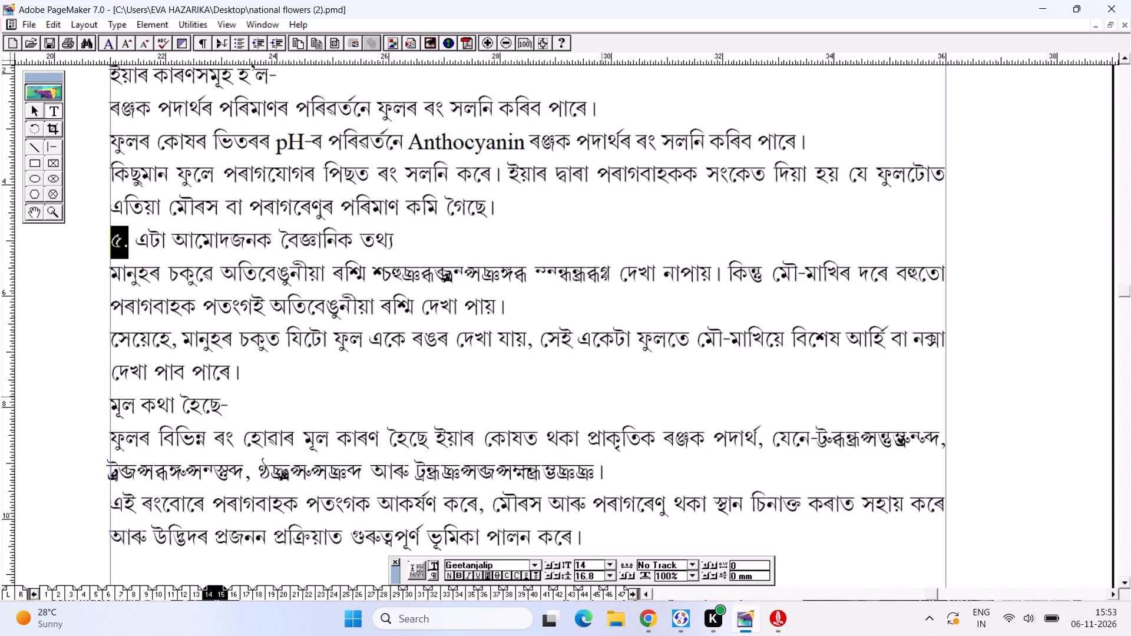
Format the garbled bracketed term after ৰশ্মি, (Ultraviolet Light), in Times New Roman at 12 points and save.
{"action": "left_click_drag", "start_coordinate": [499, 273], "coordinate": [508, 233], "text": "alt"}
{"action": "left_click_drag", "start_coordinate": [388, 237], "coordinate": [617, 235]}
{"action": "key", "text": "ctrl+t"}
{"action": "key", "text": "ctrl+t"}
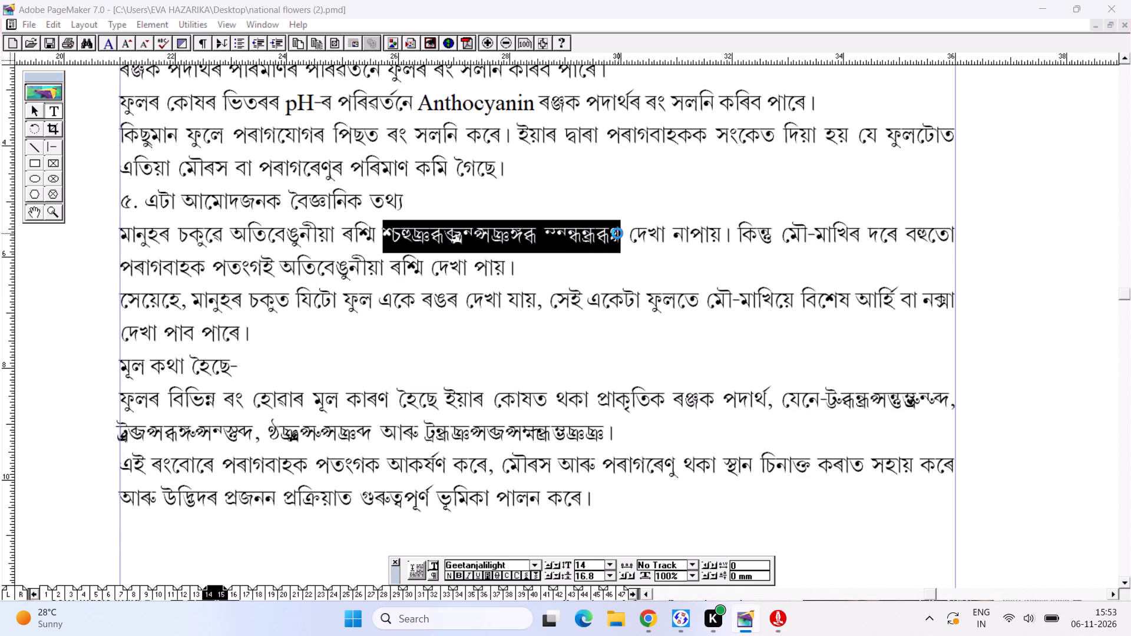
{"action": "key", "text": "ctrl+t"}
{"action": "key", "text": "ctrl+t"}
{"action": "key", "text": "ctrl+Return"}
{"action": "key", "text": "ctrl+shift+comma"}
{"action": "key", "text": "ctrl+shift+comma"}
{"action": "key", "text": "ctrl+s"}
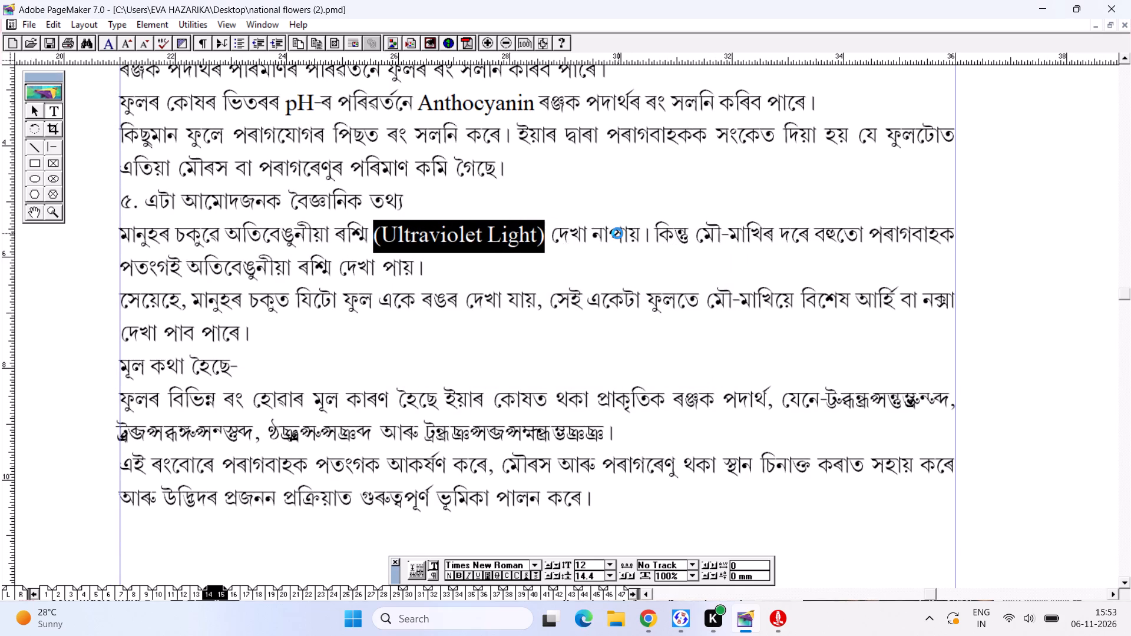
Replace the leading vowel sign of সেয়েহে at the start of its paragraph and save.
{"action": "left_click_drag", "start_coordinate": [405, 329], "coordinate": [408, 238], "text": "alt"}
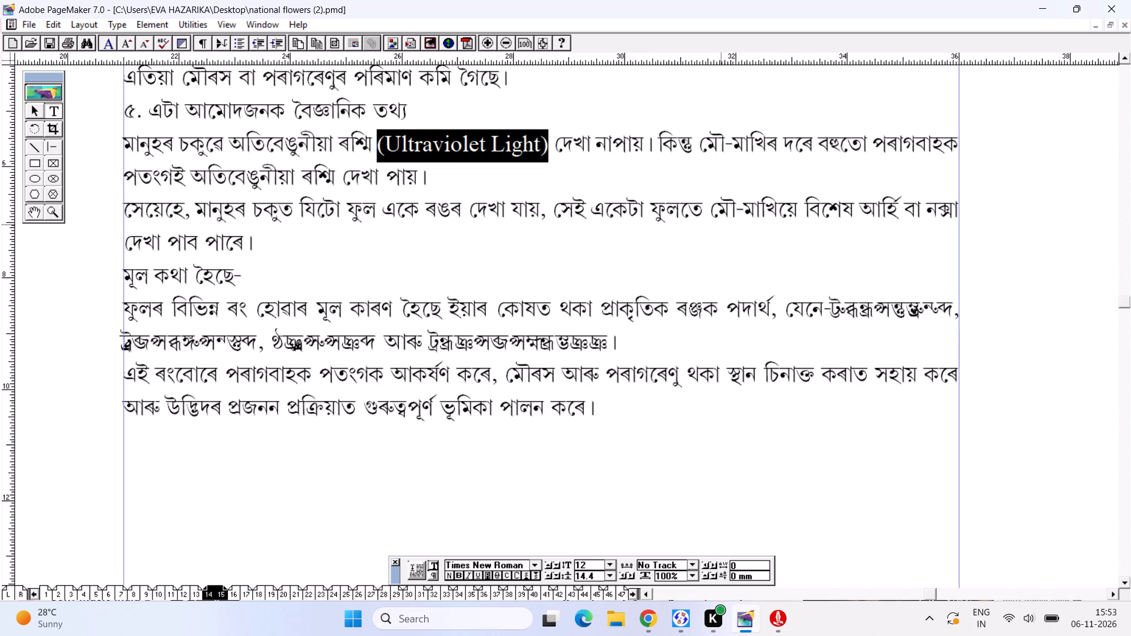
{"action": "left_click_drag", "start_coordinate": [573, 319], "coordinate": [572, 287], "text": "alt"}
{"action": "left_click_drag", "start_coordinate": [131, 169], "coordinate": [122, 172]}
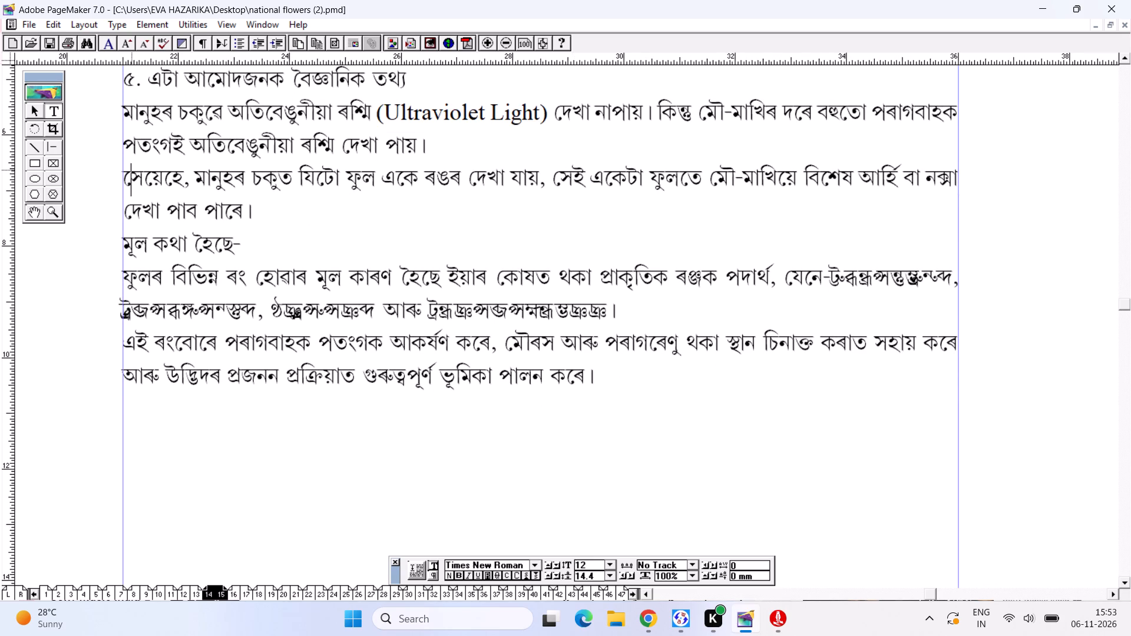
{"action": "left_click_drag", "start_coordinate": [122, 172], "coordinate": [111, 175]}
{"action": "key", "text": "a"}
{"action": "key", "text": "ctrl+s"}
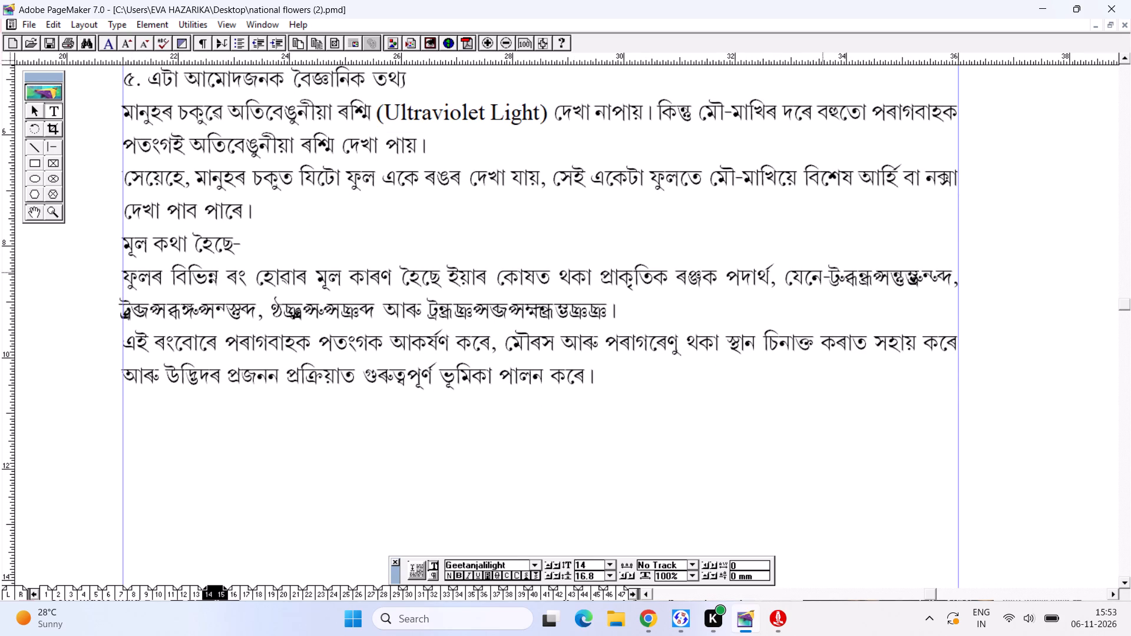
Format the garbled pigment list after যেনে-, from Anthocyanins through Chlorophyll, in Times New Roman at 12 points and save.
{"action": "left_click_drag", "start_coordinate": [825, 276], "coordinate": [848, 307]}
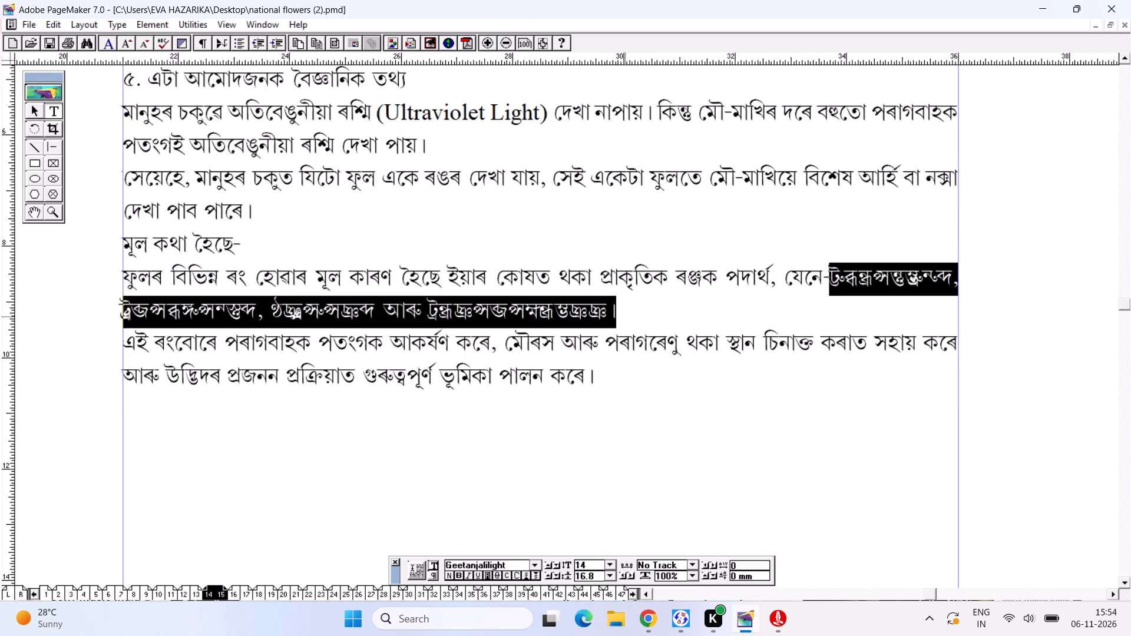
{"action": "left_click", "coordinate": [613, 316], "text": "shift"}
{"action": "left_click", "coordinate": [609, 312], "text": "shift"}
{"action": "key", "text": "ctrl+t"}
{"action": "key", "text": "ctrl+t"}
{"action": "key", "text": "ctrl+t"}
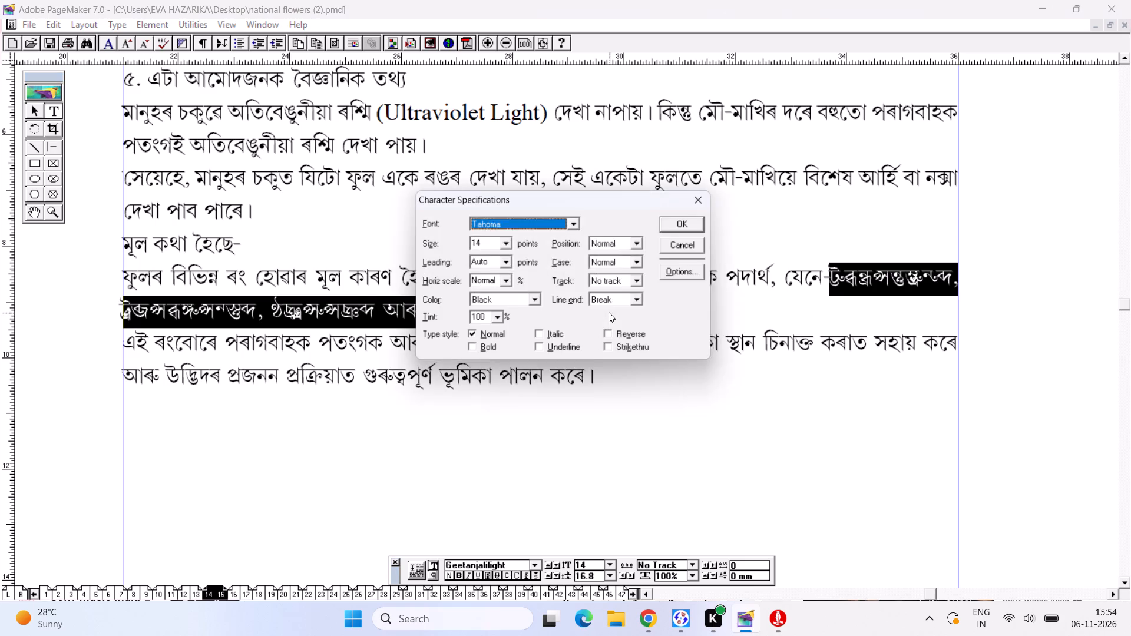
{"action": "key", "text": "ctrl+t"}
{"action": "key", "text": "ctrl+Return"}
{"action": "key", "text": "ctrl+shift+comma"}
{"action": "key", "text": "ctrl+shift+comma"}
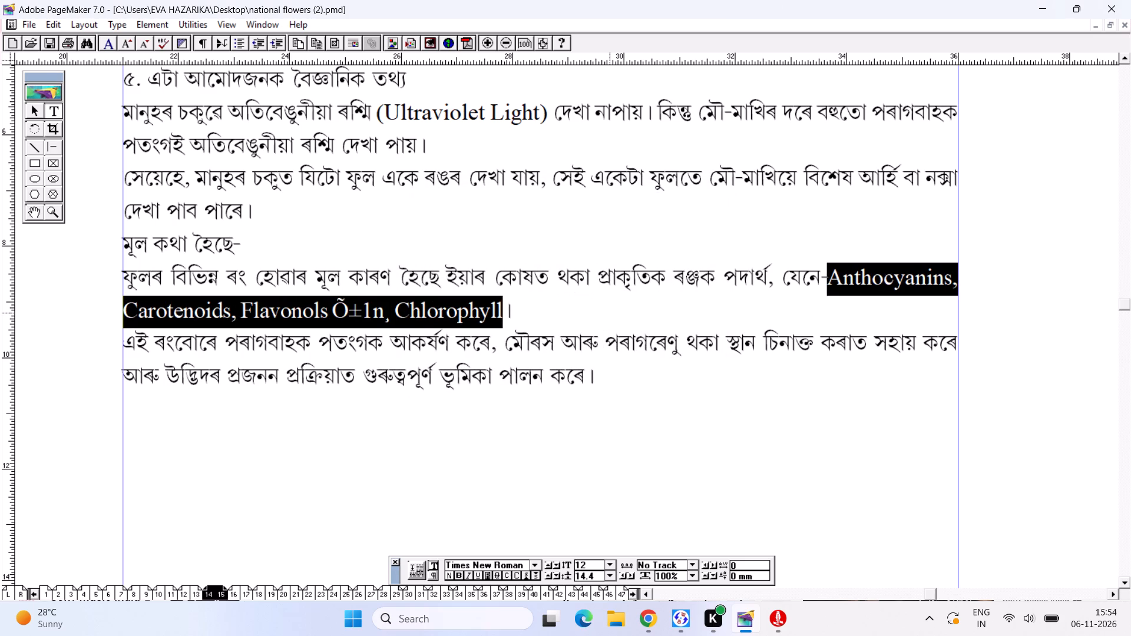
{"action": "key", "text": "ctrl+s"}
Set the first two garbled characters between Flavonols and Chlorophyll, making আ, to Geetanjalilight at 14 points and save.
{"action": "left_click", "coordinate": [353, 313]}
{"action": "left_click_drag", "start_coordinate": [360, 313], "coordinate": [338, 312]}
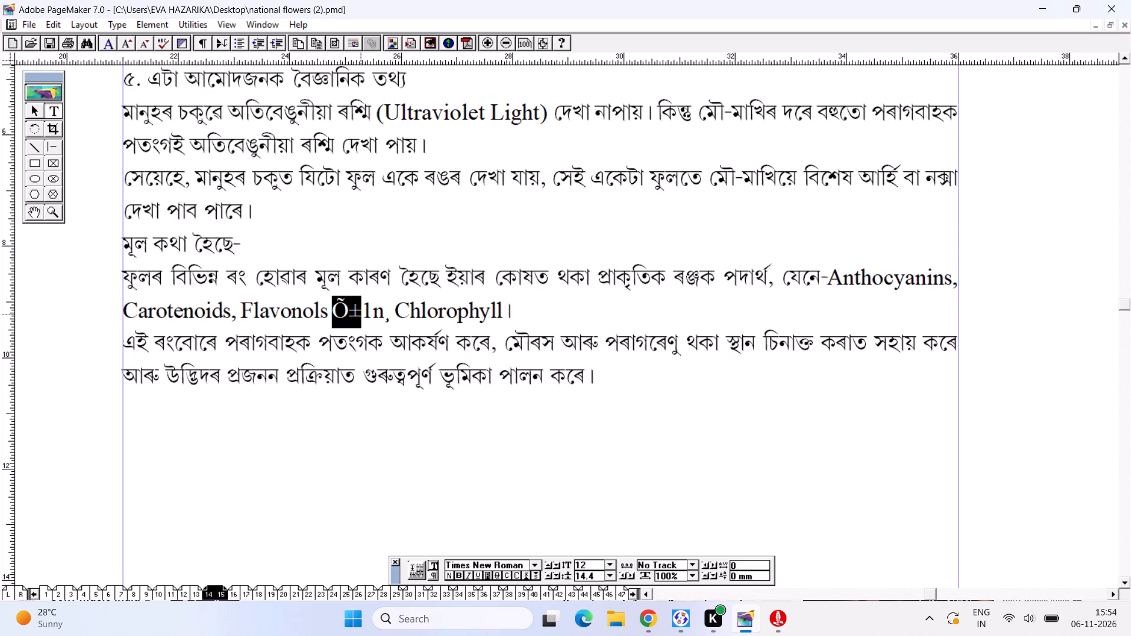
{"action": "left_click_drag", "start_coordinate": [338, 312], "coordinate": [338, 311]}
{"action": "key", "text": "ctrl+t"}
{"action": "key", "text": "ctrl+g"}
{"action": "key", "text": "ctrl+g"}
{"action": "key", "text": "ctrl+g"}
{"action": "key", "text": "ctrl+g"}
{"action": "key", "text": "ctrl+g"}
{"action": "key", "text": "ctrl+g"}
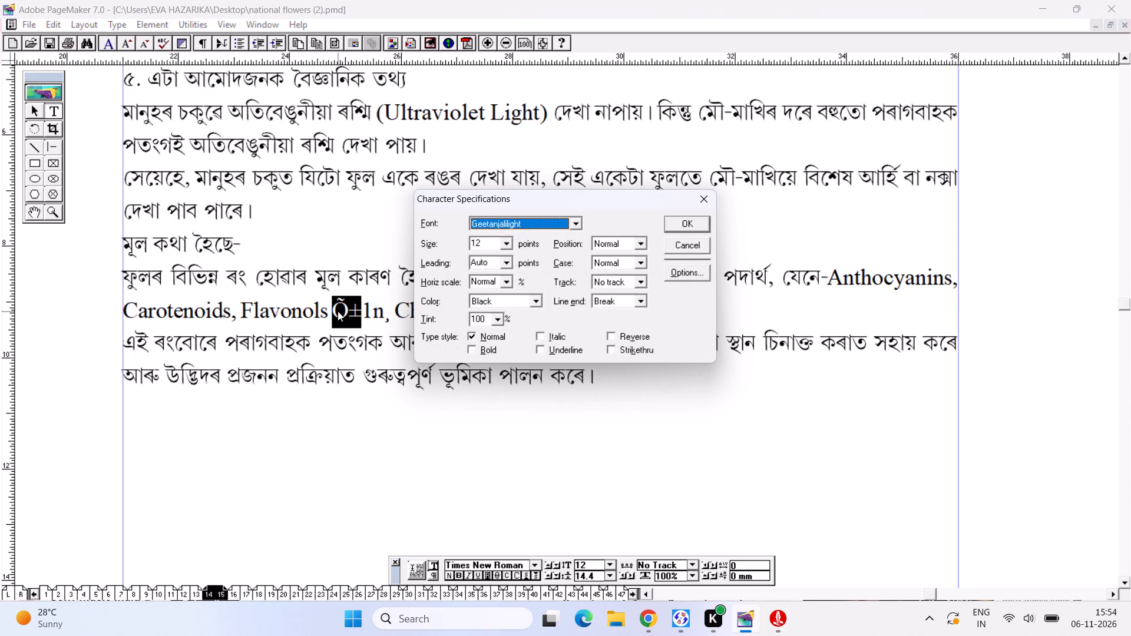
{"action": "key", "text": "ctrl+Return"}
{"action": "key", "text": "ctrl+shift+period"}
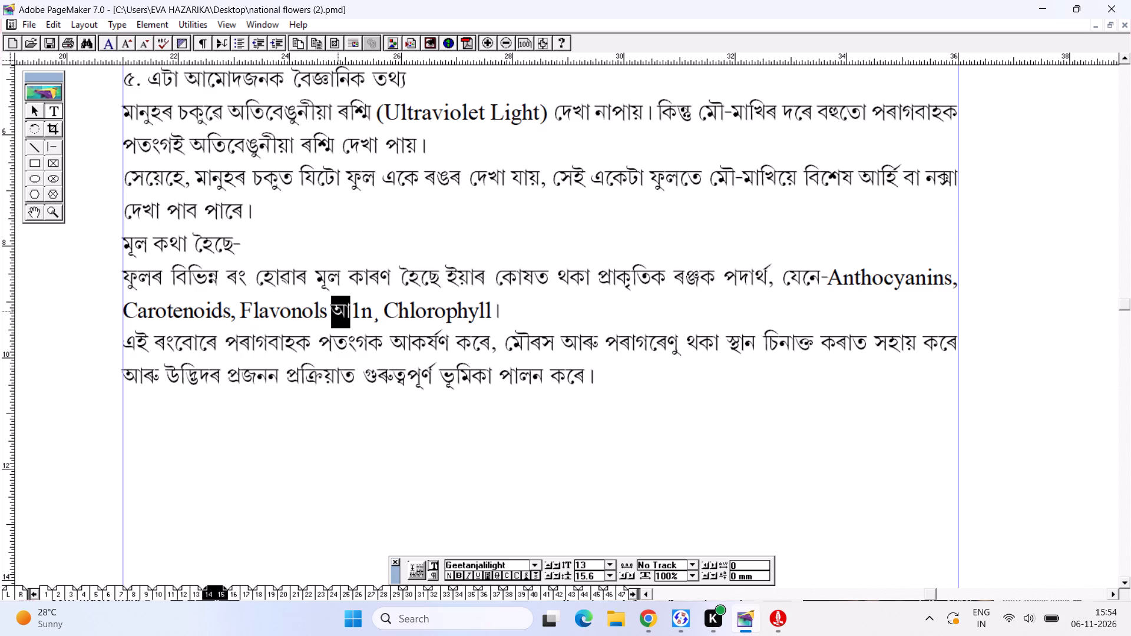
{"action": "key", "text": "ctrl+shift+period"}
{"action": "key", "text": "ctrl+s"}
{"action": "left_click", "coordinate": [421, 336]}
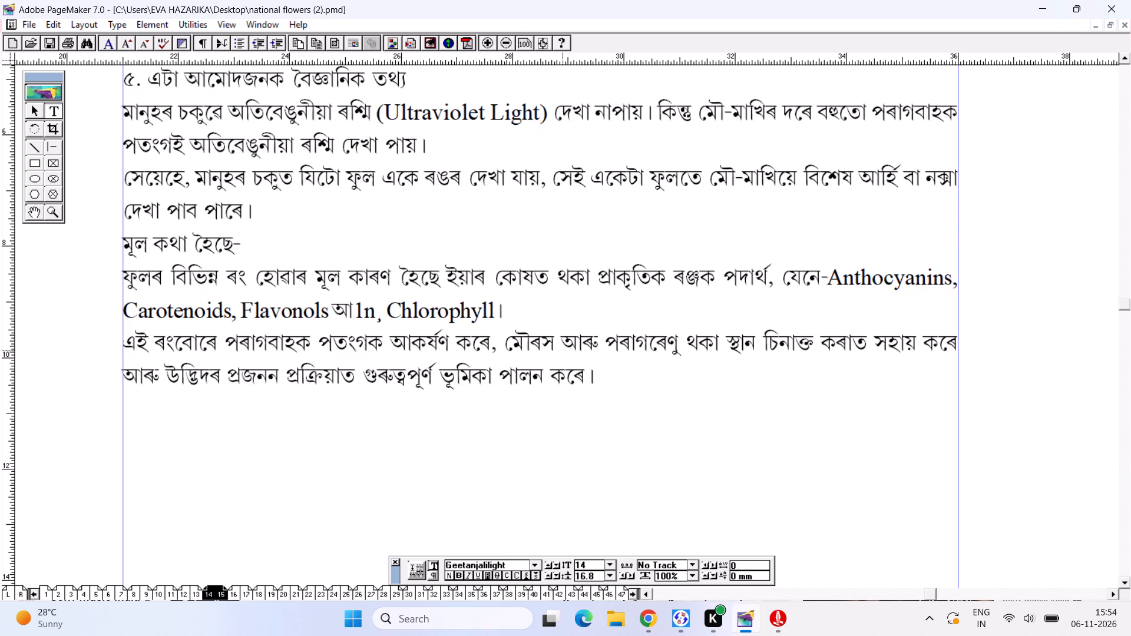
Save the publication and display the whole spread of pages 14-15.
{"action": "key", "text": "ctrl+s"}
{"action": "key", "text": "ctrl+0"}
{"action": "key", "text": "ctrl+s"}
{"action": "key", "text": "ctrl+s"}
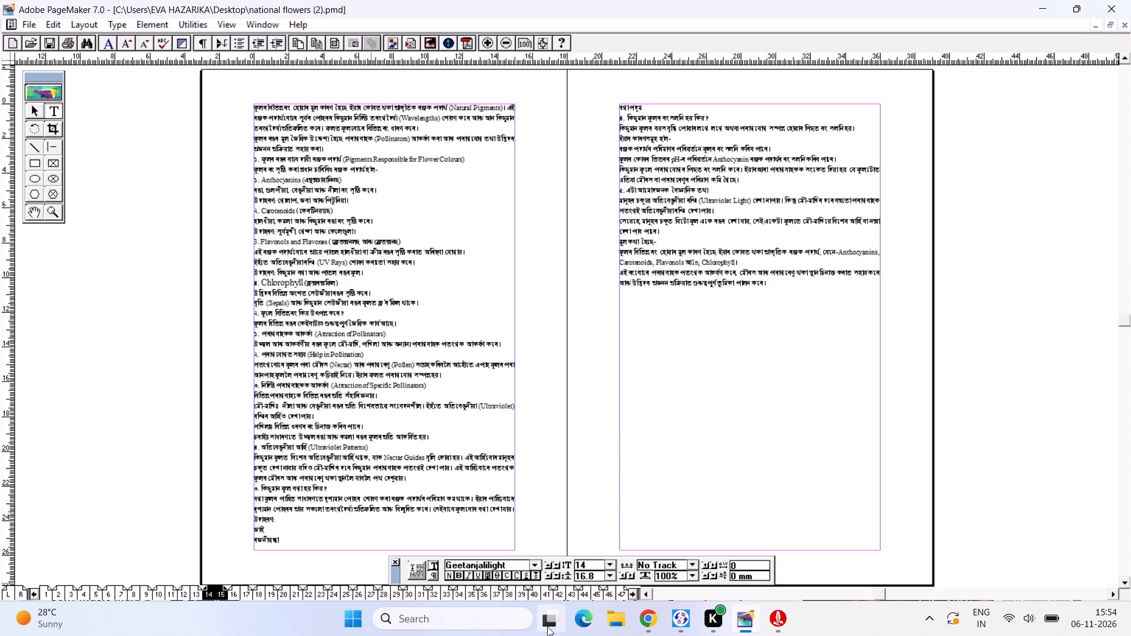
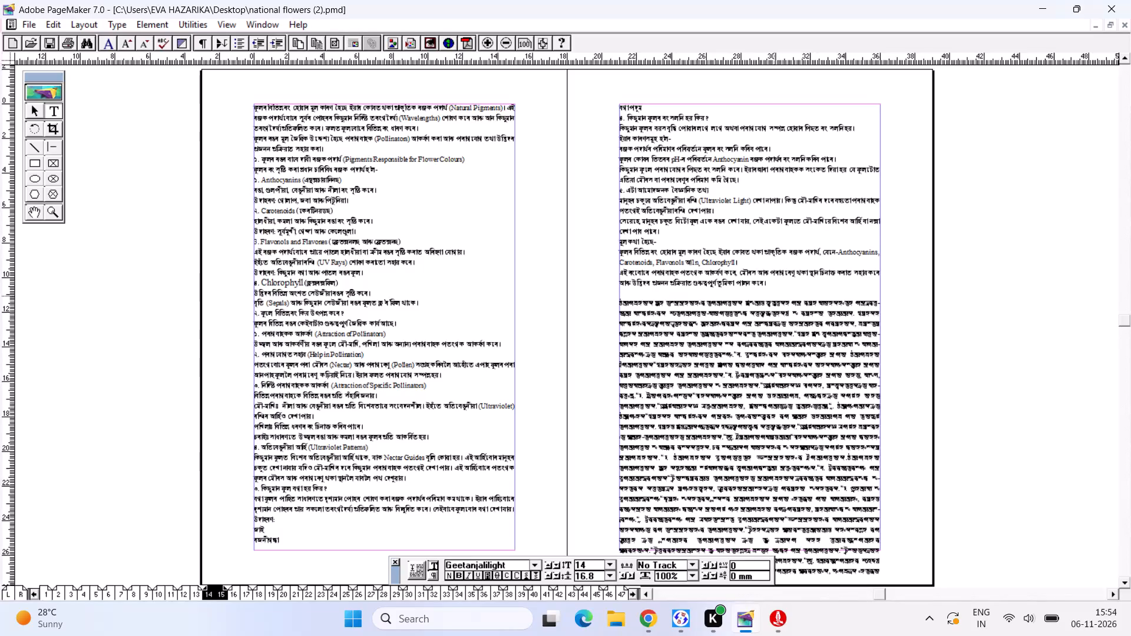
Extend the page 15 text block down past the page edge until the whole overset story is shown.
{"action": "left_click_drag", "start_coordinate": [620, 300], "coordinate": [919, 585]}
{"action": "left_click", "coordinate": [28, 108]}
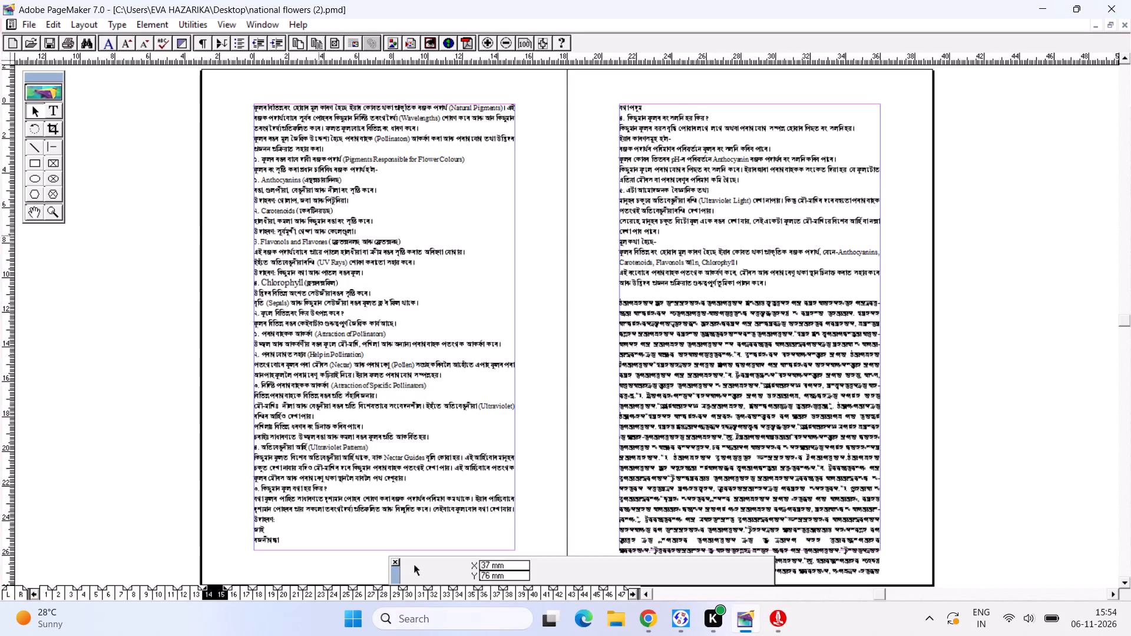
{"action": "left_click_drag", "start_coordinate": [430, 362], "coordinate": [363, 171], "text": "alt"}
{"action": "left_click_drag", "start_coordinate": [445, 266], "coordinate": [454, 213], "text": "alt"}
{"action": "left_click", "coordinate": [656, 219]}
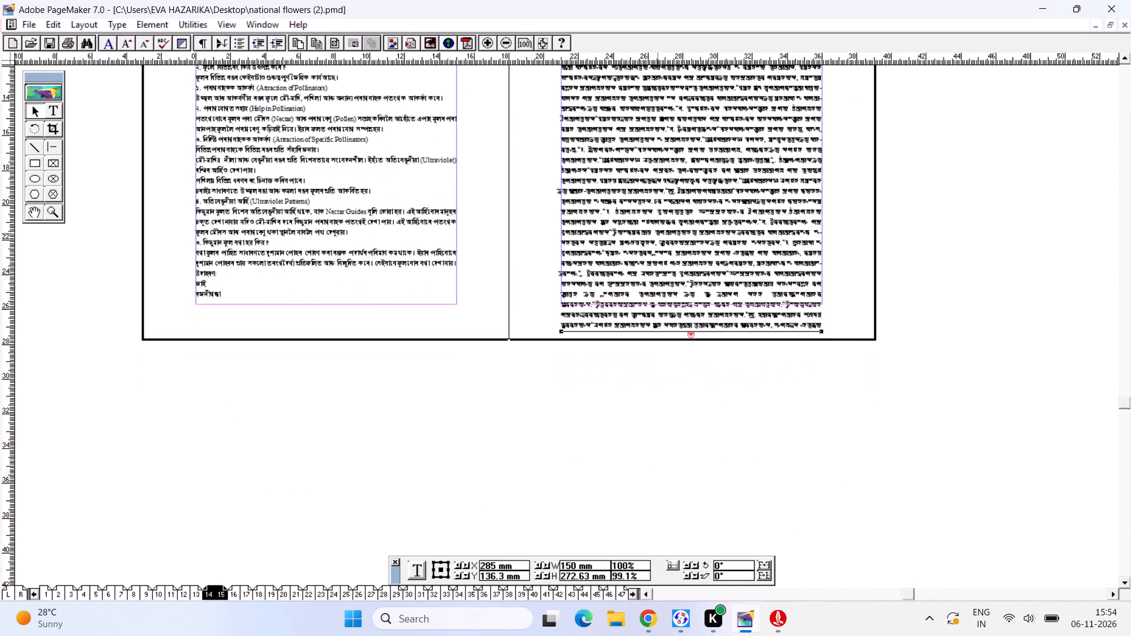
{"action": "left_click_drag", "start_coordinate": [693, 335], "coordinate": [721, 535]}
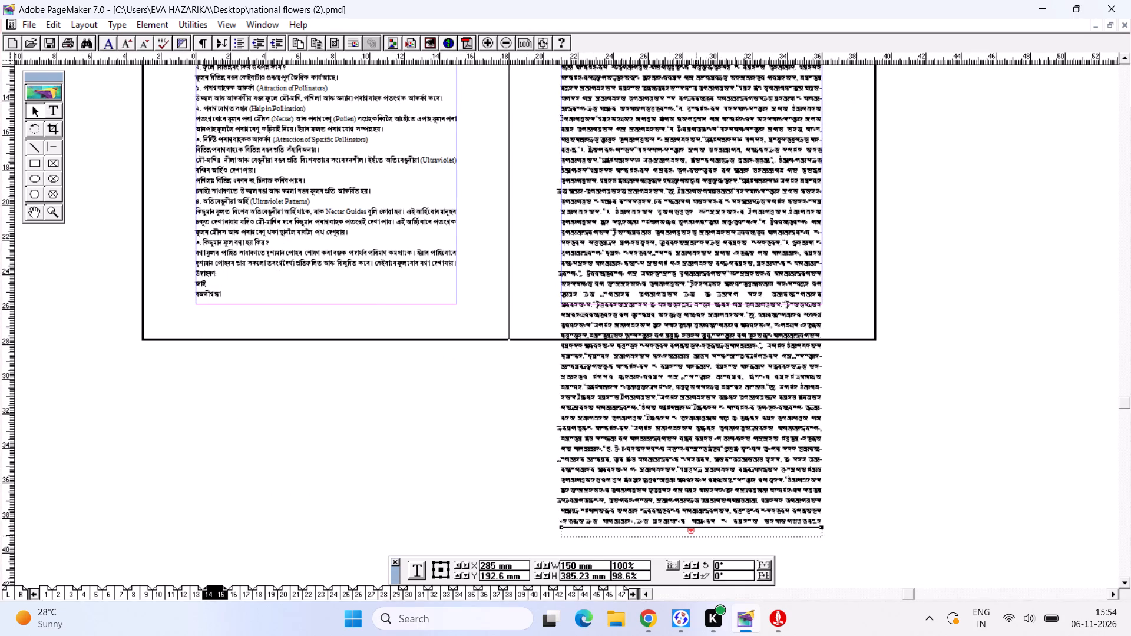
{"action": "left_click_drag", "start_coordinate": [693, 533], "coordinate": [700, 594]}
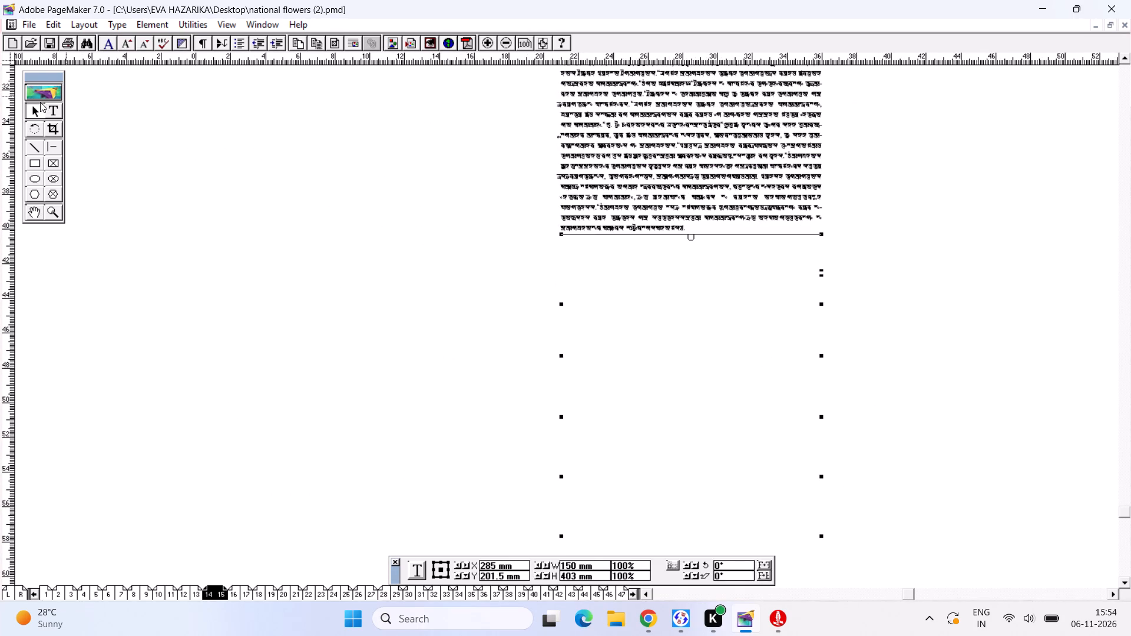
Format all the garbled text below the last Assamese paragraph on page 15, through the story's end, in Times New Roman at 12 points.
{"action": "left_click", "coordinate": [49, 107]}
{"action": "left_click_drag", "start_coordinate": [697, 234], "coordinate": [554, 150]}
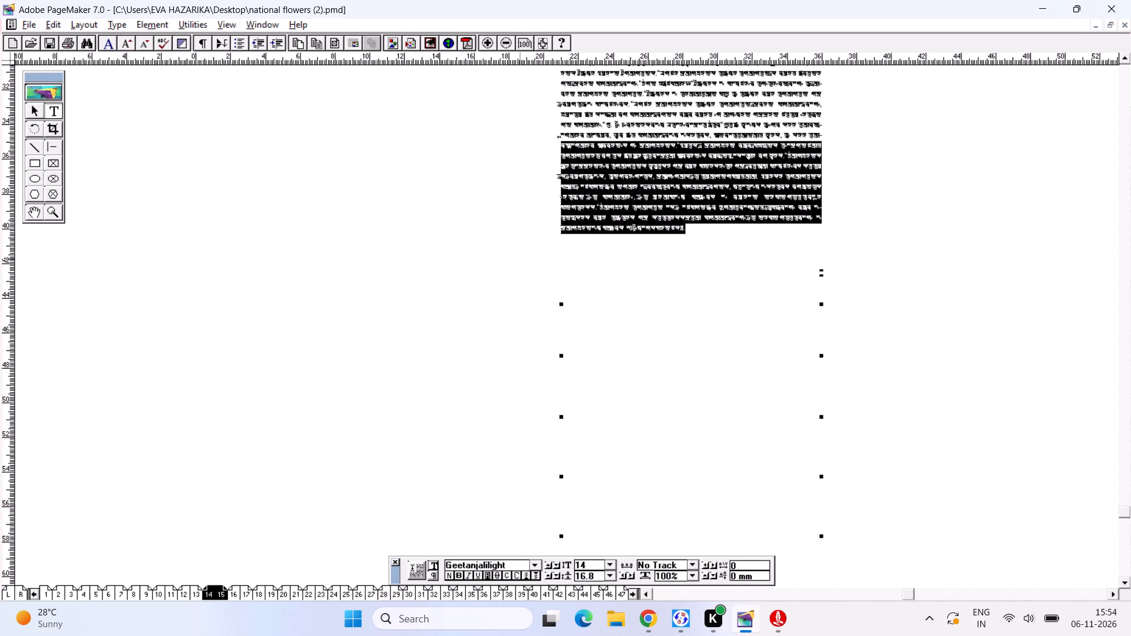
{"action": "left_click_drag", "start_coordinate": [510, 253], "coordinate": [554, 598], "text": "alt"}
{"action": "left_click_drag", "start_coordinate": [389, 286], "coordinate": [365, 549], "text": "alt"}
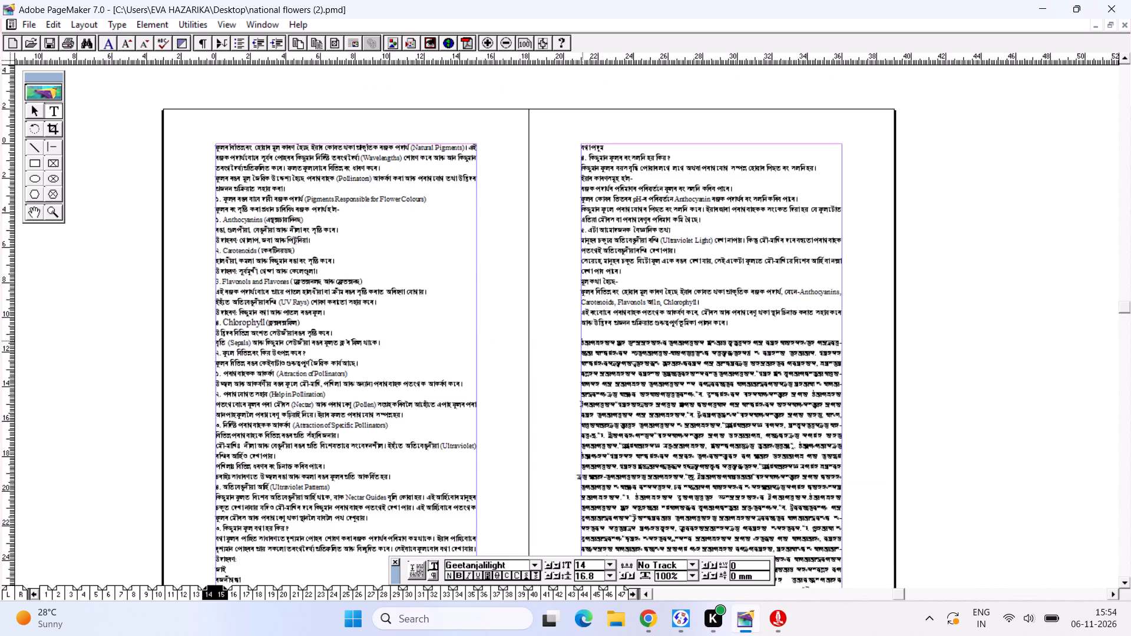
{"action": "left_click", "coordinate": [580, 340], "text": "shift"}
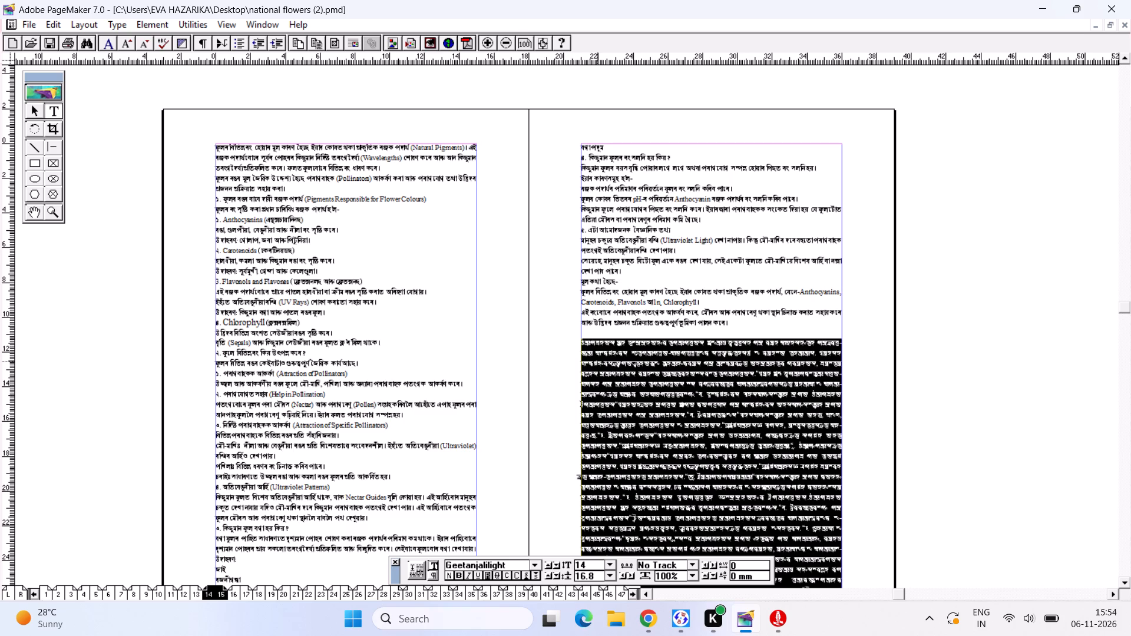
{"action": "key", "text": "ctrl+t"}
{"action": "key", "text": "ctrl+t"}
{"action": "key", "text": "ctrl+t"}
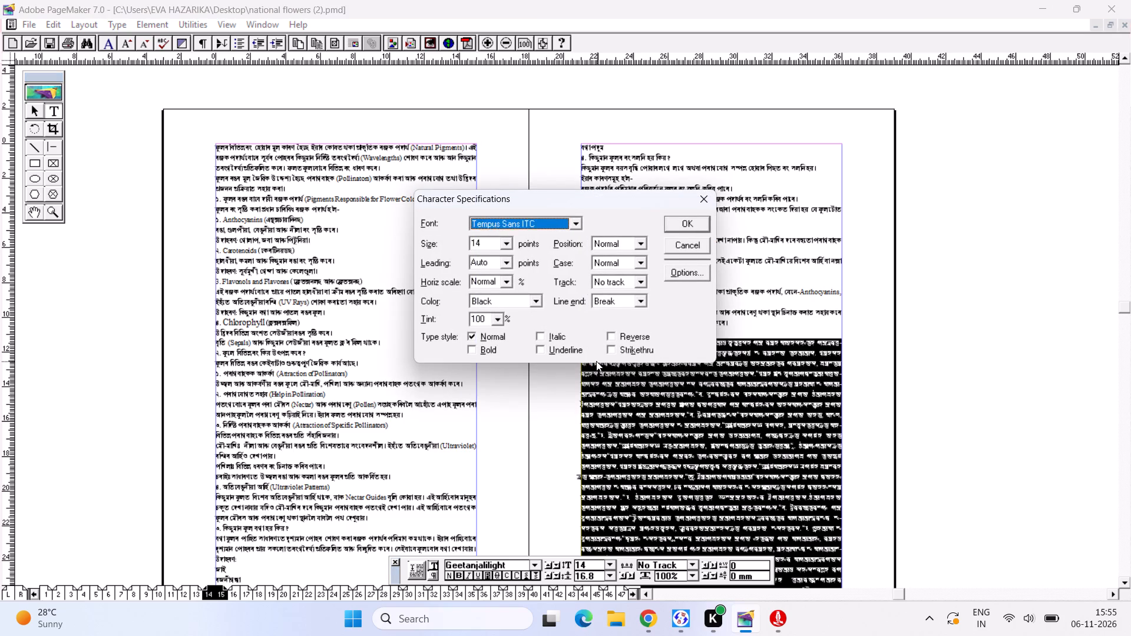
{"action": "key", "text": "ctrl+t"}
{"action": "key", "text": "Return"}
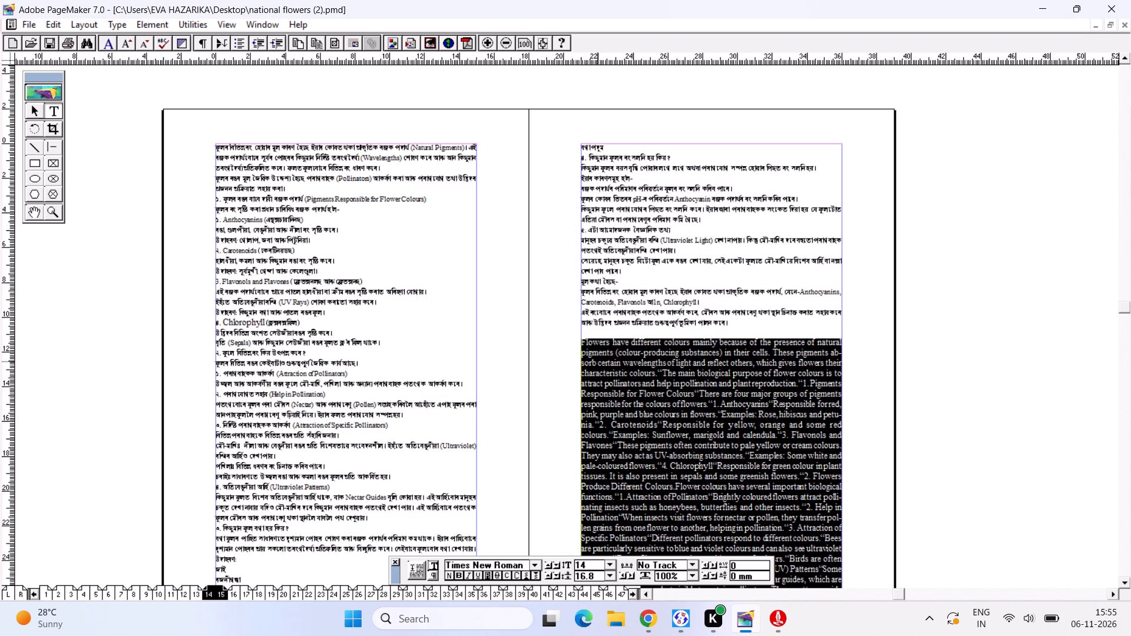
{"action": "key", "text": "ctrl+shift+comma"}
{"action": "key", "text": "ctrl+shift+comma"}
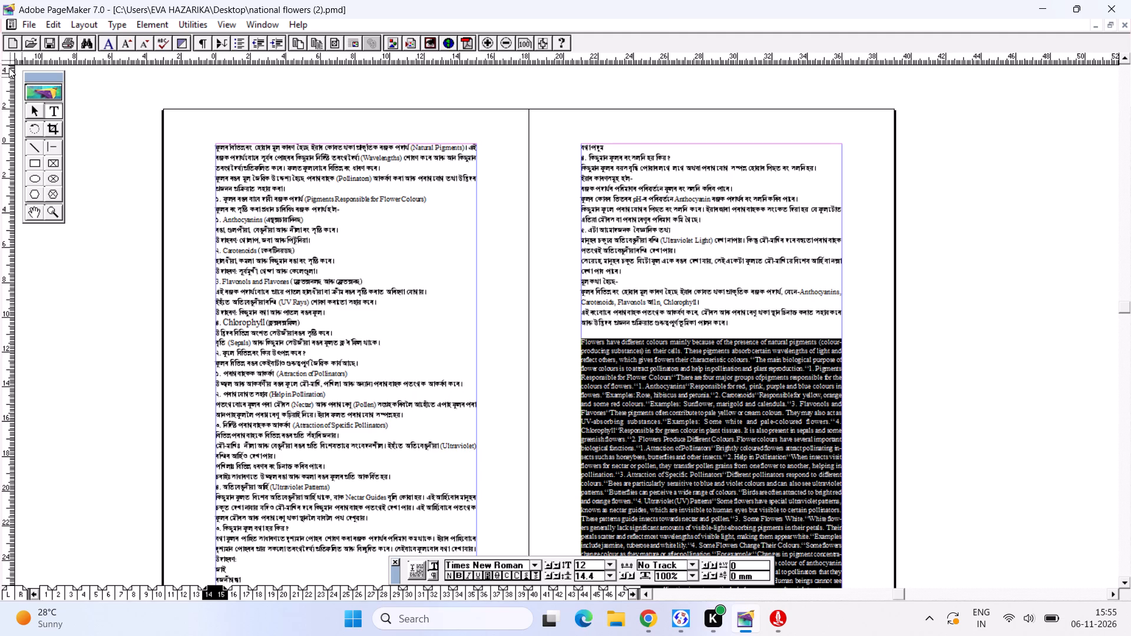
Shorten the page 15 text block to end at the bottom margin, display the whole spread and save.
{"action": "left_click_drag", "start_coordinate": [372, 331], "coordinate": [317, 152], "text": "alt"}
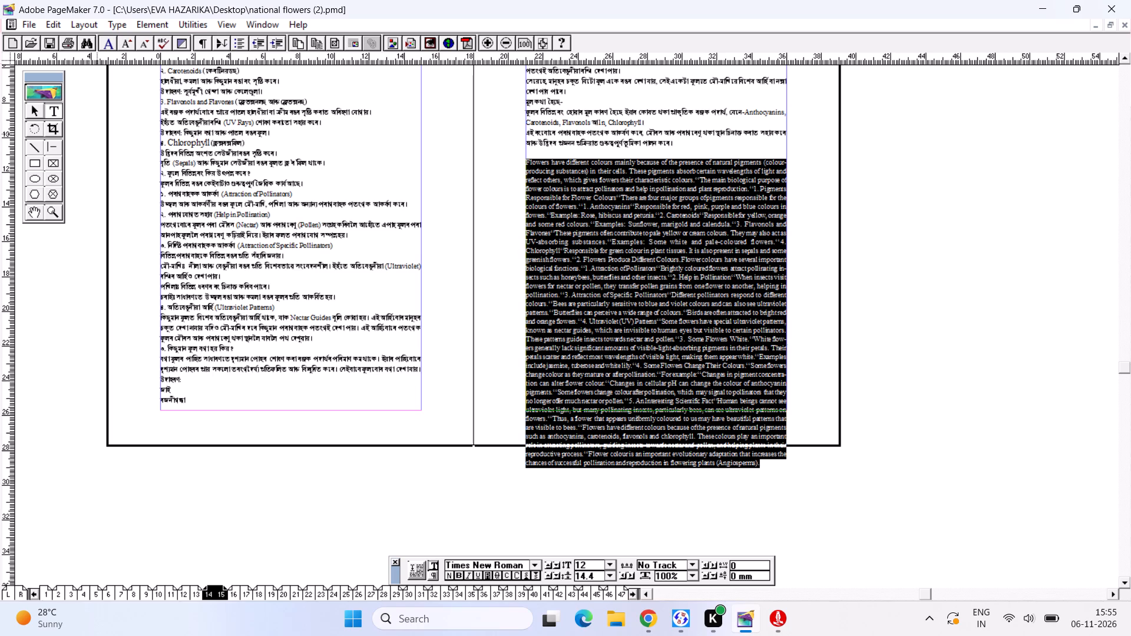
{"action": "left_click", "coordinate": [27, 114]}
{"action": "left_click", "coordinate": [530, 310]}
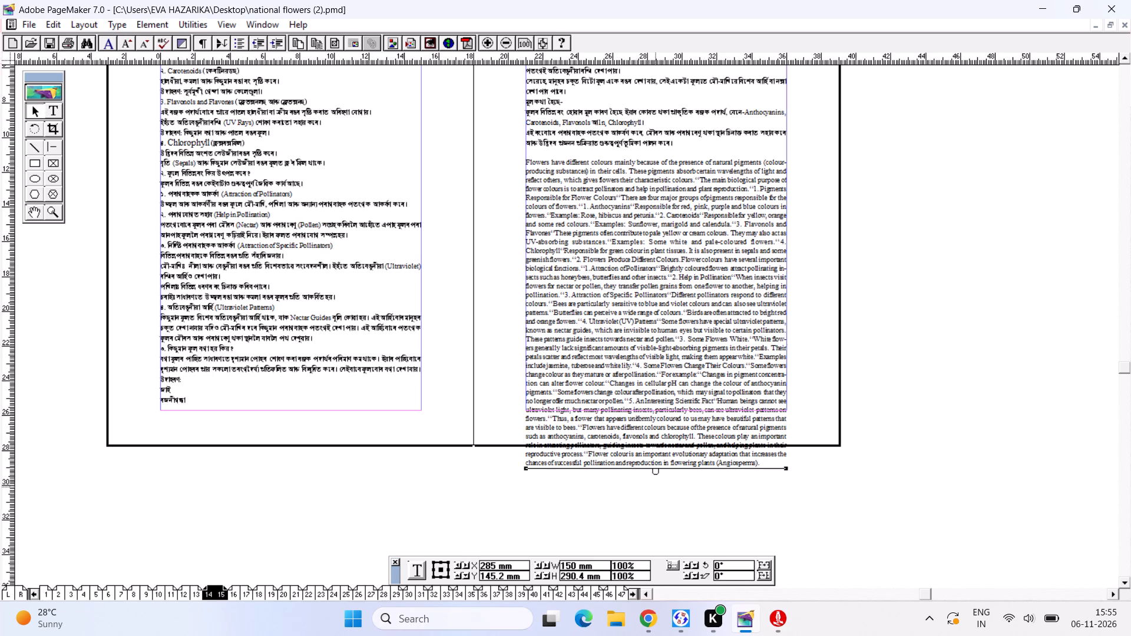
{"action": "left_click_drag", "start_coordinate": [655, 475], "coordinate": [646, 416]}
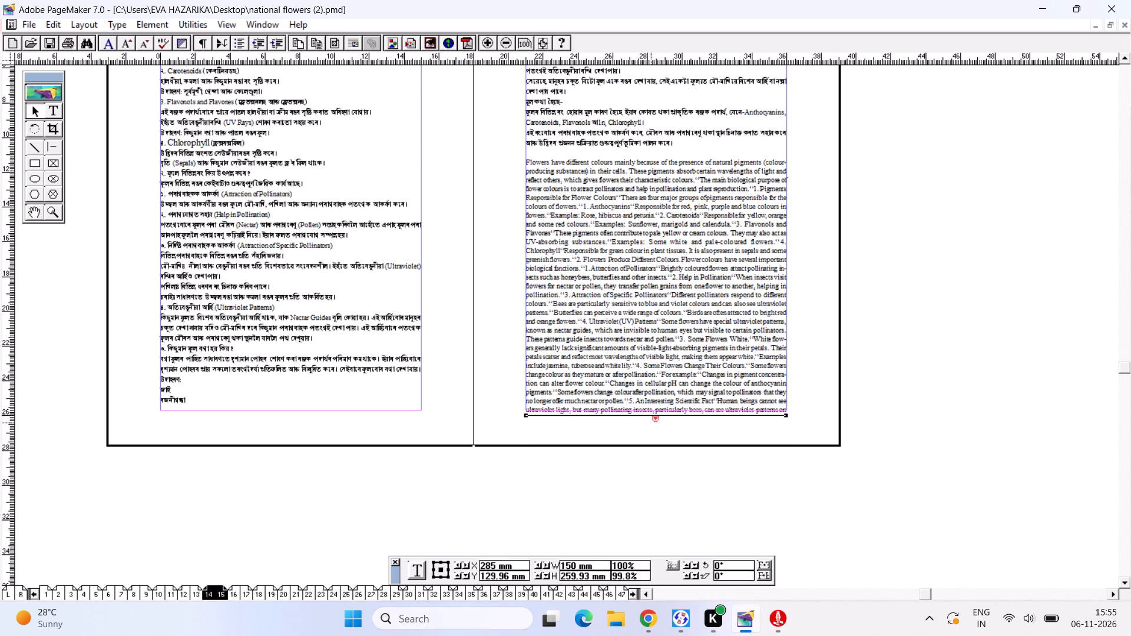
{"action": "left_click_drag", "start_coordinate": [650, 421], "coordinate": [654, 409]}
{"action": "left_click", "coordinate": [655, 406]}
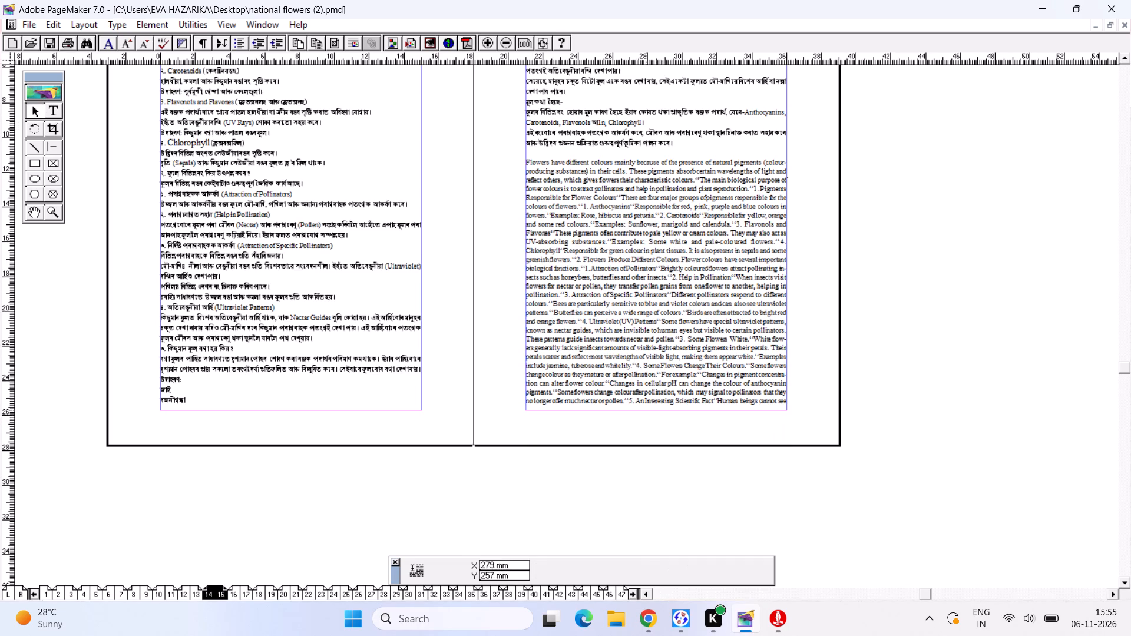
{"action": "key", "text": "ctrl+0"}
{"action": "key", "text": "ctrl+s"}
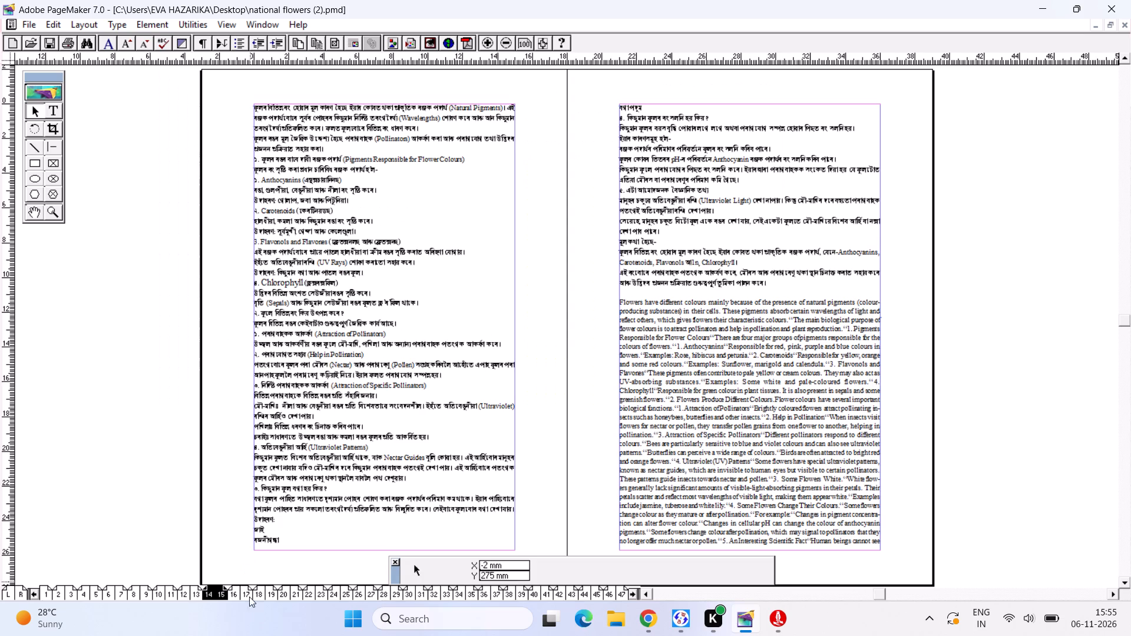
Check the spread following pages 14-15, and insert 2 pages after pages 14-15 with the Document Master.
{"action": "left_click", "coordinate": [242, 595]}
{"action": "left_click", "coordinate": [221, 591]}
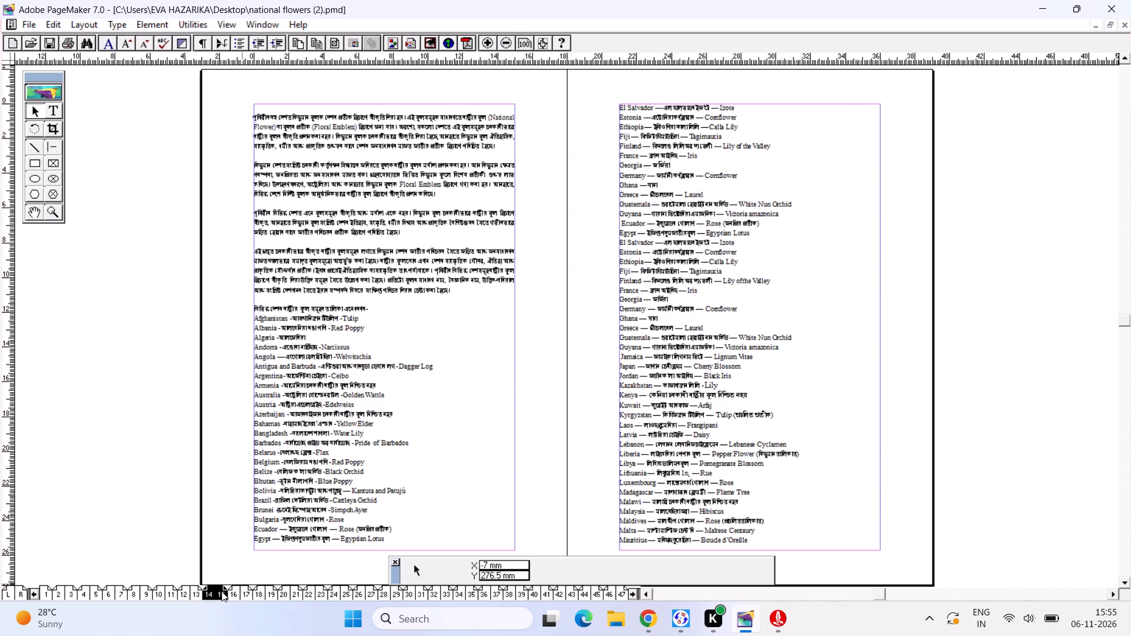
{"action": "right_click", "coordinate": [214, 594]}
{"action": "left_click", "coordinate": [264, 567]}
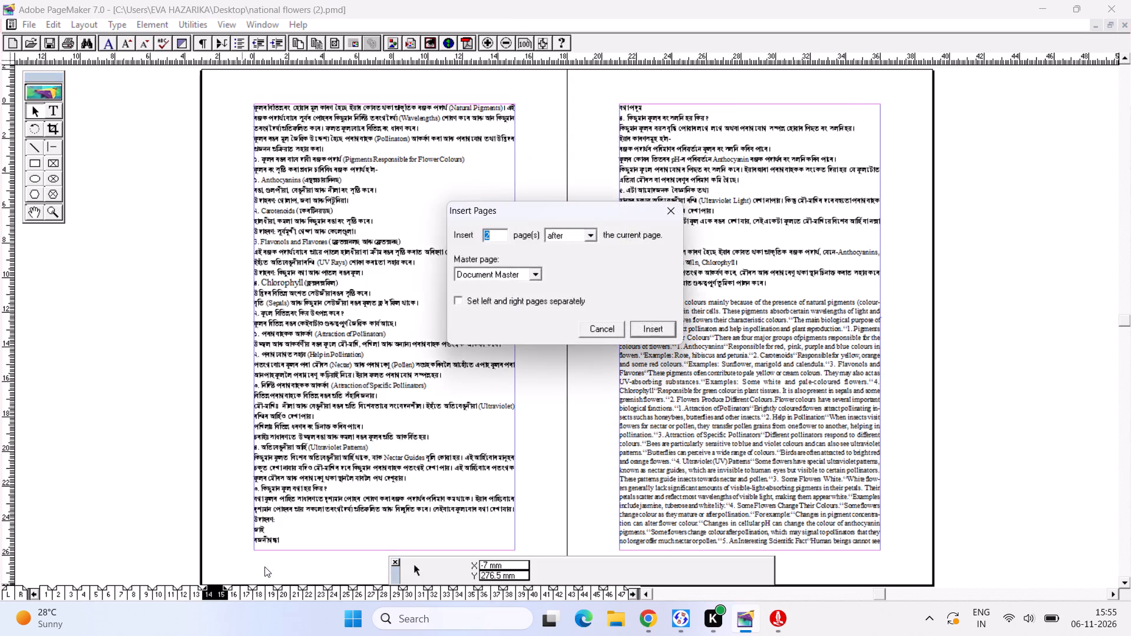
{"action": "key", "text": "Return"}
Flow the overset English text from page 15 onto the new page 16, starting at the top margin.
{"action": "left_click", "coordinate": [218, 593]}
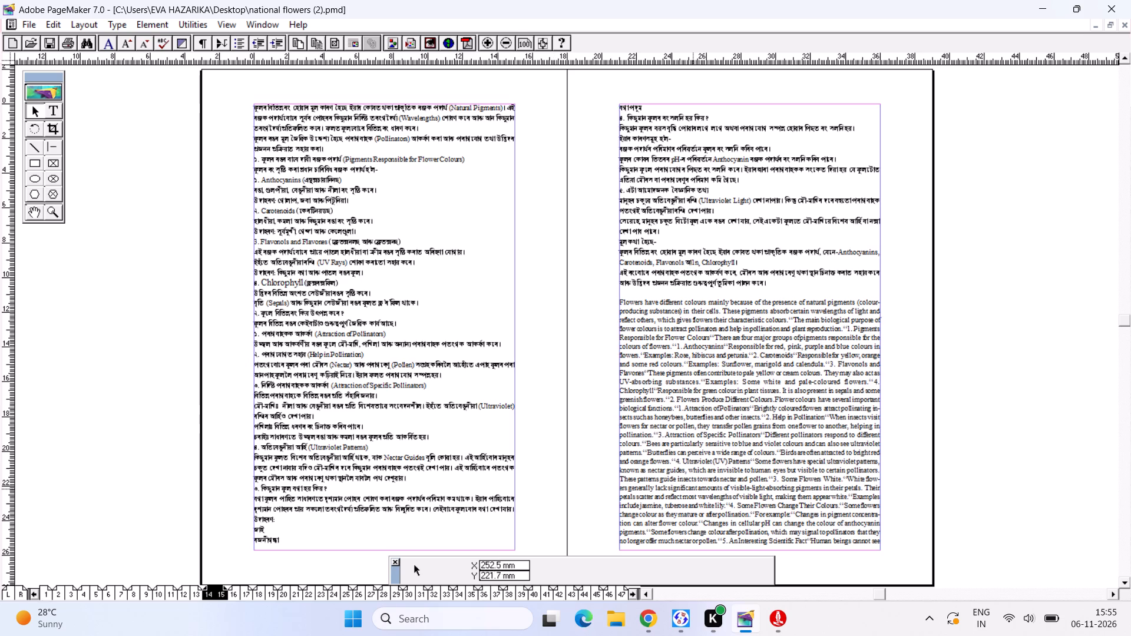
{"action": "left_click", "coordinate": [697, 485]}
{"action": "left_click", "coordinate": [751, 549]}
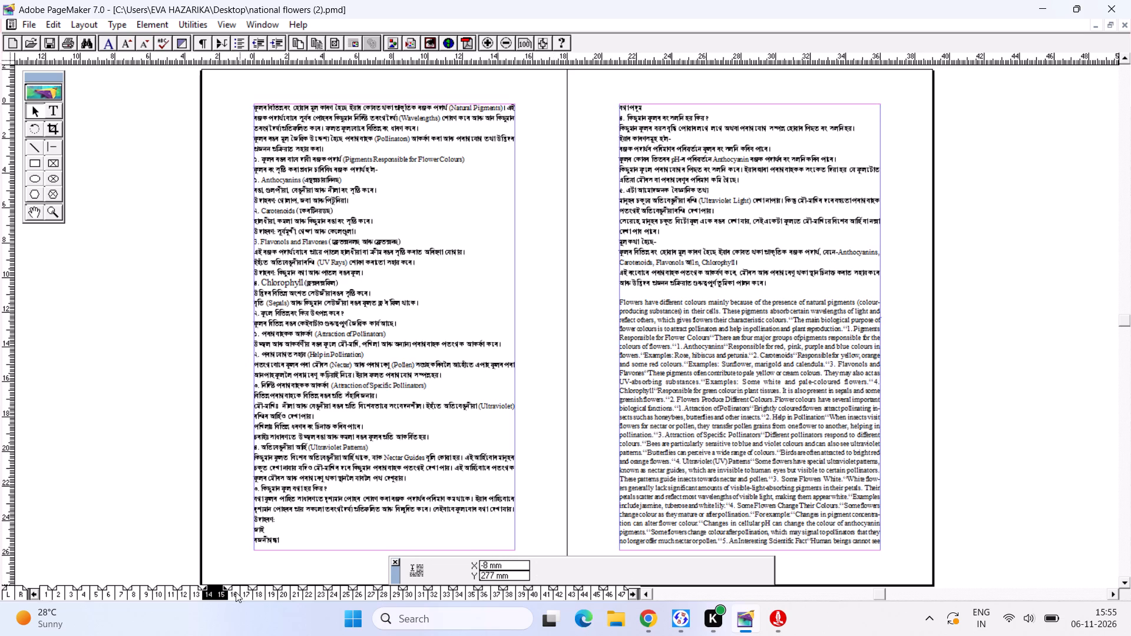
{"action": "left_click", "coordinate": [236, 592]}
{"action": "left_click", "coordinate": [324, 103]}
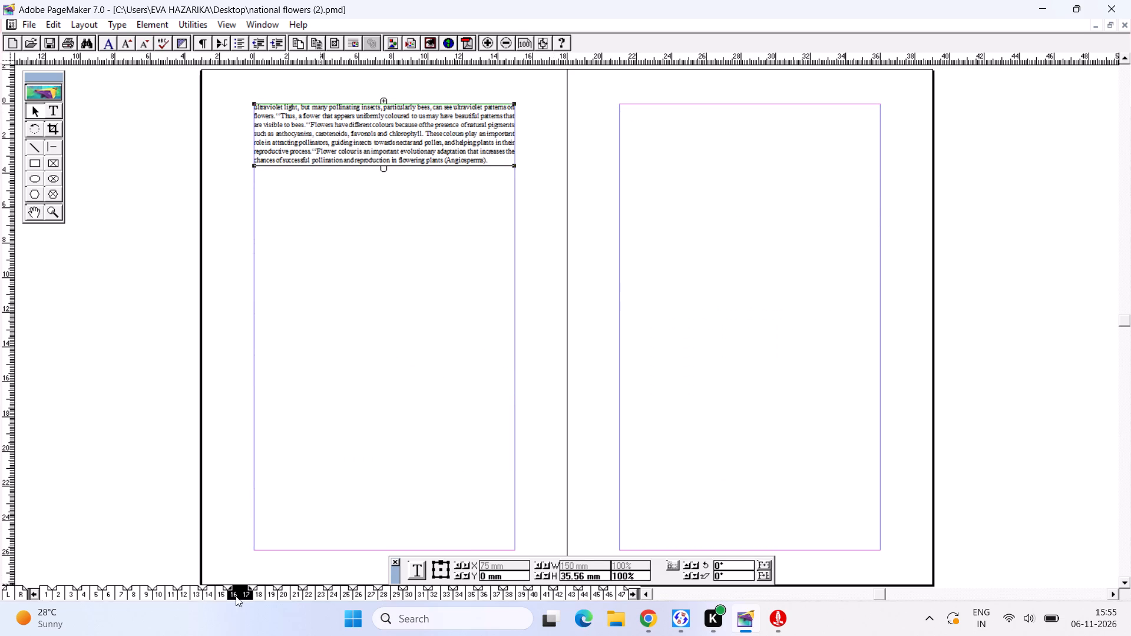
On page 15, replace the stray quotation marks after "Responsible for Flower Colours" and "for the colours of flowers." with paragraph breaks.
{"action": "left_click", "coordinate": [216, 591]}
{"action": "key", "text": "ctrl+2"}
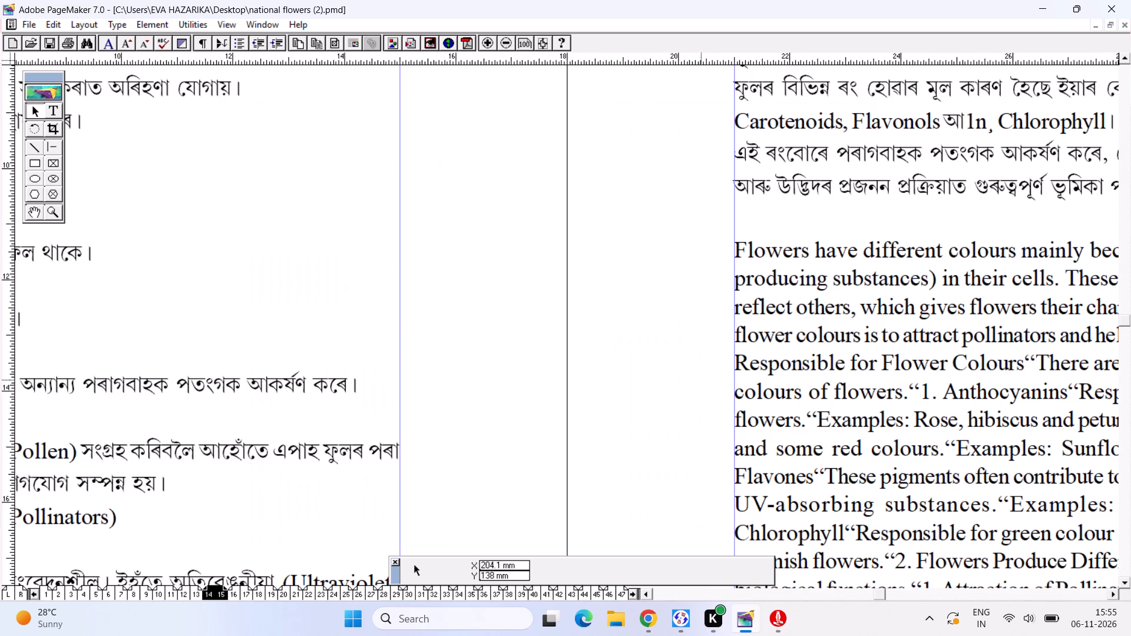
{"action": "left_click_drag", "start_coordinate": [756, 330], "coordinate": [291, 207], "text": "alt"}
{"action": "left_click_drag", "start_coordinate": [406, 303], "coordinate": [369, 291], "text": "alt"}
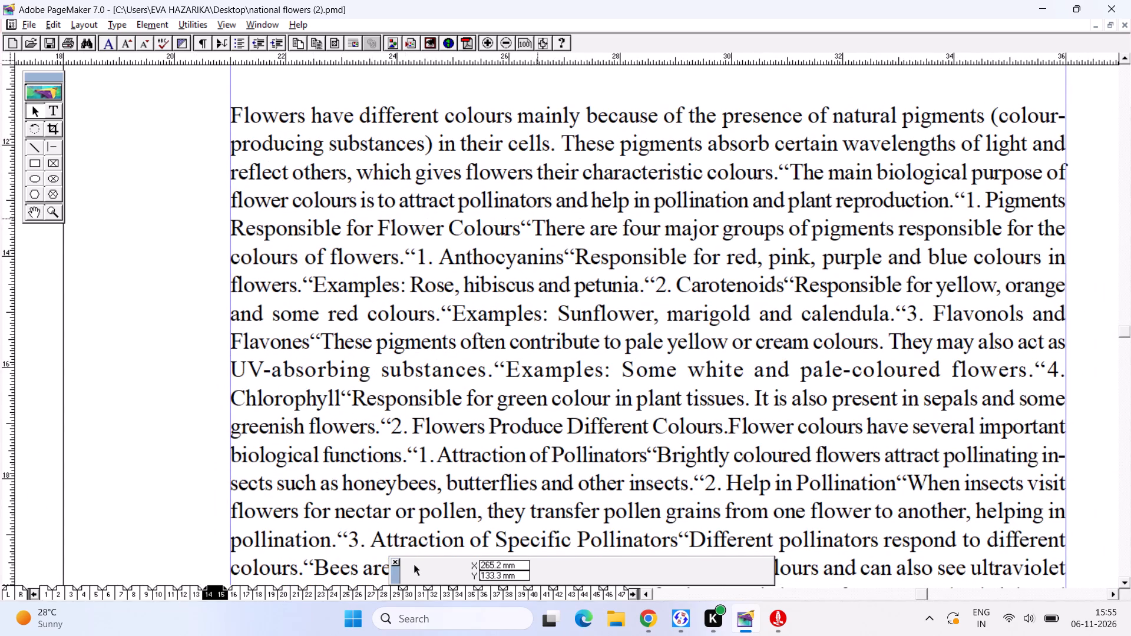
{"action": "left_click_drag", "start_coordinate": [536, 216], "coordinate": [495, 209], "text": "alt"}
{"action": "left_click", "coordinate": [49, 104]}
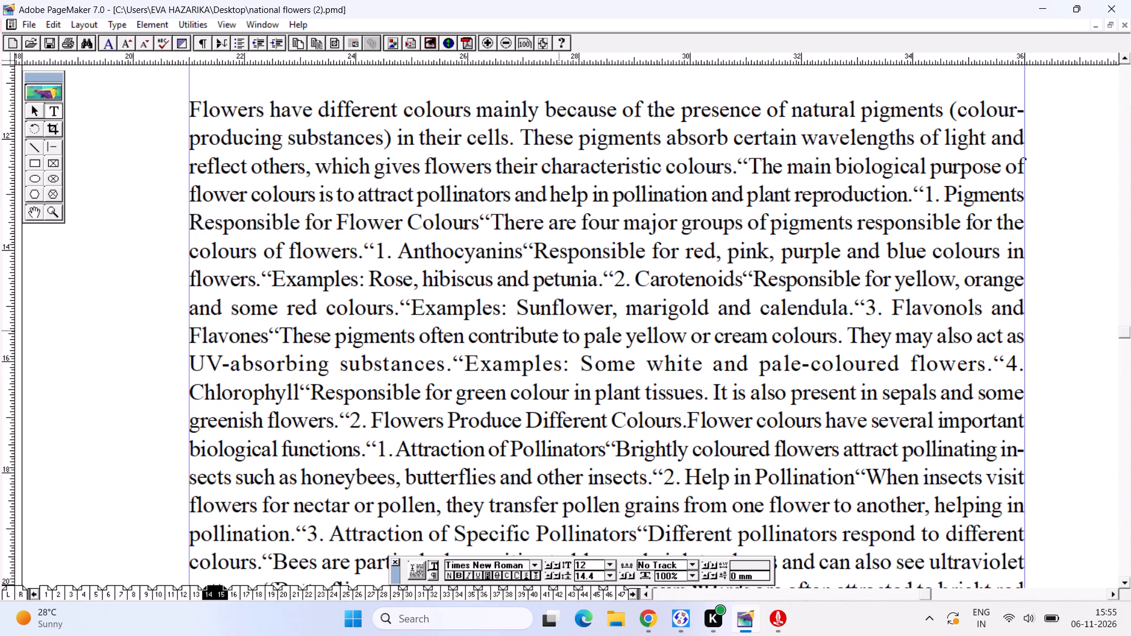
{"action": "left_click_drag", "start_coordinate": [490, 220], "coordinate": [485, 217]}
{"action": "left_click_drag", "start_coordinate": [485, 217], "coordinate": [482, 213]}
{"action": "key", "text": "BackSpace"}
{"action": "key", "text": "Return"}
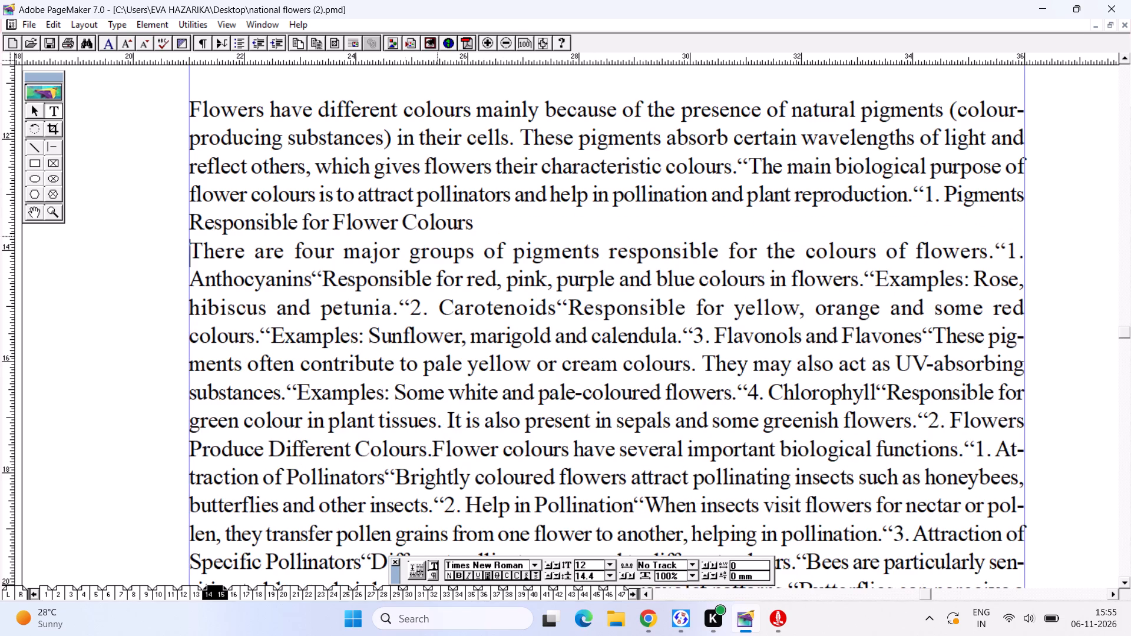
{"action": "left_click_drag", "start_coordinate": [1011, 247], "coordinate": [1005, 244]}
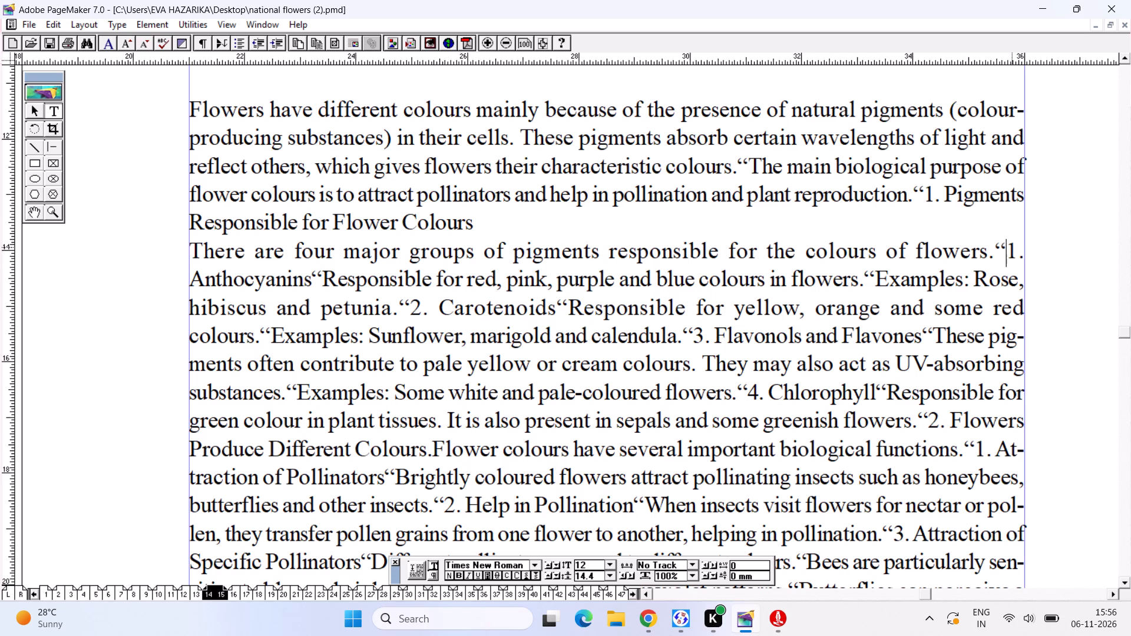
{"action": "left_click_drag", "start_coordinate": [1005, 244], "coordinate": [998, 246]}
{"action": "key", "text": "BackSpace"}
{"action": "key", "text": "Return"}
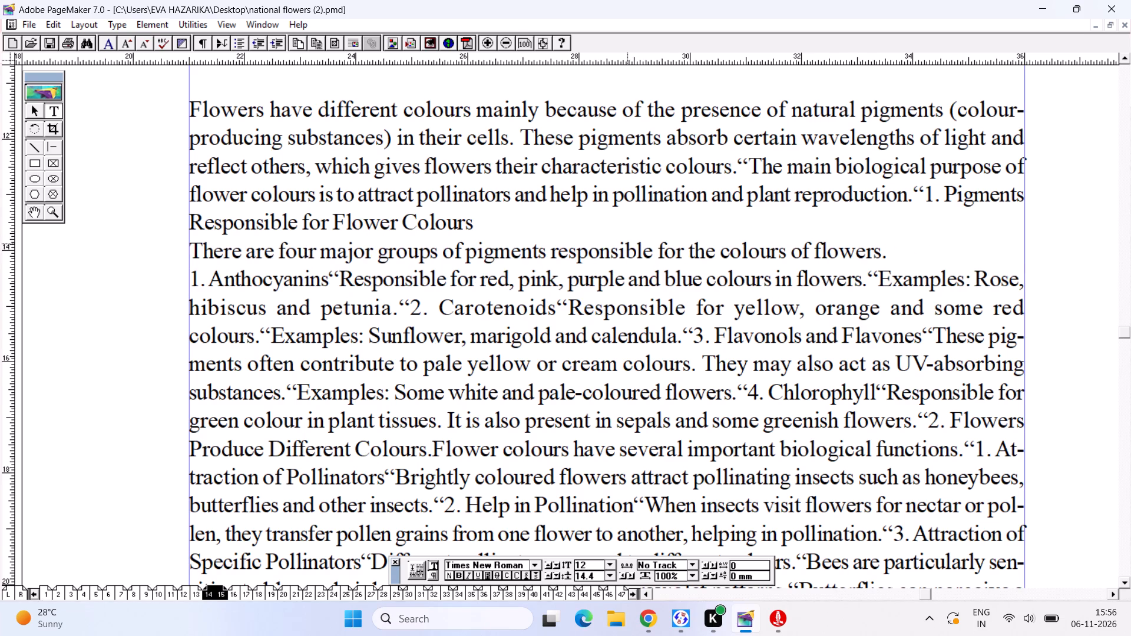
Split the Anthocyanins entry into separate lines, replacing the stray quotation marks after "Anthocyanins", "blue colours in flowers." and "petunia." with paragraph breaks.
{"action": "left_click_drag", "start_coordinate": [327, 273], "coordinate": [336, 280]}
{"action": "key", "text": "BackSpace"}
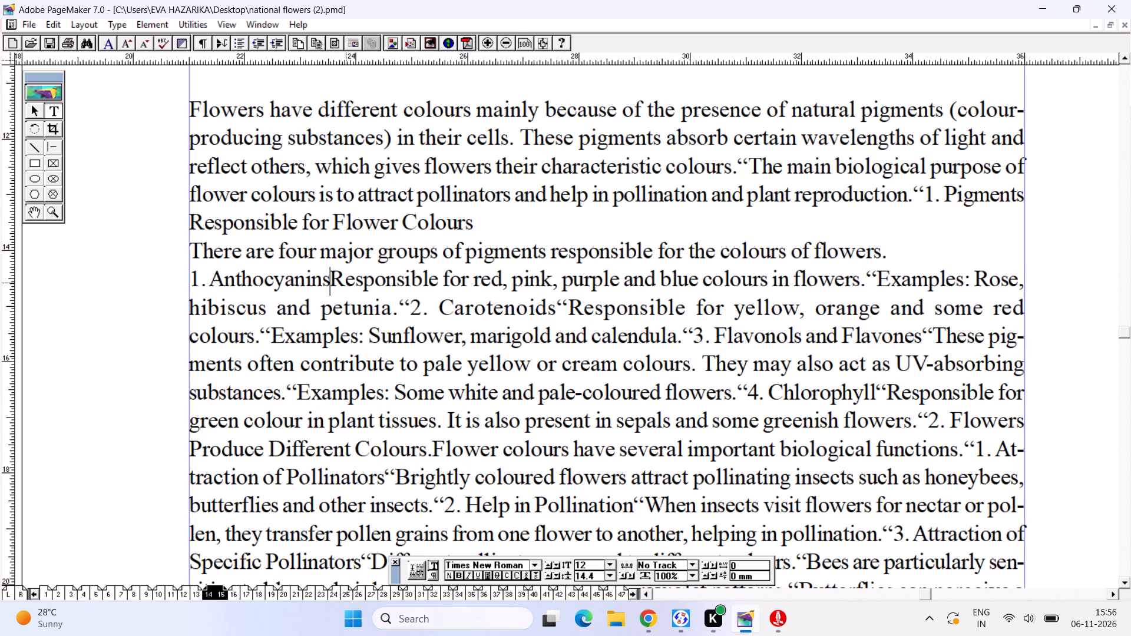
{"action": "key", "text": "Return"}
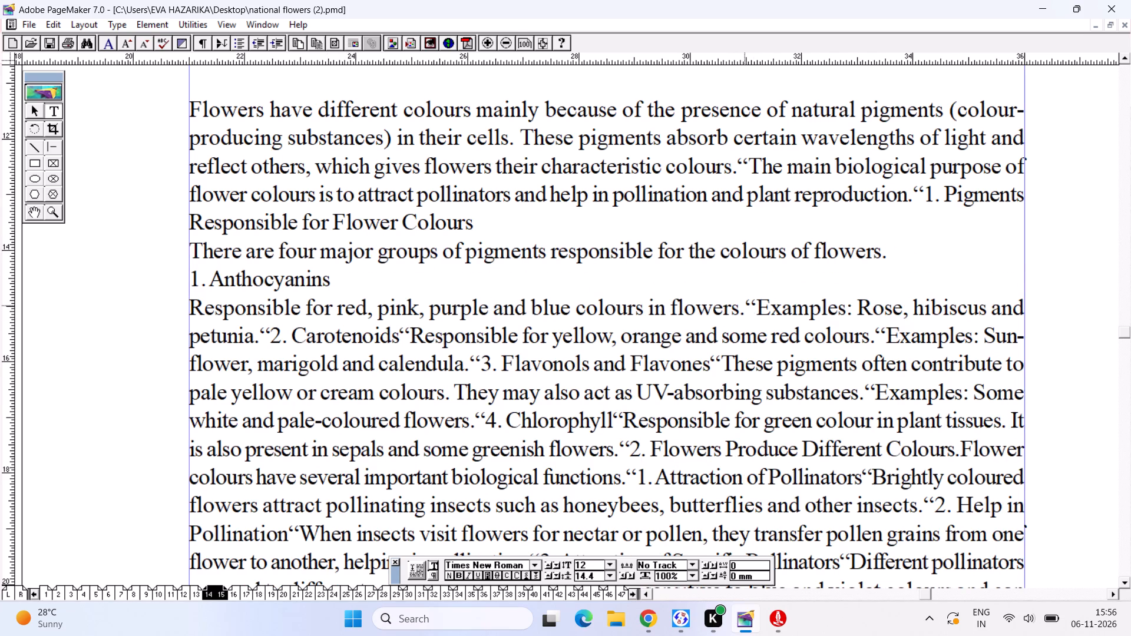
{"action": "left_click_drag", "start_coordinate": [745, 303], "coordinate": [750, 309]}
{"action": "key", "text": "BackSpace"}
{"action": "key", "text": "Return"}
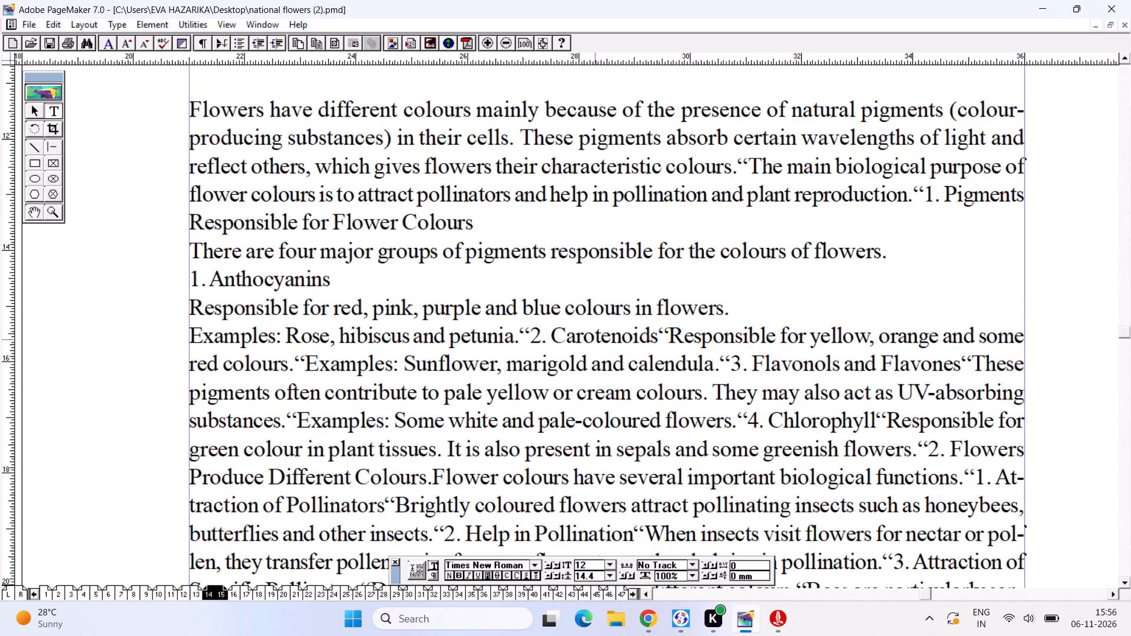
{"action": "left_click_drag", "start_coordinate": [518, 326], "coordinate": [525, 334]}
{"action": "left_click_drag", "start_coordinate": [525, 334], "coordinate": [528, 336]}
{"action": "key", "text": "BackSpace"}
{"action": "key", "text": "Return"}
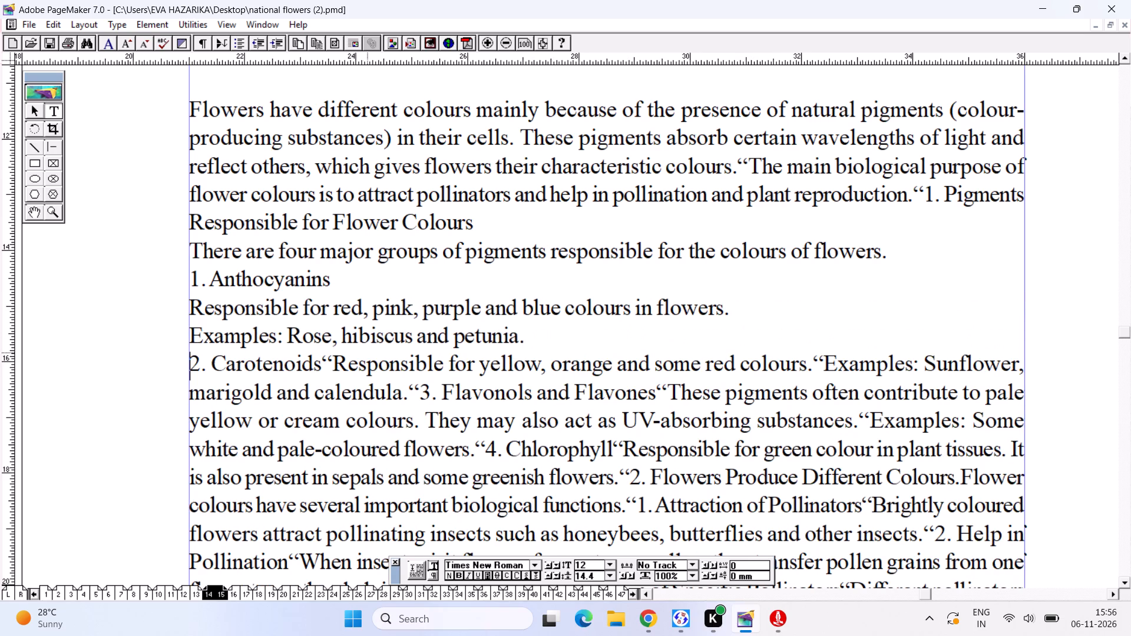
Split the Carotenoids entry into separate lines, replacing the stray quotation marks after "Carotenoids", "some red colours." and "calendula." with paragraph breaks.
{"action": "left_click_drag", "start_coordinate": [328, 353], "coordinate": [322, 361]}
{"action": "key", "text": "BackSpace"}
{"action": "key", "text": "Return"}
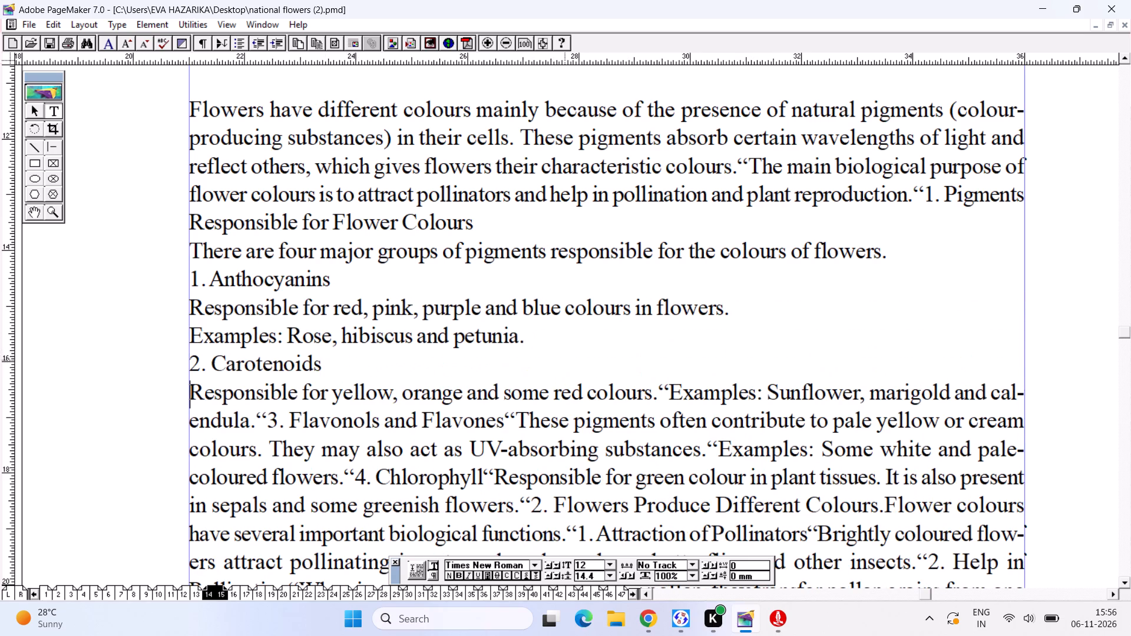
{"action": "left_click_drag", "start_coordinate": [706, 416], "coordinate": [756, 264], "text": "alt"}
{"action": "left_click_drag", "start_coordinate": [732, 274], "coordinate": [730, 263], "text": "alt"}
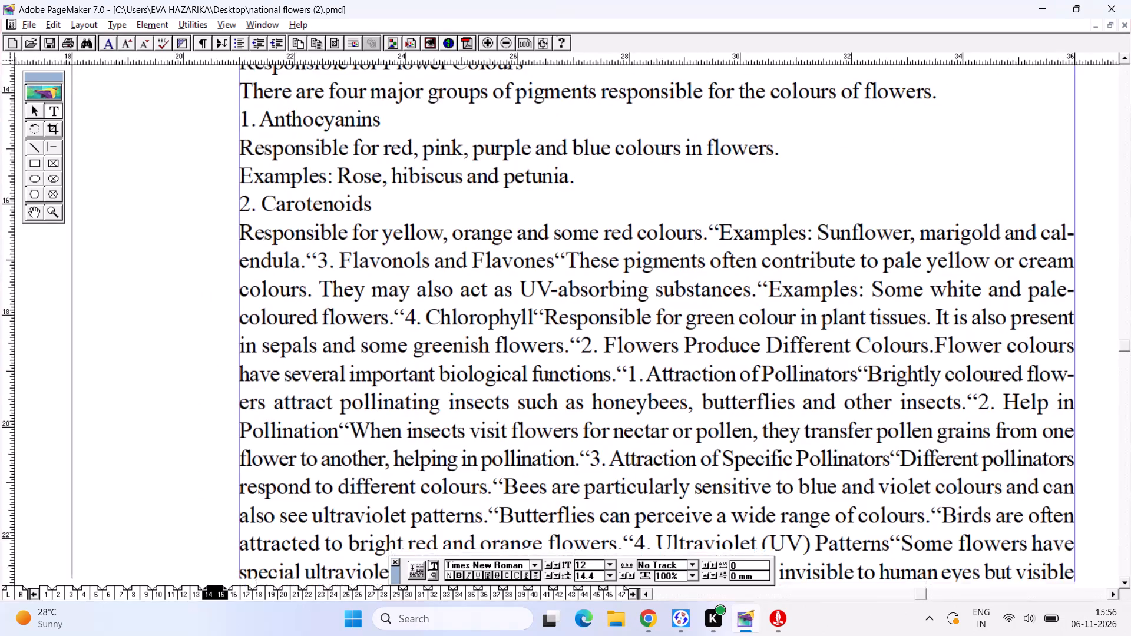
{"action": "left_click_drag", "start_coordinate": [730, 263], "coordinate": [704, 218], "text": "alt"}
{"action": "left_click", "coordinate": [693, 188]}
{"action": "key", "text": "BackSpace"}
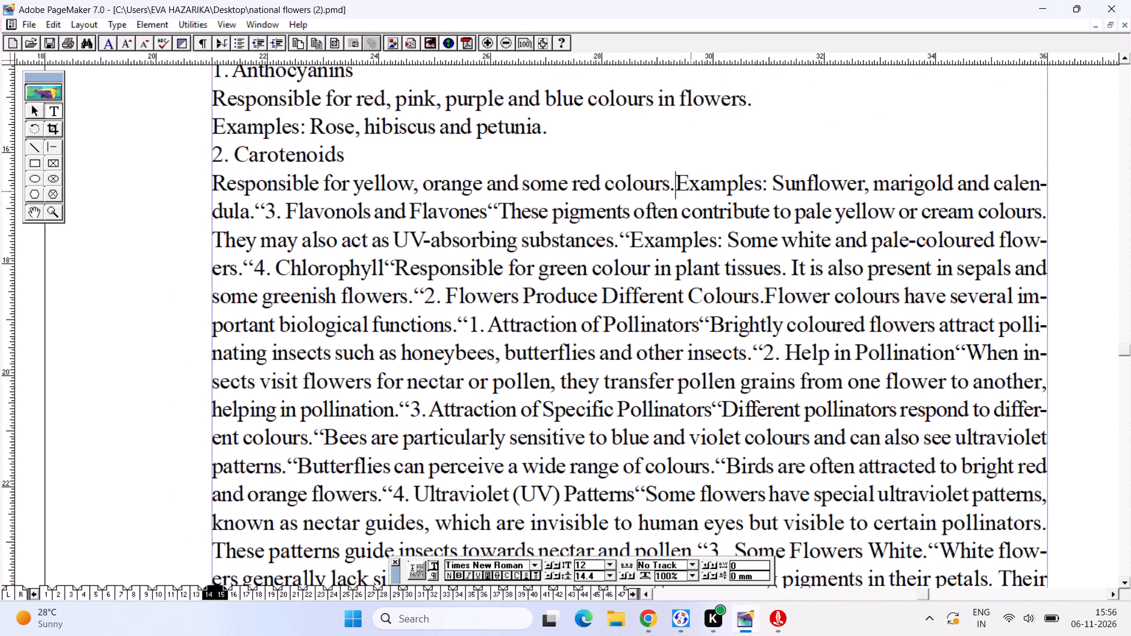
{"action": "key", "text": "Return"}
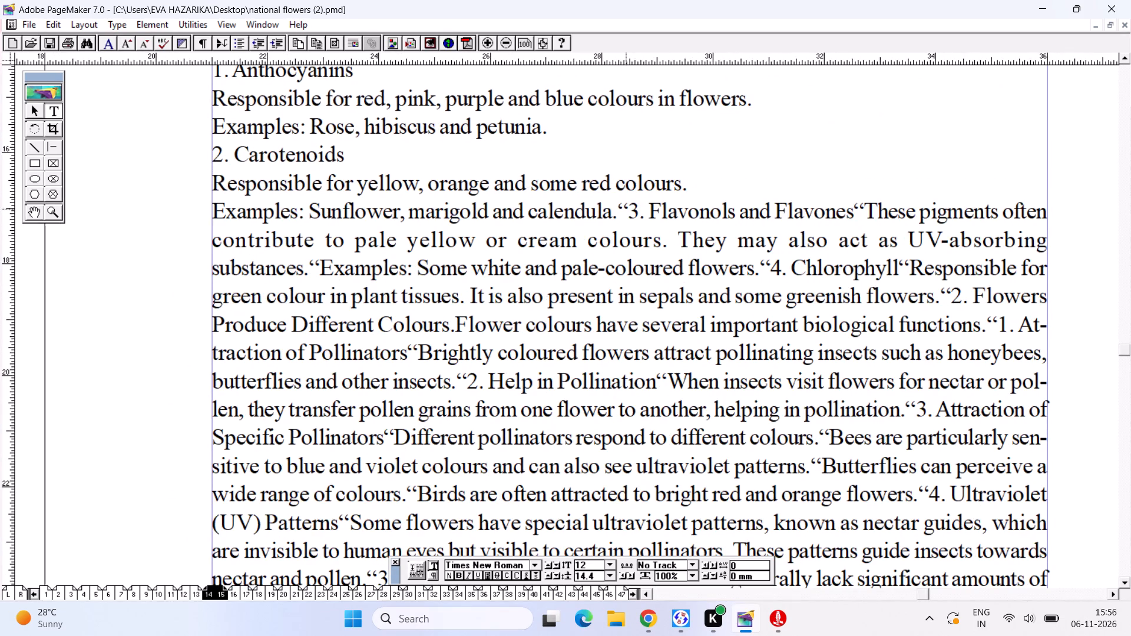
{"action": "left_click", "coordinate": [626, 208]}
{"action": "key", "text": "BackSpace"}
{"action": "key", "text": "Return"}
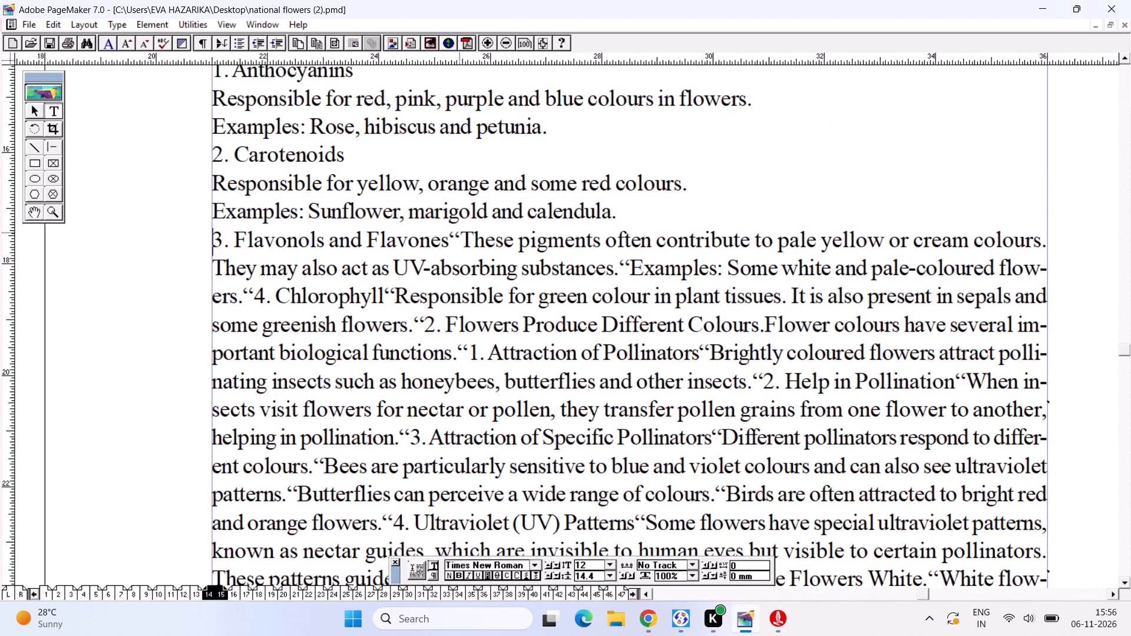
Split the Flavonols and Flavones entry, replacing the stray quotation marks after "Flavones", "UV-absorbing substances." and "pale-coloured flowers." with paragraph breaks.
{"action": "left_click", "coordinate": [459, 232]}
{"action": "key", "text": "BackSpace"}
{"action": "key", "text": "Return"}
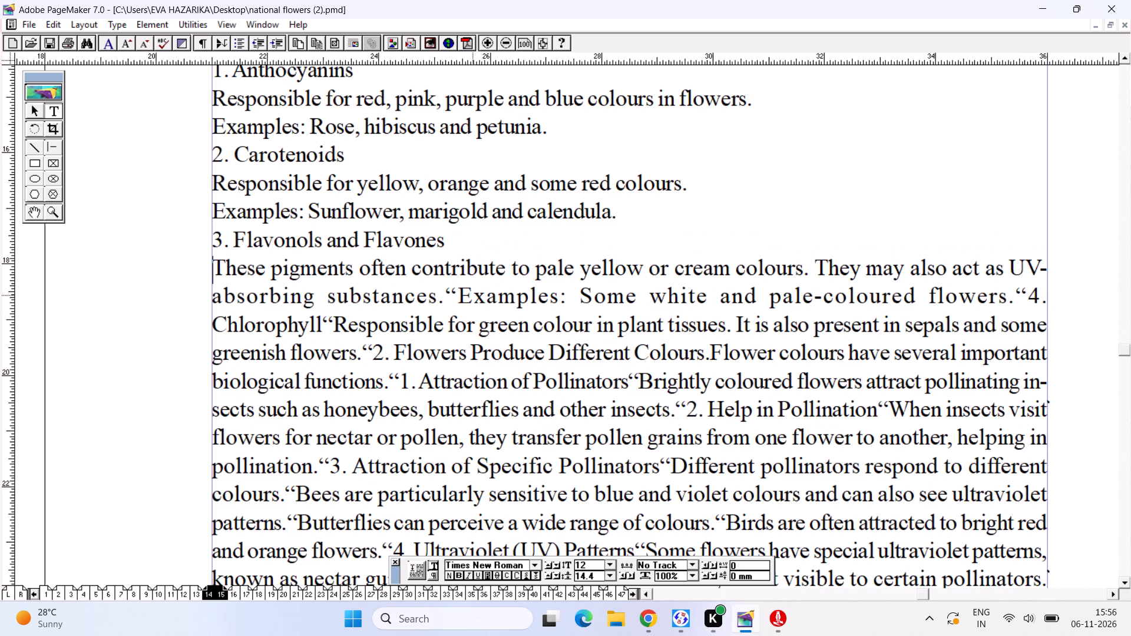
{"action": "left_click", "coordinate": [459, 293]}
{"action": "key", "text": "BackSpace"}
{"action": "key", "text": "Return"}
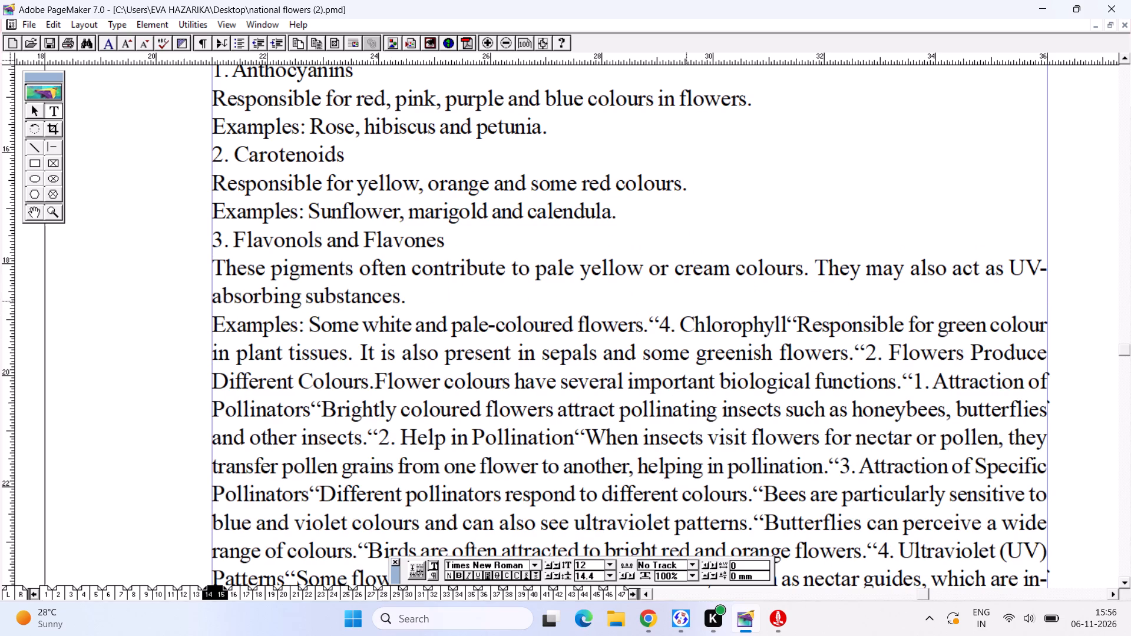
{"action": "left_click", "coordinate": [658, 322]}
{"action": "key", "text": "BackSpace"}
{"action": "key", "text": "Return"}
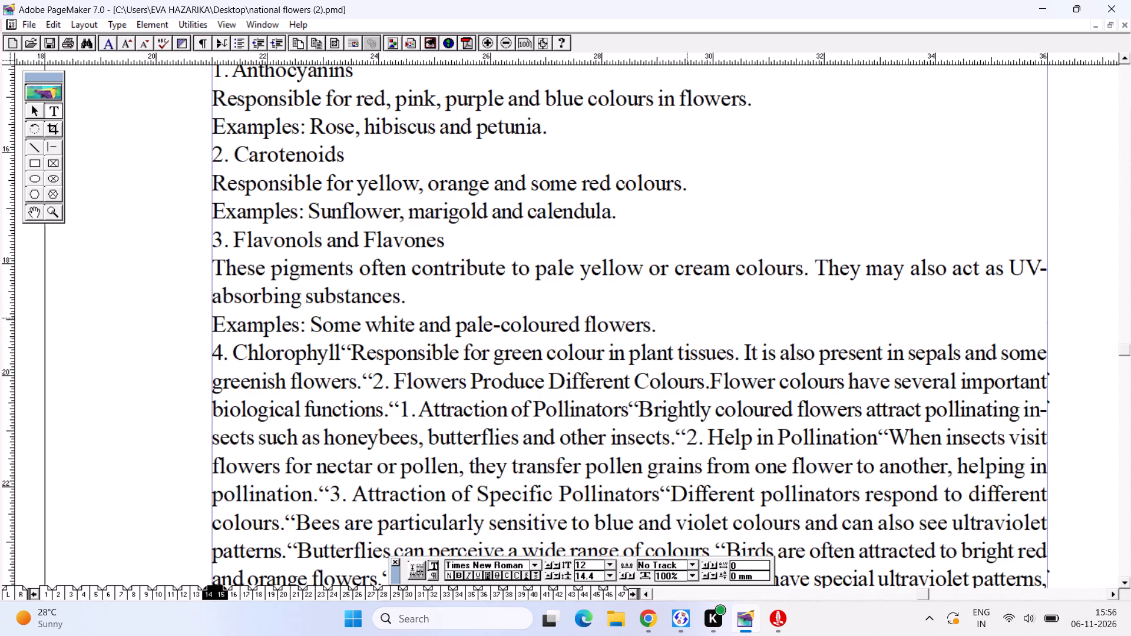
Split the Chlorophyll entry into separate lines, replacing the stray quotation marks after "Chlorophyll" and "greenish flowers." with paragraph breaks.
{"action": "left_click", "coordinate": [353, 346]}
{"action": "key", "text": "BackSpace"}
{"action": "key", "text": "Return"}
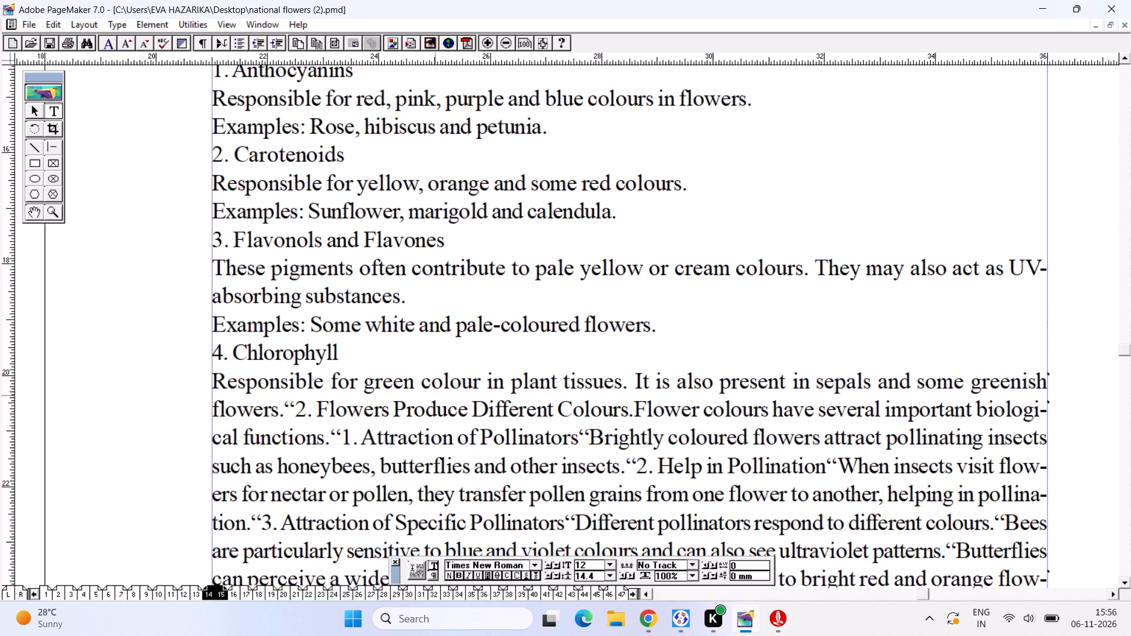
{"action": "left_click", "coordinate": [299, 412]}
{"action": "key", "text": "BackSpace"}
{"action": "key", "text": "Return"}
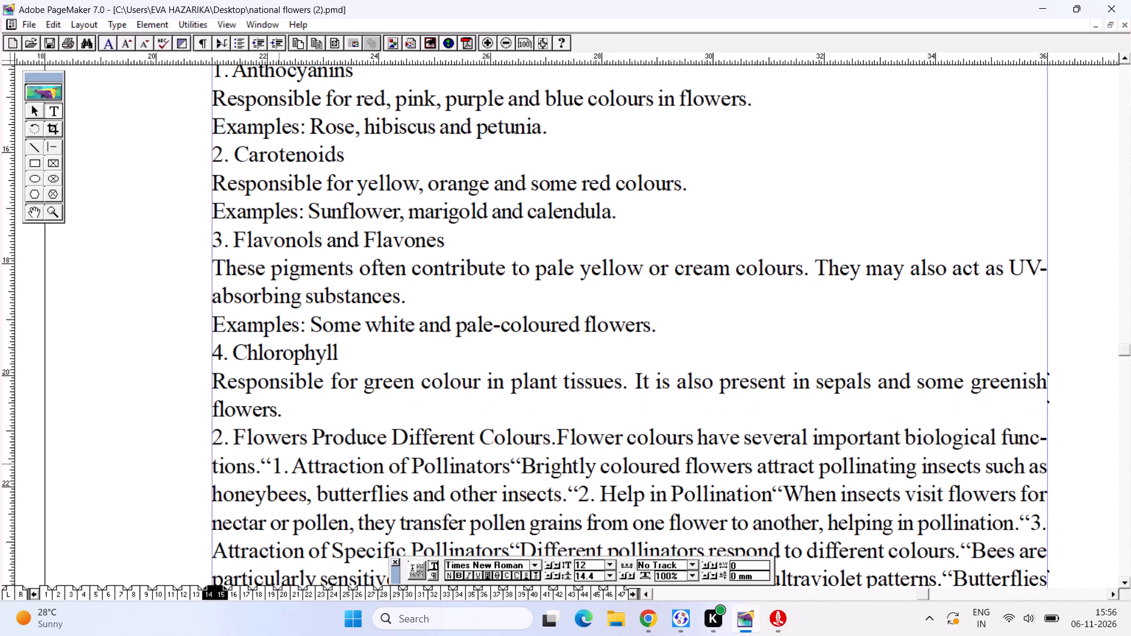
Replace the stray quotation marks after "important biological functions.", "1. Attraction of Pollinators" and "other insects." with paragraph breaks.
{"action": "left_click", "coordinate": [266, 464]}
{"action": "key", "text": "BackSpace"}
{"action": "key", "text": "Return"}
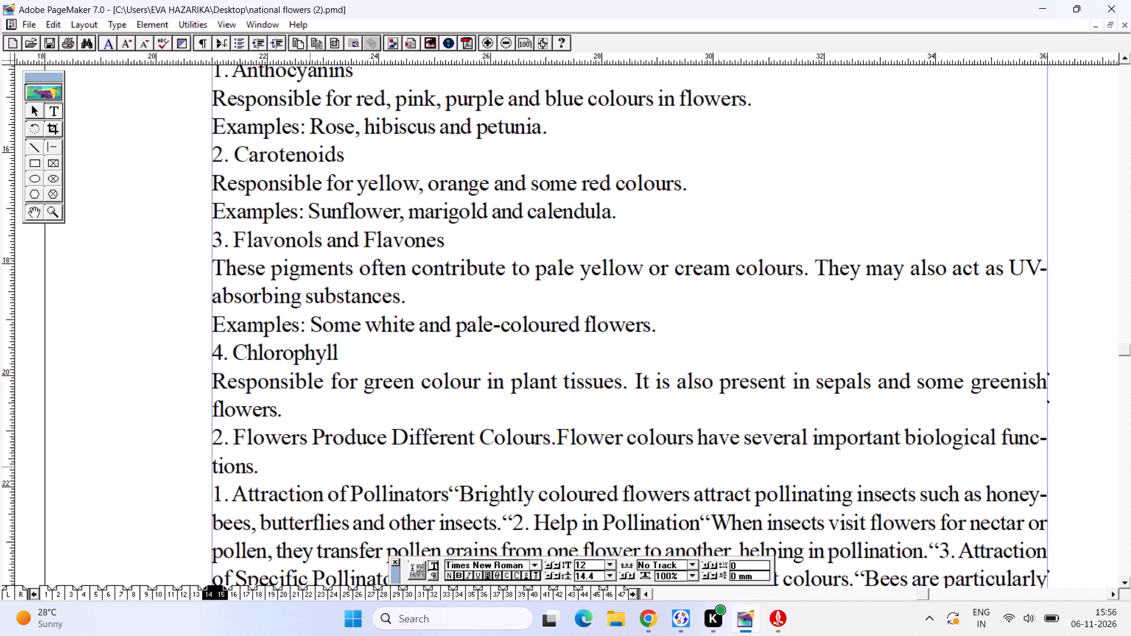
{"action": "left_click_drag", "start_coordinate": [318, 466], "coordinate": [368, 266], "text": "alt"}
{"action": "left_click_drag", "start_coordinate": [349, 343], "coordinate": [331, 300], "text": "alt"}
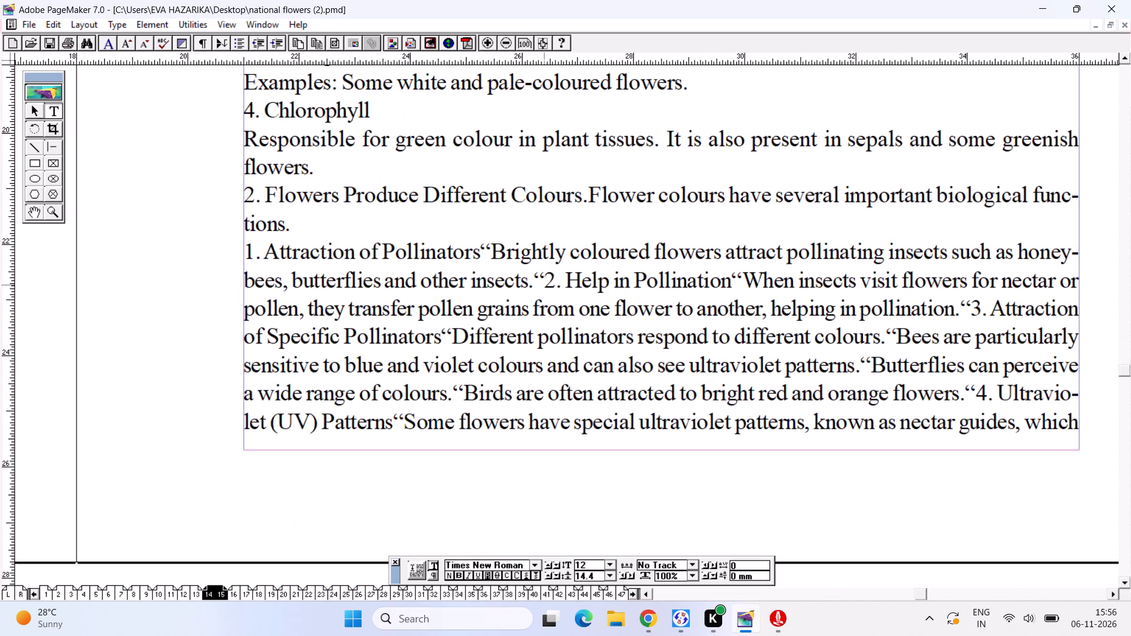
{"action": "left_click", "coordinate": [543, 284]}
{"action": "left_click", "coordinate": [497, 255]}
{"action": "key", "text": "BackSpace"}
{"action": "key", "text": "Return"}
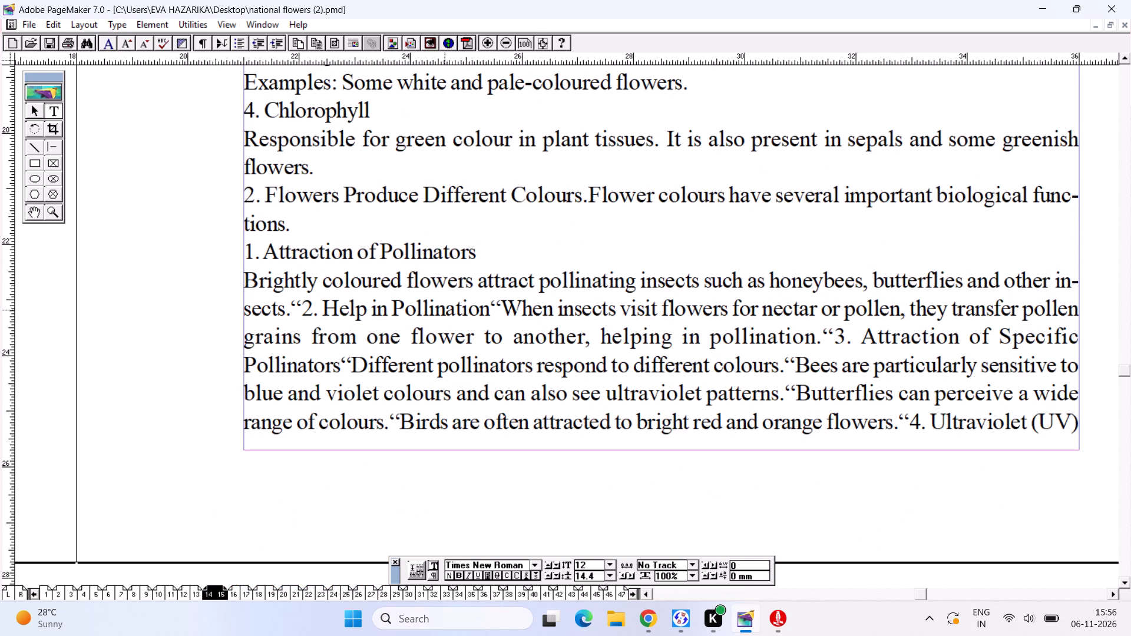
{"action": "left_click", "coordinate": [302, 307]}
{"action": "key", "text": "BackSpace"}
{"action": "key", "text": "Return"}
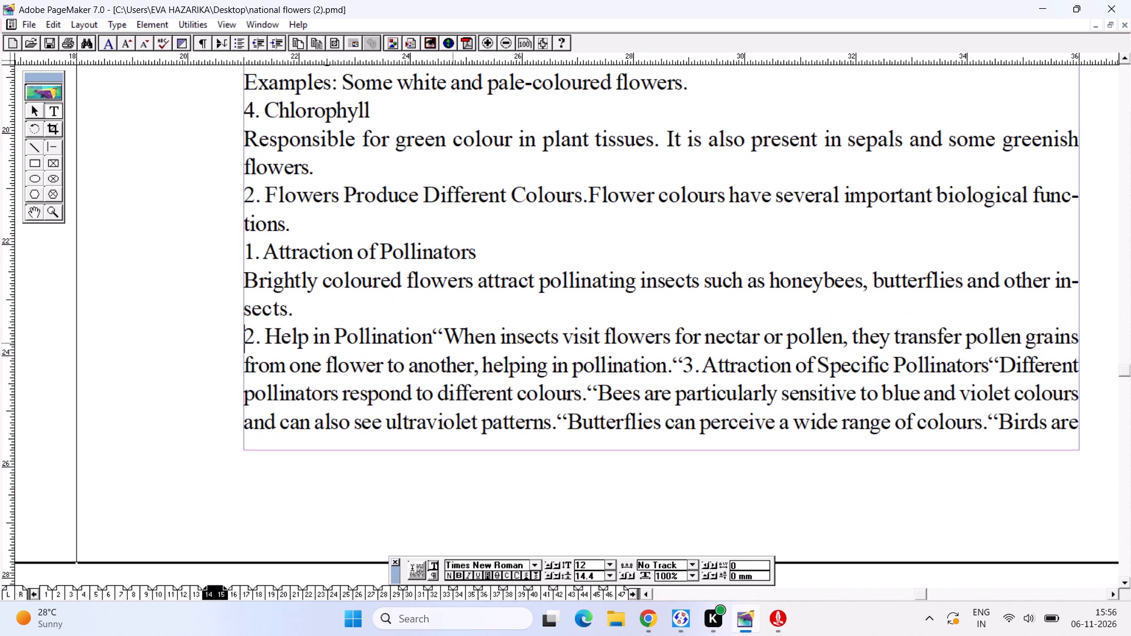
Replace the stray quotation marks after "2. Help in Pollination", "helping in pollination." and "3. Attraction of Specific Pollinators" with paragraph breaks.
{"action": "left_click", "coordinate": [446, 333]}
{"action": "key", "text": "BackSpace"}
{"action": "key", "text": "Return"}
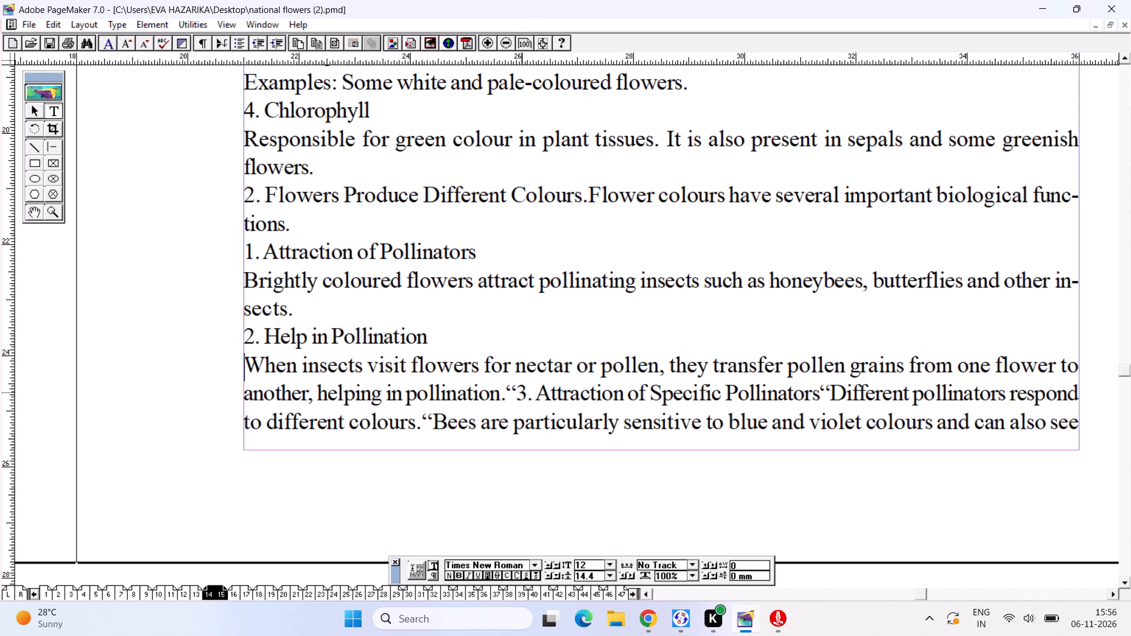
{"action": "left_click", "coordinate": [519, 392]}
{"action": "key", "text": "BackSpace"}
{"action": "key", "text": "Return"}
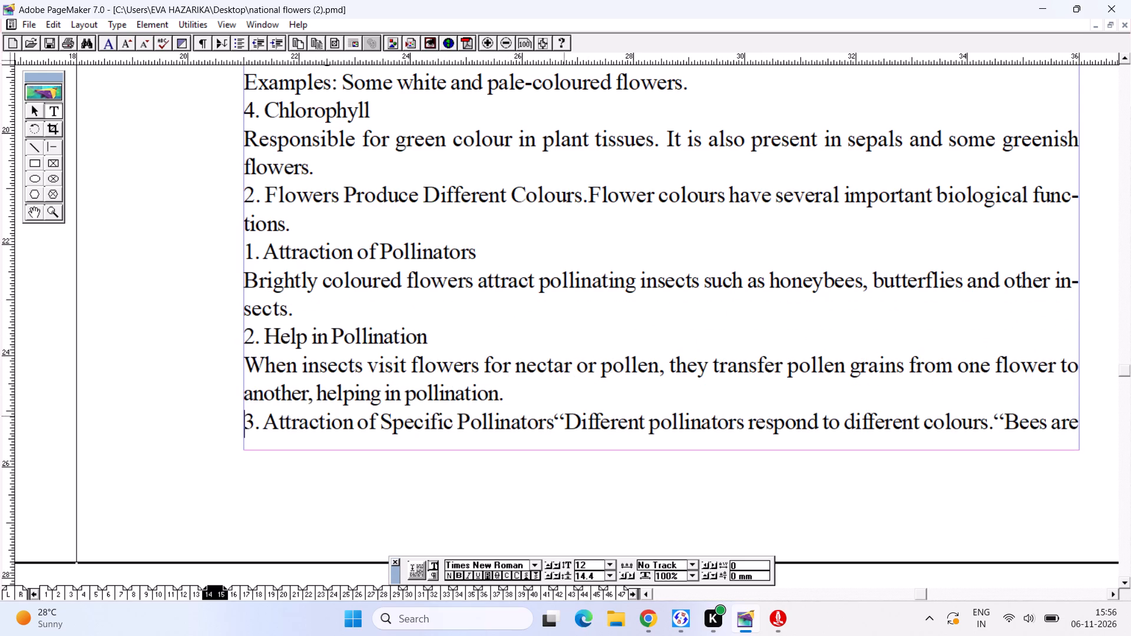
{"action": "left_click", "coordinate": [564, 415]}
{"action": "key", "text": "BackSpace"}
{"action": "key", "text": "Return"}
On page 16, replace the stray quotation marks after "different colours.", "ultraviolet patterns.", "wide range of colours." and "orange flowers." with paragraph breaks.
{"action": "key", "text": "ctrl+0"}
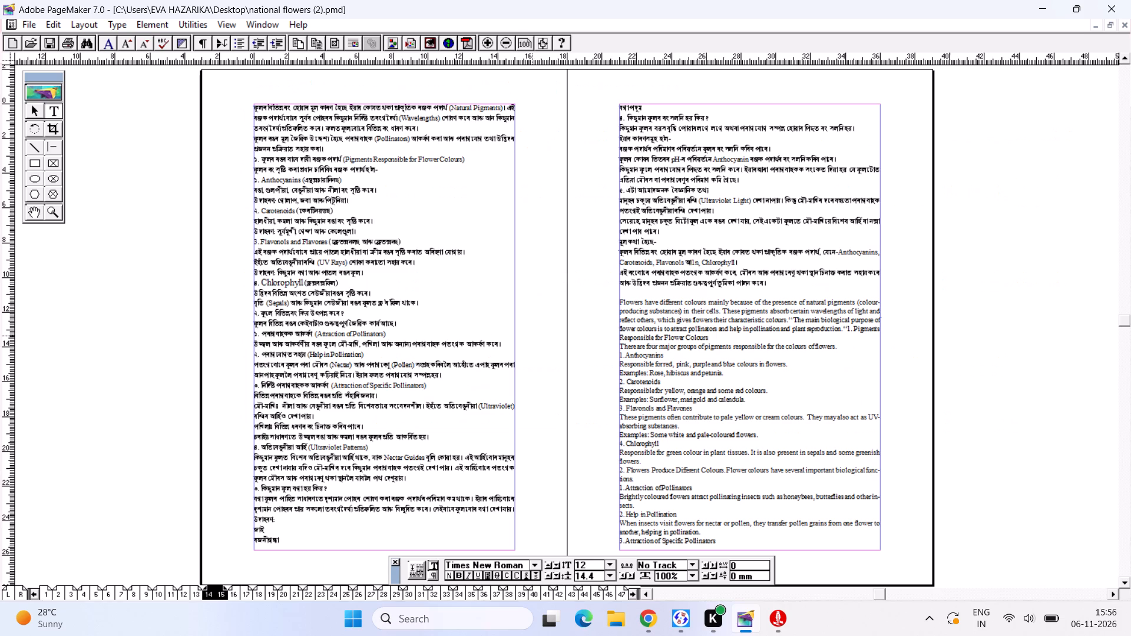
{"action": "left_click", "coordinate": [239, 593]}
{"action": "key", "text": "ctrl+2"}
{"action": "left_click_drag", "start_coordinate": [531, 302], "coordinate": [199, 110], "text": "alt"}
{"action": "left_click_drag", "start_coordinate": [262, 170], "coordinate": [170, 145], "text": "alt"}
{"action": "left_click", "coordinate": [598, 108]}
{"action": "key", "text": "BackSpace"}
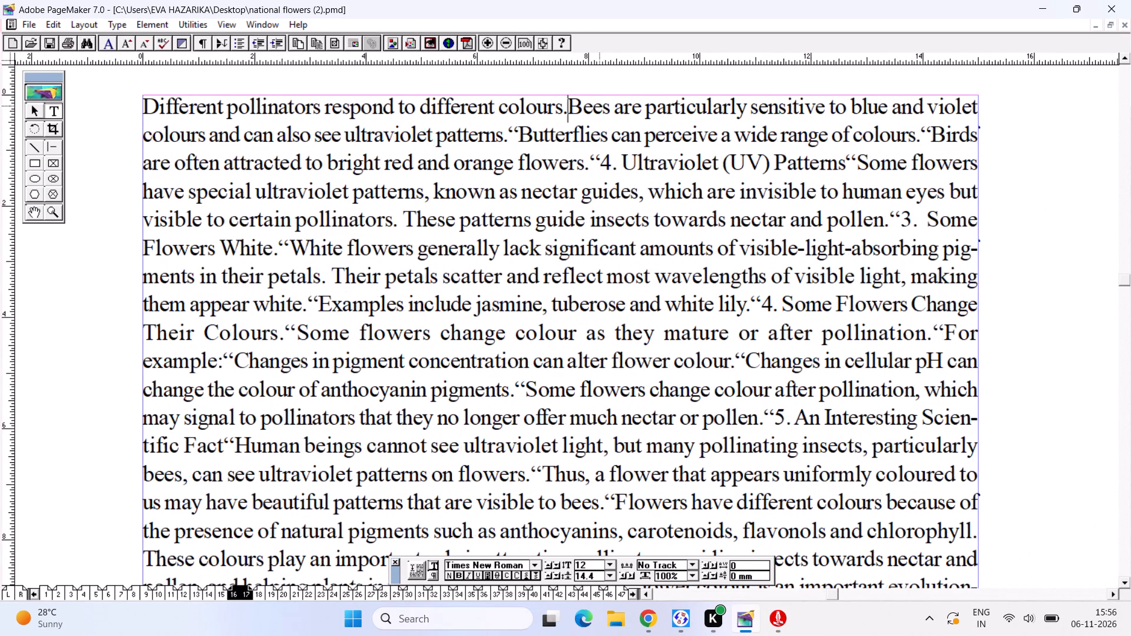
{"action": "key", "text": "Return"}
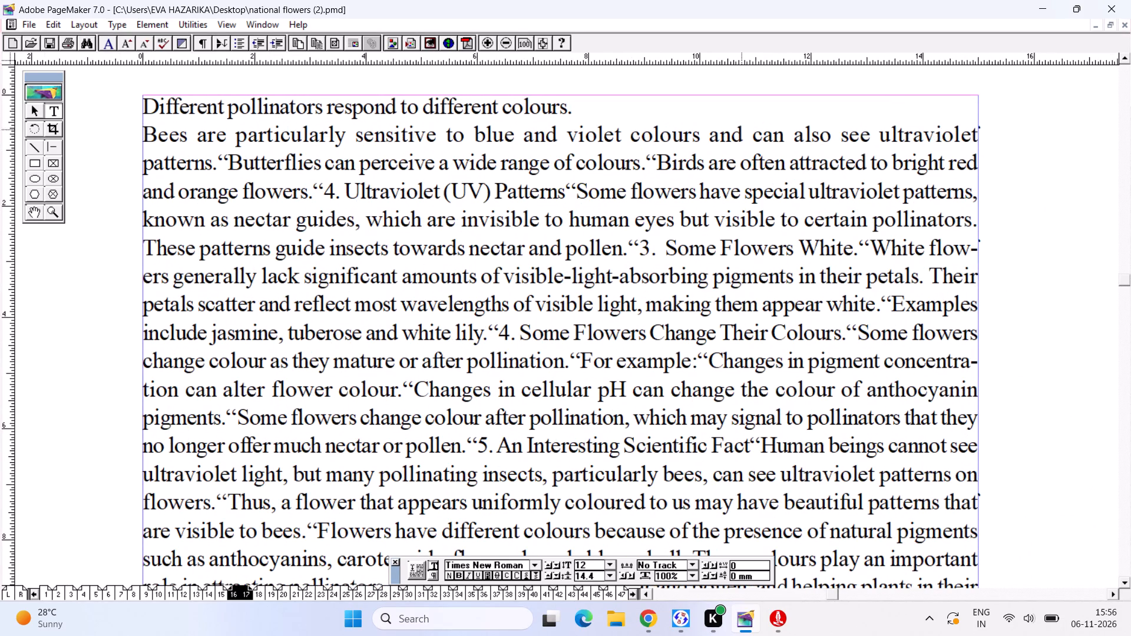
{"action": "left_click", "coordinate": [227, 161]}
{"action": "key", "text": "BackSpace"}
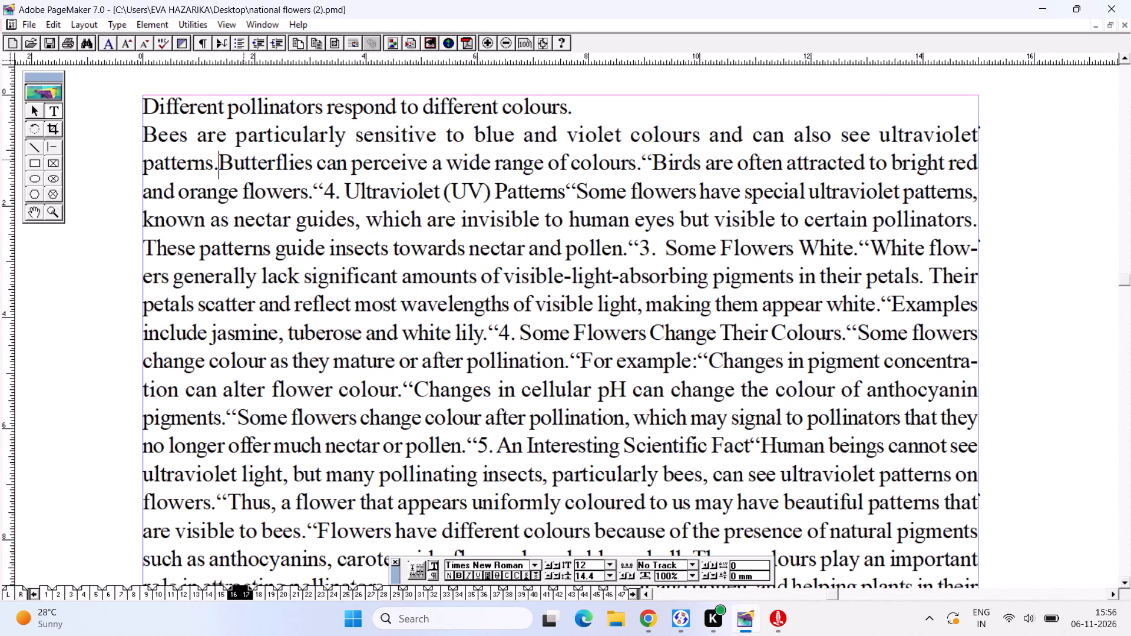
{"action": "key", "text": "Return"}
{"action": "left_click", "coordinate": [591, 165]}
{"action": "key", "text": "BackSpace"}
{"action": "key", "text": "Return"}
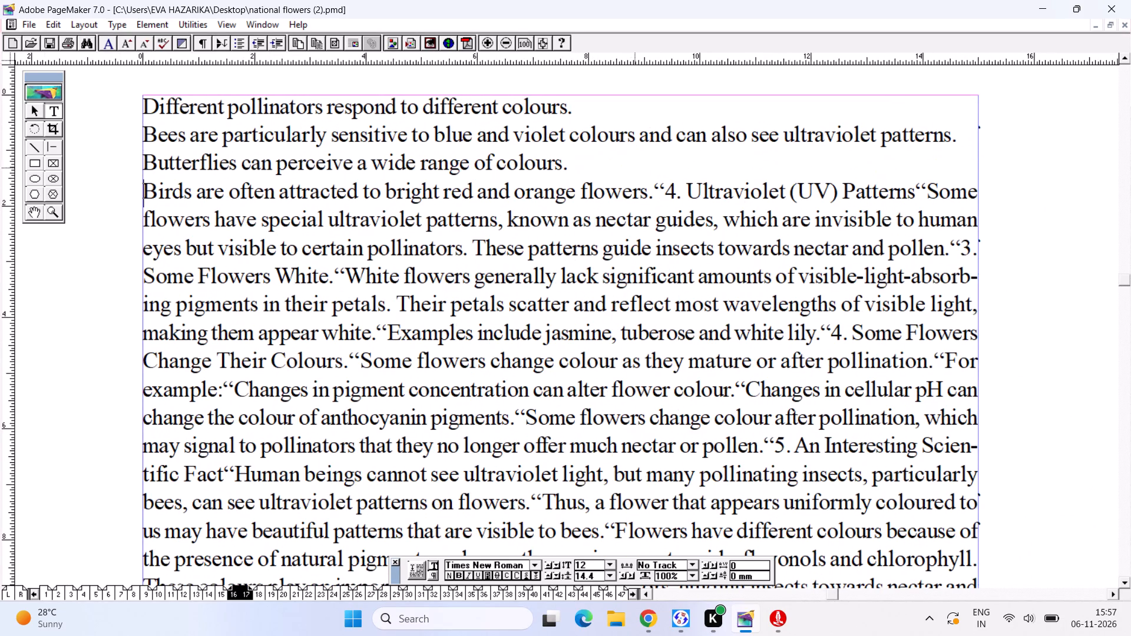
{"action": "left_click", "coordinate": [663, 192]}
{"action": "key", "text": "BackSpace"}
{"action": "key", "text": "Return"}
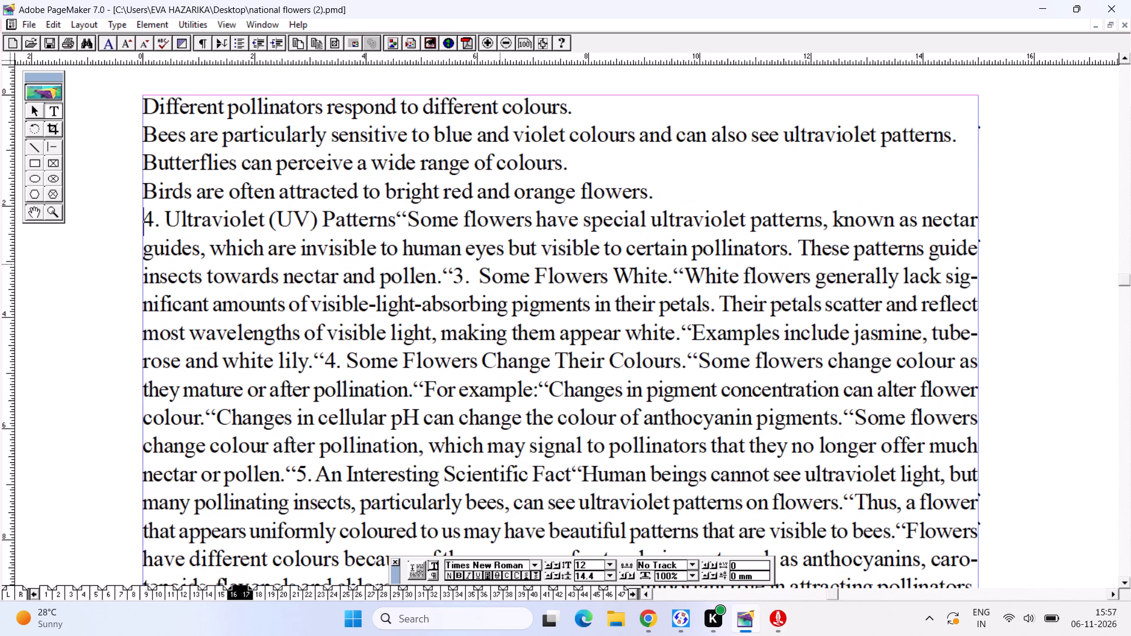
Split the Ultraviolet (UV) Patterns entry, replacing the stray quotation marks after "Patterns" and "nectar and pollen." with paragraph breaks.
{"action": "left_click", "coordinate": [408, 217]}
{"action": "key", "text": "BackSpace"}
{"action": "key", "text": "Return"}
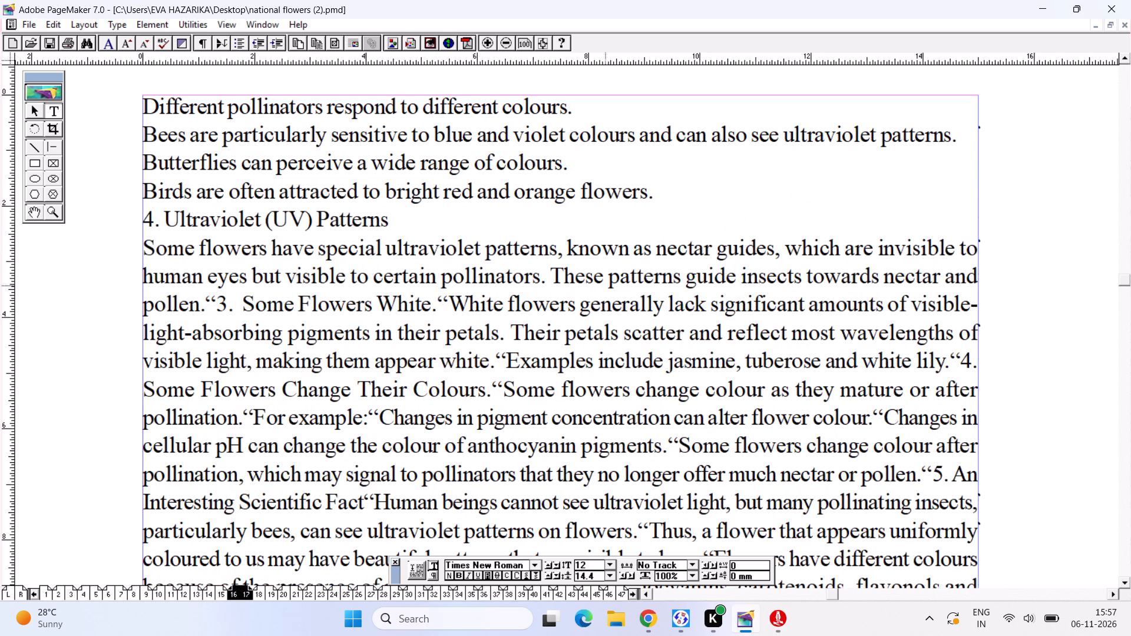
{"action": "left_click", "coordinate": [222, 303]}
{"action": "left_click", "coordinate": [212, 303]}
{"action": "key", "text": "BackSpace"}
{"action": "key", "text": "Return"}
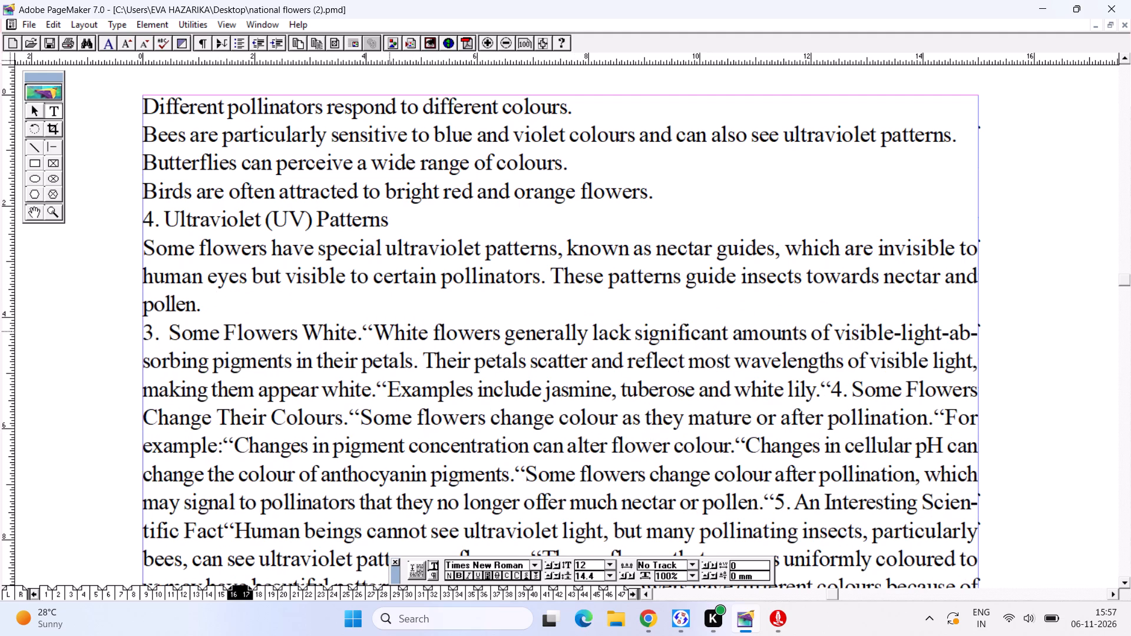
Replace the stray quotation mark after the heading "3. Some Flowers White." with a paragraph break, undoing any accidental text replacement.
{"action": "left_click", "coordinate": [372, 333]}
{"action": "key", "text": "BackSpace"}
{"action": "left_click_drag", "start_coordinate": [380, 330], "coordinate": [424, 338]}
{"action": "key", "text": "Return"}
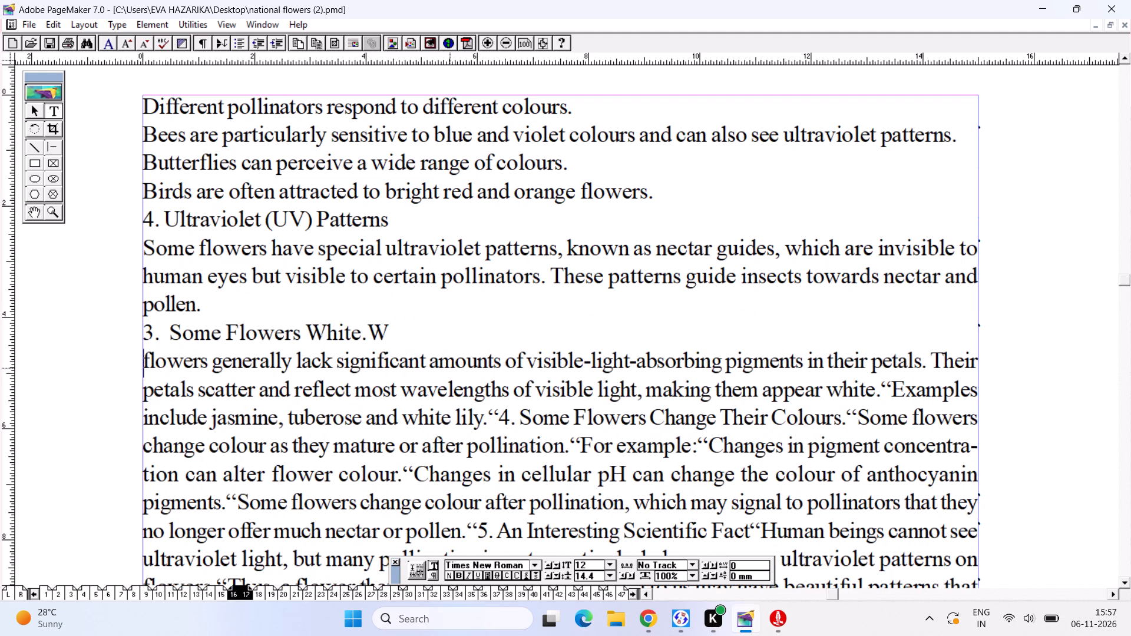
{"action": "key", "text": "ctrl+z"}
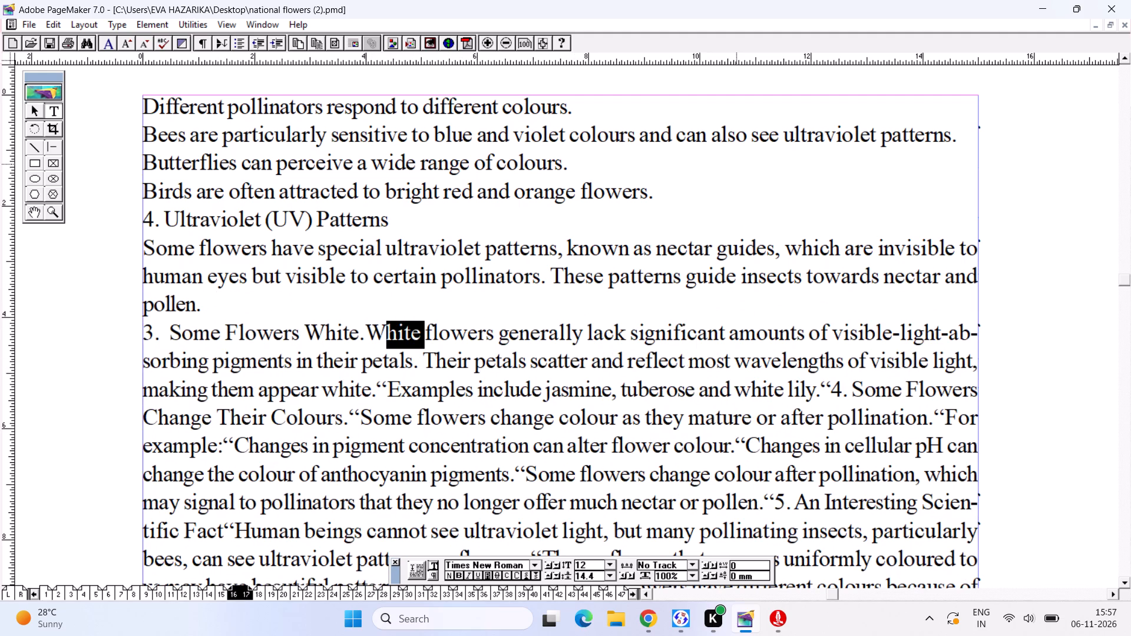
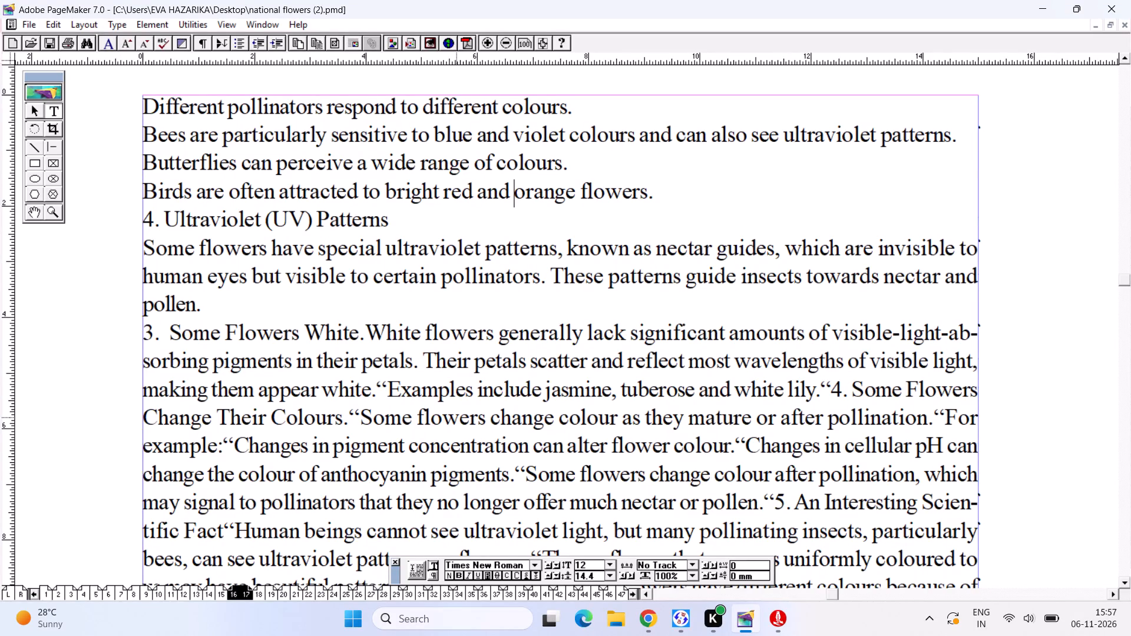
In the white flowers section, replace the stray quotation marks after "appear white." and "white lily." with paragraph breaks.
{"action": "left_click_drag", "start_coordinate": [416, 493], "coordinate": [420, 383], "text": "alt"}
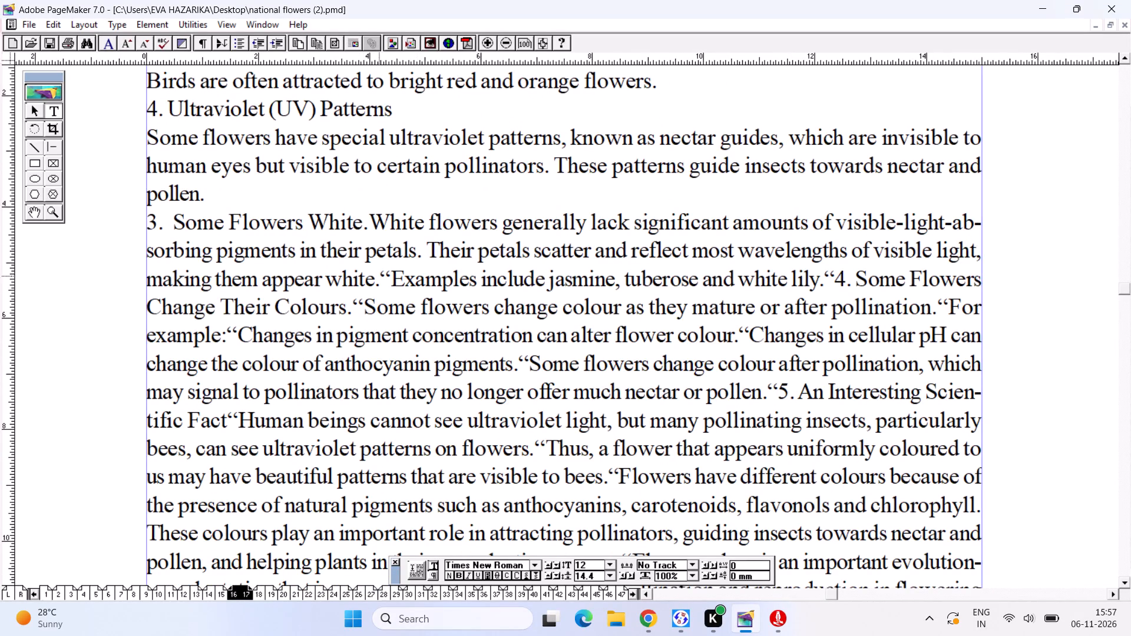
{"action": "left_click", "coordinate": [379, 276]}
{"action": "left_click", "coordinate": [391, 282]}
{"action": "key", "text": "BackSpace"}
{"action": "key", "text": "Return"}
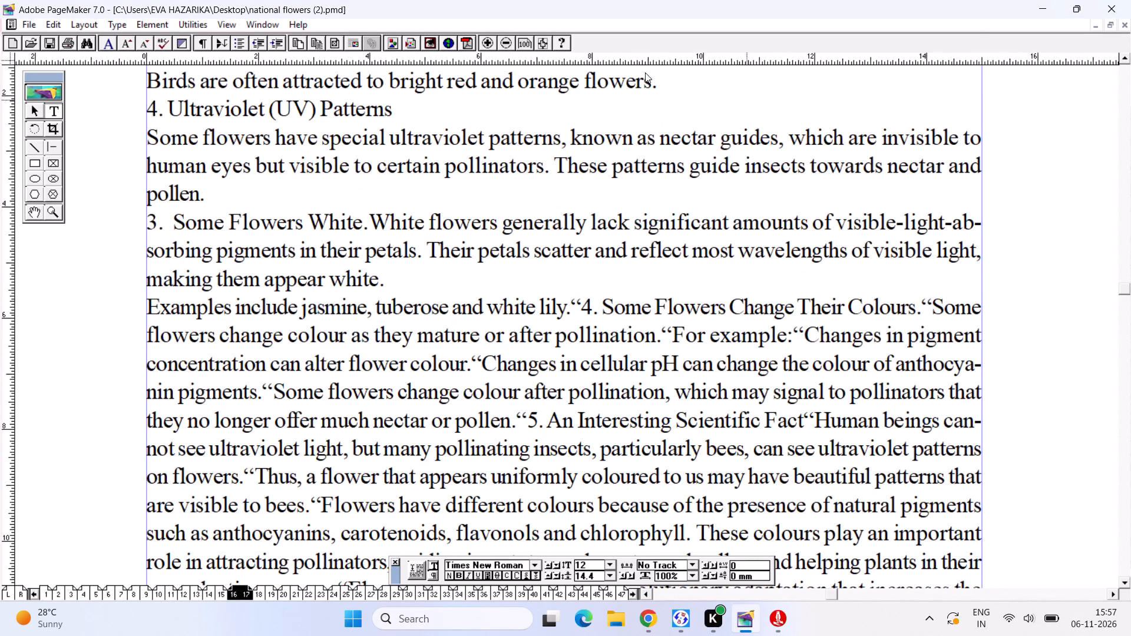
{"action": "left_click", "coordinate": [586, 301]}
{"action": "key", "text": "BackSpace"}
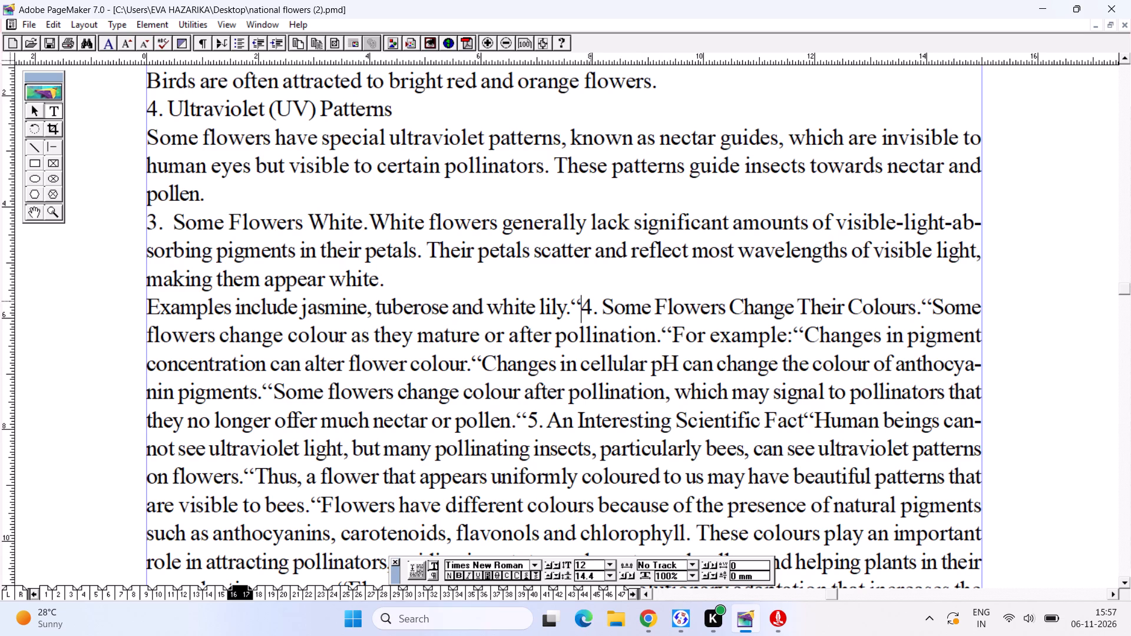
{"action": "key", "text": "Return"}
Replace the stray quotation marks after the heading "4. Some Flowers Change Their Colours." and after "mature or after pollination." with paragraph breaks.
{"action": "left_click", "coordinate": [518, 332]}
{"action": "key", "text": "BackSpace"}
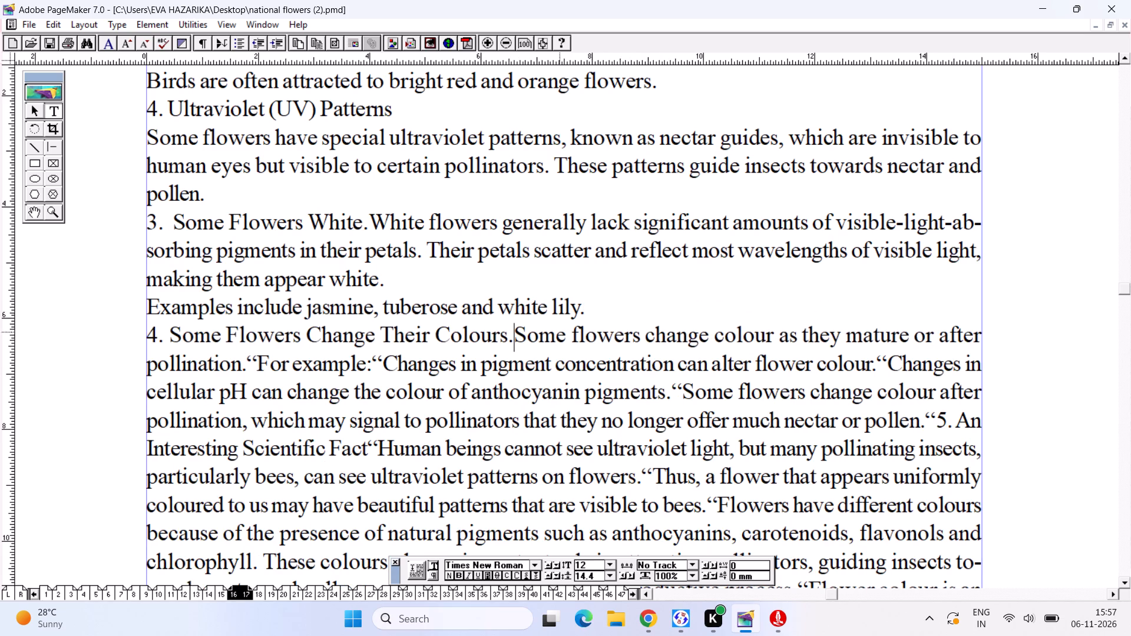
{"action": "key", "text": "Return"}
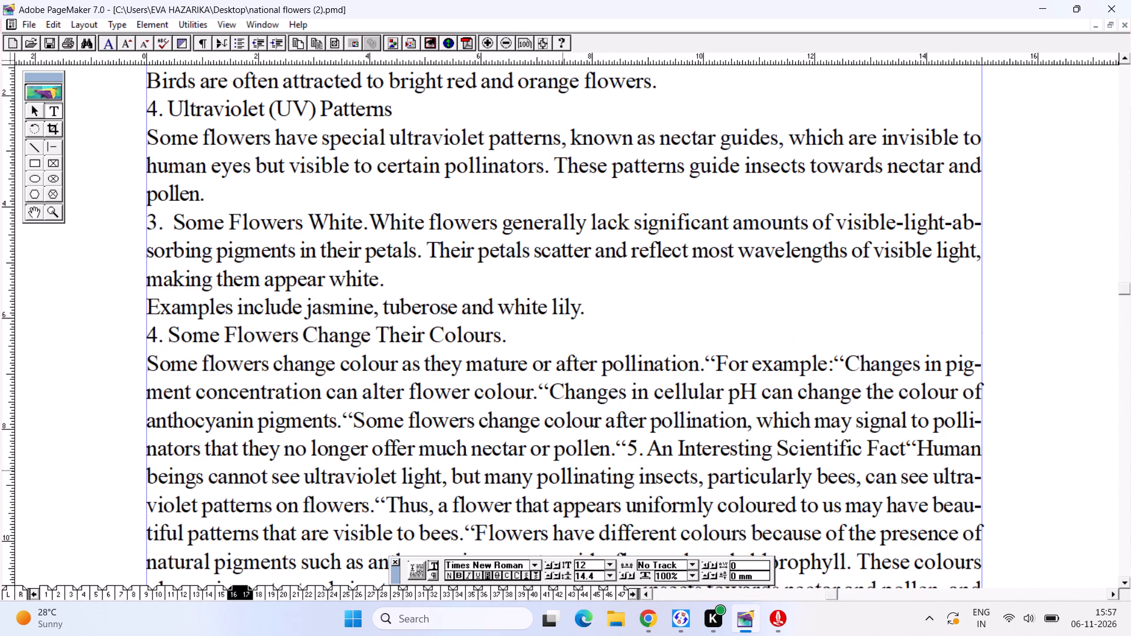
{"action": "left_click", "coordinate": [725, 359]}
{"action": "left_click", "coordinate": [710, 359]}
{"action": "key", "text": "BackSpace"}
{"action": "key", "text": "Return"}
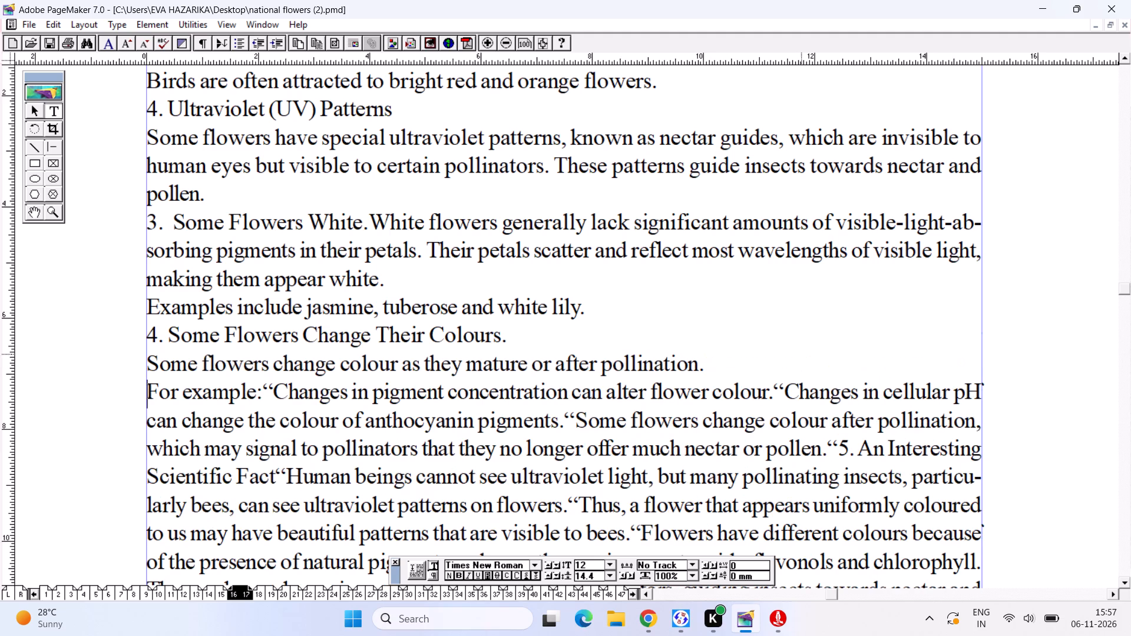
Replace the stray quotation mark after "For example:" with a single space, keeping the example on the same line.
{"action": "left_click", "coordinate": [276, 387]}
{"action": "key", "text": "BackSpace"}
{"action": "key", "text": "Return"}
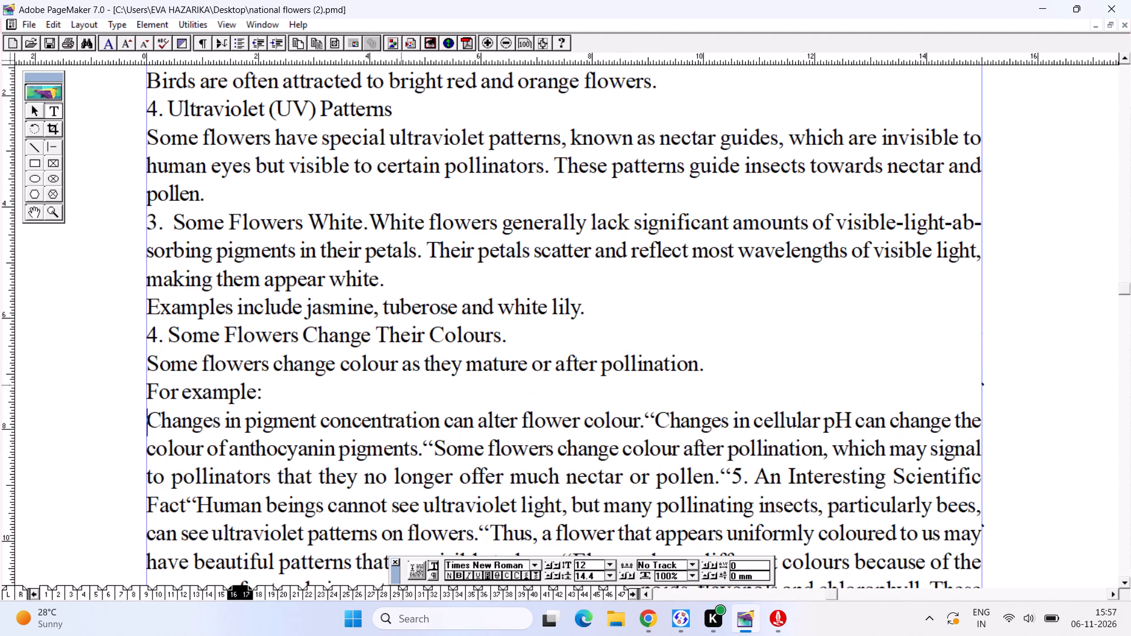
{"action": "key", "text": "BackSpace"}
{"action": "key", "text": "space"}
{"action": "key", "text": "BackSpace"}
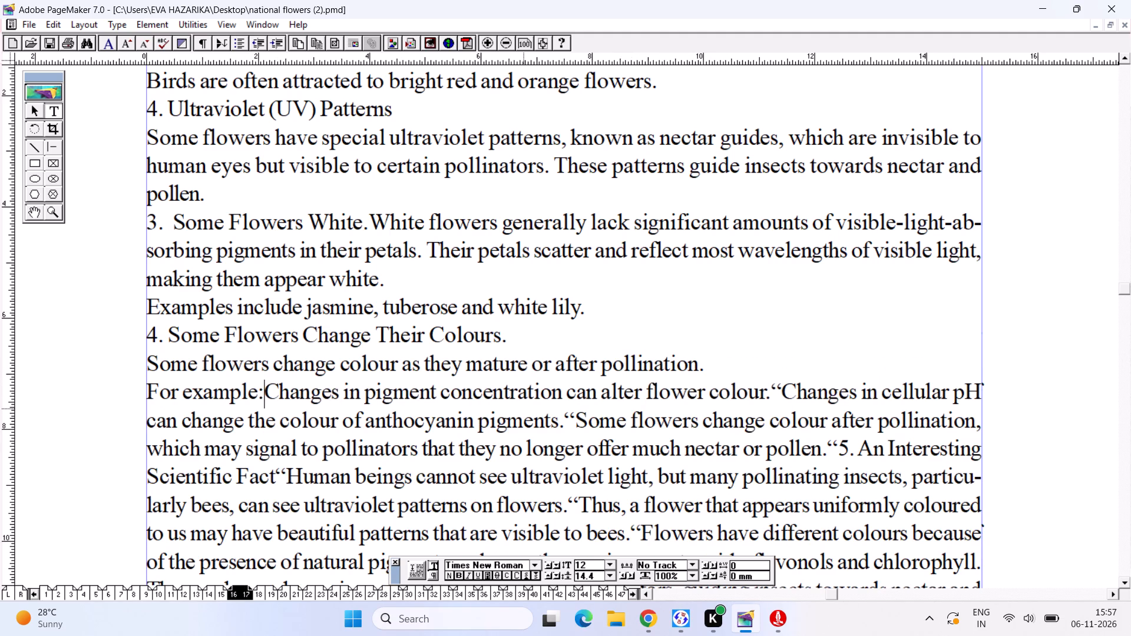
{"action": "key", "text": "space"}
Replace the stray quotation marks after "can alter flower colour." and "anthocyanin pigments." with paragraph breaks.
{"action": "left_click", "coordinate": [779, 388]}
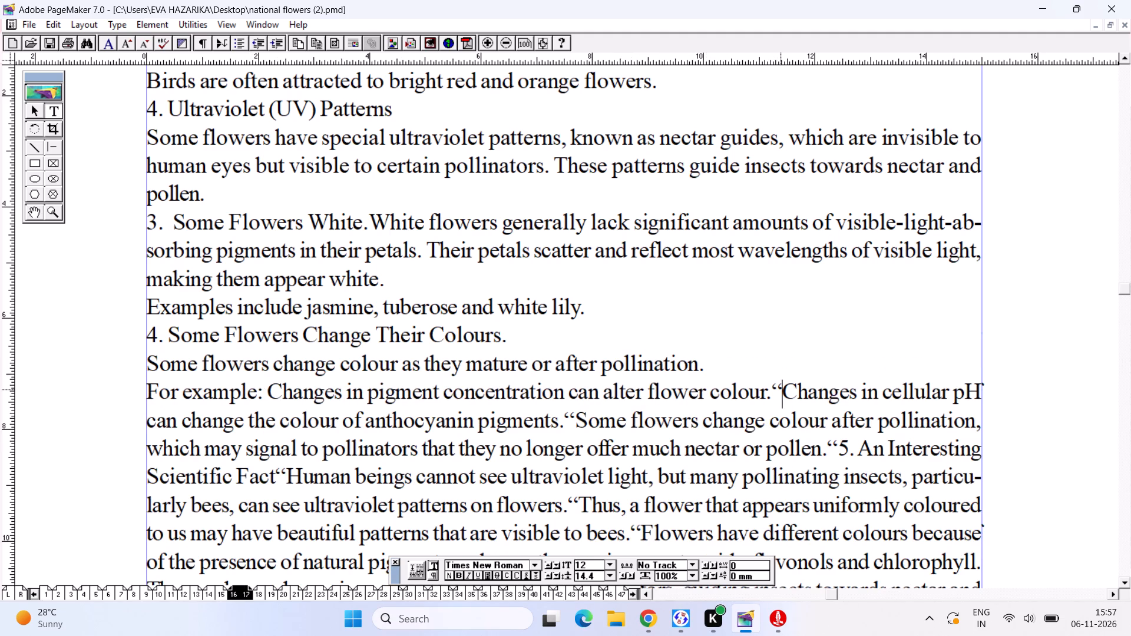
{"action": "key", "text": "BackSpace"}
{"action": "key", "text": "Return"}
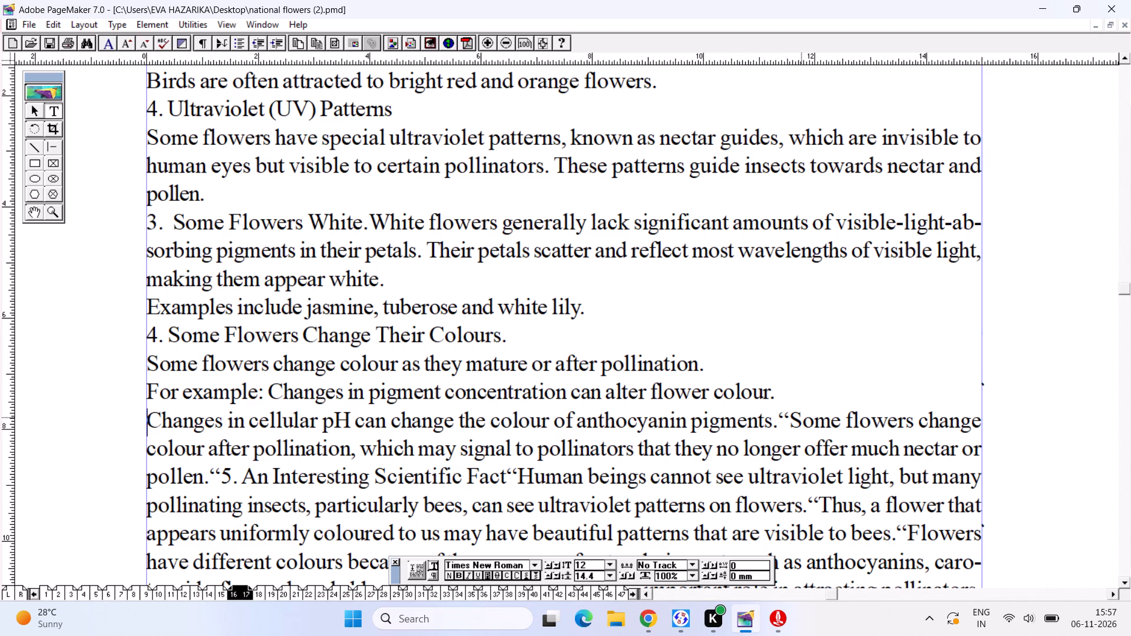
{"action": "left_click", "coordinate": [796, 419]}
{"action": "left_click", "coordinate": [793, 419]}
{"action": "key", "text": "BackSpace"}
{"action": "key", "text": "Return"}
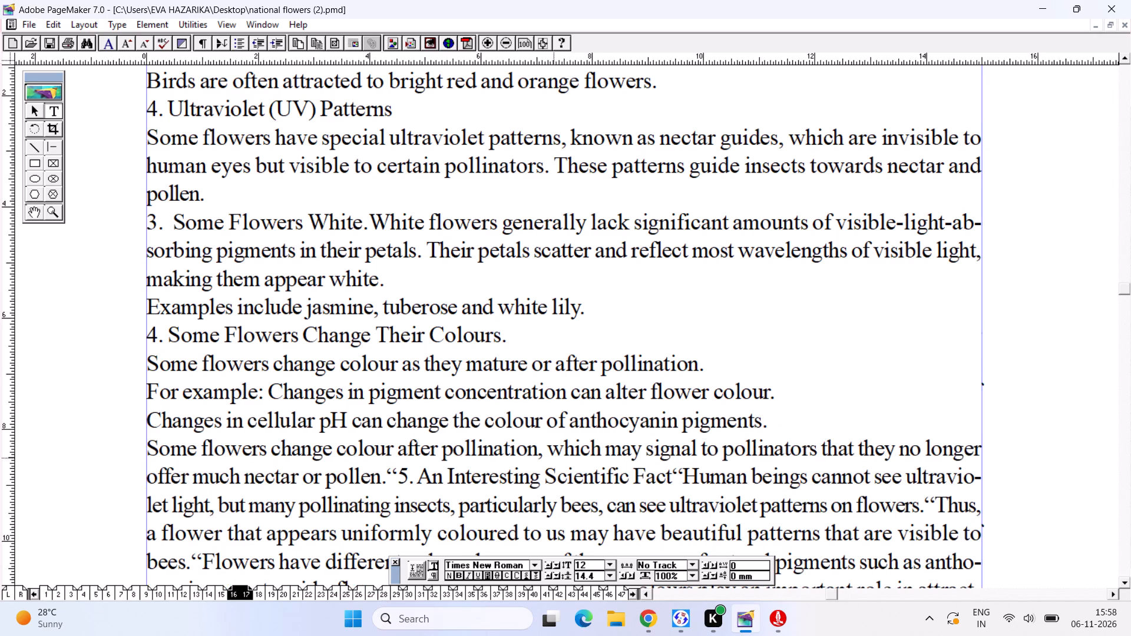
Set "5. An Interesting Scientific Fact" on its own line, replacing the stray quotation marks before and after it with paragraph breaks.
{"action": "left_click_drag", "start_coordinate": [553, 466], "coordinate": [557, 286], "text": "alt"}
{"action": "left_click", "coordinate": [533, 355], "text": "alt"}
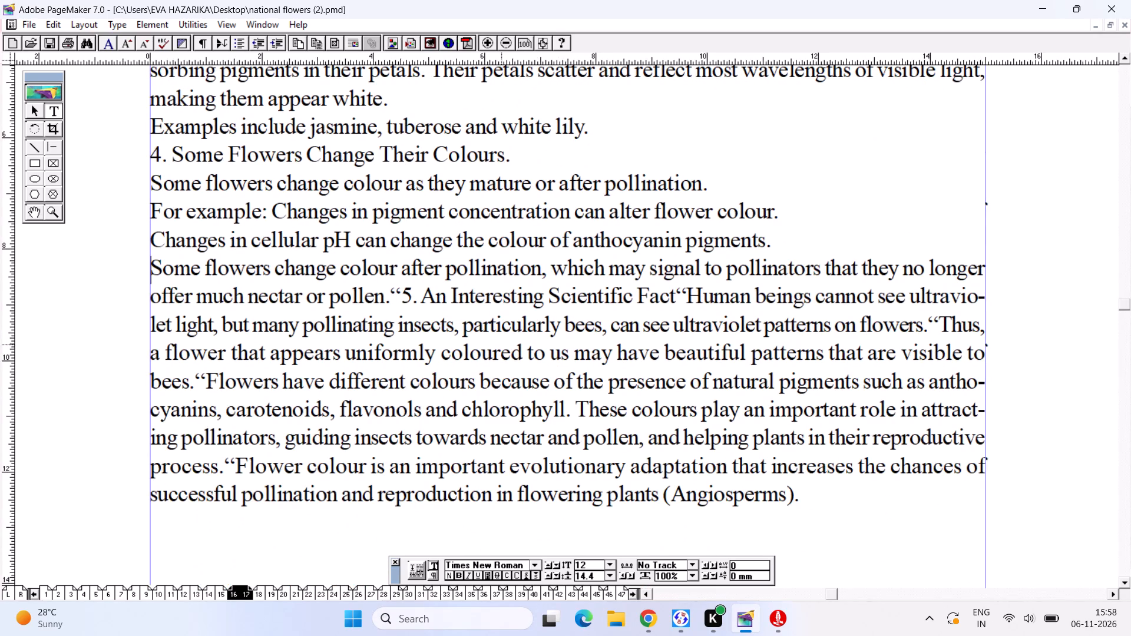
{"action": "left_click", "coordinate": [501, 344]}
{"action": "left_click", "coordinate": [393, 287]}
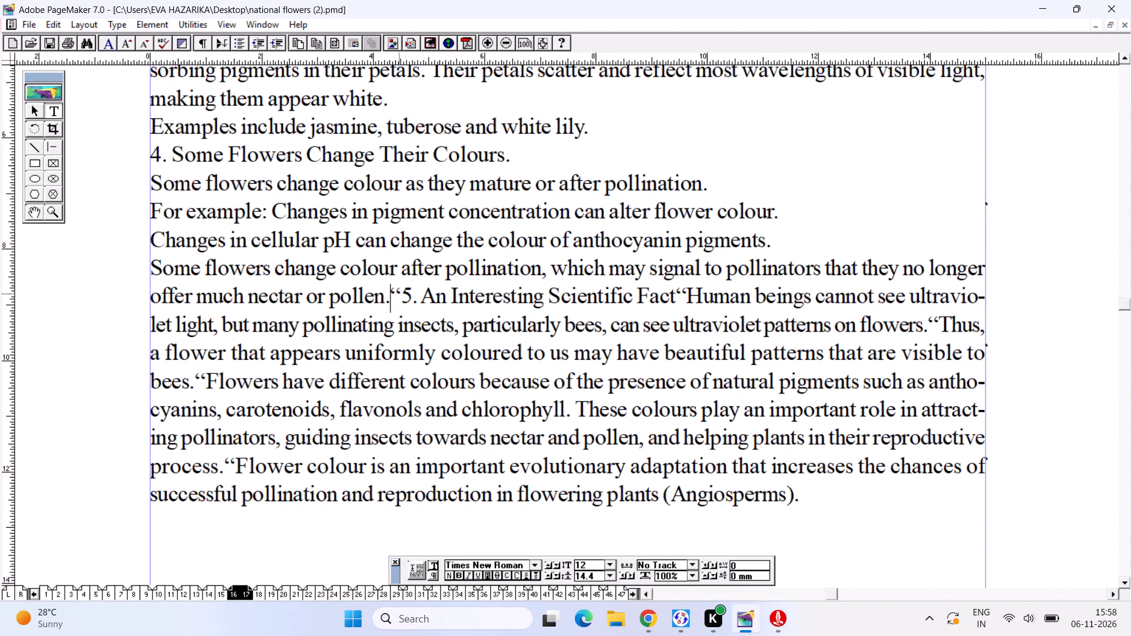
{"action": "left_click", "coordinate": [404, 297]}
{"action": "key", "text": "BackSpace"}
{"action": "key", "text": "Return"}
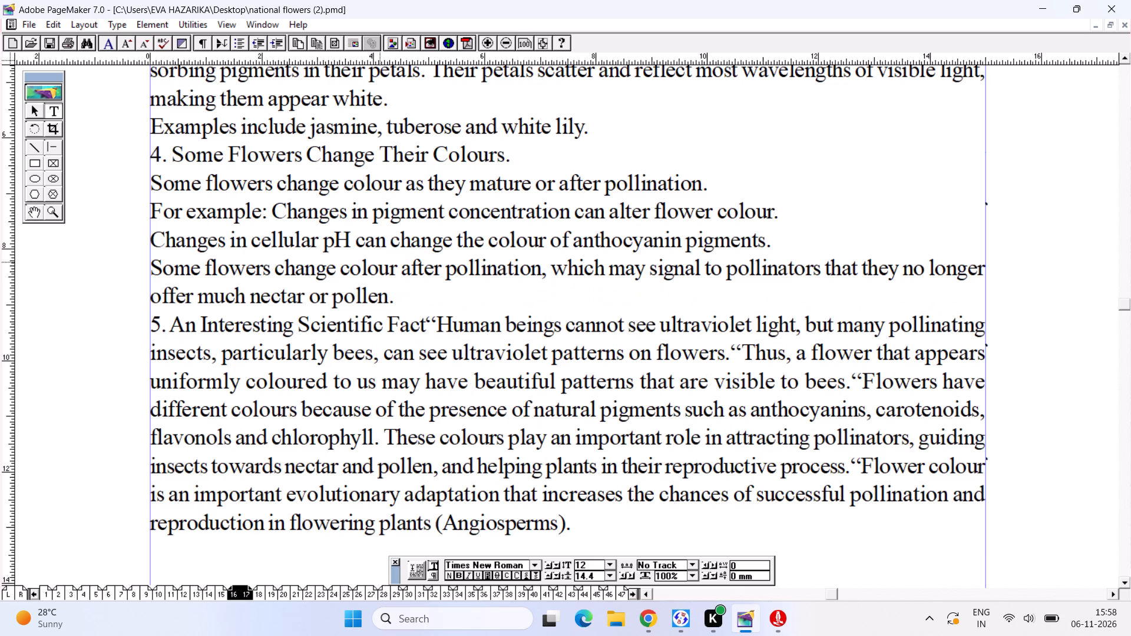
{"action": "left_click", "coordinate": [436, 327]}
{"action": "key", "text": "BackSpace"}
{"action": "key", "text": "Return"}
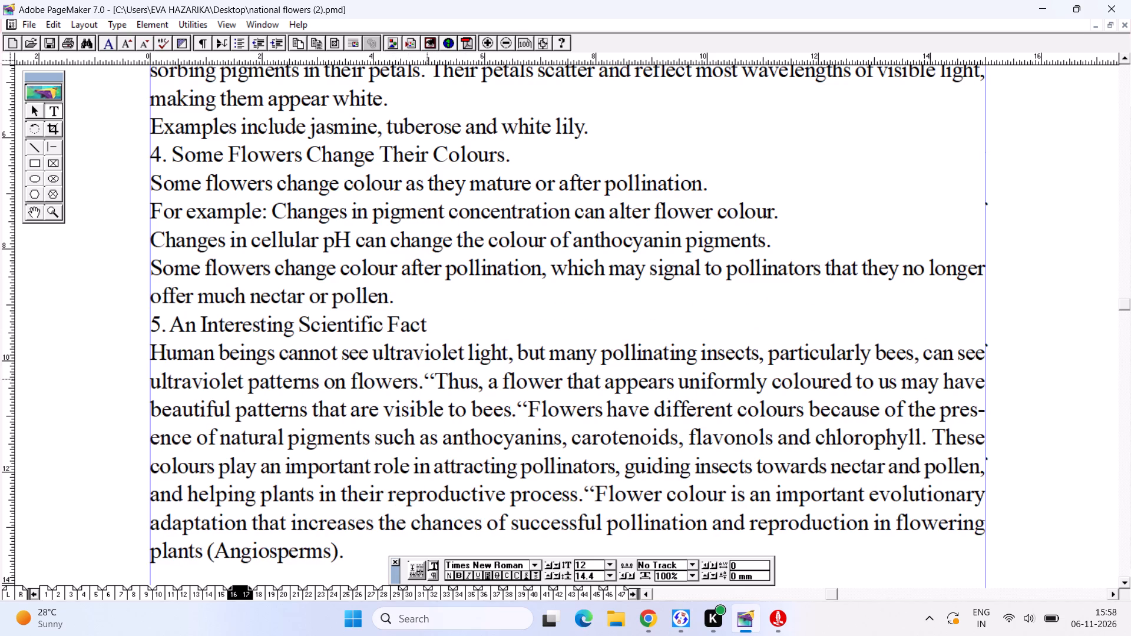
Replace the stray quotation marks after "ultraviolet patterns on flowers." and "visible to bees." with paragraph breaks.
{"action": "left_click", "coordinate": [426, 378]}
{"action": "left_click", "coordinate": [432, 379]}
{"action": "key", "text": "BackSpace"}
{"action": "key", "text": "Return"}
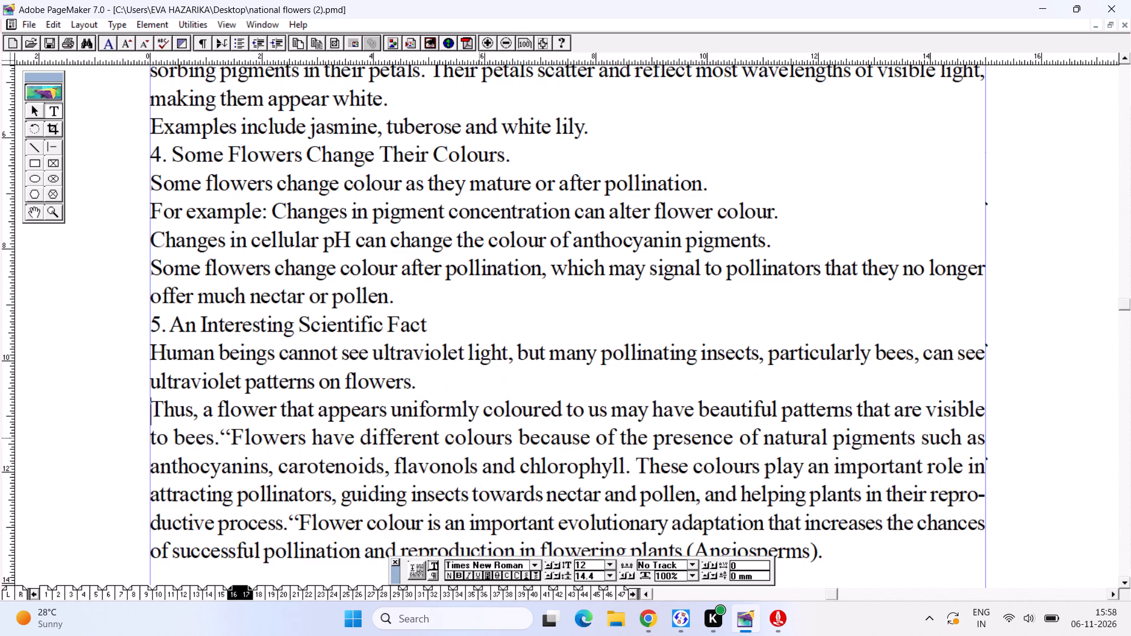
{"action": "left_click", "coordinate": [226, 433]}
{"action": "key", "text": "BackSpace"}
{"action": "key", "text": "Return"}
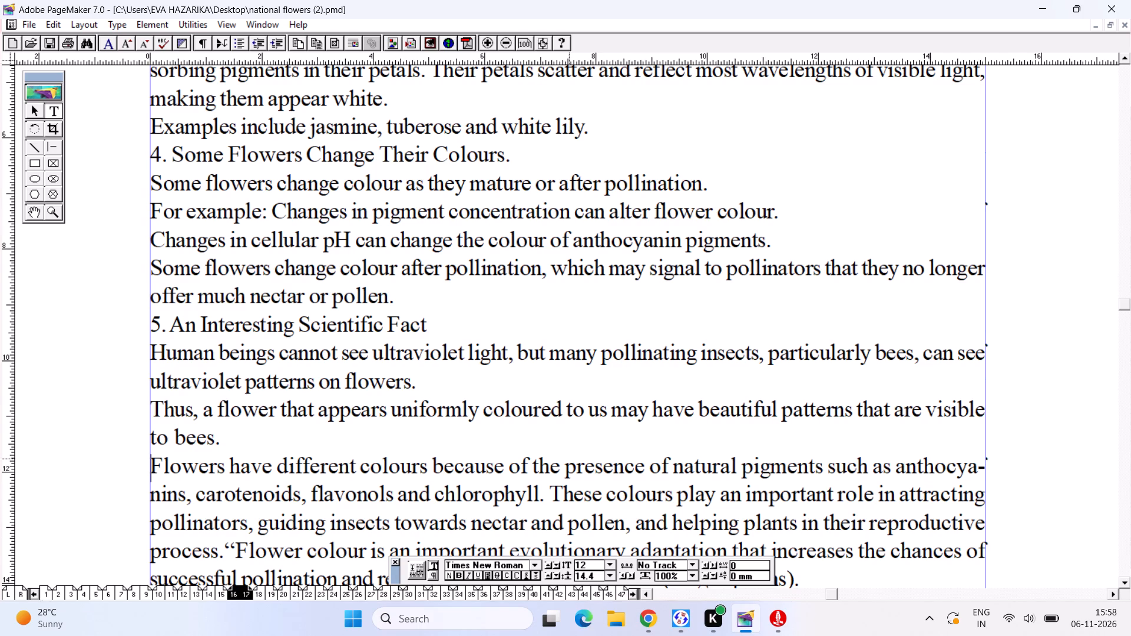
Replace the stray quotation mark after "reproductive process." with a paragraph break before the closing "Flower colour" sentence.
{"action": "left_click_drag", "start_coordinate": [508, 456], "coordinate": [513, 350], "text": "alt"}
{"action": "left_click_drag", "start_coordinate": [508, 461], "coordinate": [504, 430], "text": "alt"}
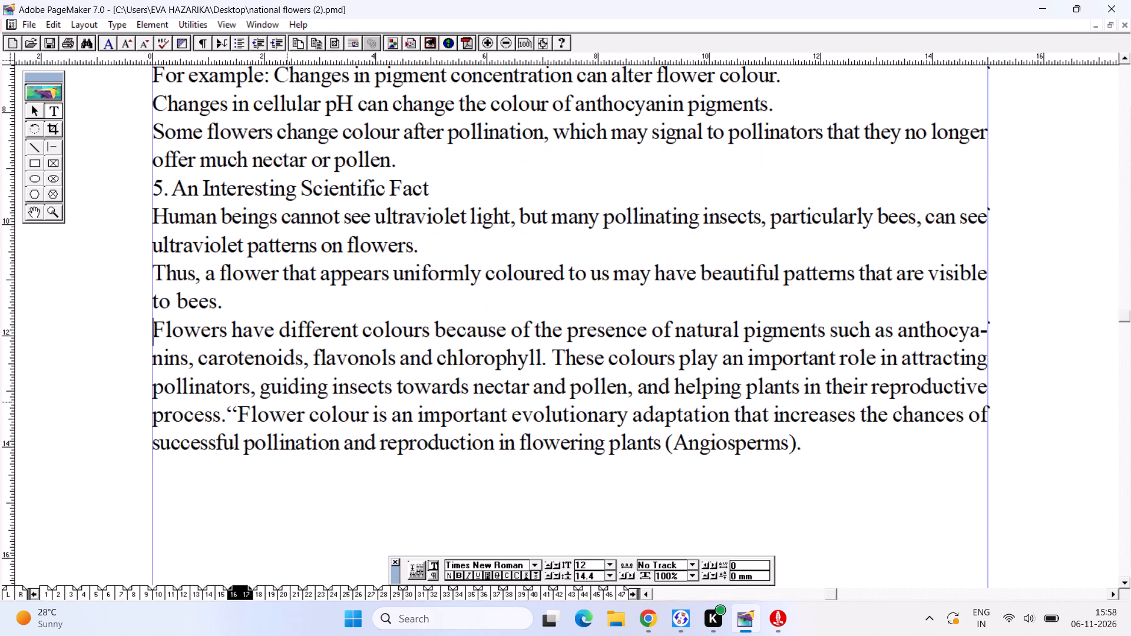
{"action": "left_click", "coordinate": [236, 418]}
{"action": "key", "text": "BackSpace"}
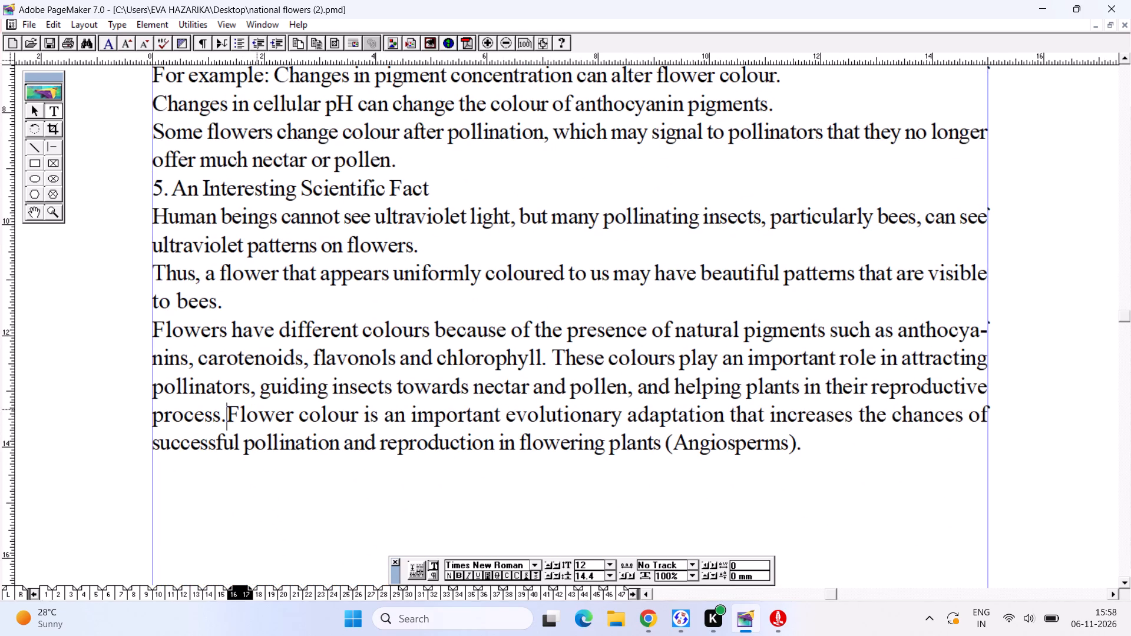
{"action": "key", "text": "Return"}
Save the national flowers publication.
{"action": "key", "text": "ctrl+s"}
{"action": "key", "text": "ctrl+s"}
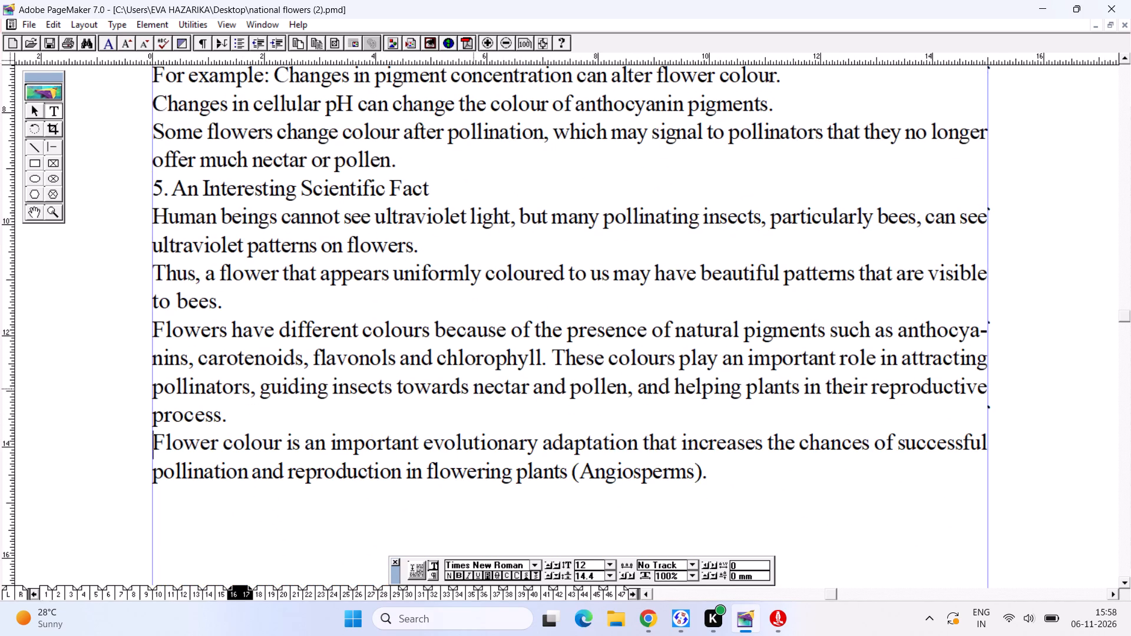
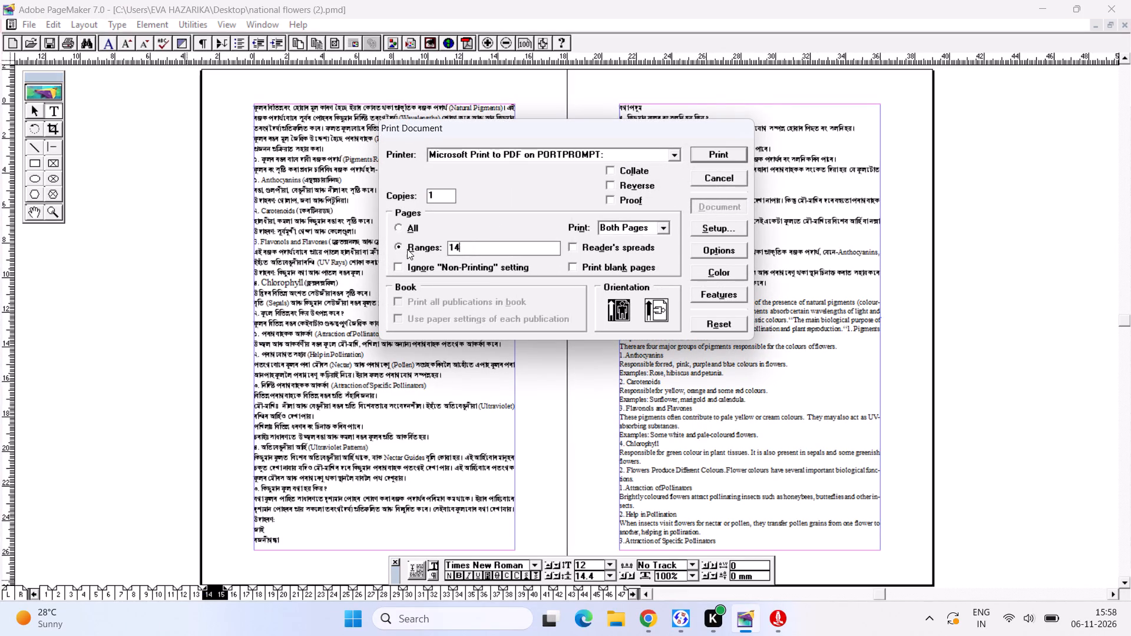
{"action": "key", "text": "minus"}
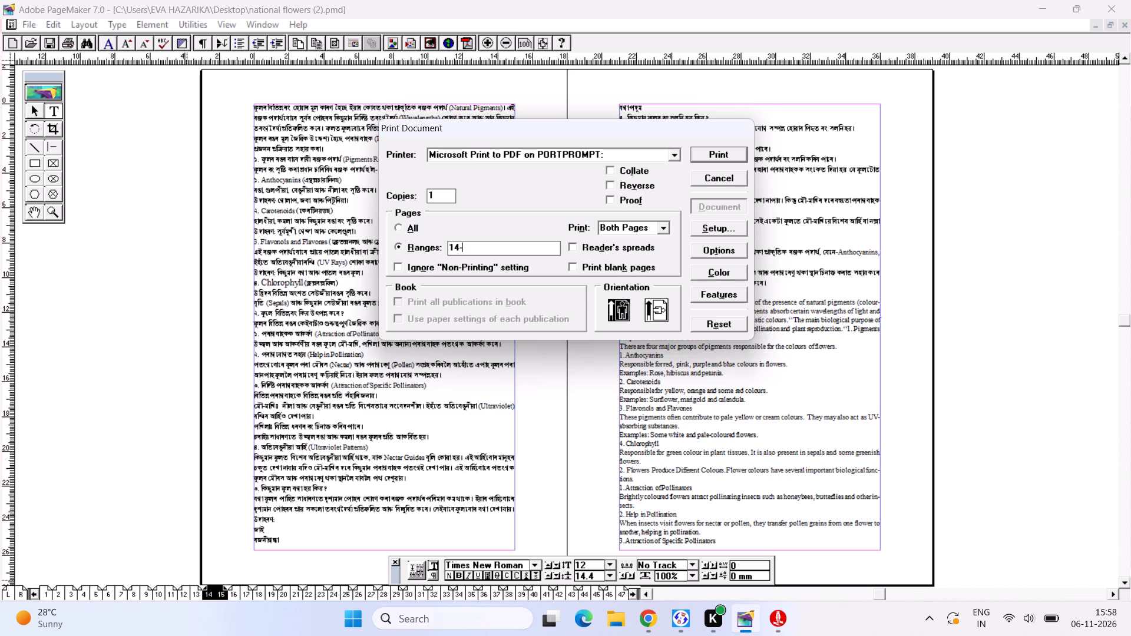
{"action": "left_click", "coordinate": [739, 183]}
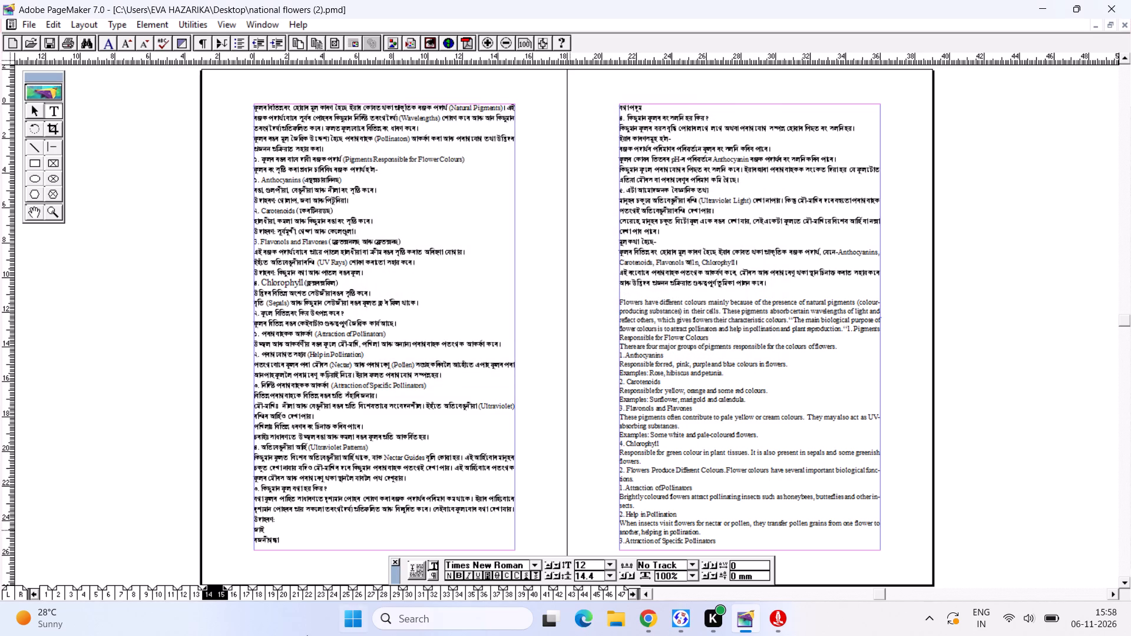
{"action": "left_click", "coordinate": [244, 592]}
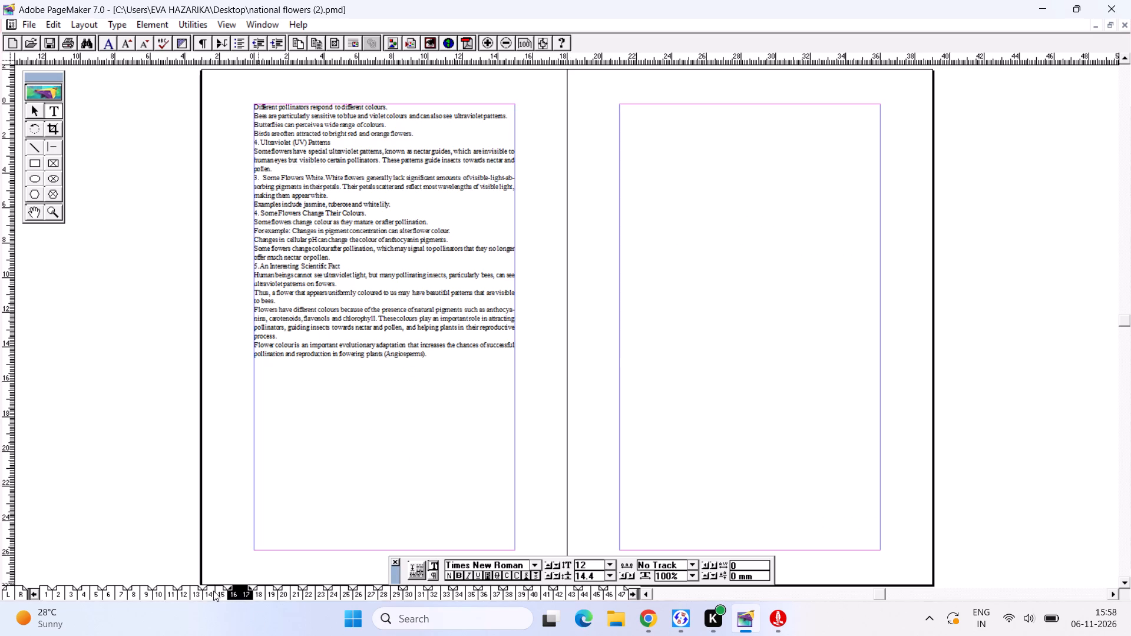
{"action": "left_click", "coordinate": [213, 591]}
Print one copy of page range 14-16 to PDF, saving the output on the Desktop as 14-16.
{"action": "key", "text": "ctrl+p"}
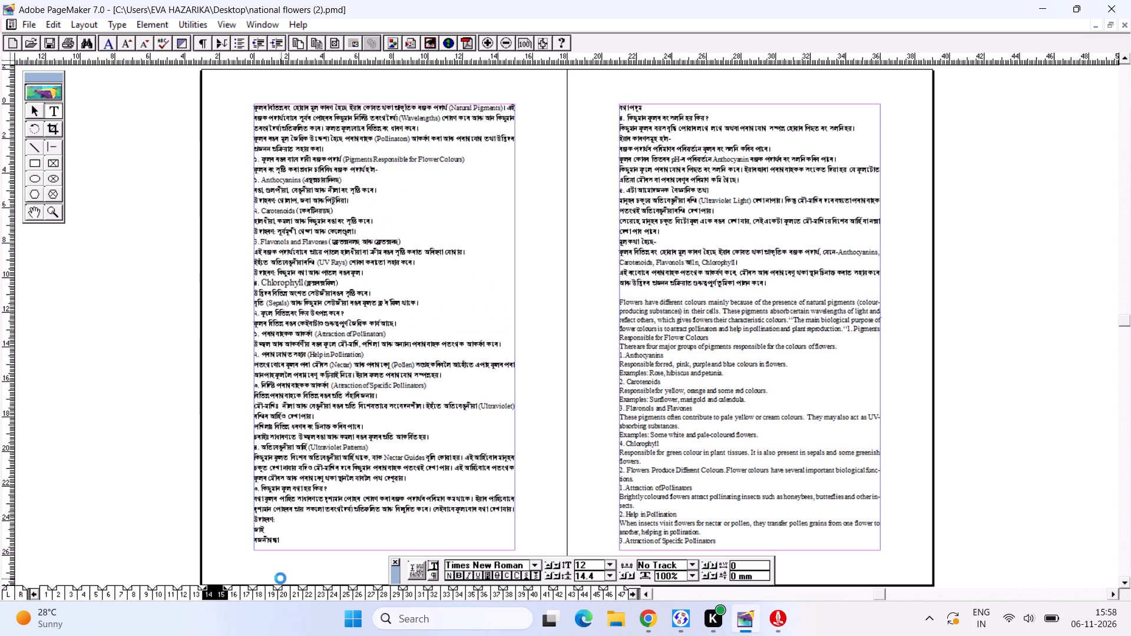
{"action": "key", "text": "BackSpace"}
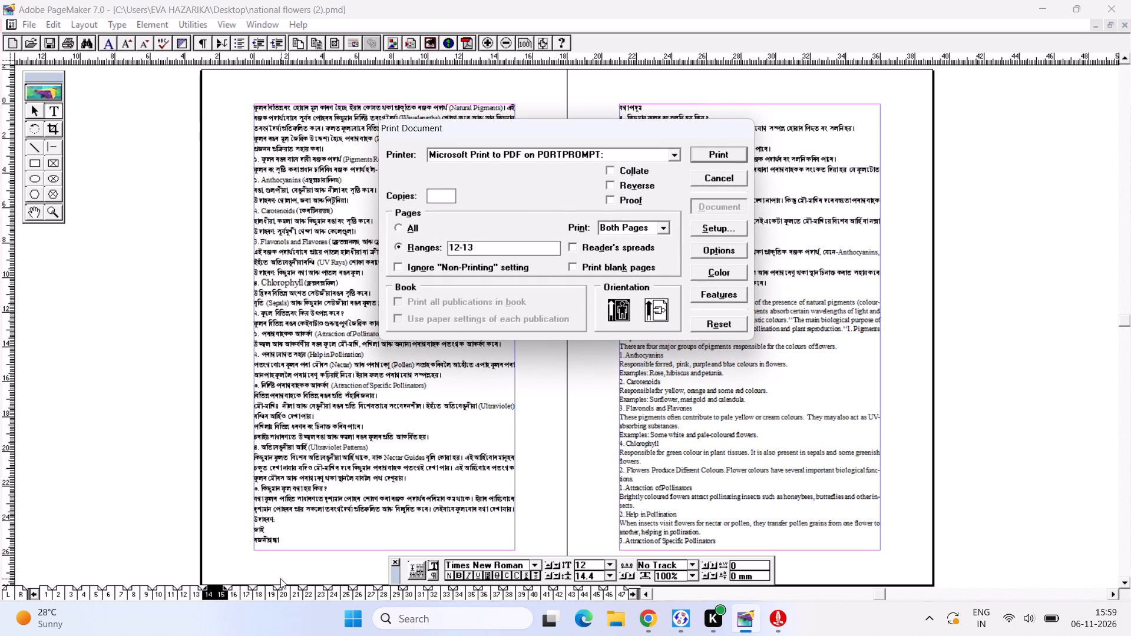
{"action": "key", "text": "1"}
{"action": "left_click_drag", "start_coordinate": [497, 248], "coordinate": [339, 248]}
{"action": "type", "text": "14-1"}
{"action": "key", "text": "6"}
{"action": "left_click", "coordinate": [712, 149]}
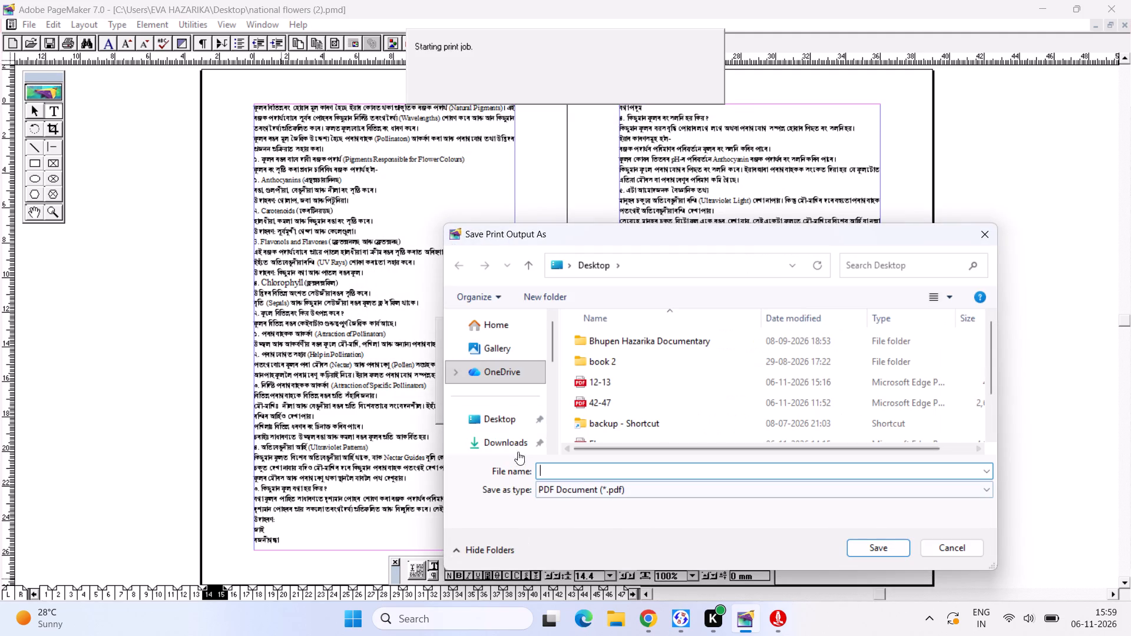
{"action": "type", "text": "14-16"}
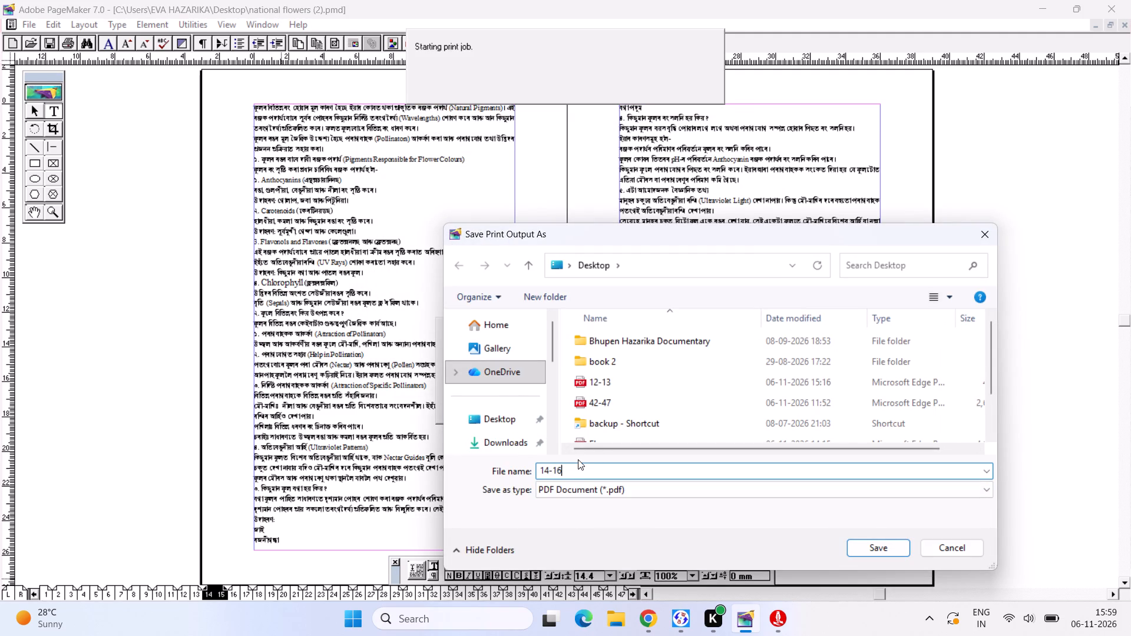
{"action": "left_click", "coordinate": [477, 409]}
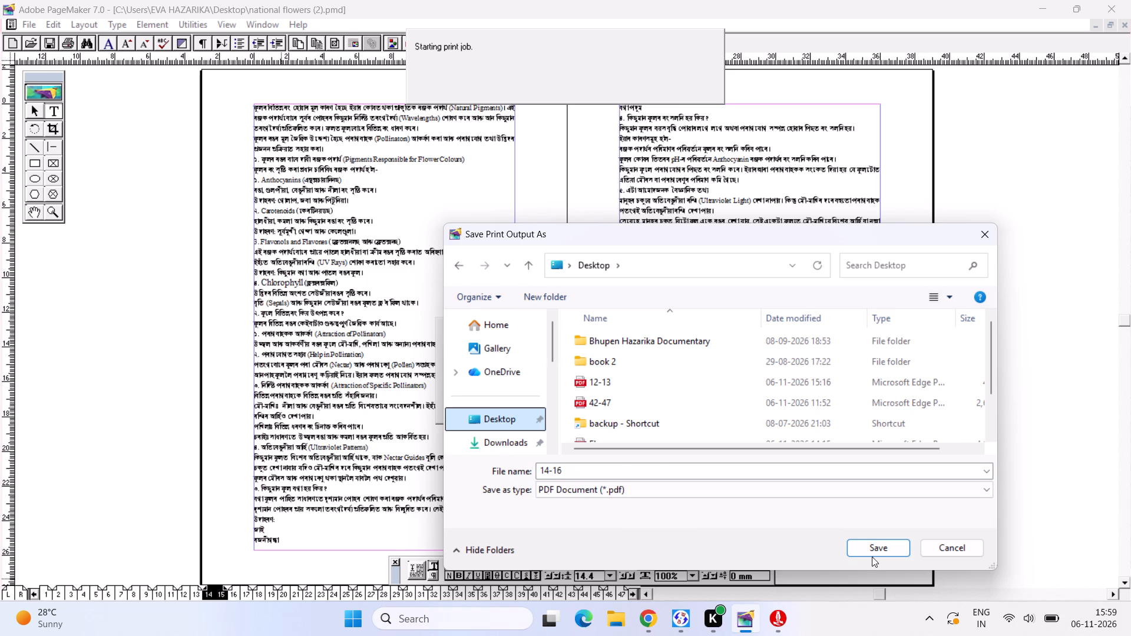
{"action": "left_click", "coordinate": [879, 548]}
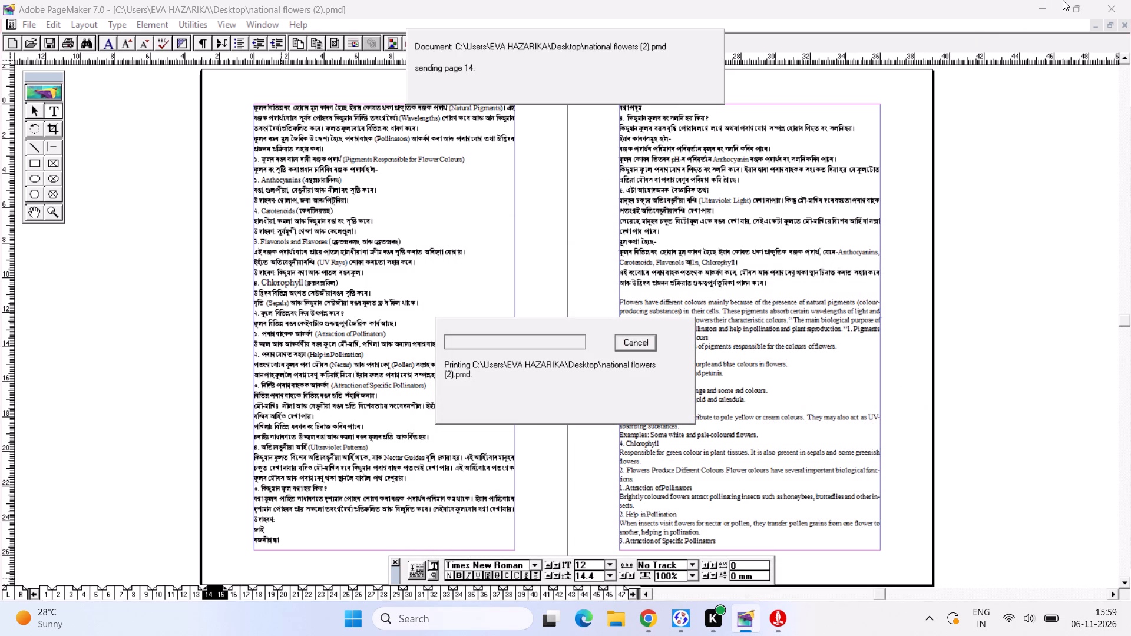
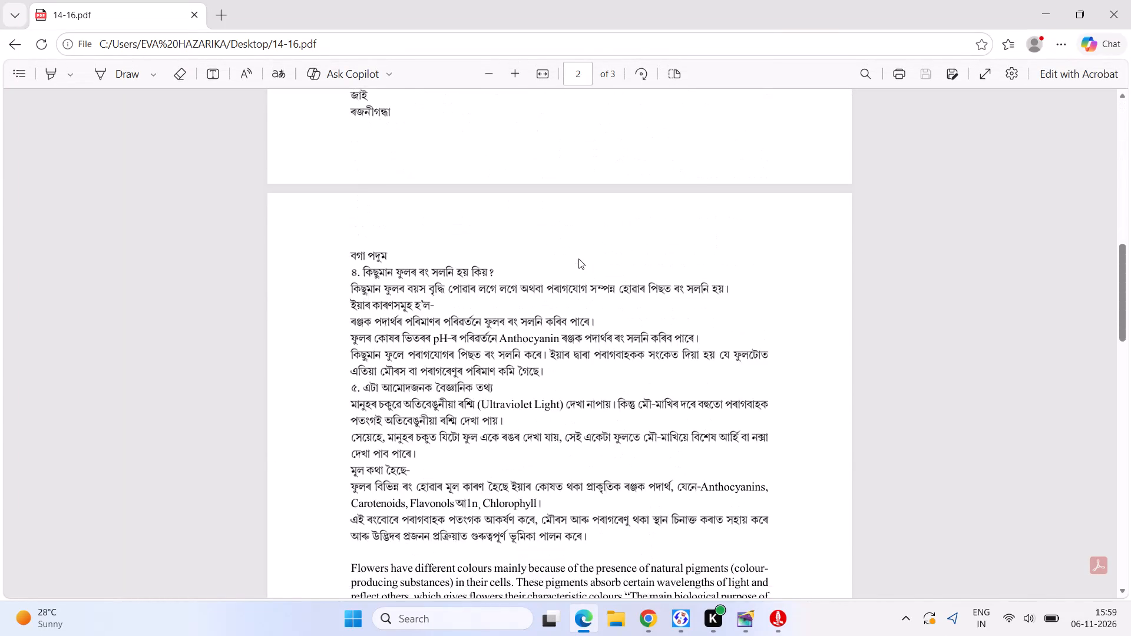
Check the exported 14-16 PDF from its second page through the end of the English text on page 3.
{"action": "scroll", "coordinate": [577, 260], "scroll_direction": "down", "scroll_amount": 10}
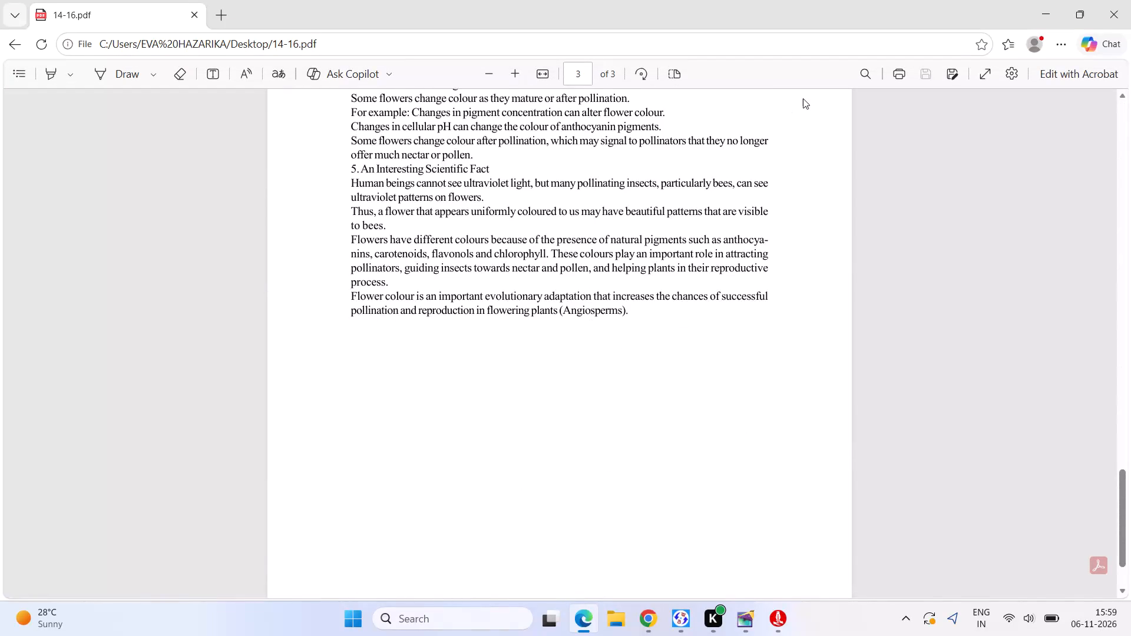
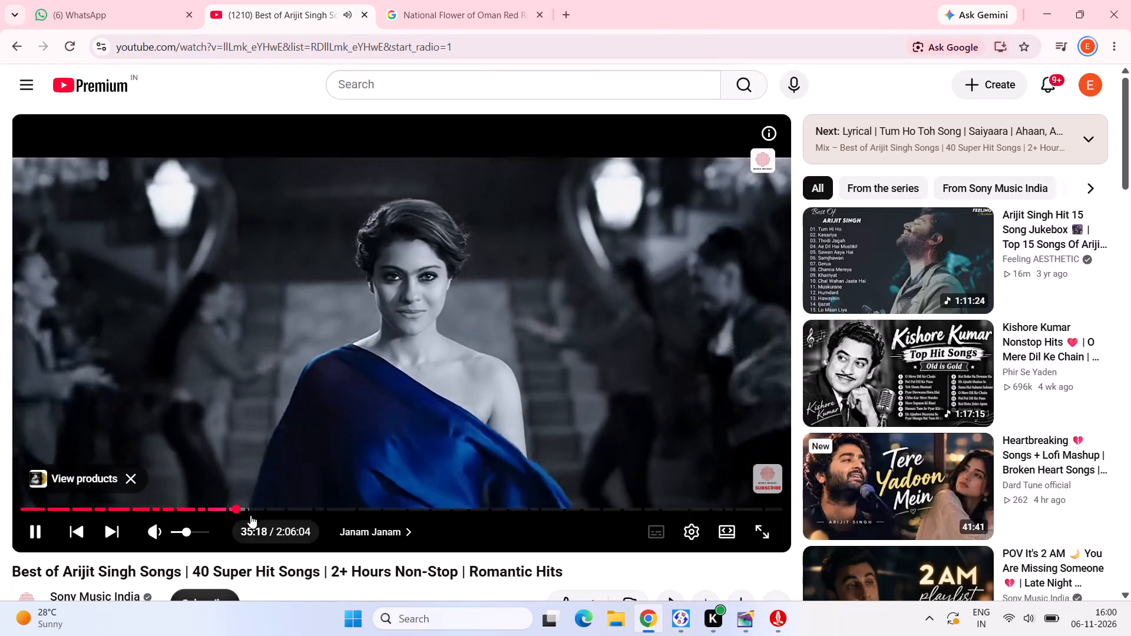
Skip the playing Arijit Singh song mix ahead to Pal, about 43 minutes in, and raise the playback volume slightly.
{"action": "left_click", "coordinate": [252, 511]}
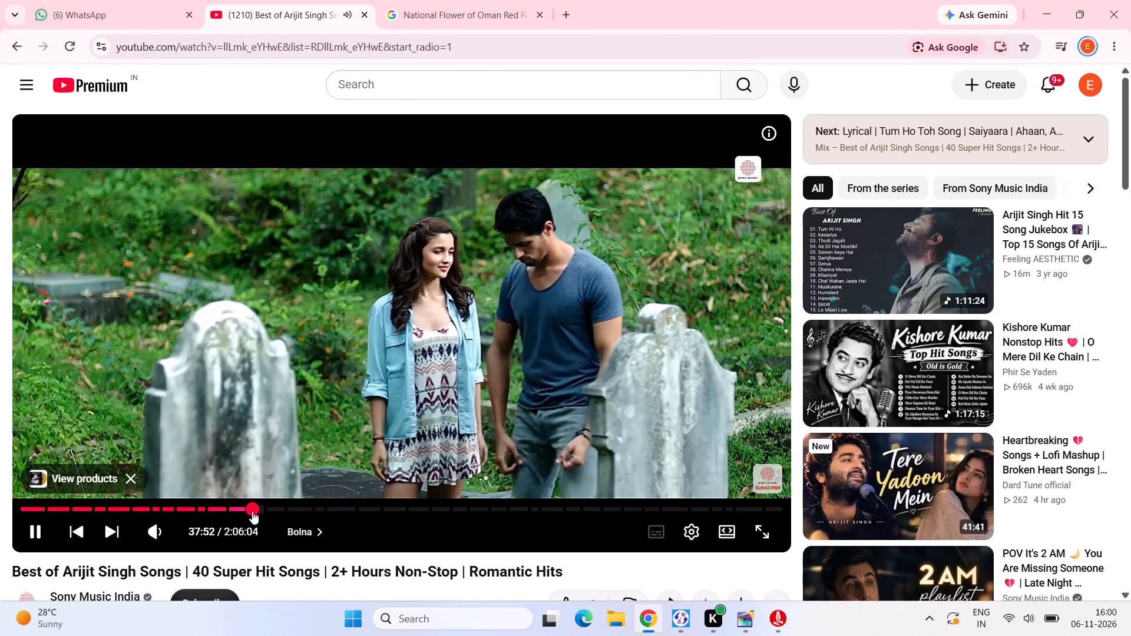
{"action": "left_click", "coordinate": [287, 507]}
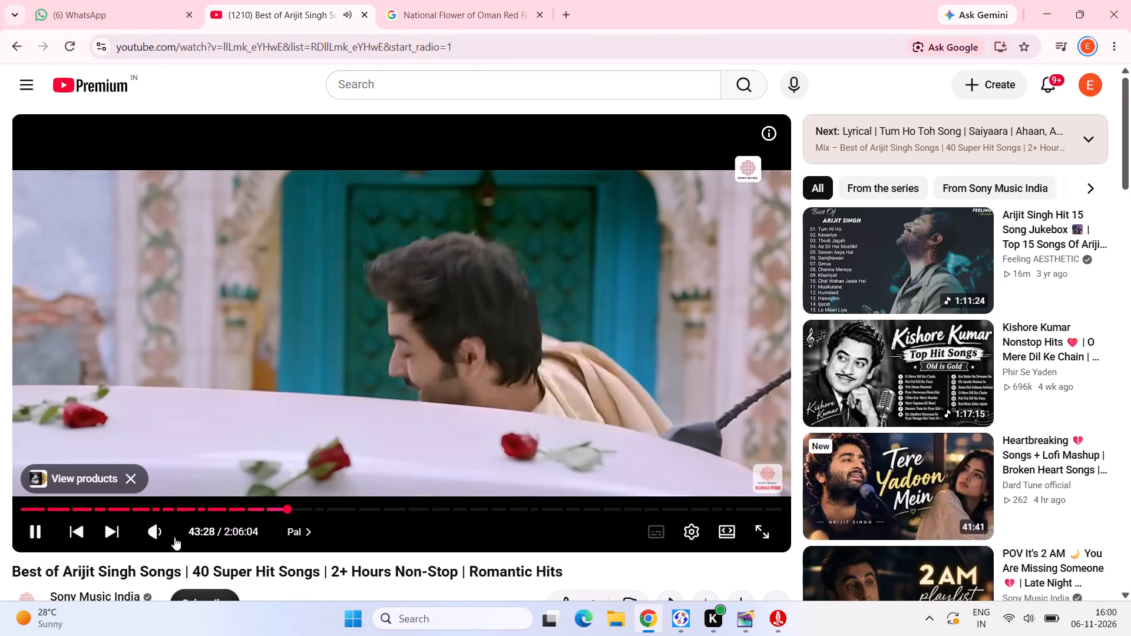
{"action": "left_click", "coordinate": [188, 528]}
{"action": "left_click", "coordinate": [194, 532]}
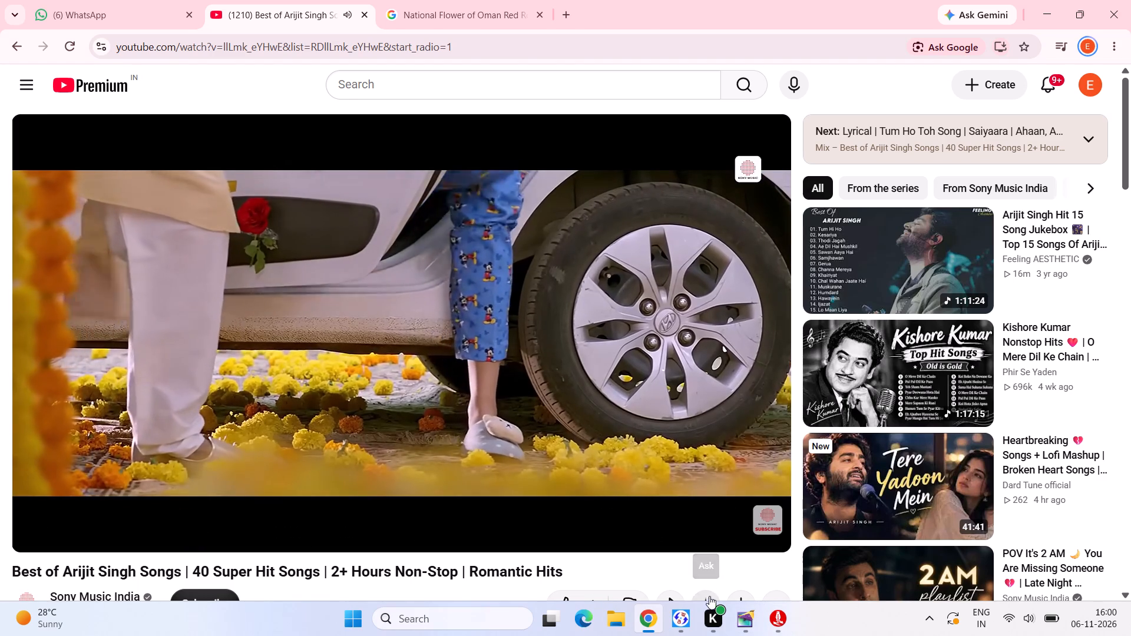
Return to the national flowers publication in PageMaker and bring up Lachit Converter over it.
{"action": "left_click", "coordinate": [747, 550]}
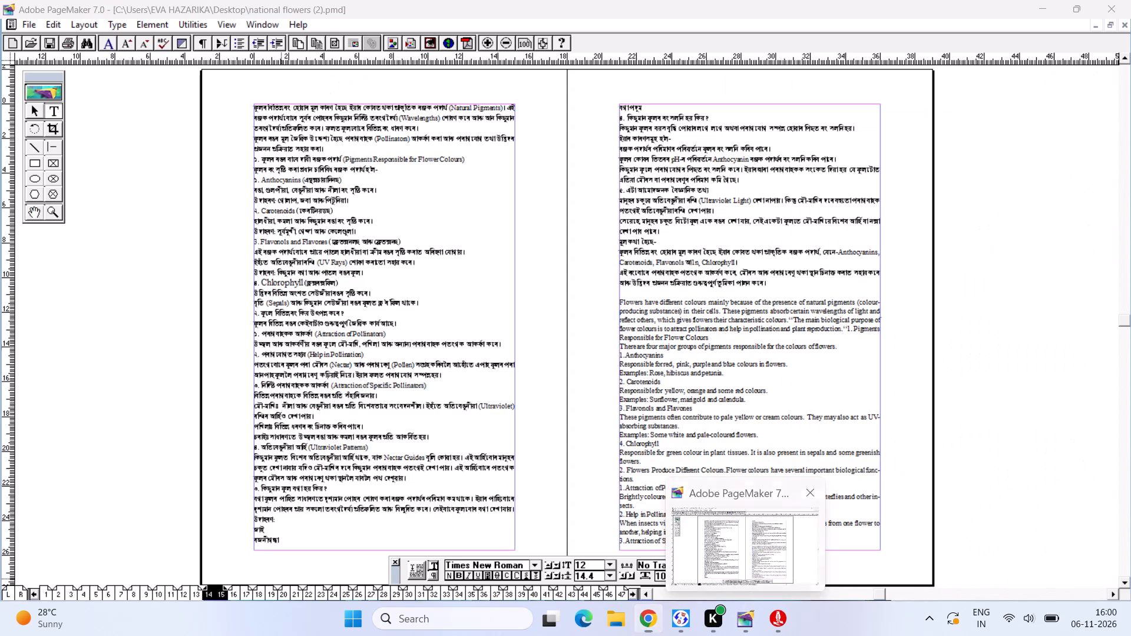
{"action": "left_click", "coordinate": [779, 621]}
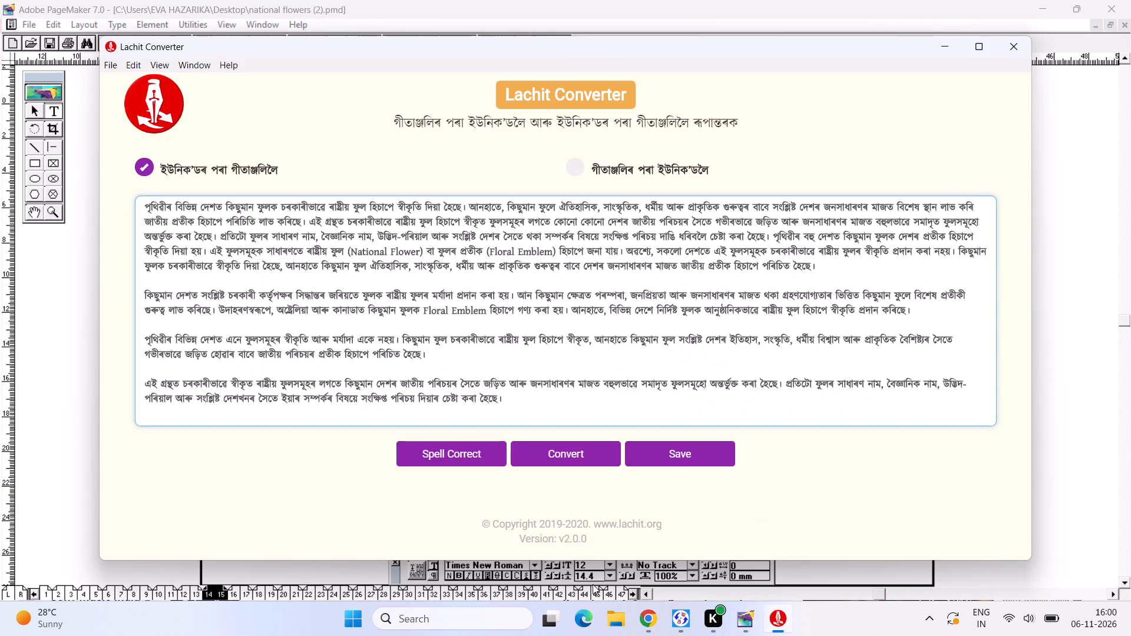
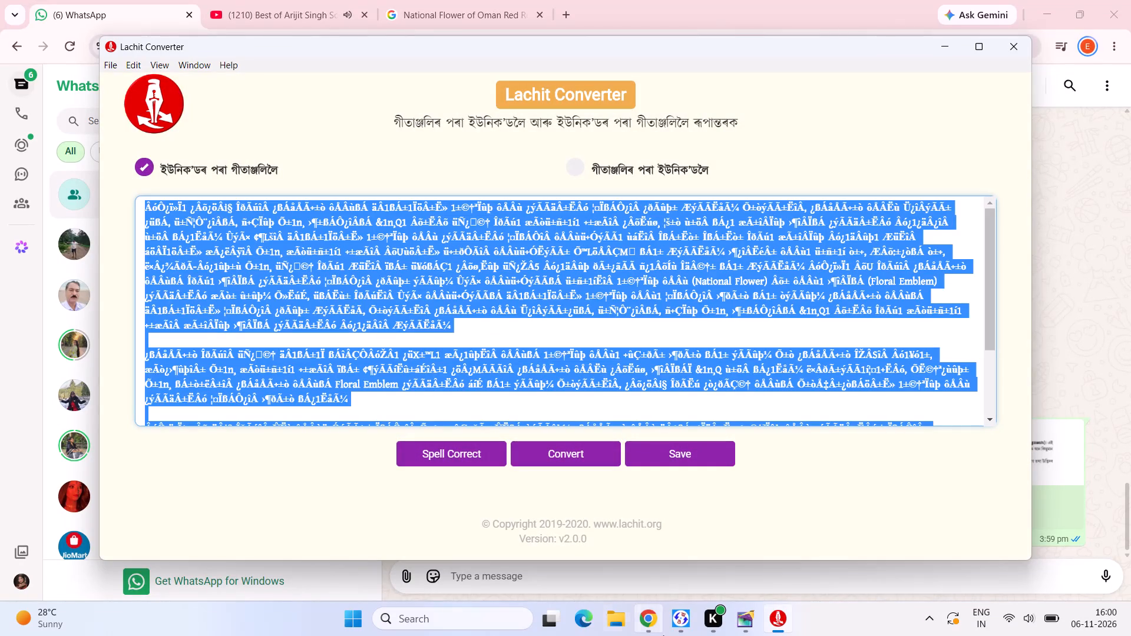
Copy the converted Geetanjali text from Lachit Converter, switch to PageMaker and go back through the national flowers publication to page 3.
{"action": "key", "text": "ctrl+c"}
{"action": "left_click", "coordinate": [738, 624]}
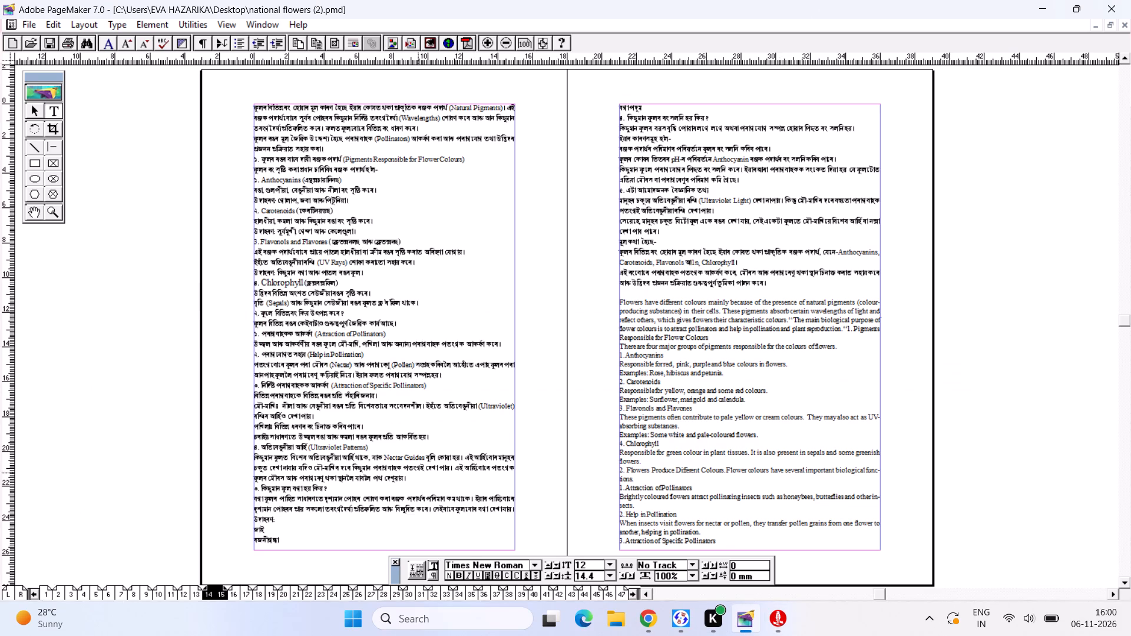
{"action": "left_click", "coordinate": [193, 596]}
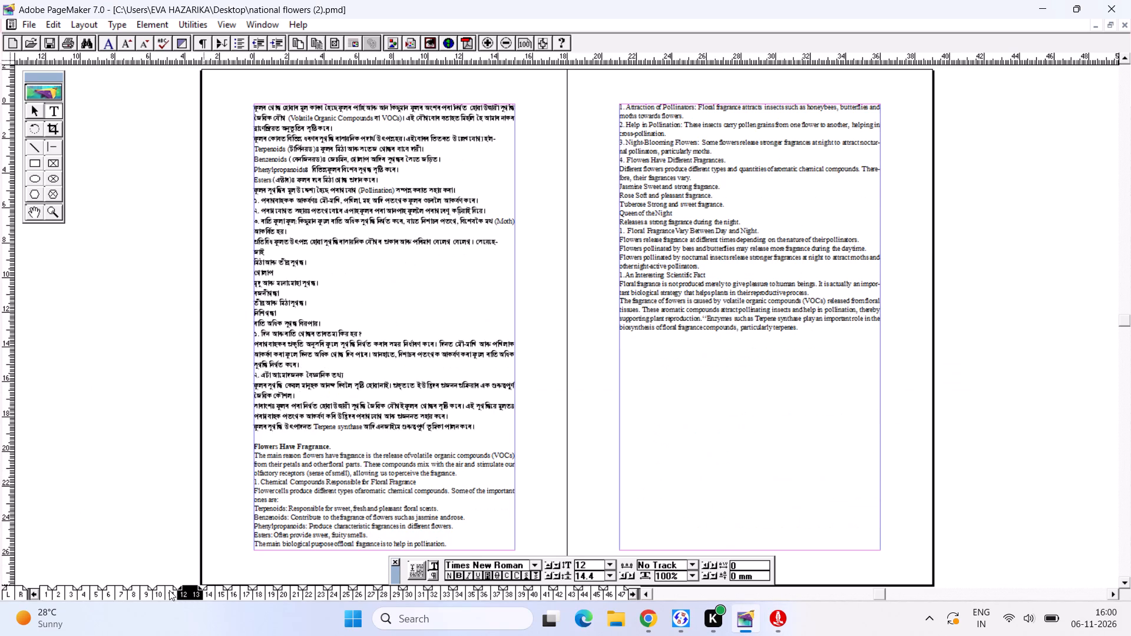
{"action": "left_click", "coordinate": [167, 591]}
{"action": "left_click", "coordinate": [144, 591]}
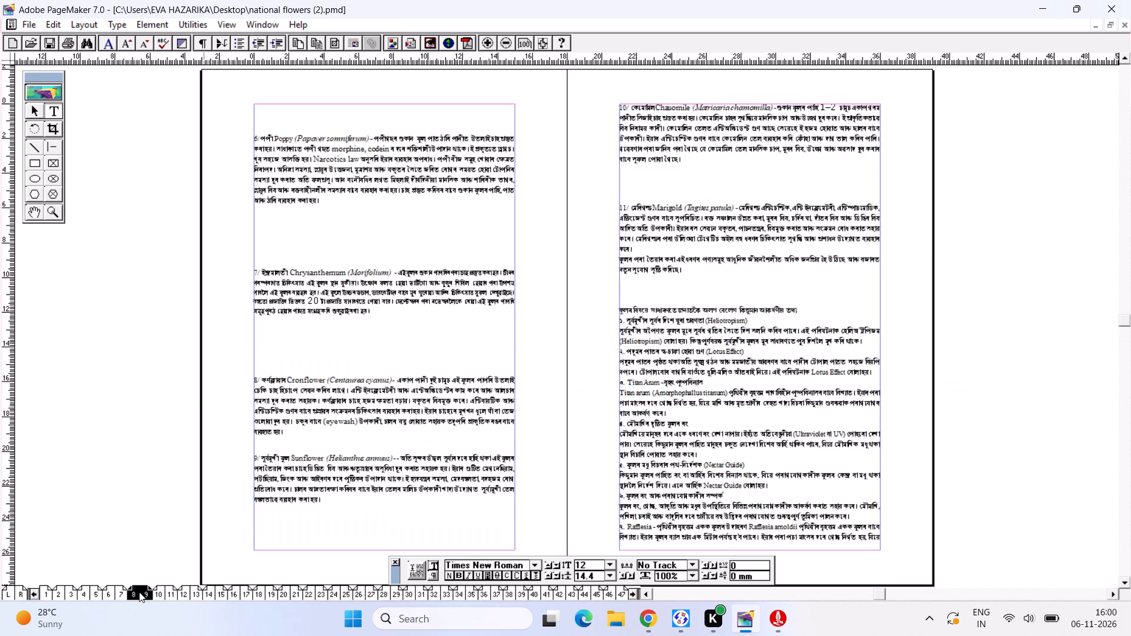
{"action": "left_click", "coordinate": [112, 591]}
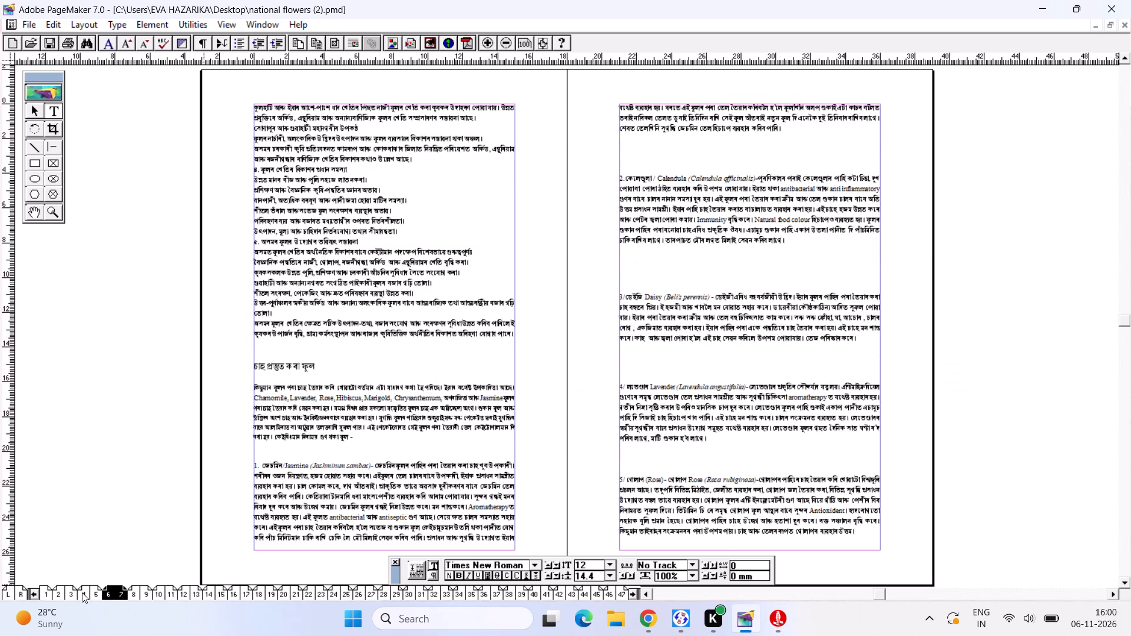
{"action": "left_click", "coordinate": [87, 592]}
{"action": "left_click", "coordinate": [68, 591]}
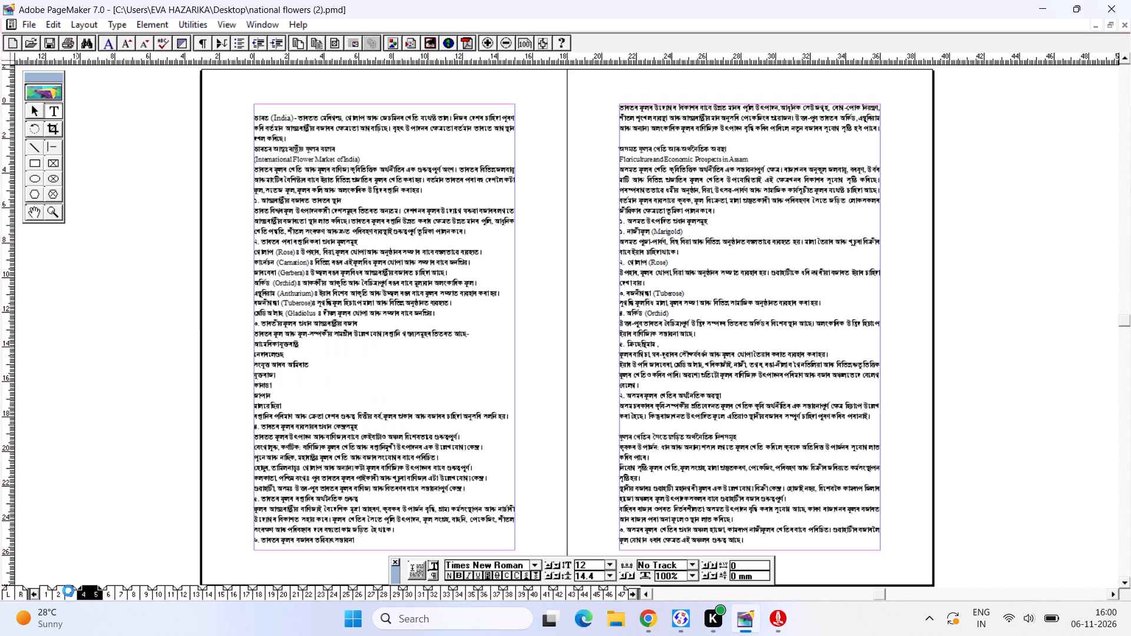
Review the national flowers book layout from page 1 through the flower-colour text on pages 14-15.
{"action": "left_click", "coordinate": [47, 591]}
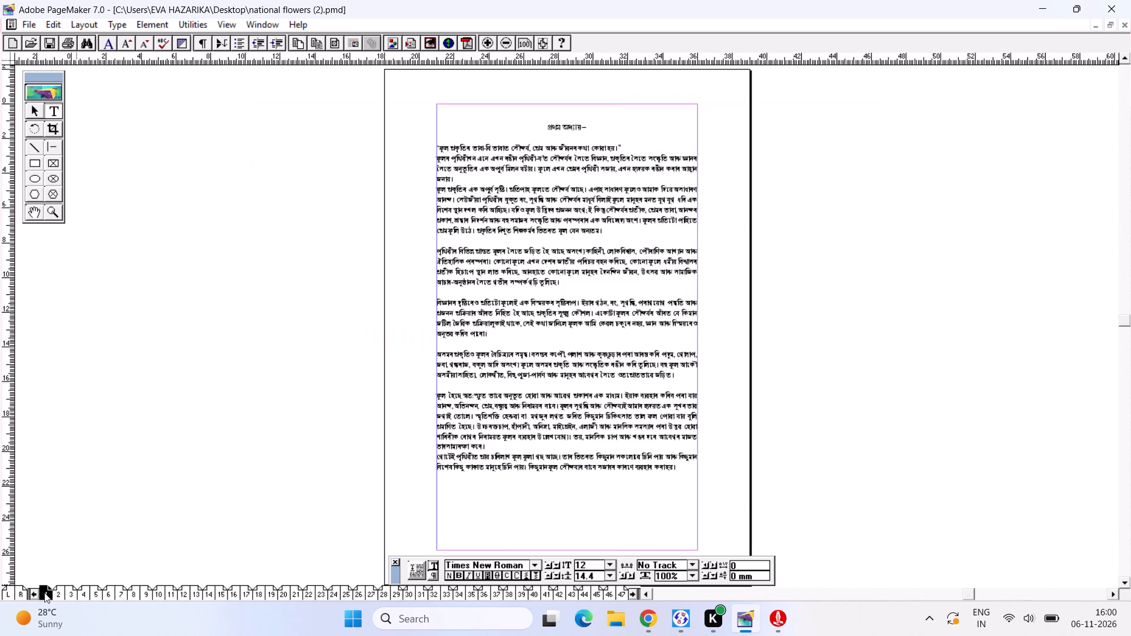
{"action": "left_click", "coordinate": [64, 590]}
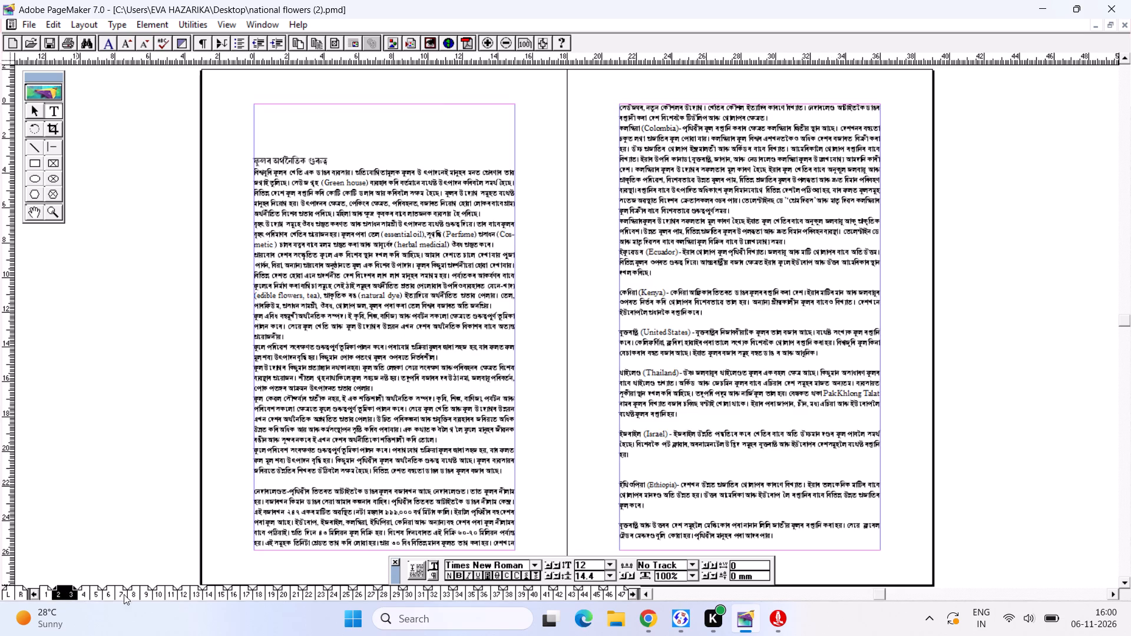
{"action": "left_click", "coordinate": [85, 594]}
{"action": "left_click", "coordinate": [107, 589]}
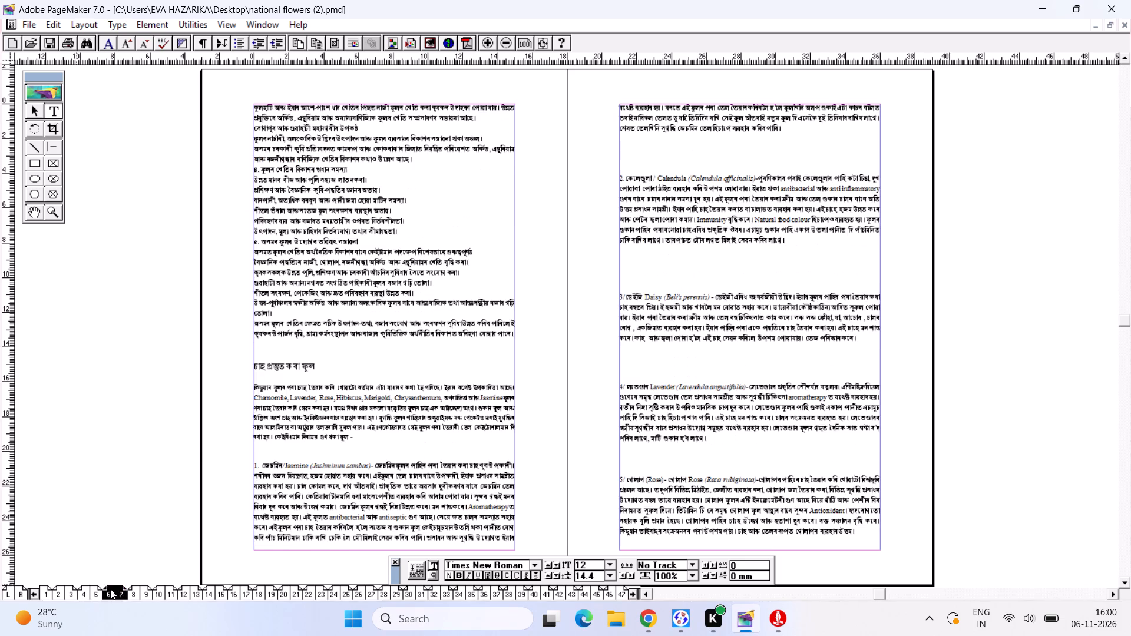
{"action": "left_click", "coordinate": [151, 598]}
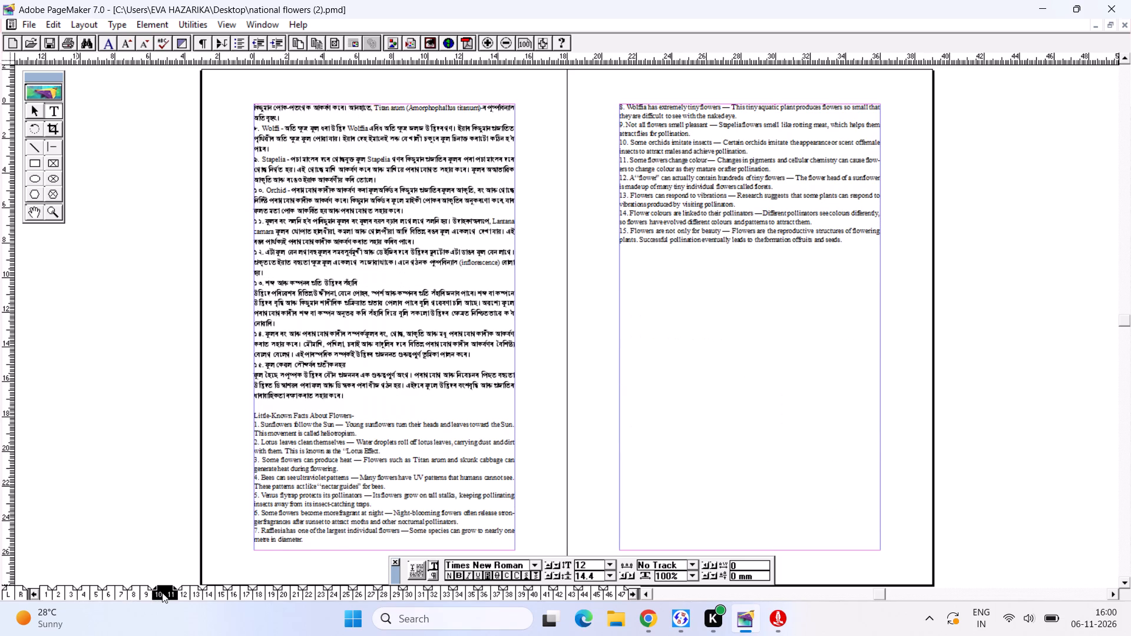
{"action": "left_click", "coordinate": [188, 595]}
{"action": "left_click", "coordinate": [229, 593]}
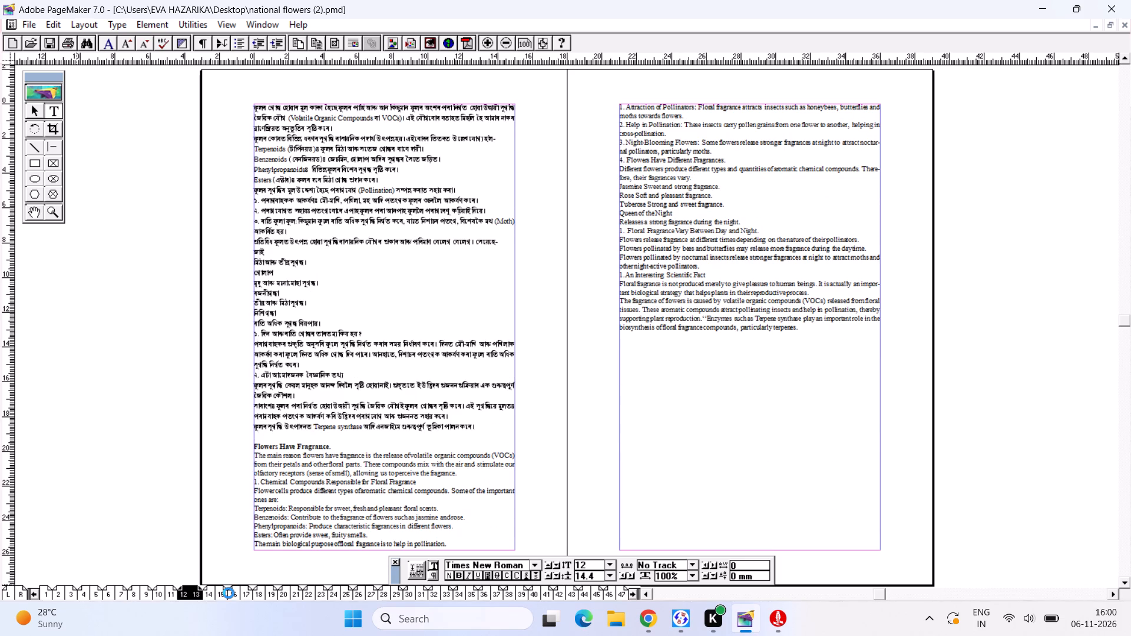
{"action": "left_click", "coordinate": [214, 594]}
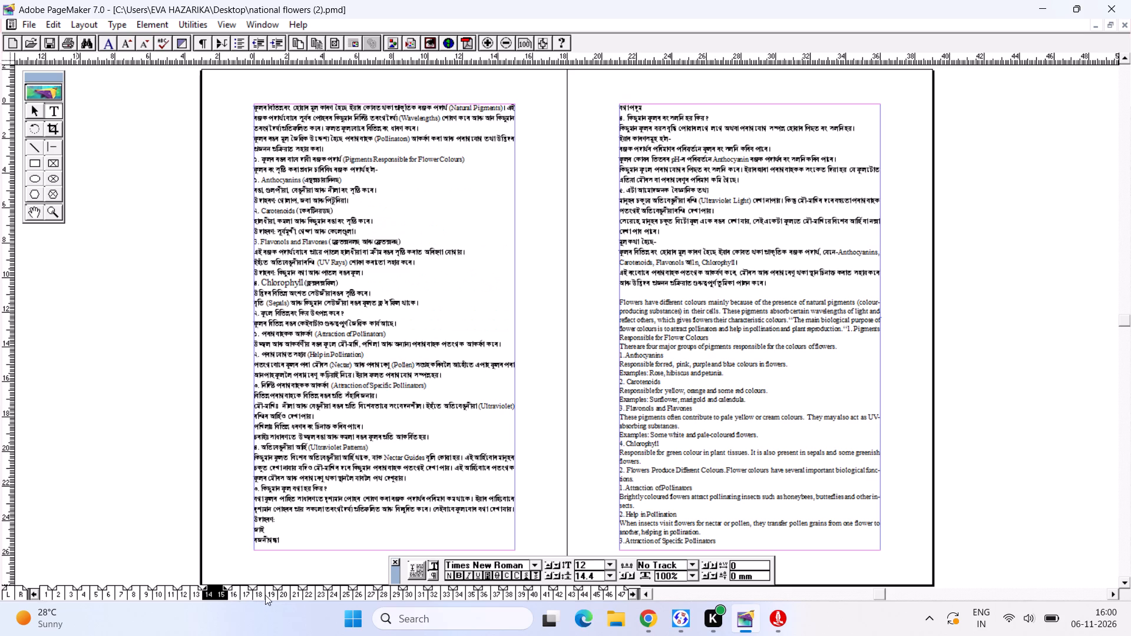
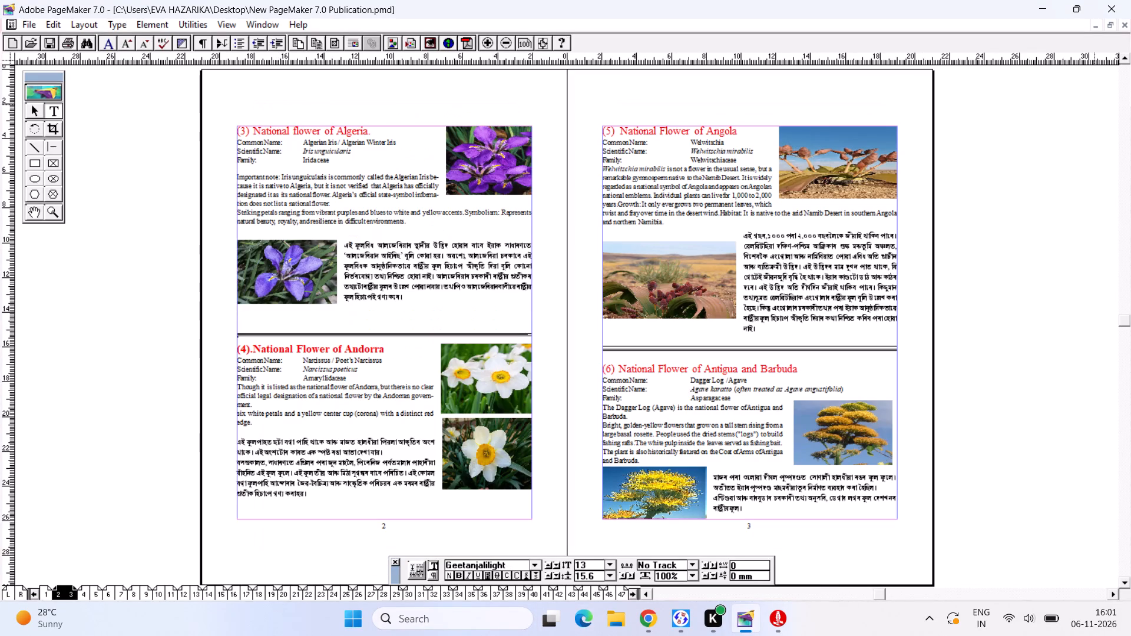
Insert 2 pages after page 1 using the Document Master.
{"action": "left_click", "coordinate": [45, 587]}
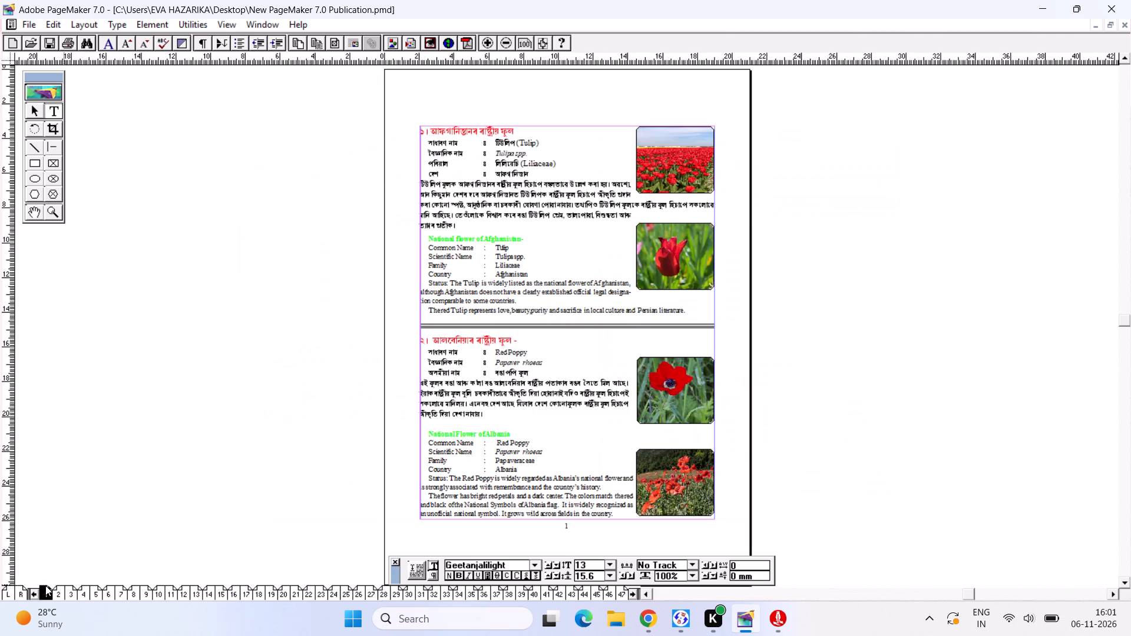
{"action": "right_click", "coordinate": [43, 585]}
{"action": "left_click", "coordinate": [64, 560]}
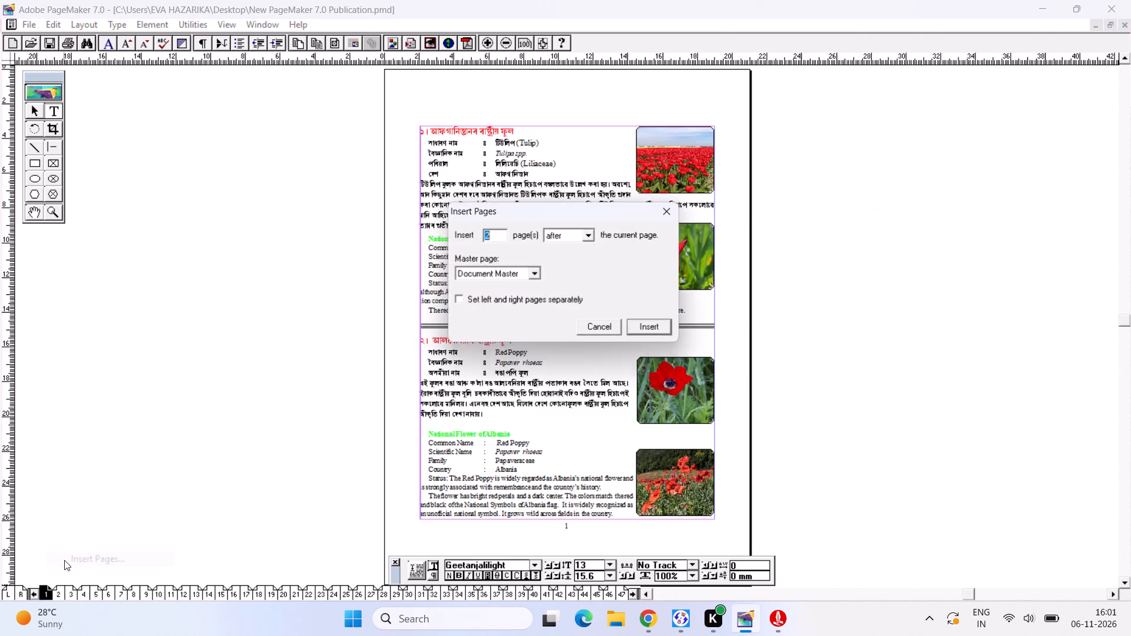
{"action": "key", "text": "Return"}
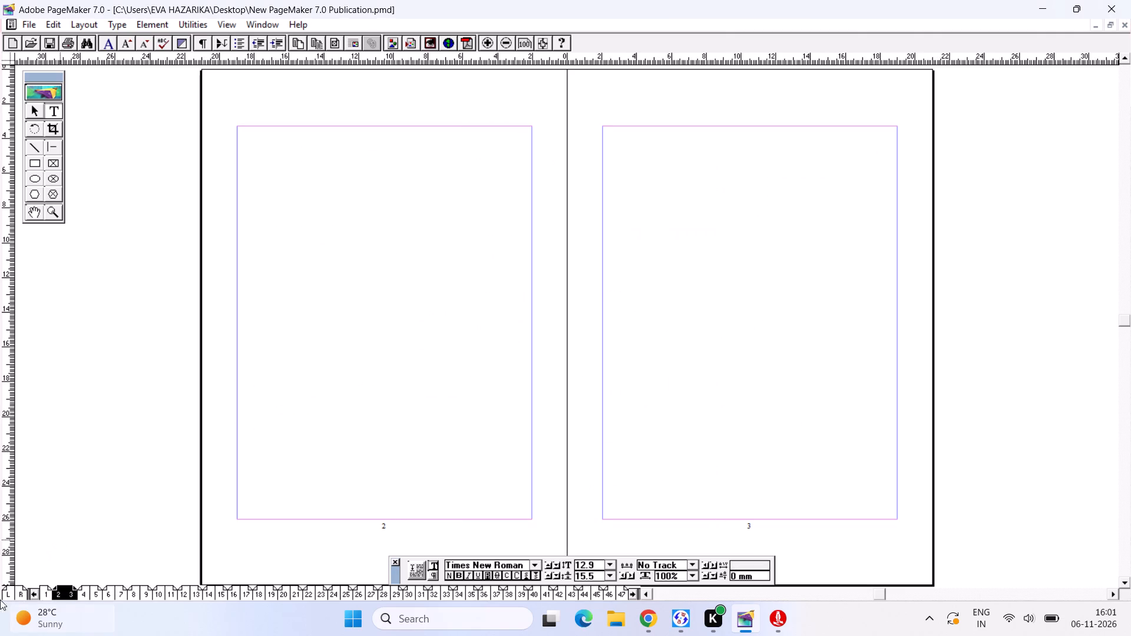
Move the Afghanistan and Albania text blocks from page 1 onto the pasteboard beside the page.
{"action": "left_click", "coordinate": [44, 589]}
{"action": "left_click", "coordinate": [474, 168]}
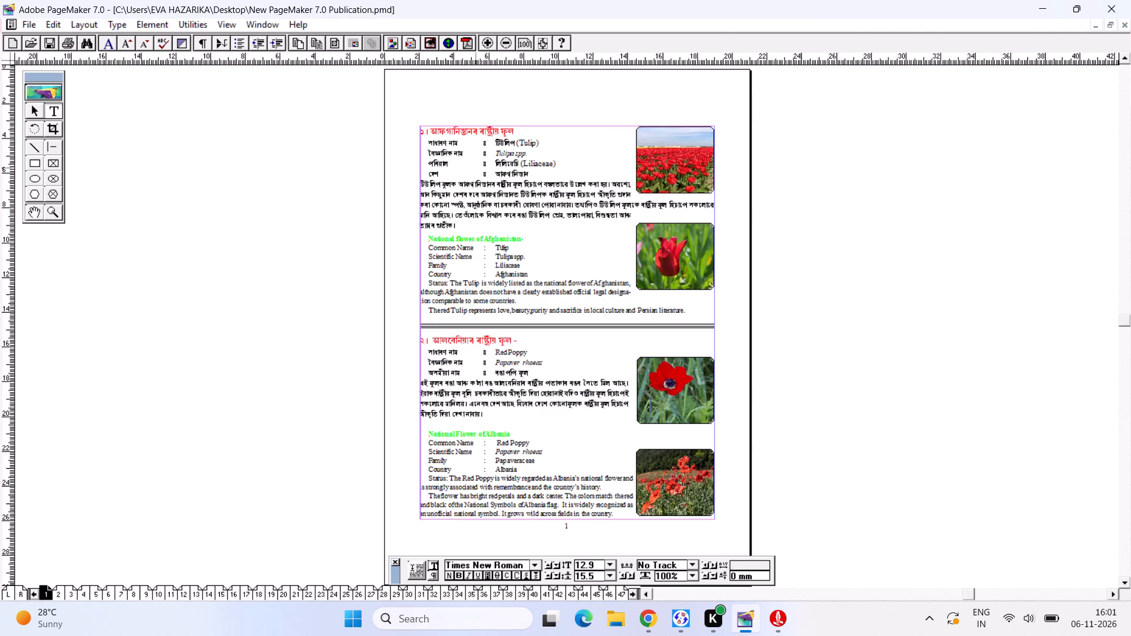
{"action": "left_click", "coordinate": [29, 115]}
{"action": "left_click_drag", "start_coordinate": [507, 223], "coordinate": [937, 261]}
{"action": "left_click_drag", "start_coordinate": [593, 387], "coordinate": [1007, 443]}
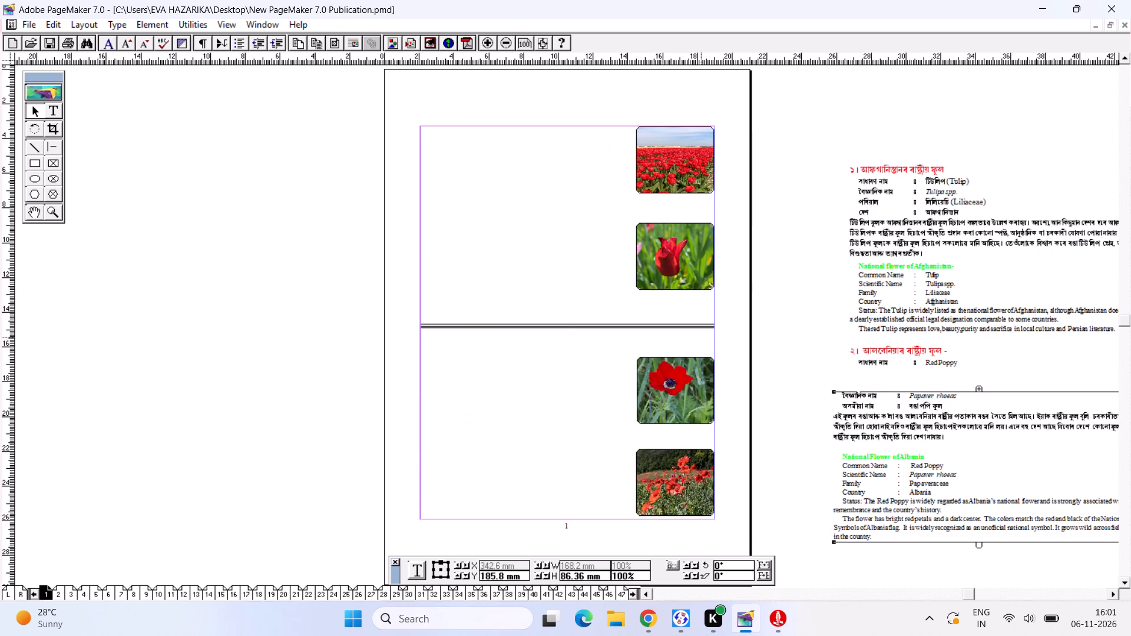
Move both tulip photos and their rounded frames from page 1 to the Afghanistan text on the pasteboard.
{"action": "left_click_drag", "start_coordinate": [669, 158], "coordinate": [1061, 168]}
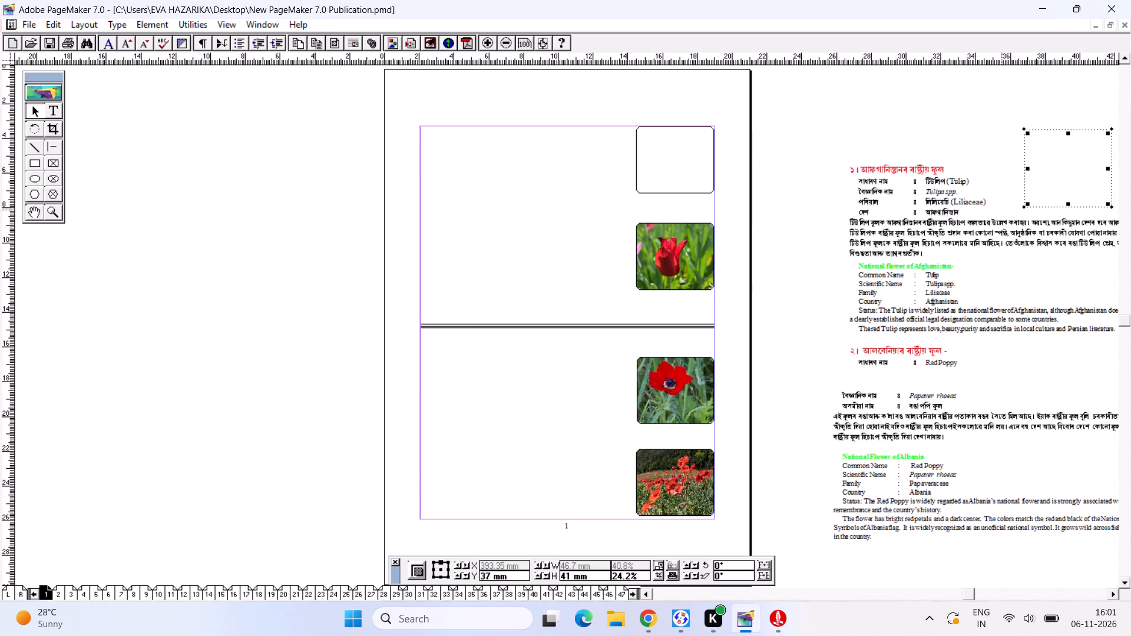
{"action": "left_click", "coordinate": [649, 173]}
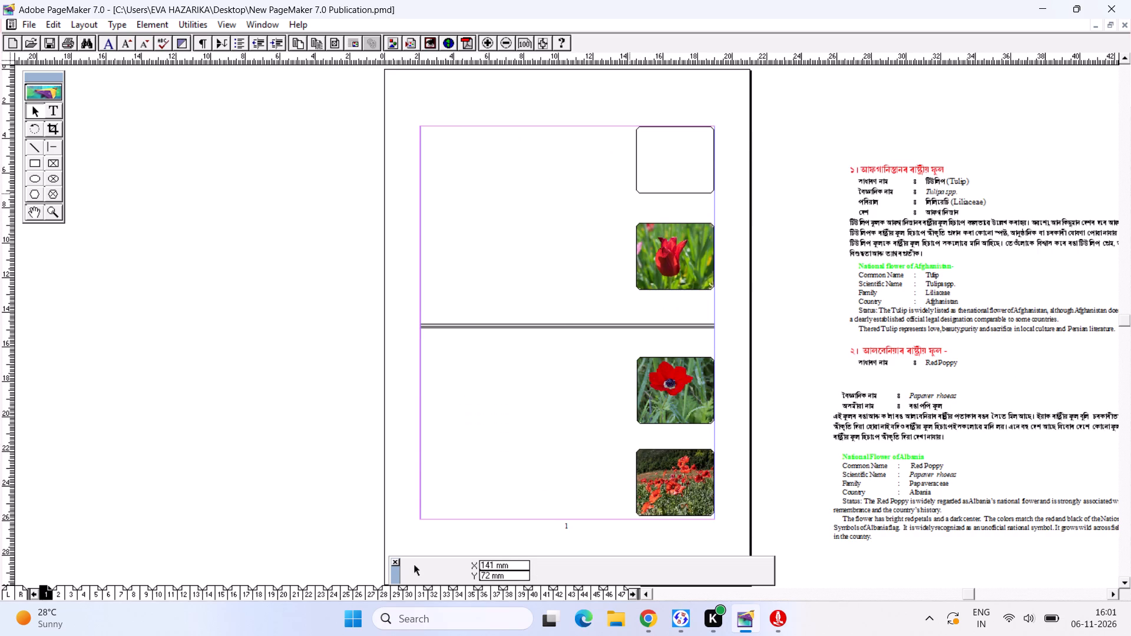
{"action": "left_click", "coordinate": [629, 194]}
{"action": "left_click_drag", "start_coordinate": [636, 190], "coordinate": [1038, 204]}
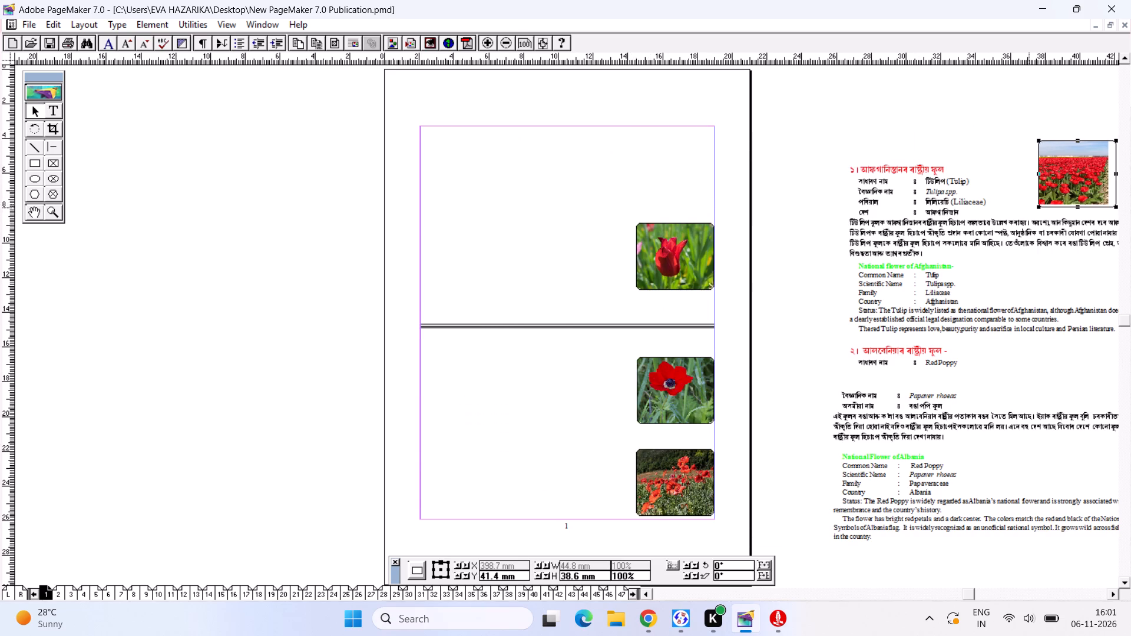
{"action": "left_click_drag", "start_coordinate": [647, 261], "coordinate": [1070, 278]}
{"action": "left_click", "coordinate": [668, 266]}
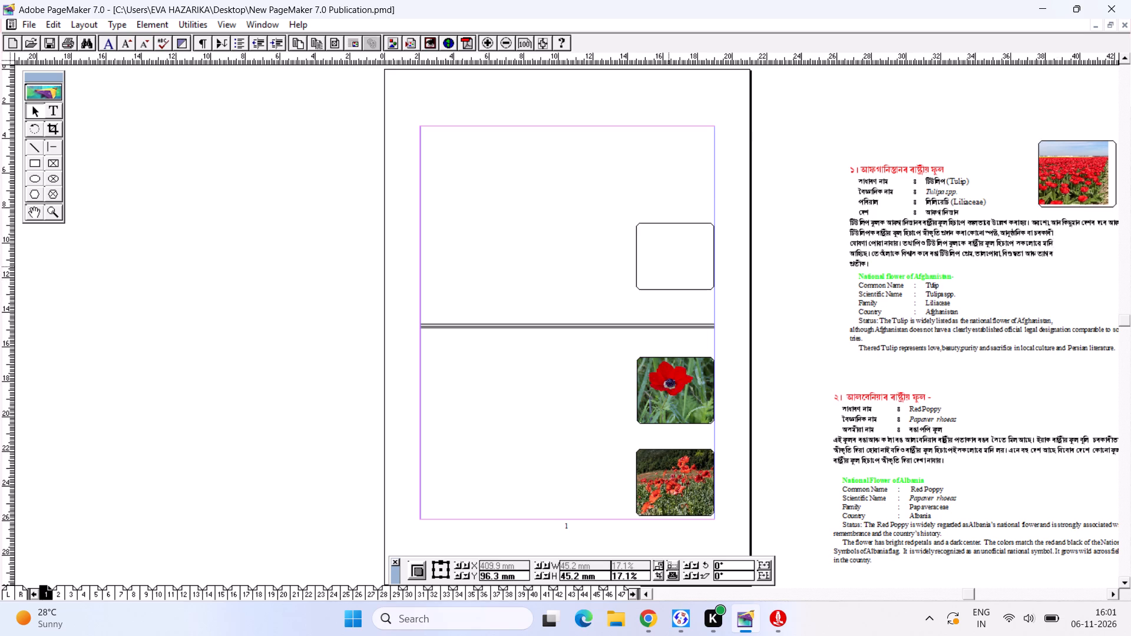
{"action": "left_click_drag", "start_coordinate": [634, 286], "coordinate": [1057, 312]}
Delete the horizontal divider lines across the middle of page 1.
{"action": "left_click", "coordinate": [585, 327]}
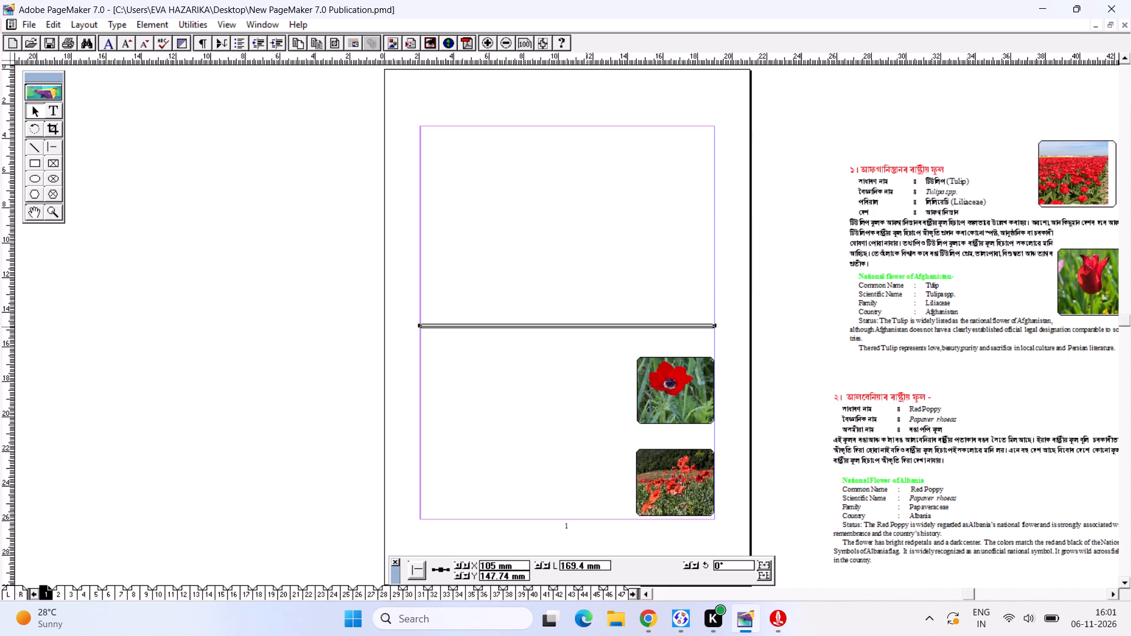
{"action": "key", "text": "BackSpace"}
{"action": "left_click", "coordinate": [573, 327]}
{"action": "key", "text": "BackSpace"}
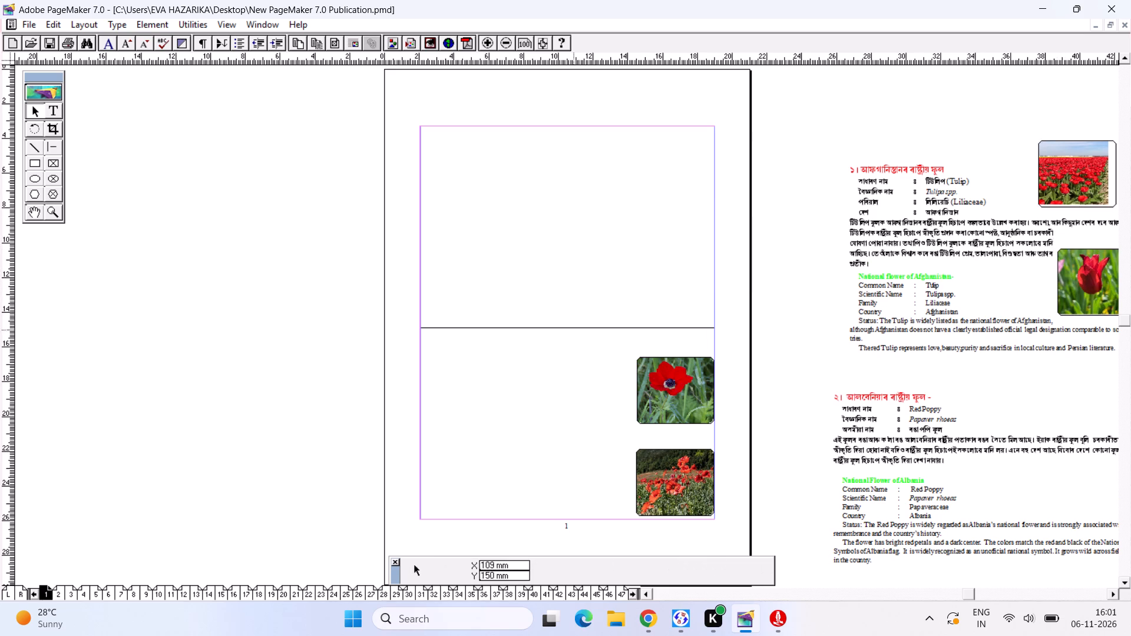
{"action": "left_click", "coordinate": [575, 325]}
{"action": "key", "text": "BackSpace"}
Move both red poppy photos and their rounded frames from page 1 to the Albania text on the pasteboard, adjusting that text block's position.
{"action": "left_click_drag", "start_coordinate": [651, 382], "coordinate": [995, 420]}
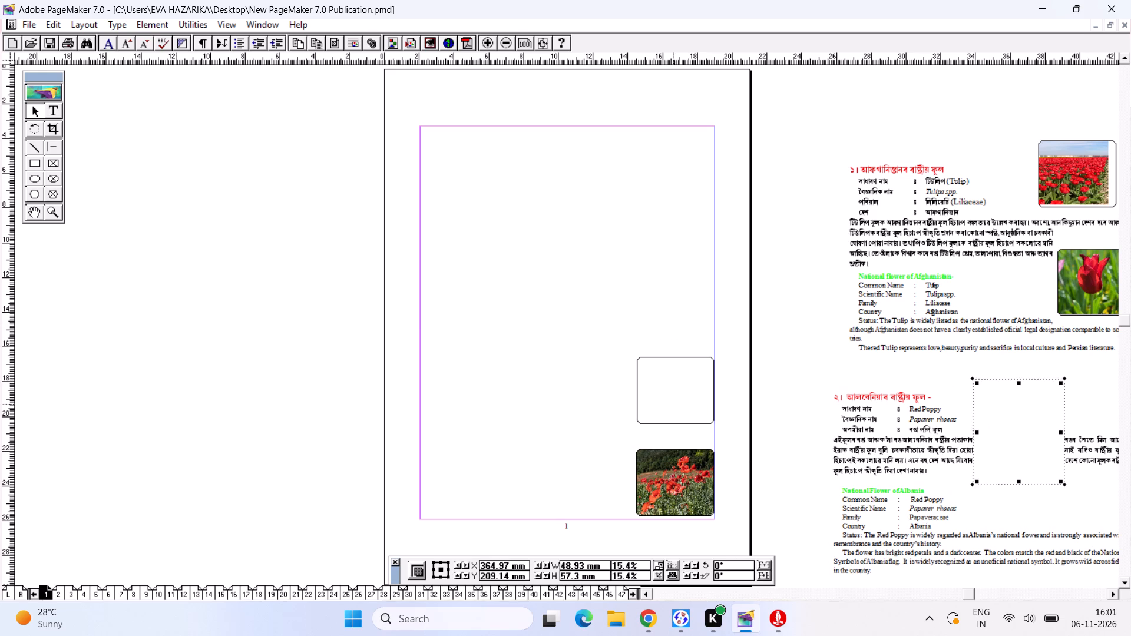
{"action": "left_click", "coordinate": [672, 402]}
{"action": "left_click", "coordinate": [633, 415]}
{"action": "left_click_drag", "start_coordinate": [633, 415], "coordinate": [974, 461]}
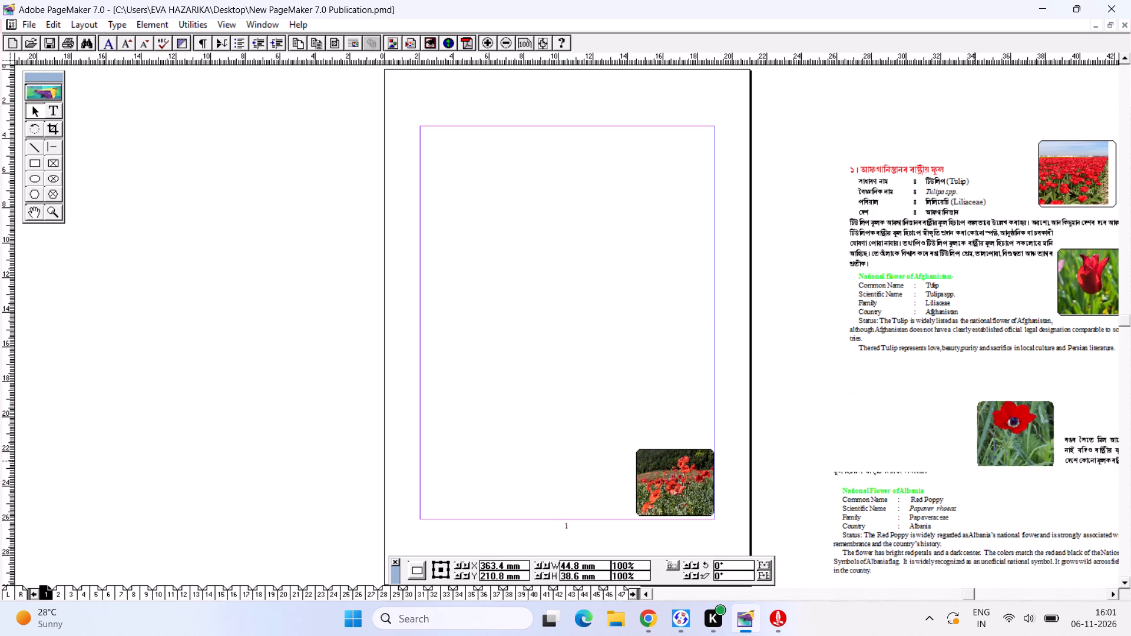
{"action": "left_click_drag", "start_coordinate": [693, 459], "coordinate": [1112, 515]}
{"action": "left_click", "coordinate": [630, 496]}
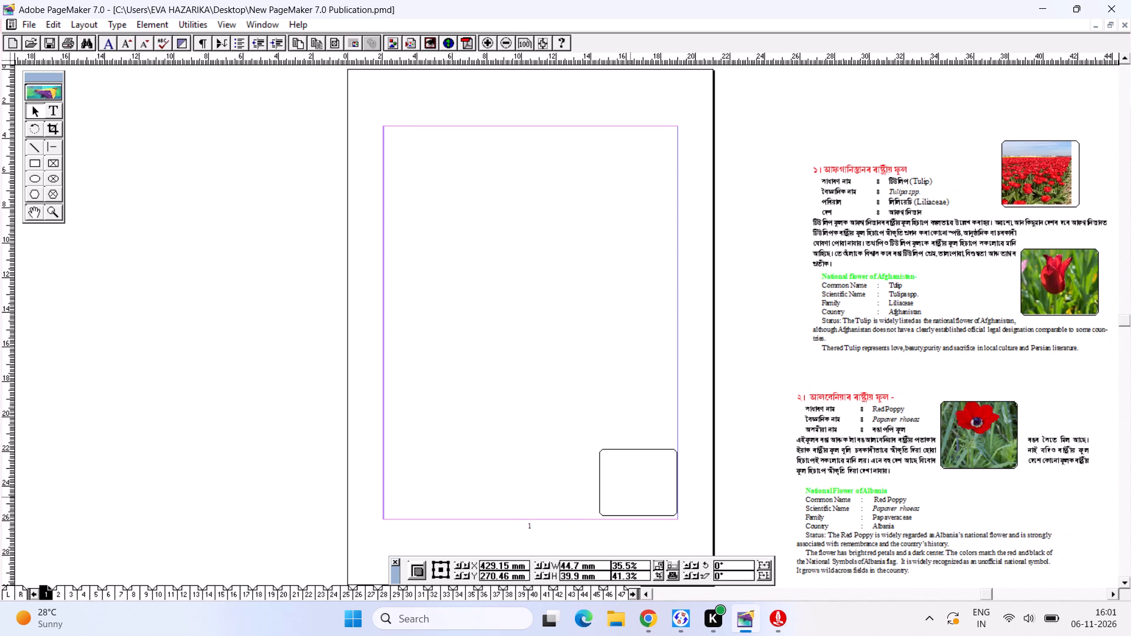
{"action": "left_click", "coordinate": [606, 501]}
{"action": "left_click_drag", "start_coordinate": [596, 511], "coordinate": [1038, 533]}
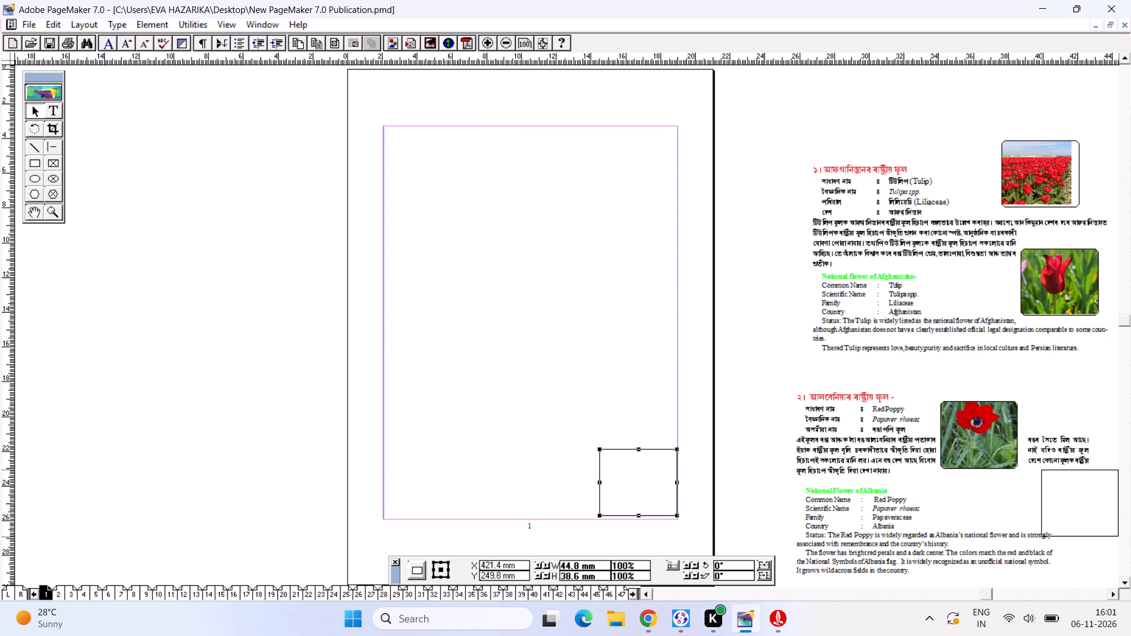
{"action": "left_click_drag", "start_coordinate": [1038, 533], "coordinate": [1031, 552]}
{"action": "left_click_drag", "start_coordinate": [1040, 539], "coordinate": [1064, 546]}
{"action": "left_click_drag", "start_coordinate": [1021, 536], "coordinate": [1018, 536]}
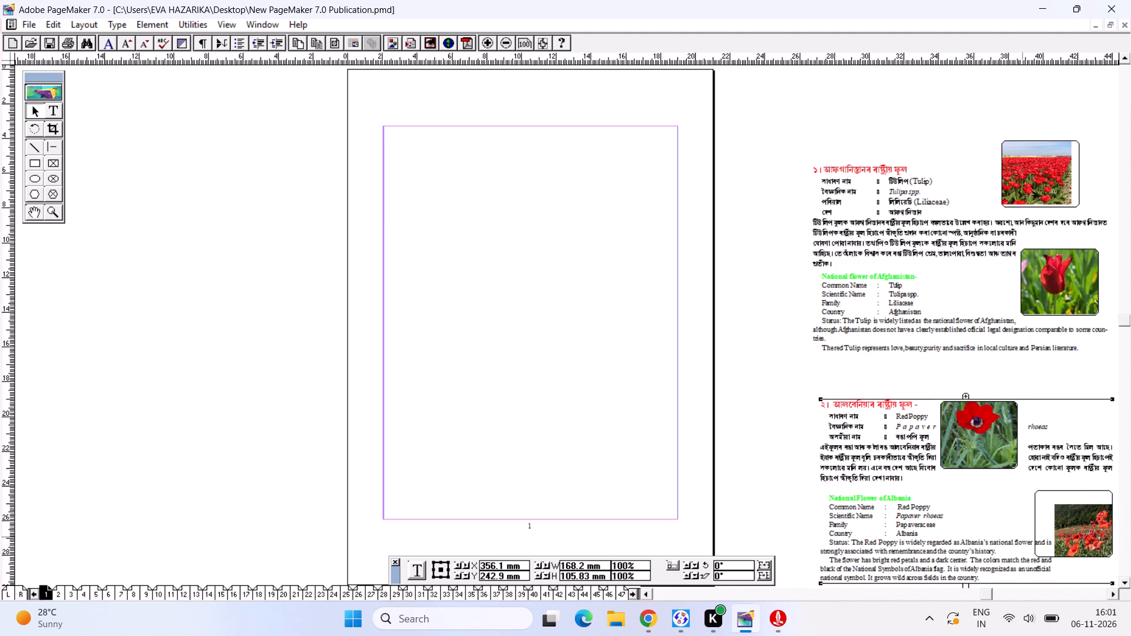
{"action": "left_click_drag", "start_coordinate": [1018, 536], "coordinate": [991, 529]}
Delete the leftover horizontal divider line on page 1.
{"action": "left_click", "coordinate": [59, 587]}
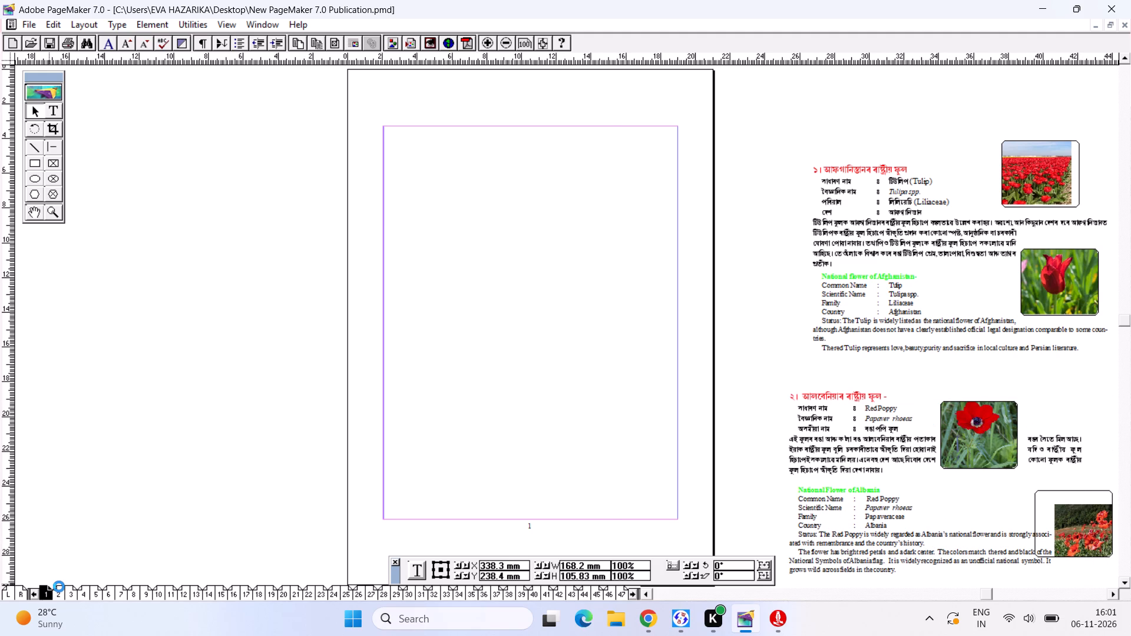
{"action": "left_click", "coordinate": [46, 594]}
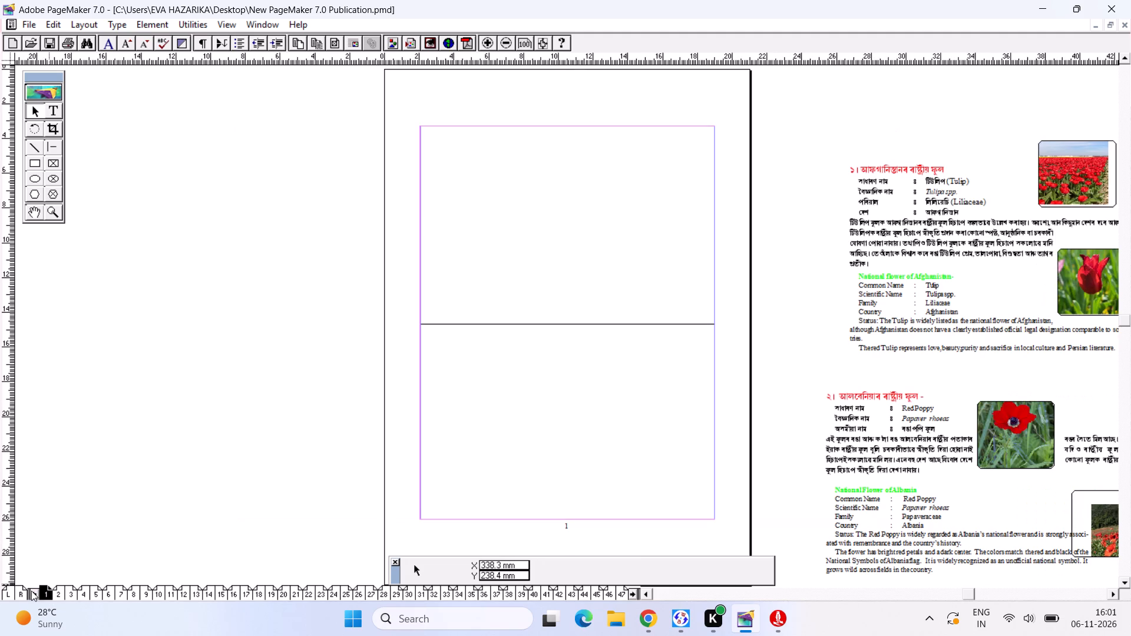
{"action": "left_click", "coordinate": [477, 322]}
{"action": "left_click", "coordinate": [477, 326]}
{"action": "key", "text": "BackSpace"}
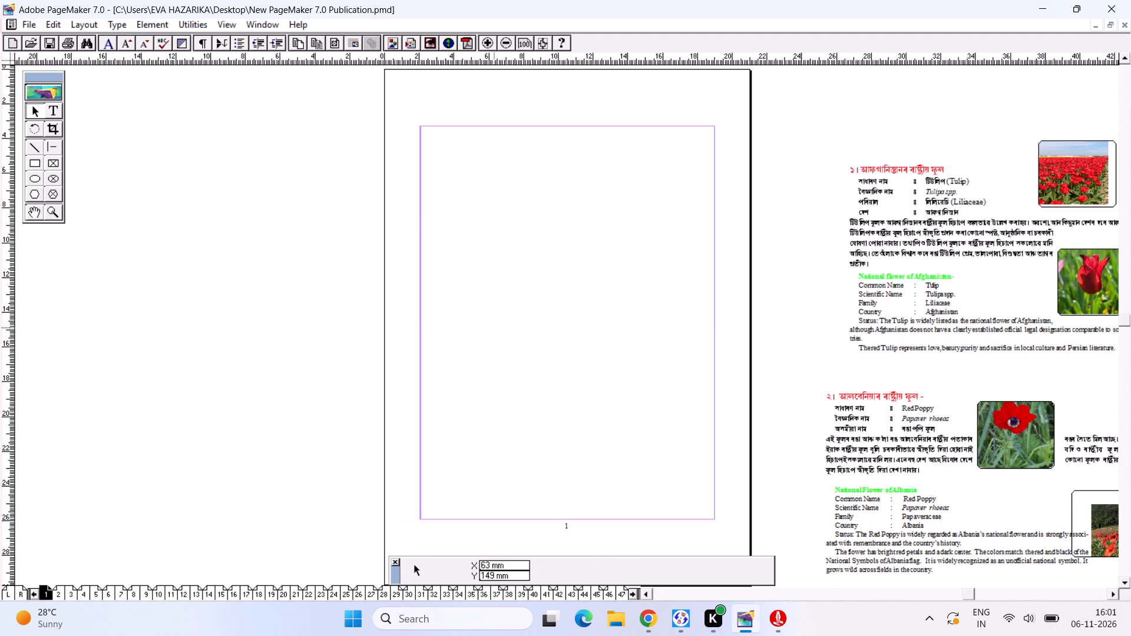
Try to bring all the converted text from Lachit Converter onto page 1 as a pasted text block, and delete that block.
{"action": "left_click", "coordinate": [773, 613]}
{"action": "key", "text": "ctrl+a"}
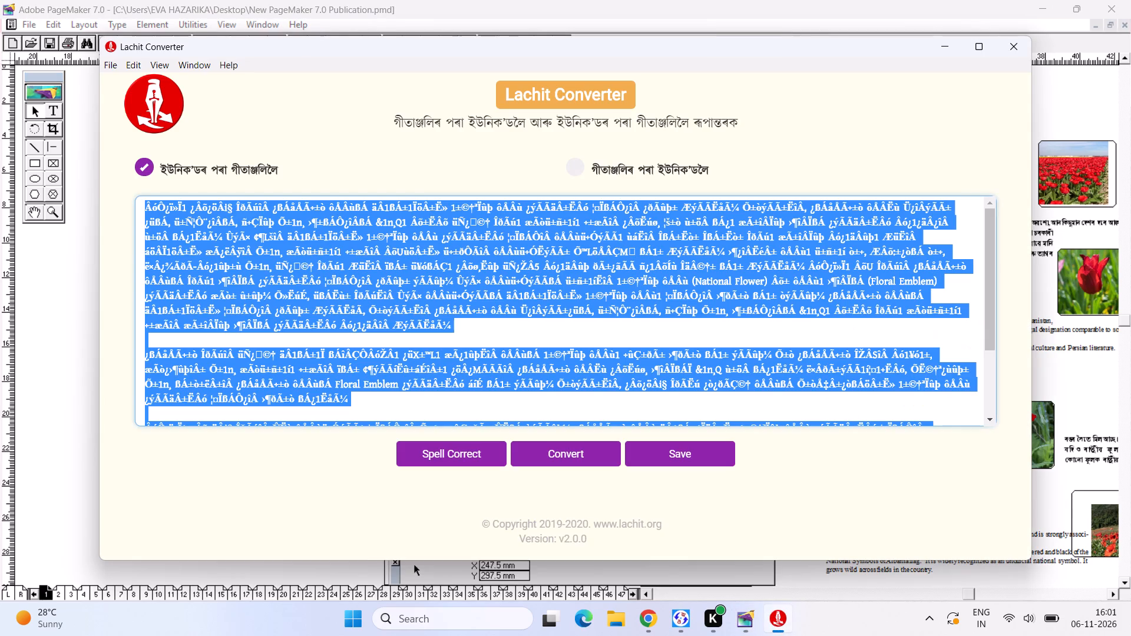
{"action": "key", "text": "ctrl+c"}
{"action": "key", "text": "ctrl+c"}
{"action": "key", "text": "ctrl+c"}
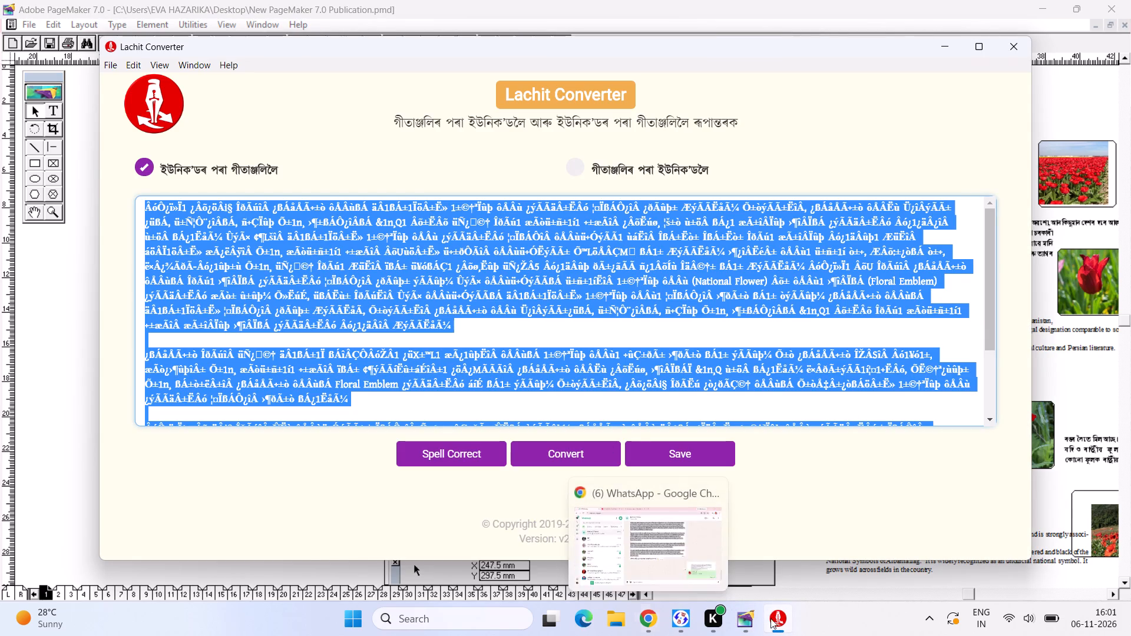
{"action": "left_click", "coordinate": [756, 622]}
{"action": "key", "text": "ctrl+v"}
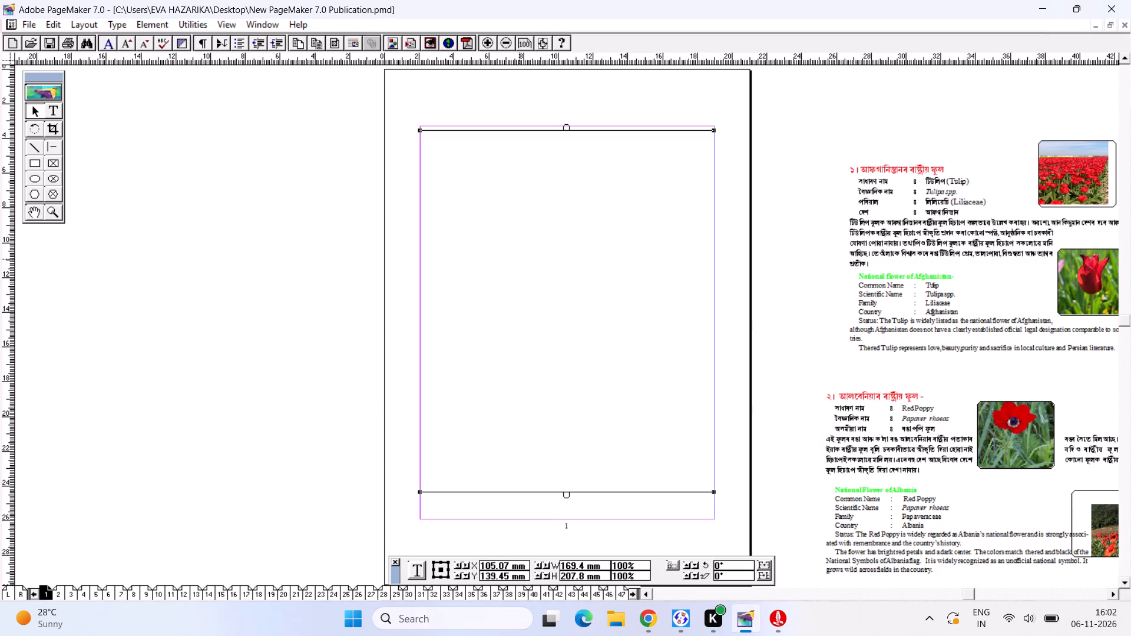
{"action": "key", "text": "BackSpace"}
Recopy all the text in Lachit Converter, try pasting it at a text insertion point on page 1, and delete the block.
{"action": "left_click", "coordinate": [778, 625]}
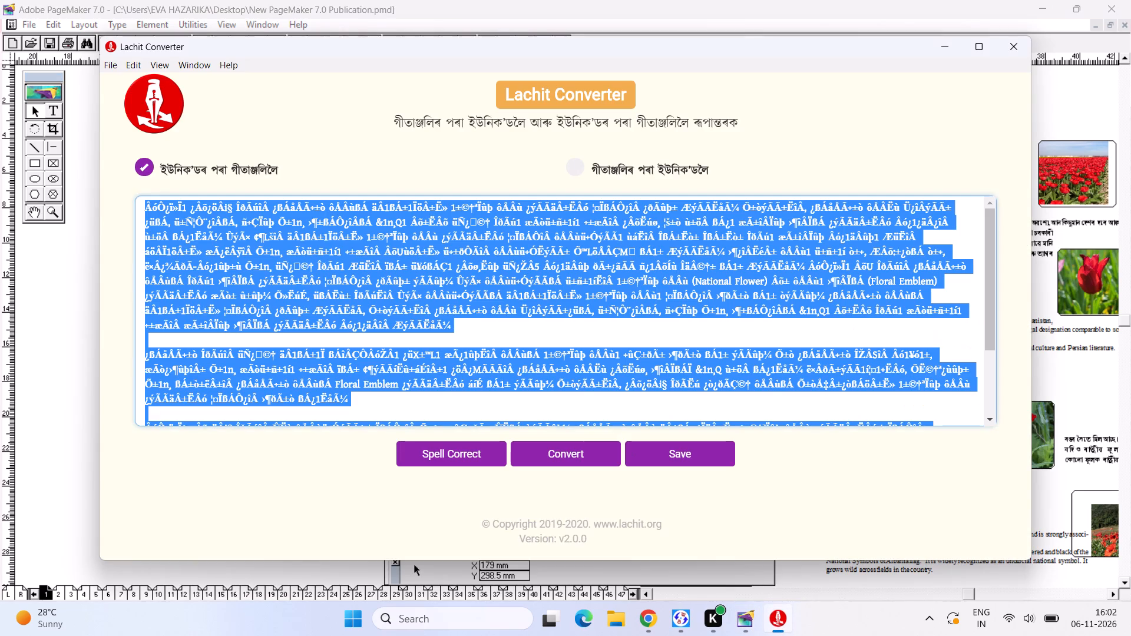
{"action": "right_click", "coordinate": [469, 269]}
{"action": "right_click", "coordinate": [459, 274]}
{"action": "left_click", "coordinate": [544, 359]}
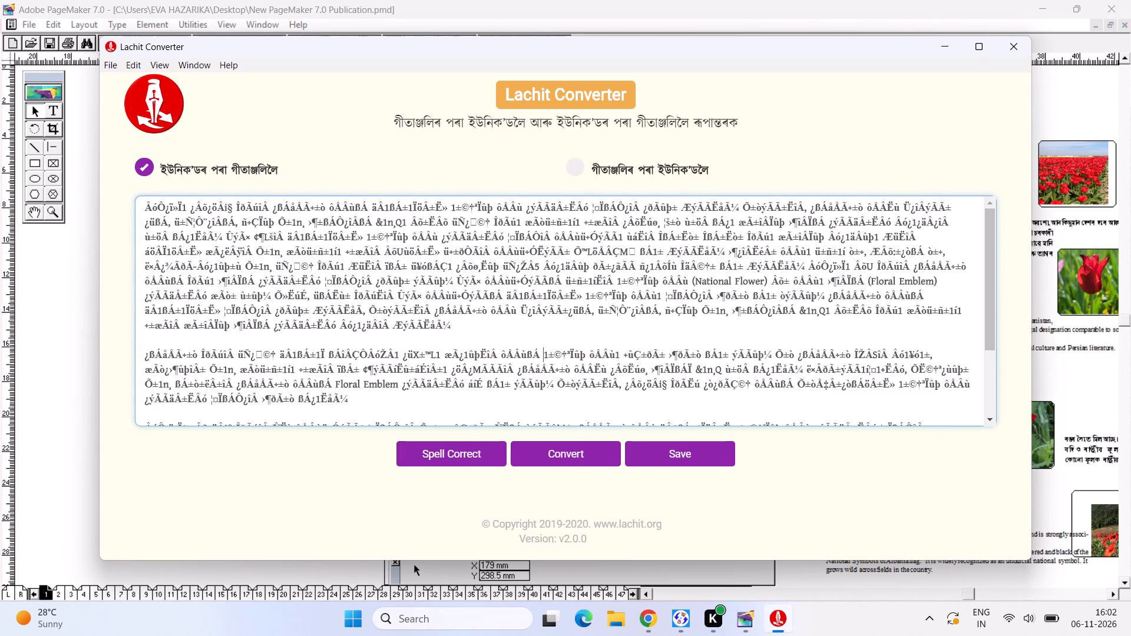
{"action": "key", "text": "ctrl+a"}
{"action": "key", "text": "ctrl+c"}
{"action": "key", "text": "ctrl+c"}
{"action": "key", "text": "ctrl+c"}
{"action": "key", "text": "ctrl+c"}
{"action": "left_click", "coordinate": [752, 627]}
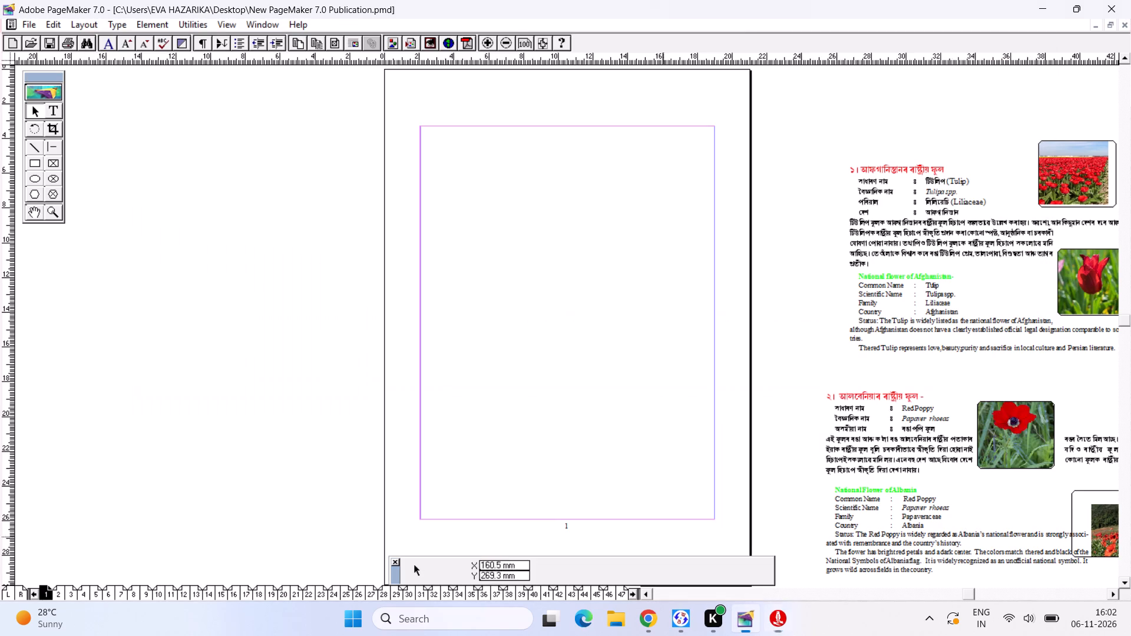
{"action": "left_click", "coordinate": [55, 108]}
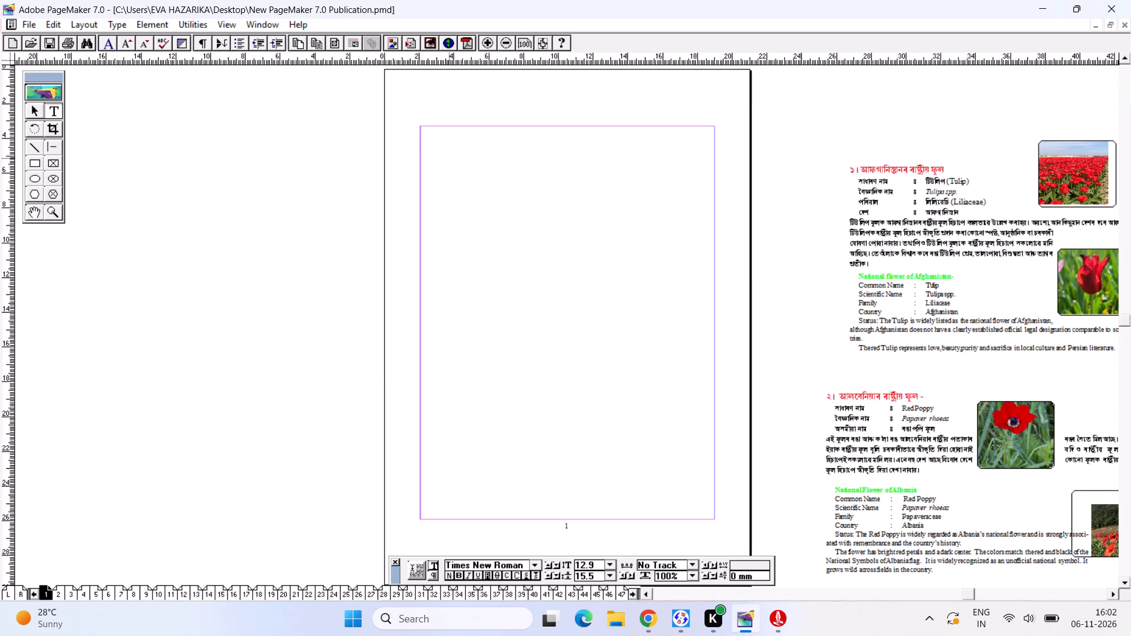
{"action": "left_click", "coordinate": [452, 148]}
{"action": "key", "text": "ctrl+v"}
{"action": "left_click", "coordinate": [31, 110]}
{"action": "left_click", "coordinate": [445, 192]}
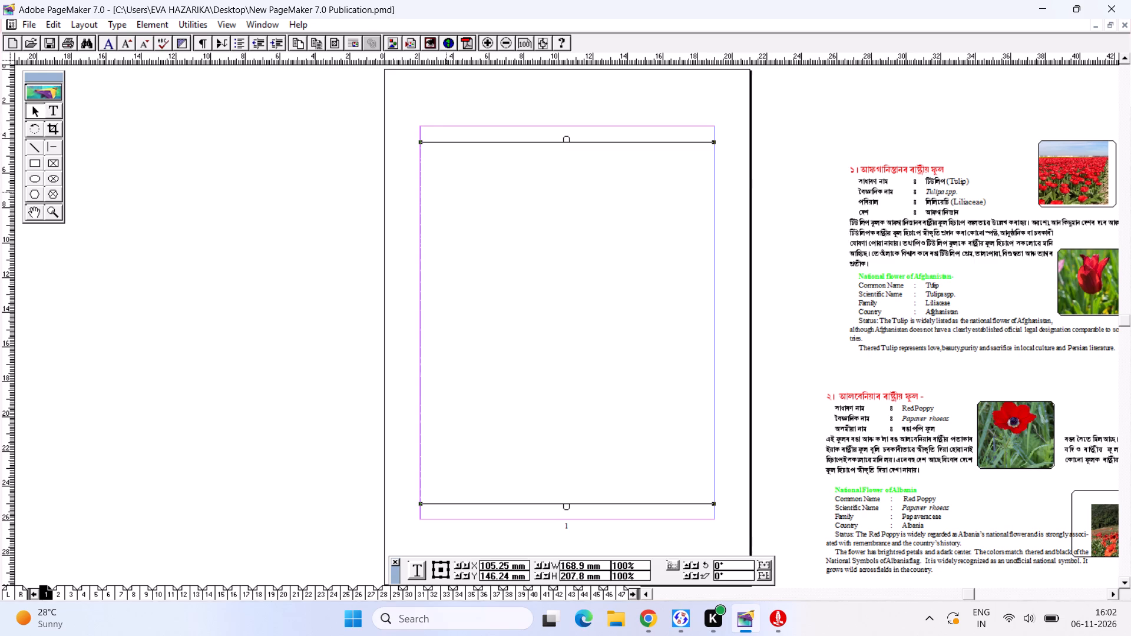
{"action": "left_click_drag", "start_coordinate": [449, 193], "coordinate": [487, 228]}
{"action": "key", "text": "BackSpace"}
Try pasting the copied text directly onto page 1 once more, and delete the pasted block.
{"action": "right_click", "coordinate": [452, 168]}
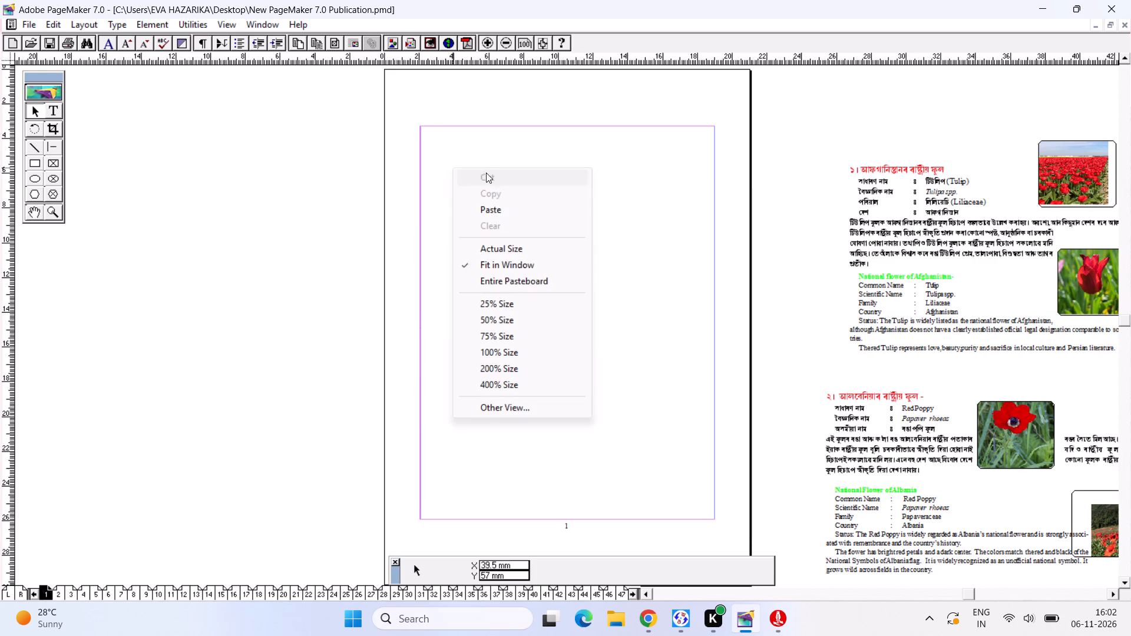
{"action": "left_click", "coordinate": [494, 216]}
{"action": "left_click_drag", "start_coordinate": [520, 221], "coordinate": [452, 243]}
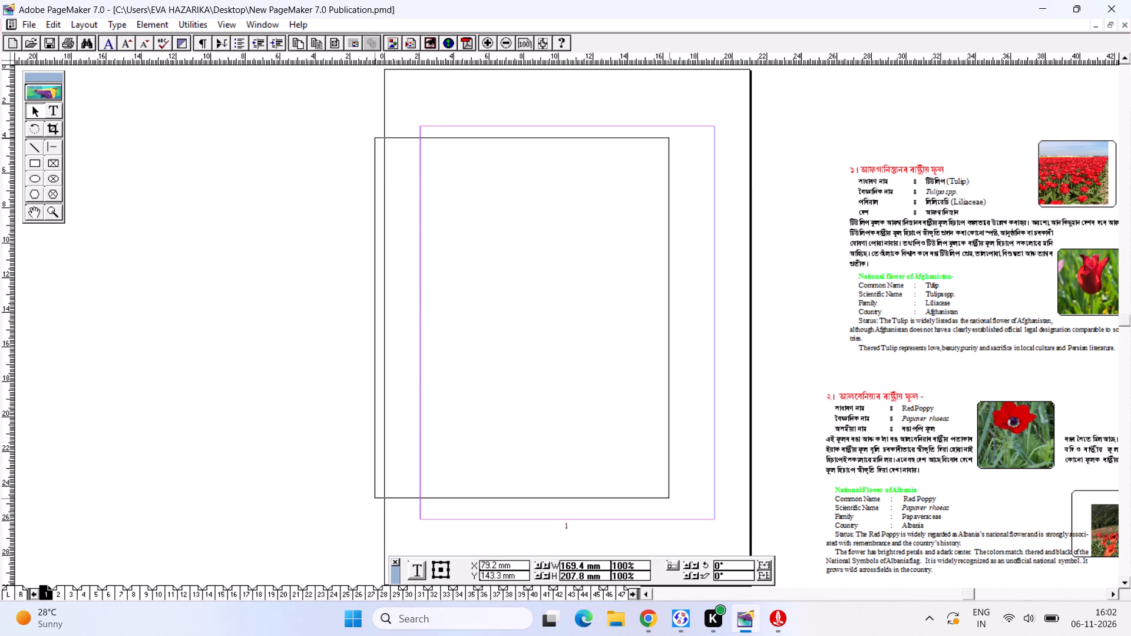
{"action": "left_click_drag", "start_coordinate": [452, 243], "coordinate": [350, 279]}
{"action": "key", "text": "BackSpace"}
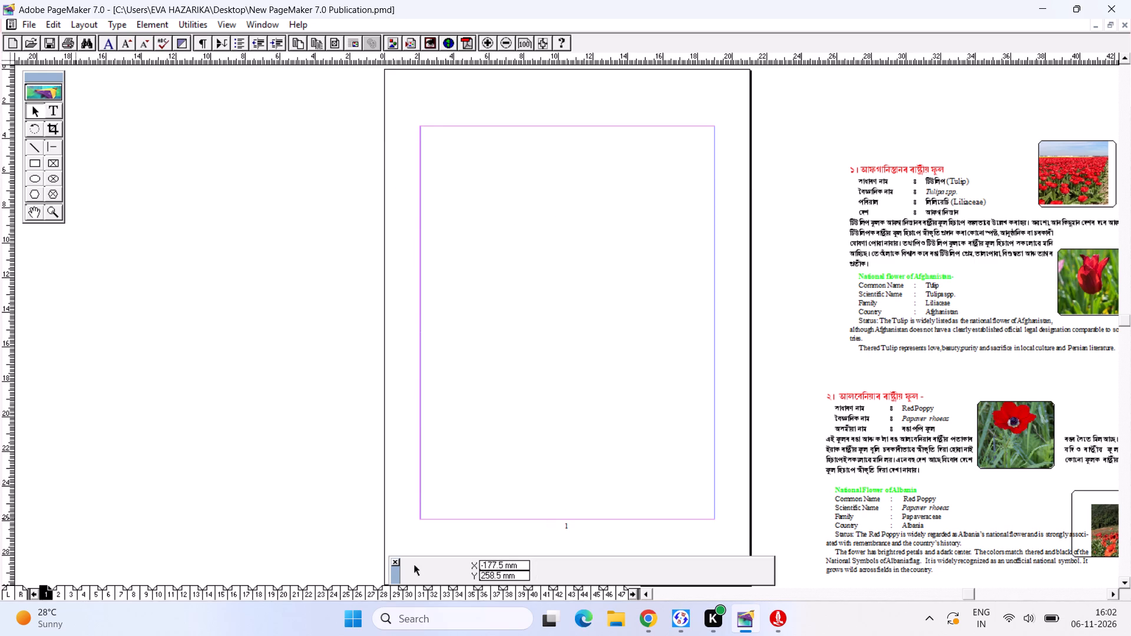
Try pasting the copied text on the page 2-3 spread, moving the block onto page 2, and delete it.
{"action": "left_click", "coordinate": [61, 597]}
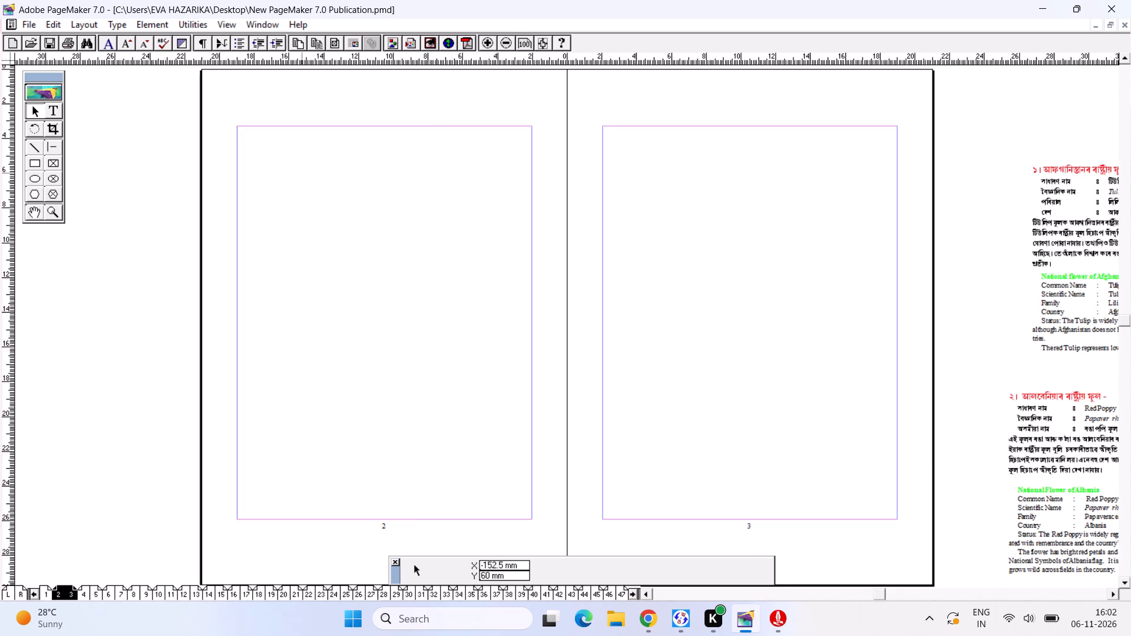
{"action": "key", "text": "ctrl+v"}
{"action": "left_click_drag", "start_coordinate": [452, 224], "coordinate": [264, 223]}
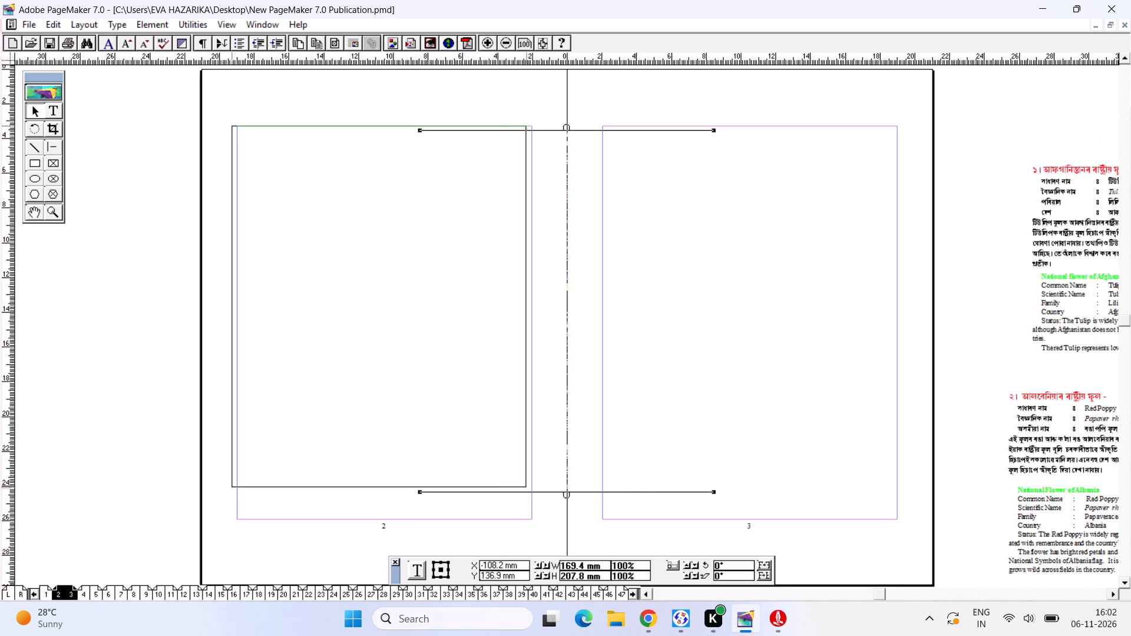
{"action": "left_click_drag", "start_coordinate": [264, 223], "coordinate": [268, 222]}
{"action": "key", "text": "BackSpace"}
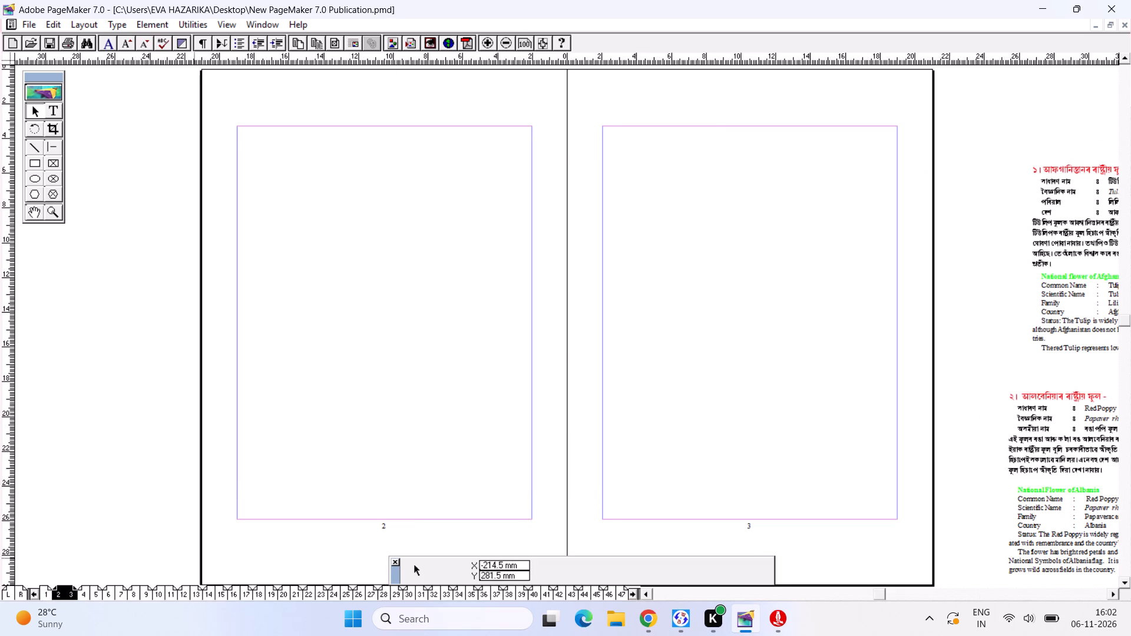
Copy all the converted text in Lachit Converter again and return to the PageMaker publication.
{"action": "left_click", "coordinate": [785, 630]}
{"action": "left_click", "coordinate": [533, 267]}
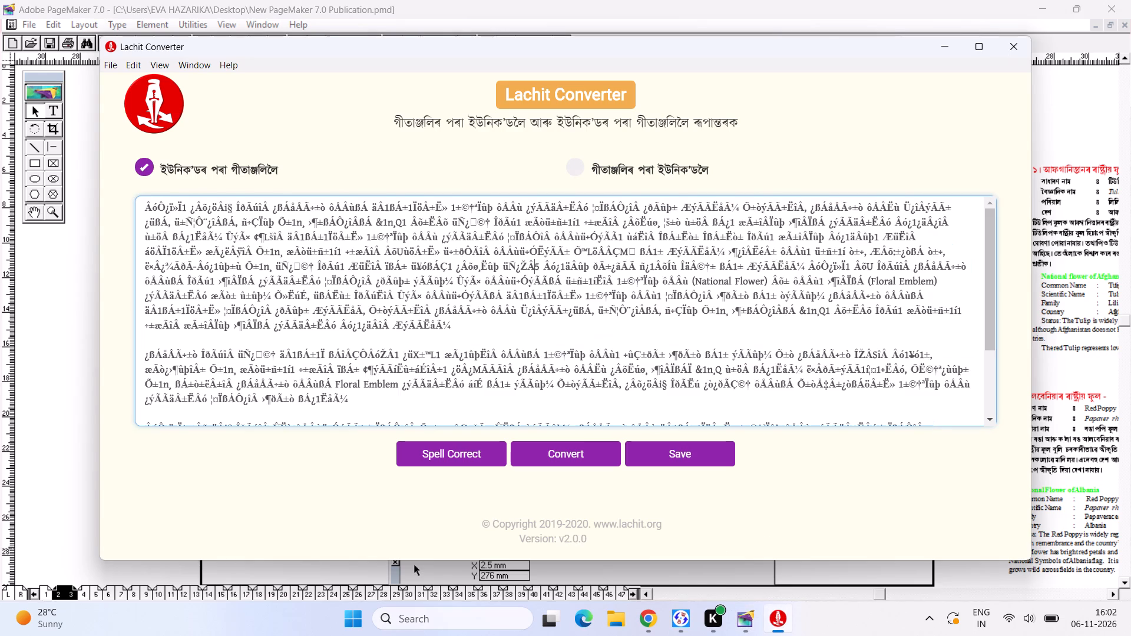
{"action": "key", "text": "ctrl+a"}
{"action": "key", "text": "ctrl+a"}
{"action": "key", "text": "ctrl+c"}
{"action": "key", "text": "ctrl+c"}
{"action": "key", "text": "ctrl+c"}
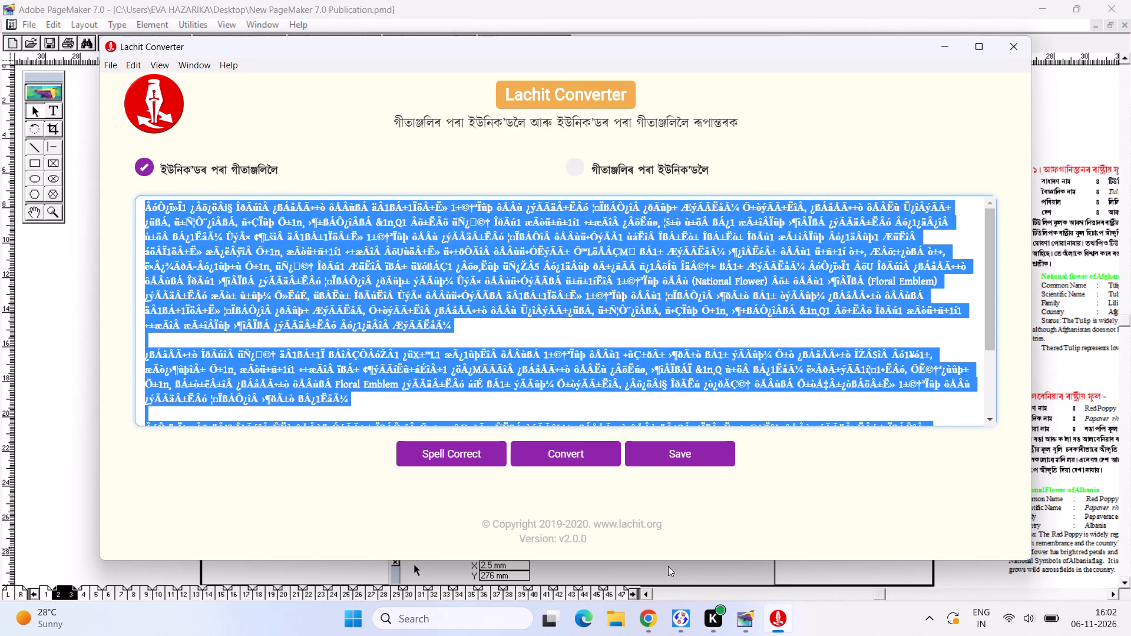
{"action": "key", "text": "ctrl+c"}
{"action": "left_click", "coordinate": [734, 620]}
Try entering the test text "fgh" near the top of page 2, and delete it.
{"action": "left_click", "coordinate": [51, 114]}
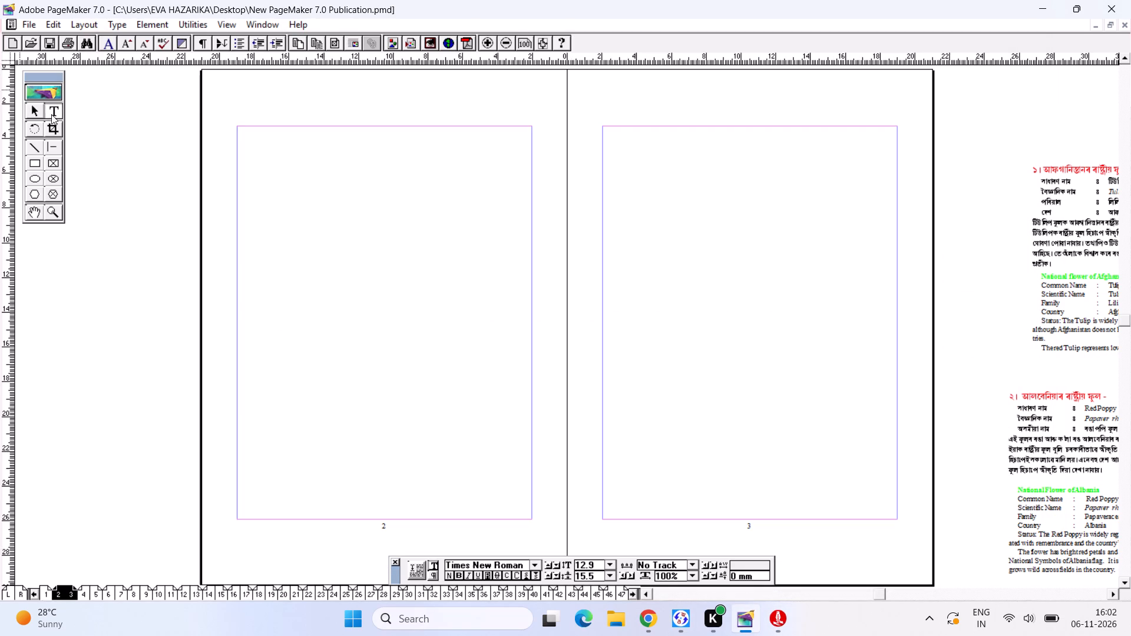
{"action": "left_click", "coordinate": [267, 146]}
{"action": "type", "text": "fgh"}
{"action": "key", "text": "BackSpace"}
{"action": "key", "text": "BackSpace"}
Set the character font to Geetanjalilight and paste the converted Assamese text onto page 2.
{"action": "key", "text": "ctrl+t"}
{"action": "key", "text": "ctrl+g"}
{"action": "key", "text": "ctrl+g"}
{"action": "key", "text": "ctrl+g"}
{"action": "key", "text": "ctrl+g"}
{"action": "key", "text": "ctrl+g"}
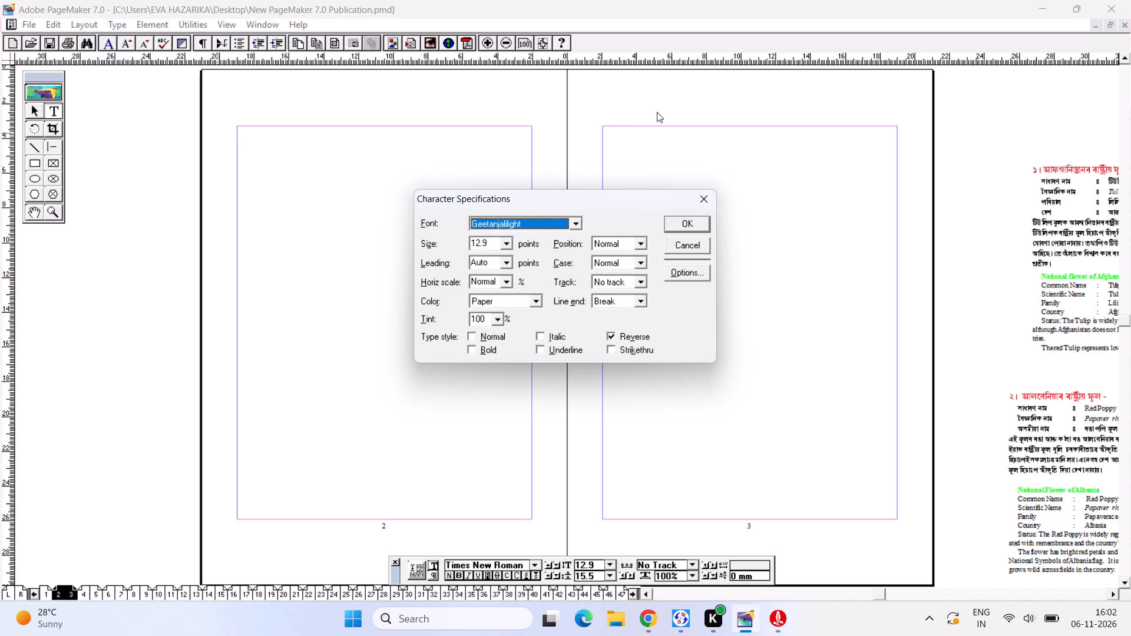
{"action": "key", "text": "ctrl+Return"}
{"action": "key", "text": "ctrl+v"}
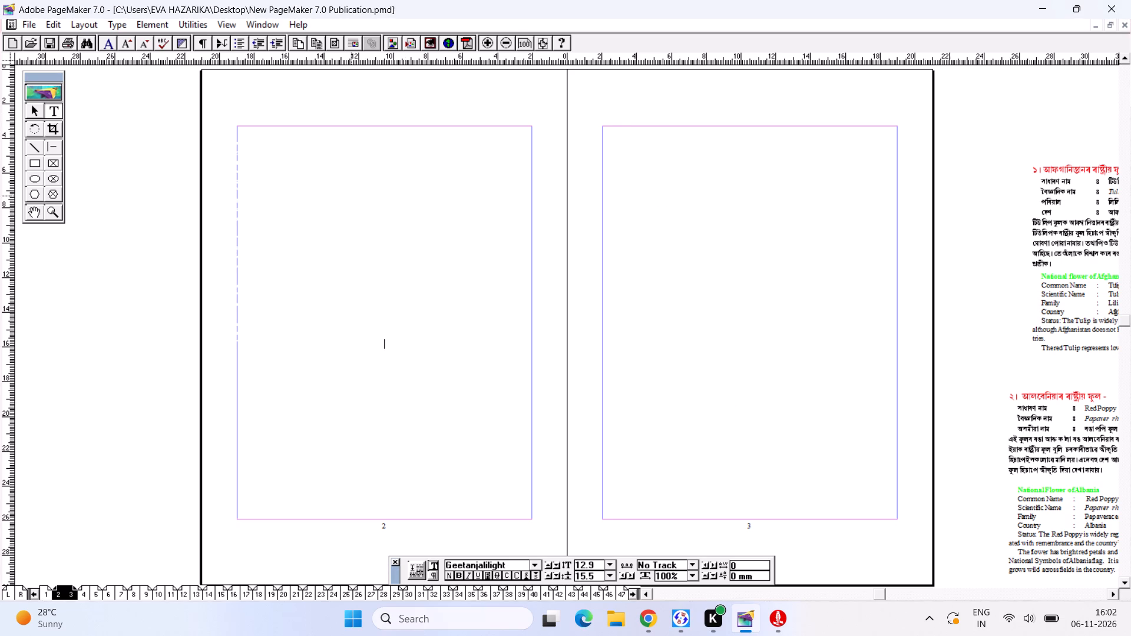
Apply the Black colour to all of the pasted Assamese text on page 2.
{"action": "left_click_drag", "start_coordinate": [350, 195], "coordinate": [437, 312]}
{"action": "left_click_drag", "start_coordinate": [242, 147], "coordinate": [511, 513]}
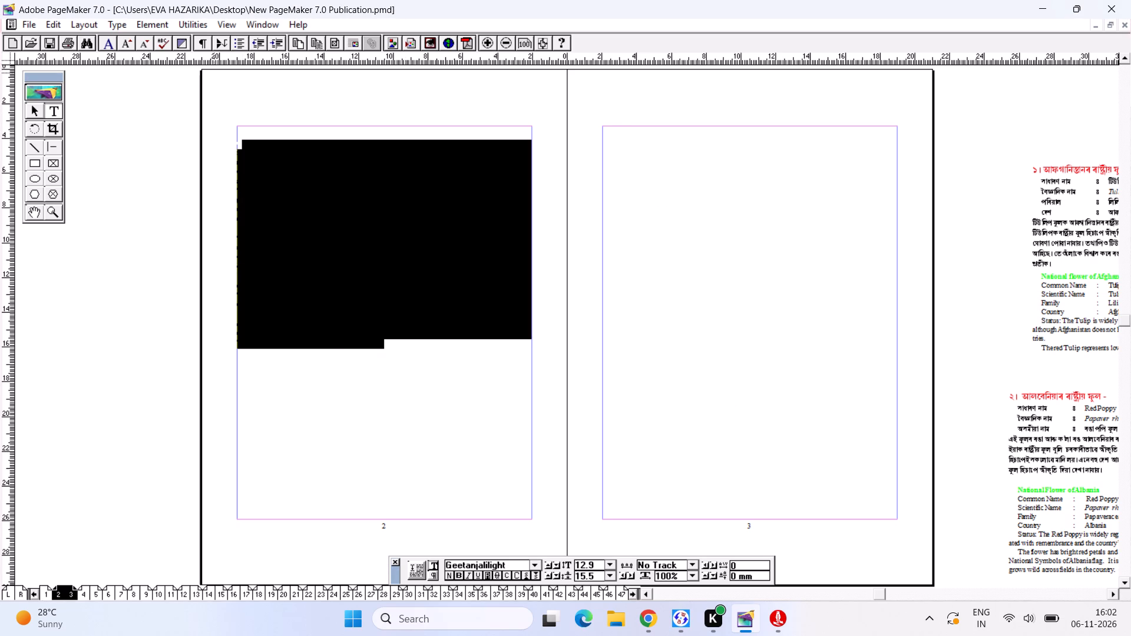
{"action": "left_click", "coordinate": [260, 23]}
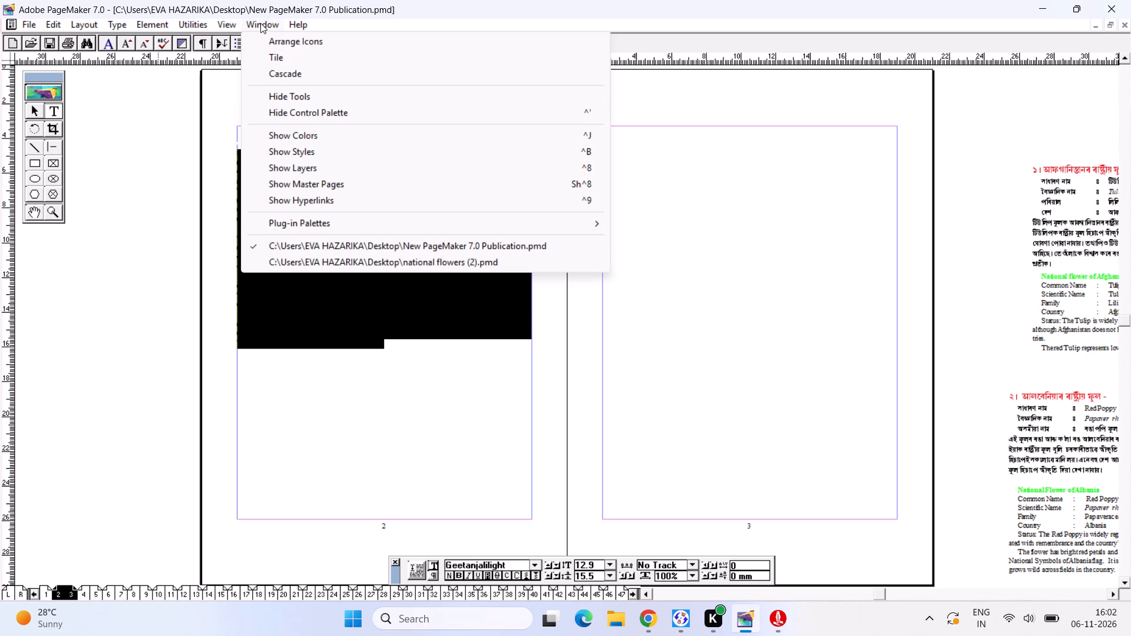
{"action": "left_click", "coordinate": [320, 138]}
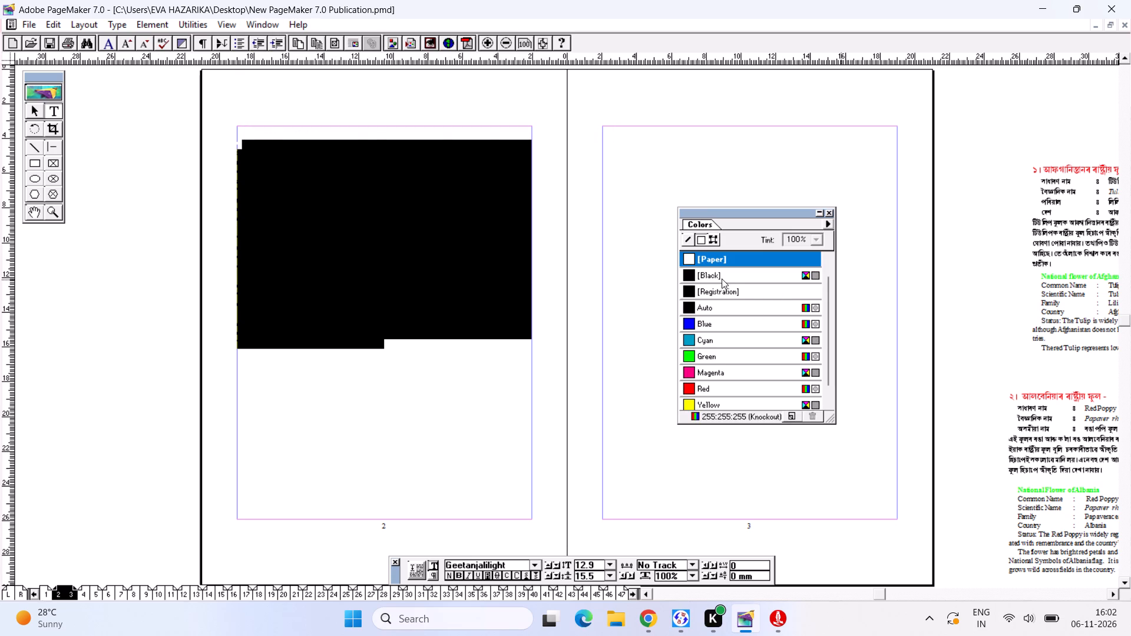
{"action": "left_click", "coordinate": [723, 276]}
{"action": "left_click", "coordinate": [324, 272]}
{"action": "left_click_drag", "start_coordinate": [745, 211], "coordinate": [846, 220]}
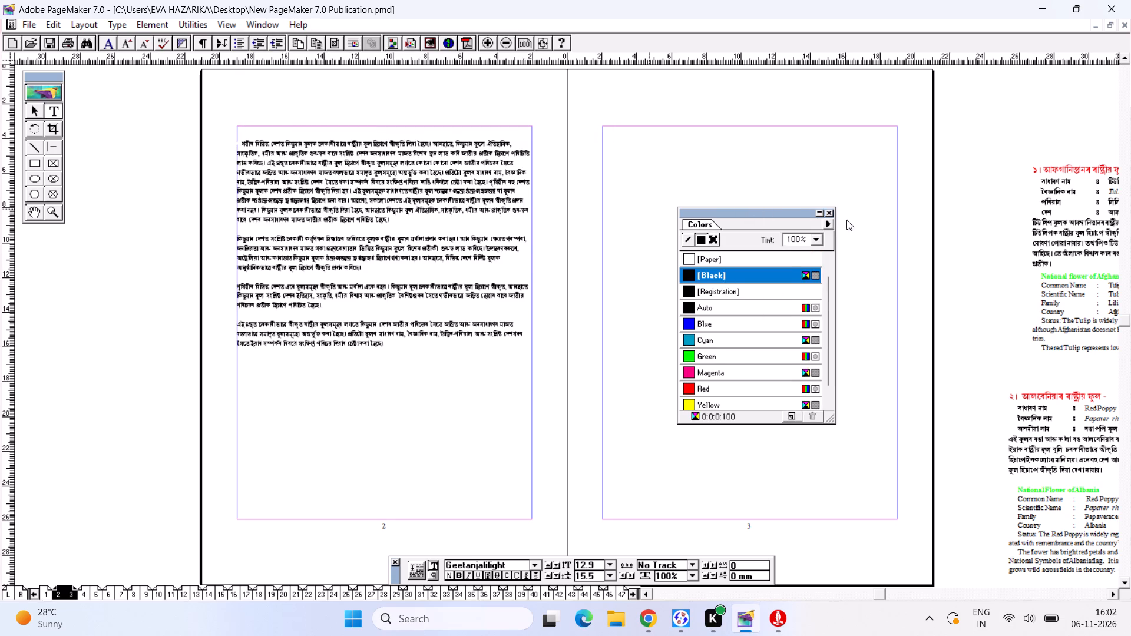
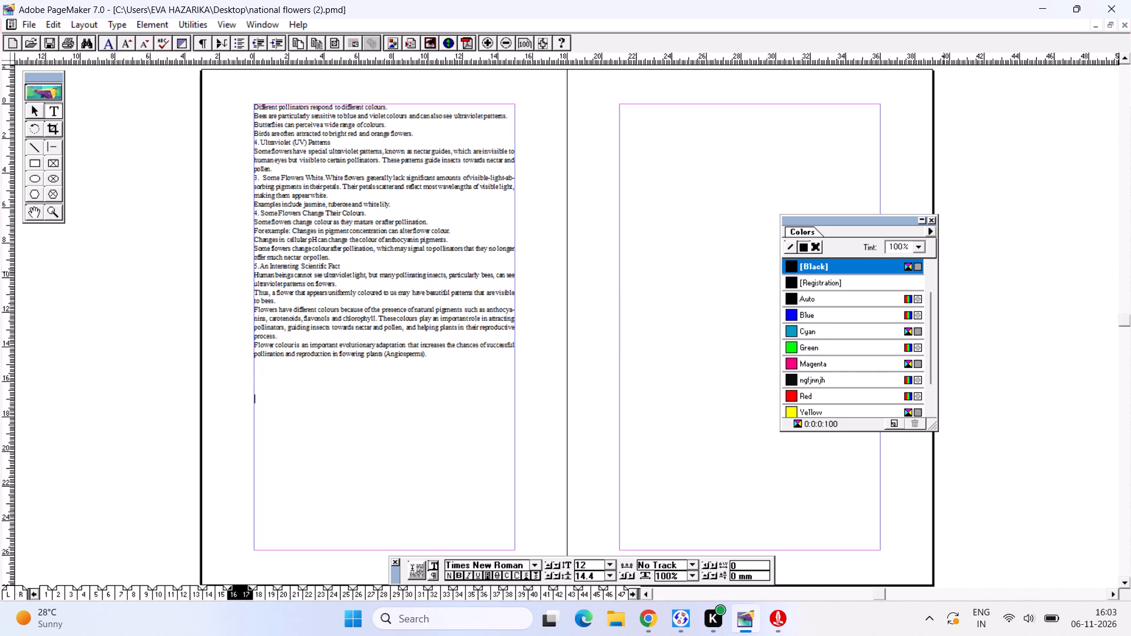
{"action": "left_click_drag", "start_coordinate": [860, 213], "coordinate": [1023, 305]}
{"action": "left_click", "coordinate": [857, 211]}
{"action": "left_click_drag", "start_coordinate": [854, 224], "coordinate": [971, 251]}
{"action": "left_click_drag", "start_coordinate": [971, 251], "coordinate": [1130, 343]}
{"action": "left_click", "coordinate": [931, 225]}
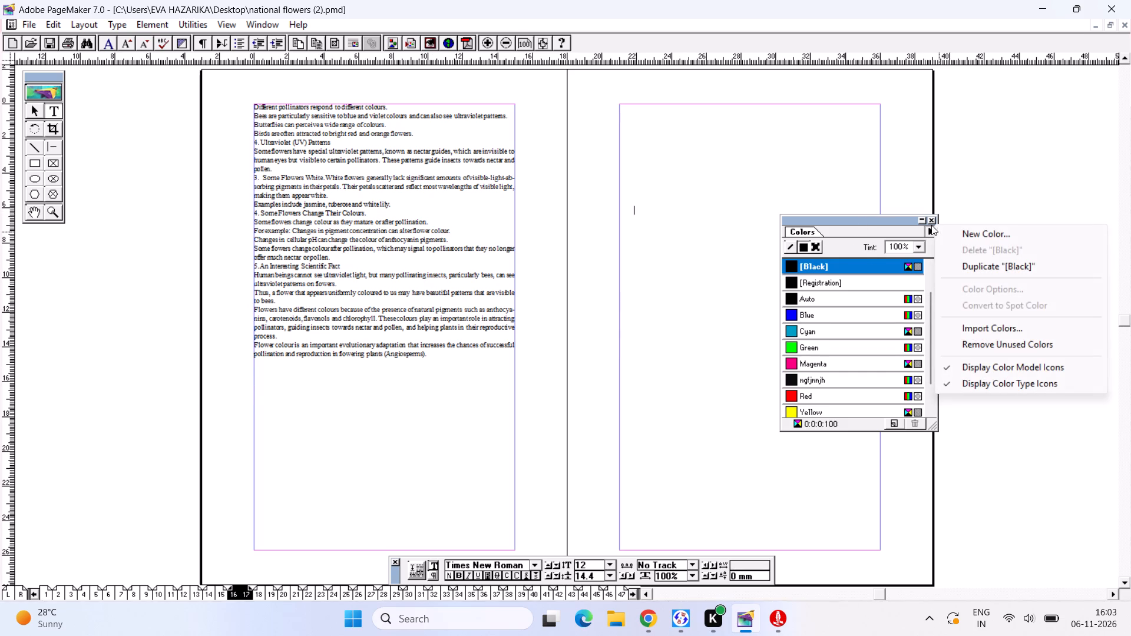
{"action": "left_click", "coordinate": [932, 216]}
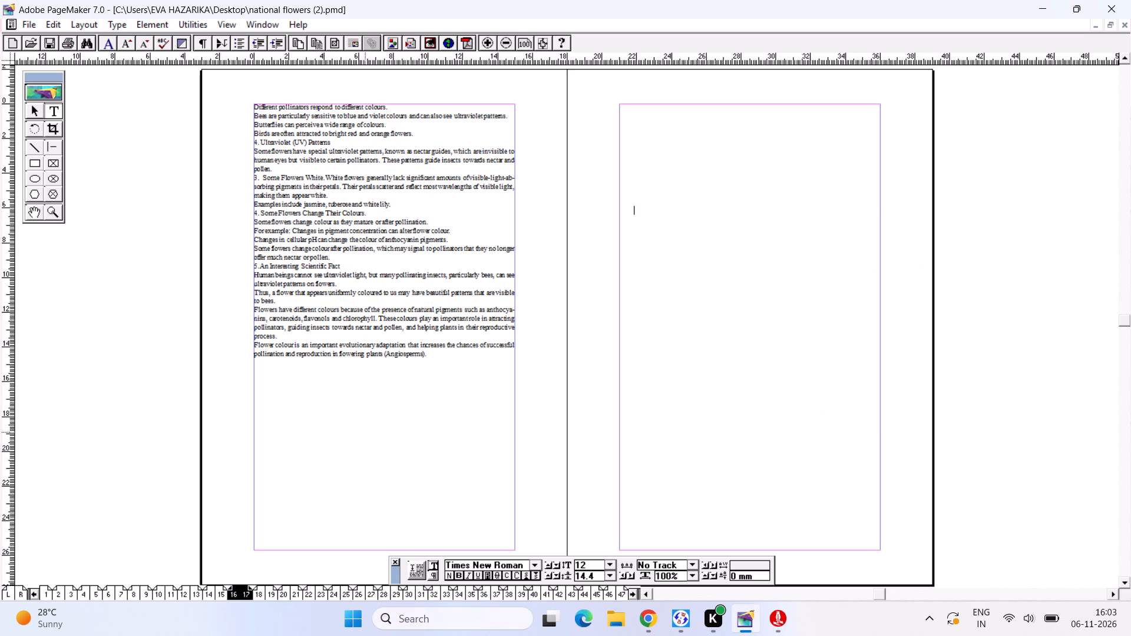
Add four blank lines after the last English paragraph on page 16 and paste the copied converted text there.
{"action": "left_click", "coordinate": [442, 358]}
{"action": "key", "text": "Return"}
{"action": "key", "text": "Return"}
{"action": "key", "text": "Return"}
{"action": "key", "text": "Return"}
{"action": "key", "text": "ctrl+v"}
Select the text pasted below the English paragraphs and open its character specifications.
{"action": "left_click_drag", "start_coordinate": [256, 392], "coordinate": [596, 611]}
{"action": "key", "text": "ctrl+t"}
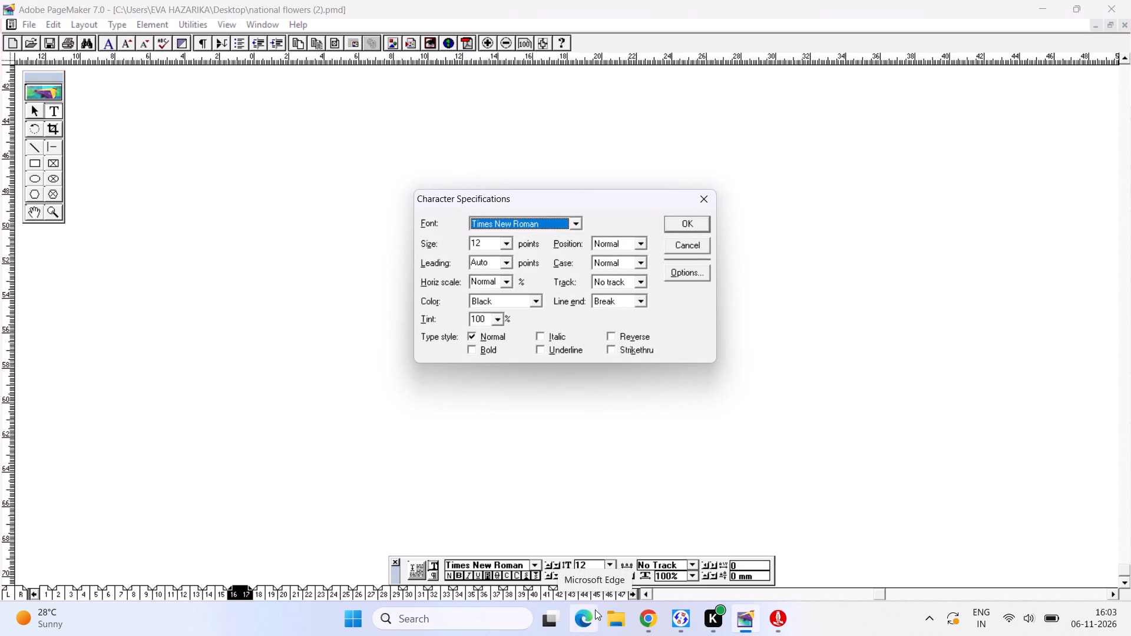
Set the selected Assamese text on page 16 to the Geetanjalilight font at 14 points.
{"action": "key", "text": "ctrl+g"}
{"action": "key", "text": "ctrl+g"}
{"action": "key", "text": "ctrl+g"}
{"action": "key", "text": "ctrl+g"}
{"action": "key", "text": "ctrl+g"}
{"action": "key", "text": "ctrl+g"}
{"action": "key", "text": "ctrl+g"}
{"action": "key", "text": "ctrl+Left"}
{"action": "key", "text": "Return"}
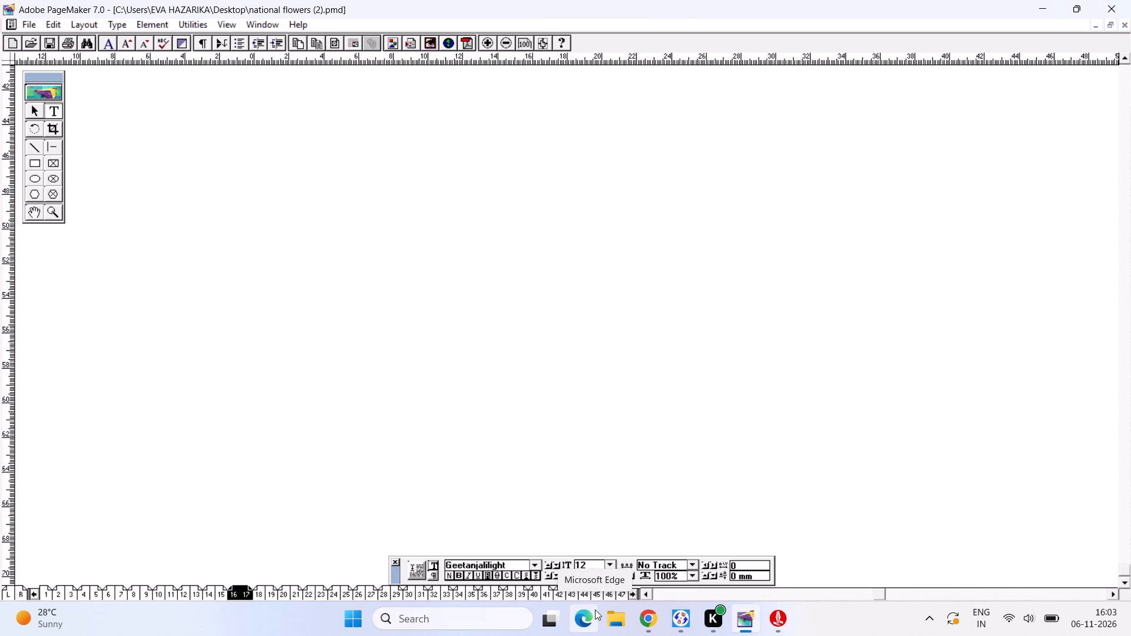
{"action": "key", "text": "ctrl+shift+period"}
{"action": "key", "text": "ctrl+shift+period"}
{"action": "key", "text": "ctrl+0"}
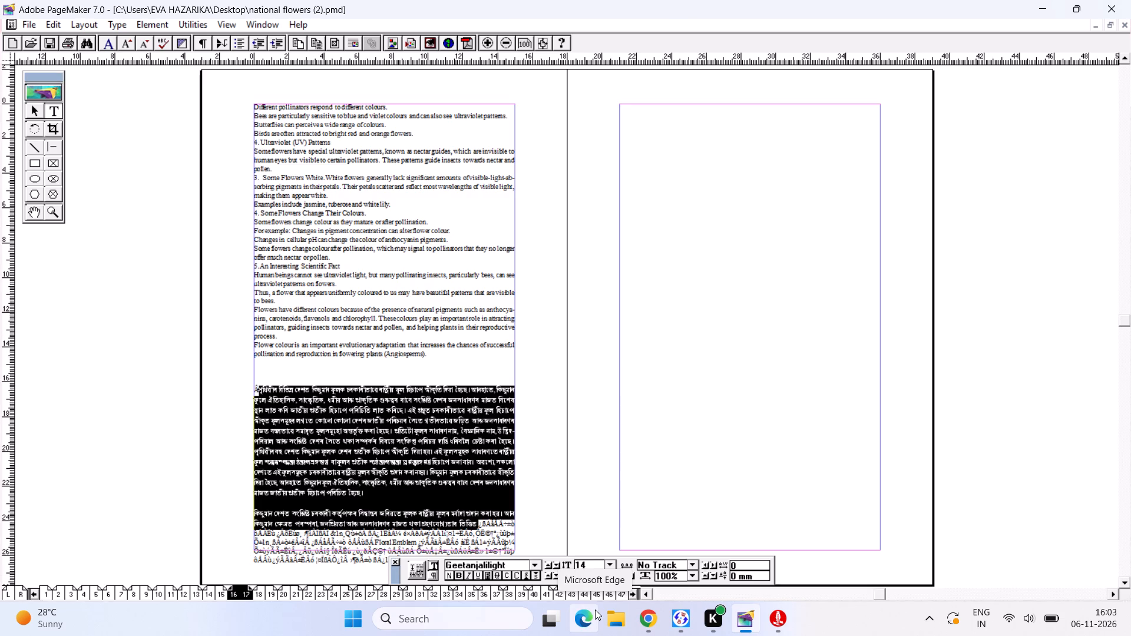
Extend the selection to the unreadable lines at the bottom of page 16 and set their font to Geetanjalilight.
{"action": "left_click_drag", "start_coordinate": [406, 396], "coordinate": [404, 320], "text": "alt"}
{"action": "left_click", "coordinate": [421, 485], "text": "shift"}
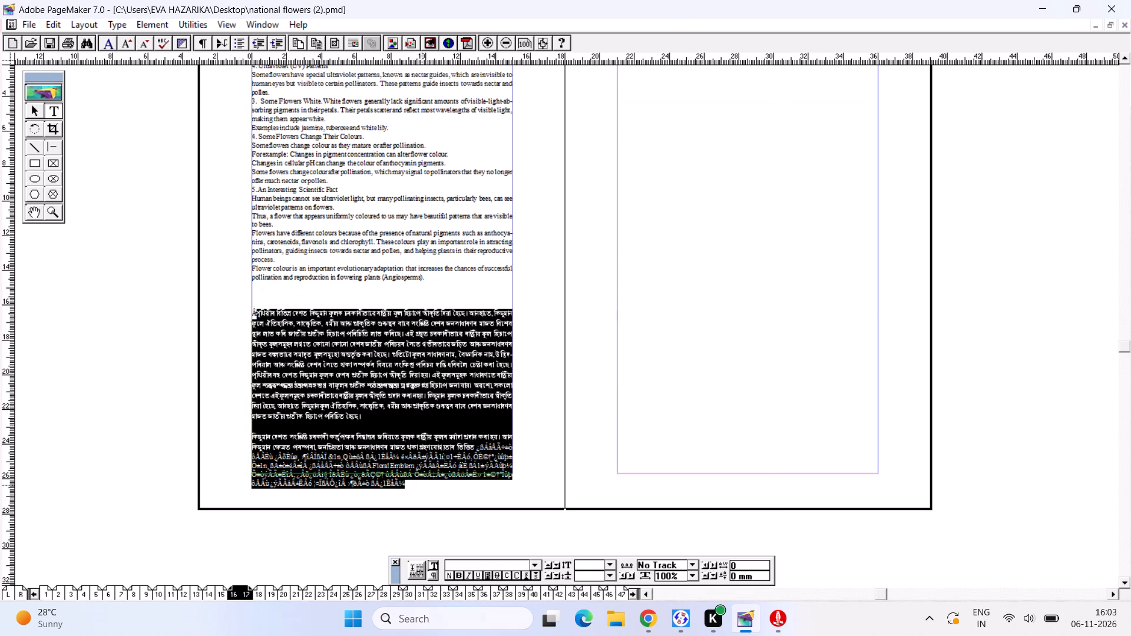
{"action": "key", "text": "ctrl+t"}
{"action": "key", "text": "ctrl+g"}
{"action": "key", "text": "ctrl+g"}
{"action": "key", "text": "ctrl+g"}
{"action": "key", "text": "ctrl+g"}
{"action": "key", "text": "ctrl+g"}
{"action": "key", "text": "ctrl+g"}
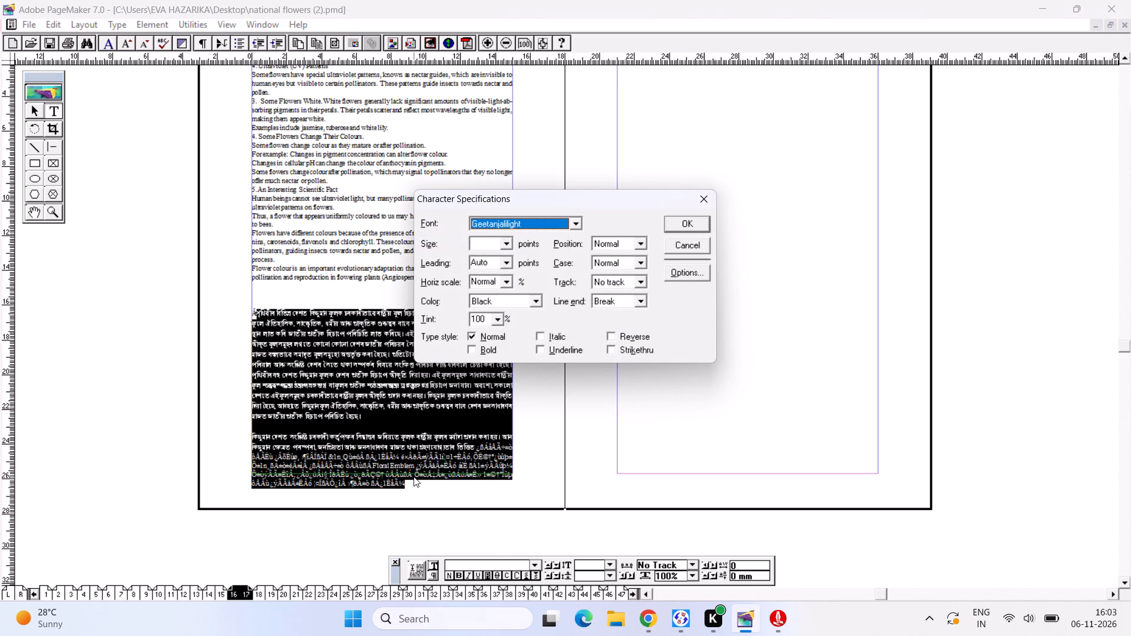
{"action": "key", "text": "ctrl+Return"}
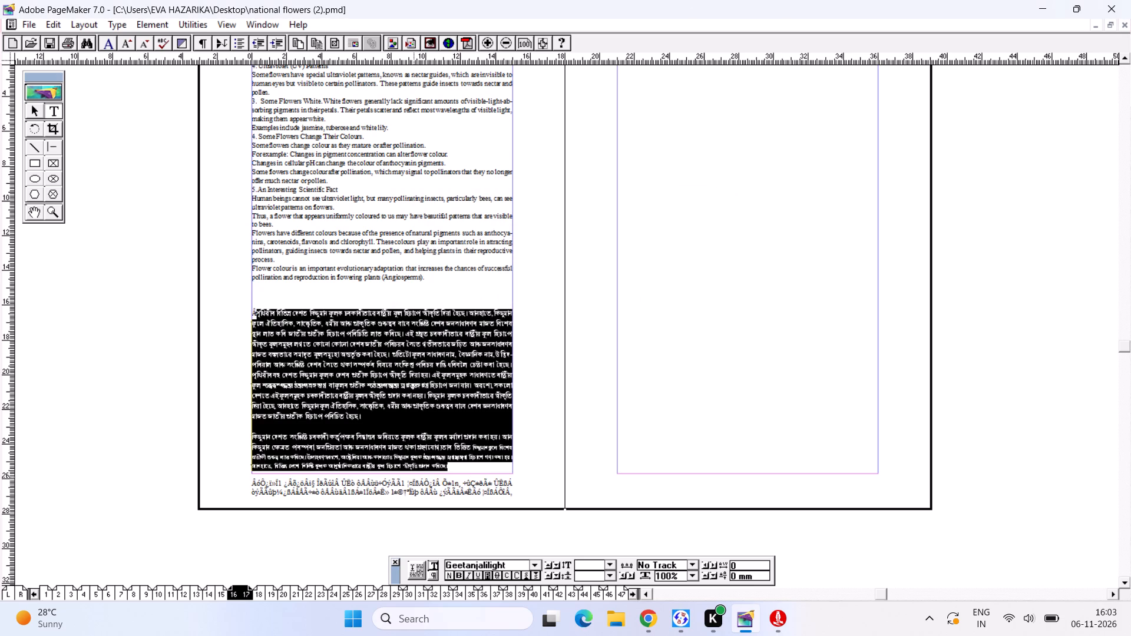
Shorten the page 16 text block to end inside the bottom margin and flow the remaining text onto page 17, fitted to its margins.
{"action": "left_click", "coordinate": [519, 496], "text": "shift"}
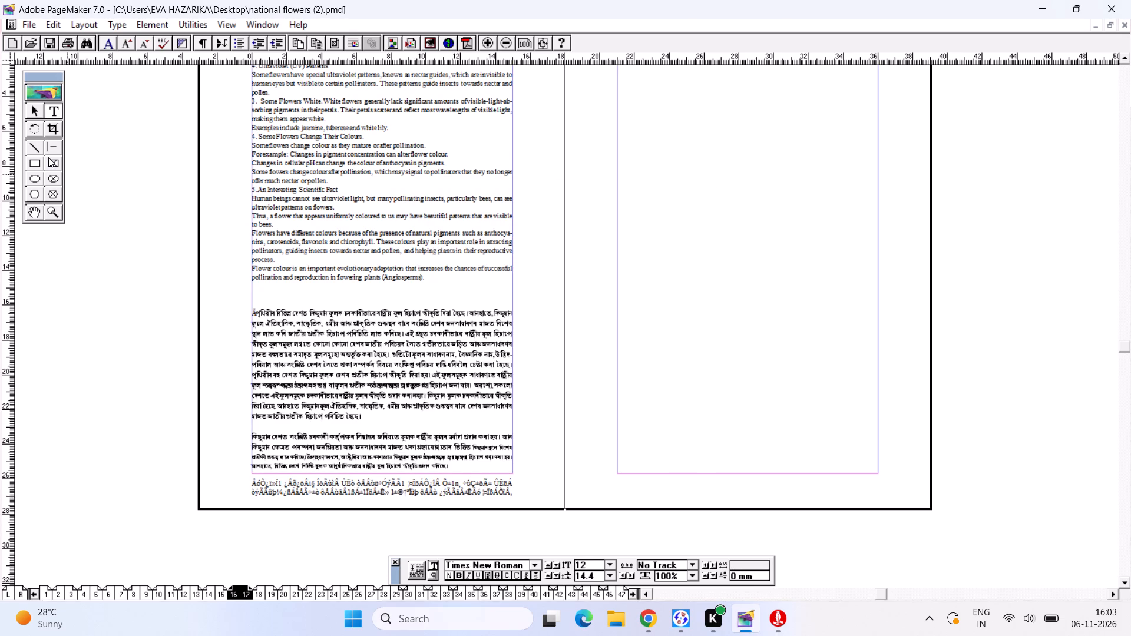
{"action": "left_click", "coordinate": [23, 109]}
{"action": "left_click", "coordinate": [30, 112]}
{"action": "left_click", "coordinate": [268, 354]}
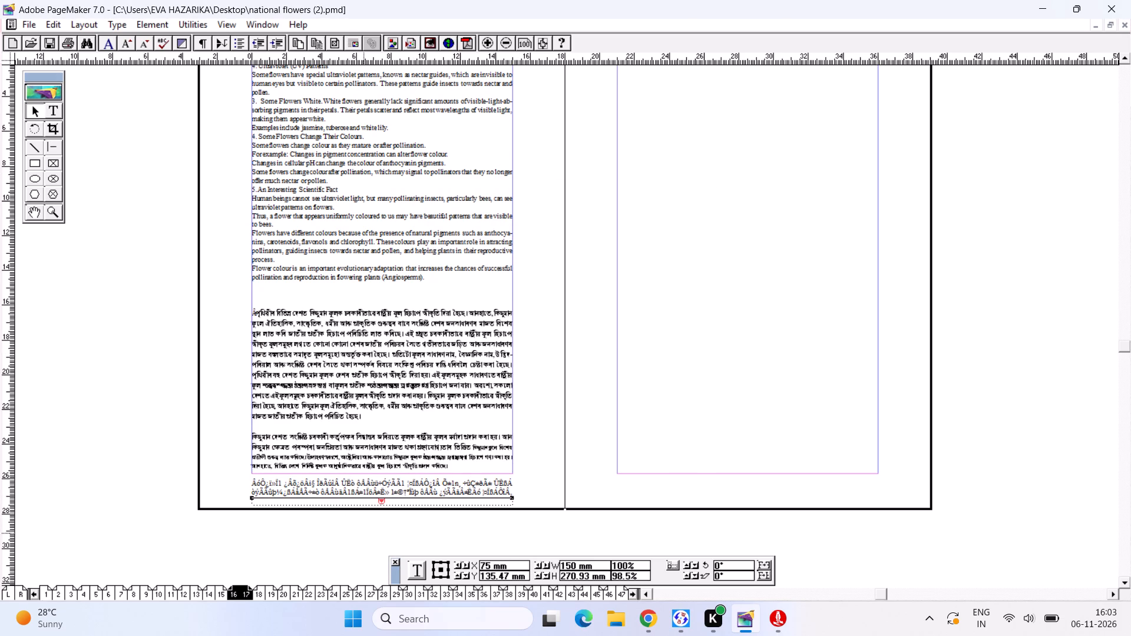
{"action": "left_click_drag", "start_coordinate": [382, 502], "coordinate": [382, 468]}
{"action": "left_click", "coordinate": [383, 468]}
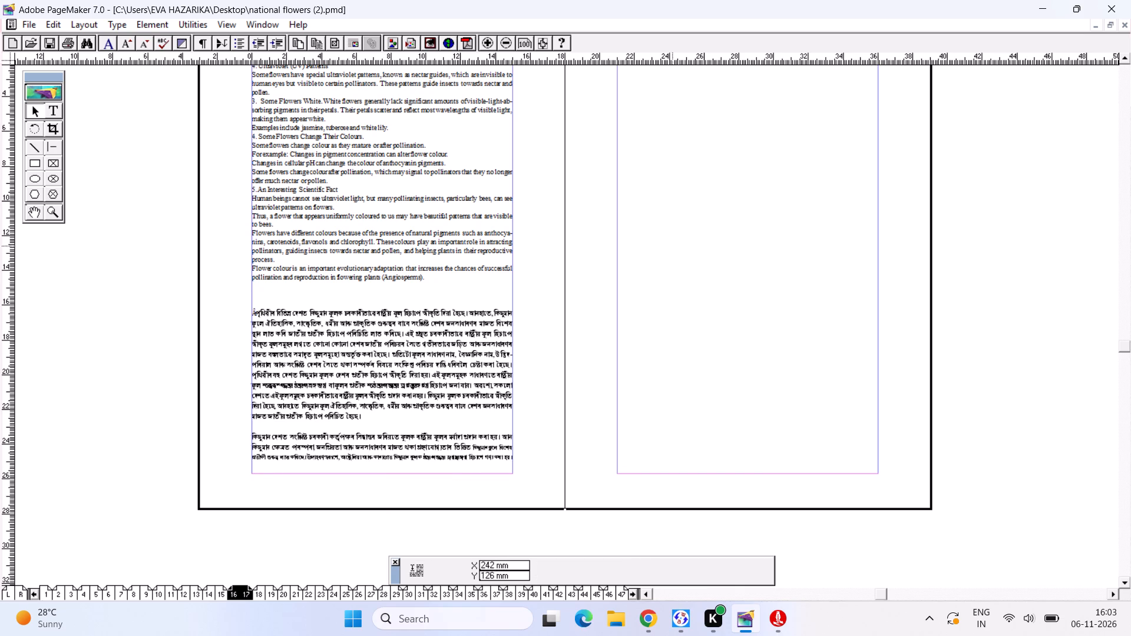
{"action": "left_click_drag", "start_coordinate": [670, 230], "coordinate": [669, 318], "text": "alt"}
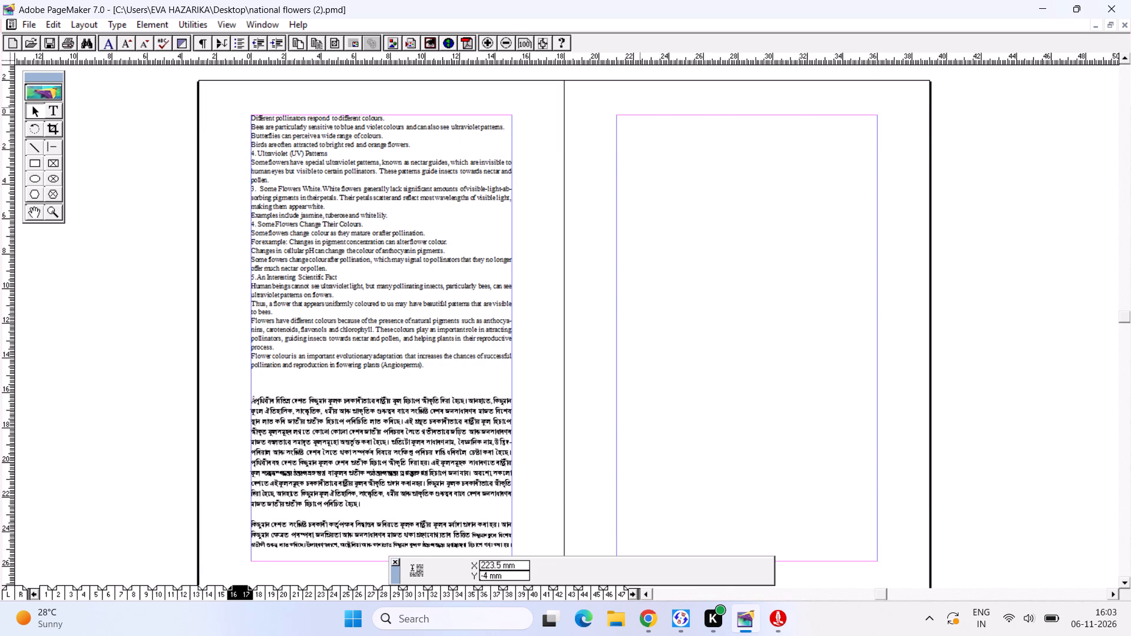
{"action": "left_click", "coordinate": [639, 107]}
{"action": "left_click_drag", "start_coordinate": [718, 148], "coordinate": [691, 157]}
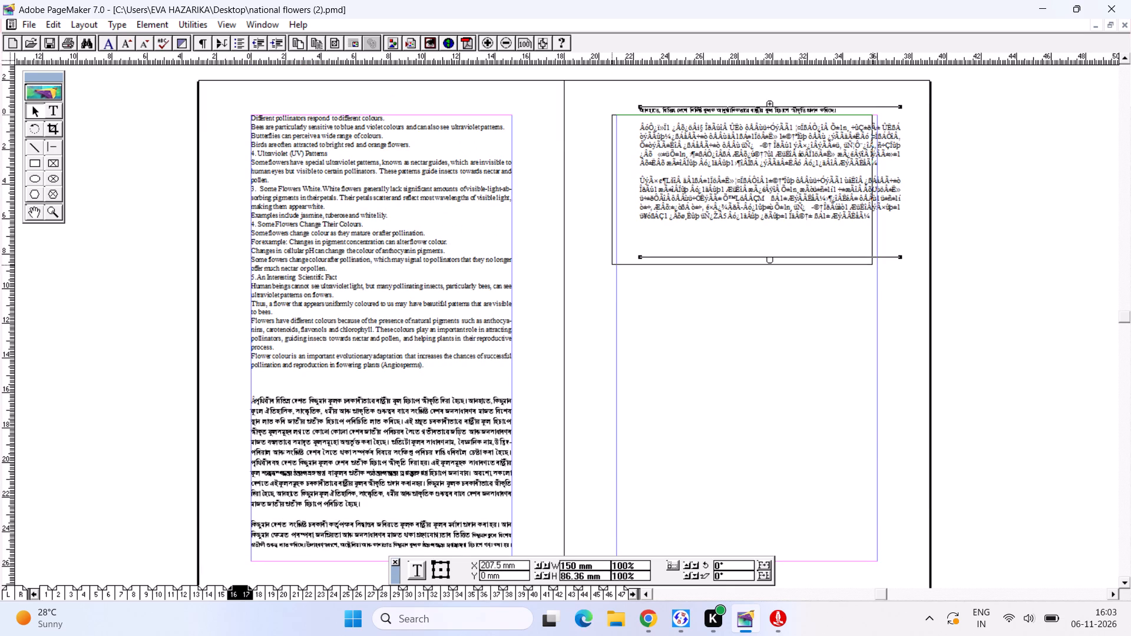
{"action": "left_click_drag", "start_coordinate": [691, 157], "coordinate": [694, 158]}
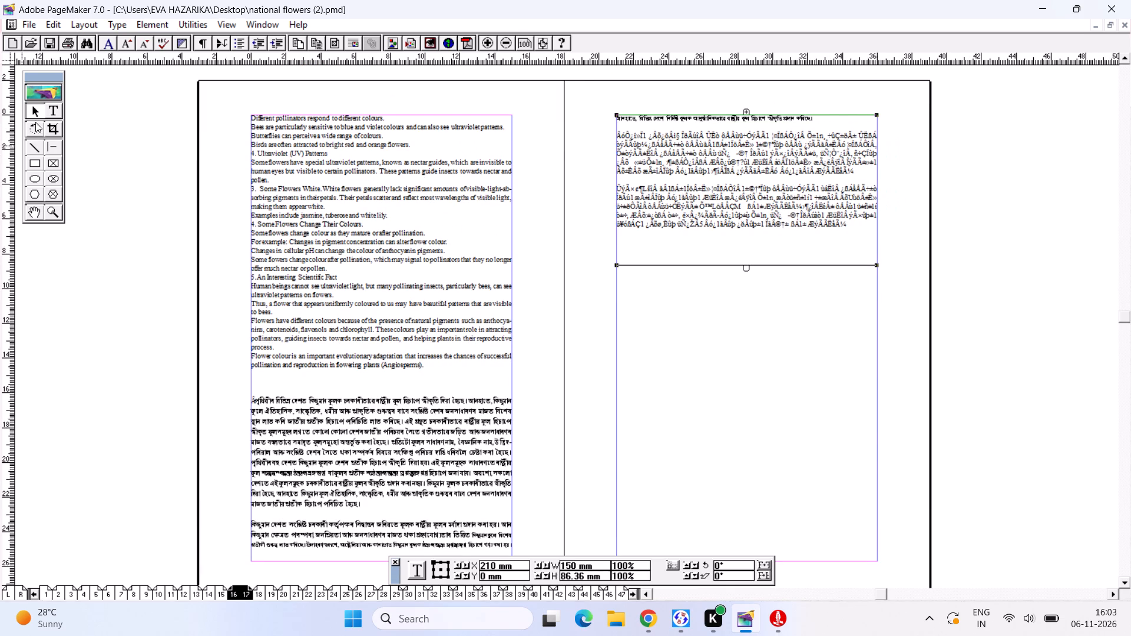
Set the unreadable paragraphs below the first line on page 17 to the Geetanjalilight font.
{"action": "left_click", "coordinate": [57, 105]}
{"action": "left_click_drag", "start_coordinate": [615, 133], "coordinate": [766, 218]}
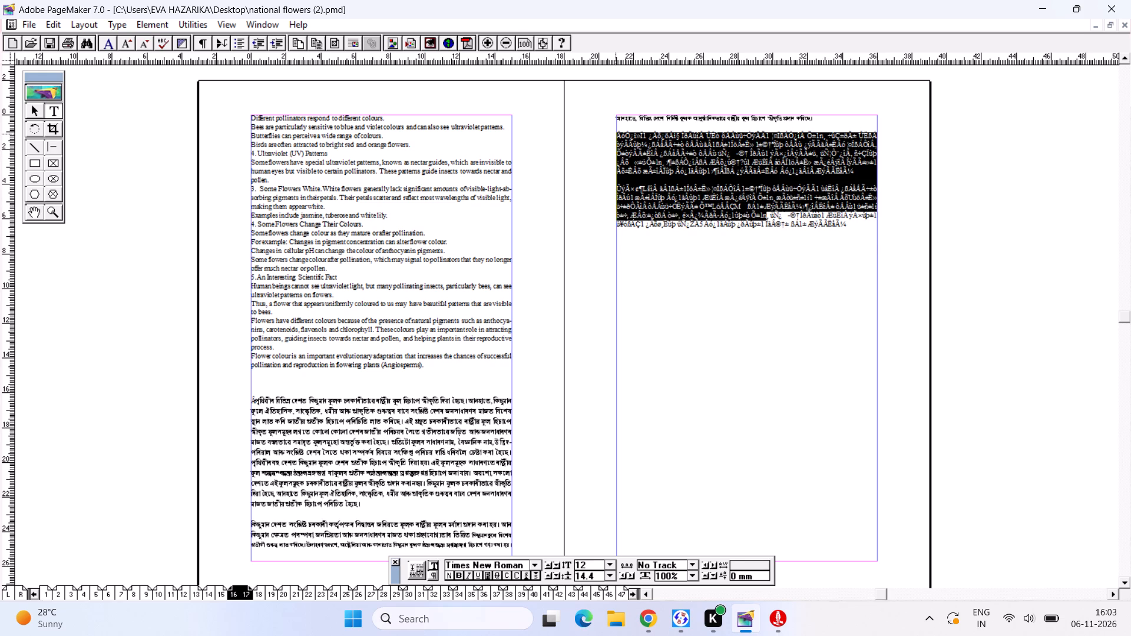
{"action": "left_click_drag", "start_coordinate": [766, 218], "coordinate": [865, 245]}
{"action": "key", "text": "ctrl+t"}
{"action": "key", "text": "ctrl+g"}
{"action": "key", "text": "ctrl+g"}
{"action": "key", "text": "ctrl+g"}
{"action": "key", "text": "ctrl+g"}
{"action": "key", "text": "ctrl+g"}
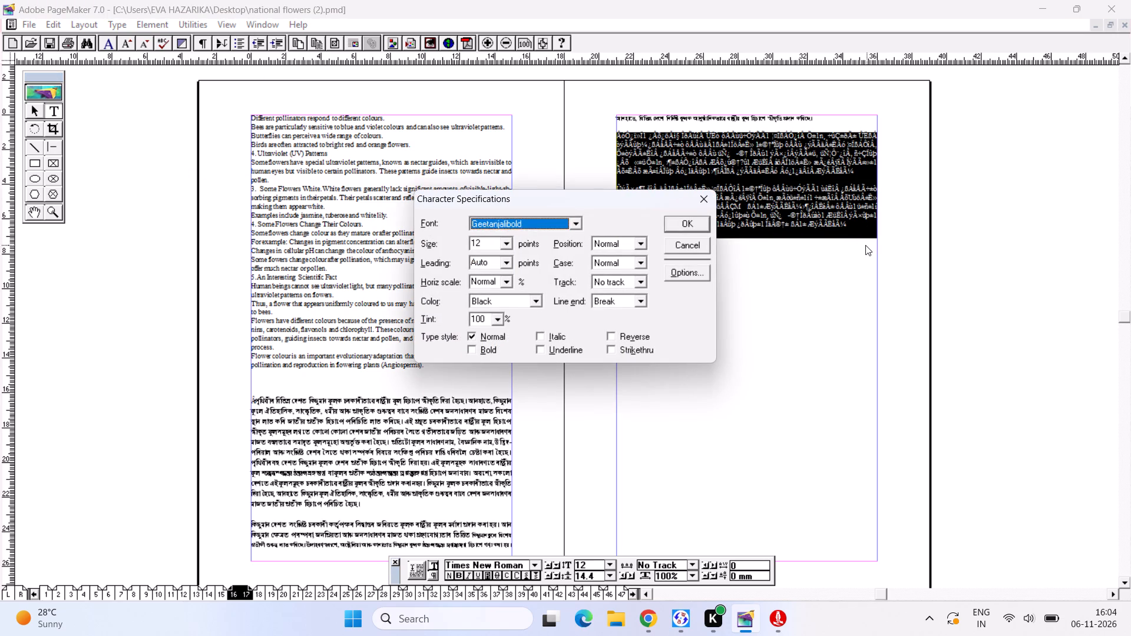
{"action": "key", "text": "ctrl+g"}
{"action": "key", "text": "ctrl+Return"}
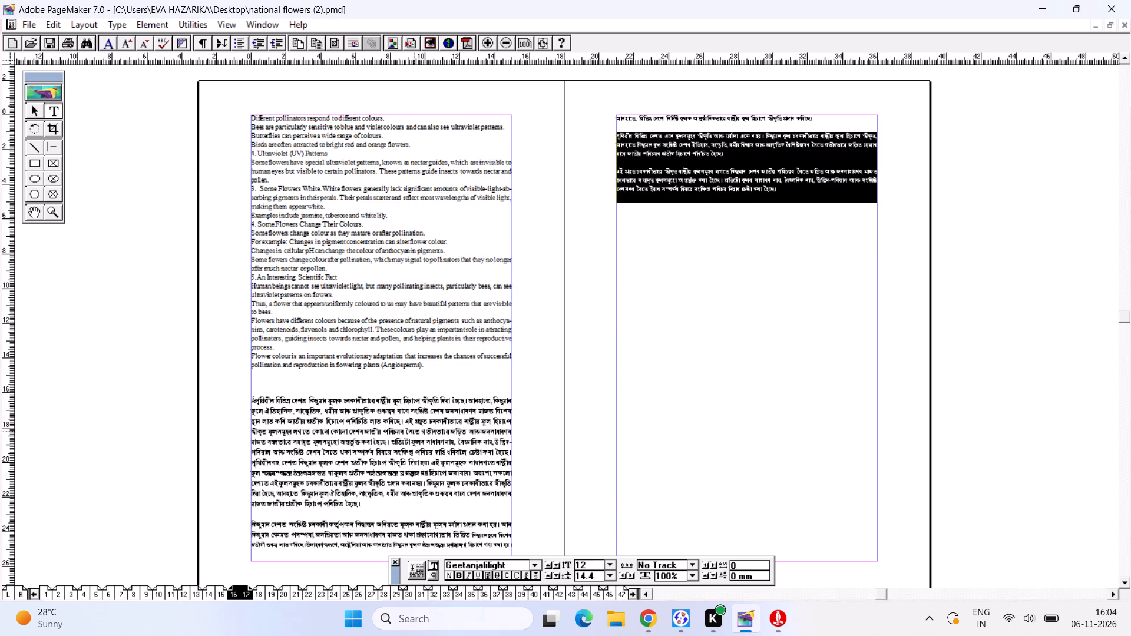
Set the text from the last paragraph on page 16 through the end of page 17 to 14 points.
{"action": "left_click_drag", "start_coordinate": [247, 527], "coordinate": [405, 539]}
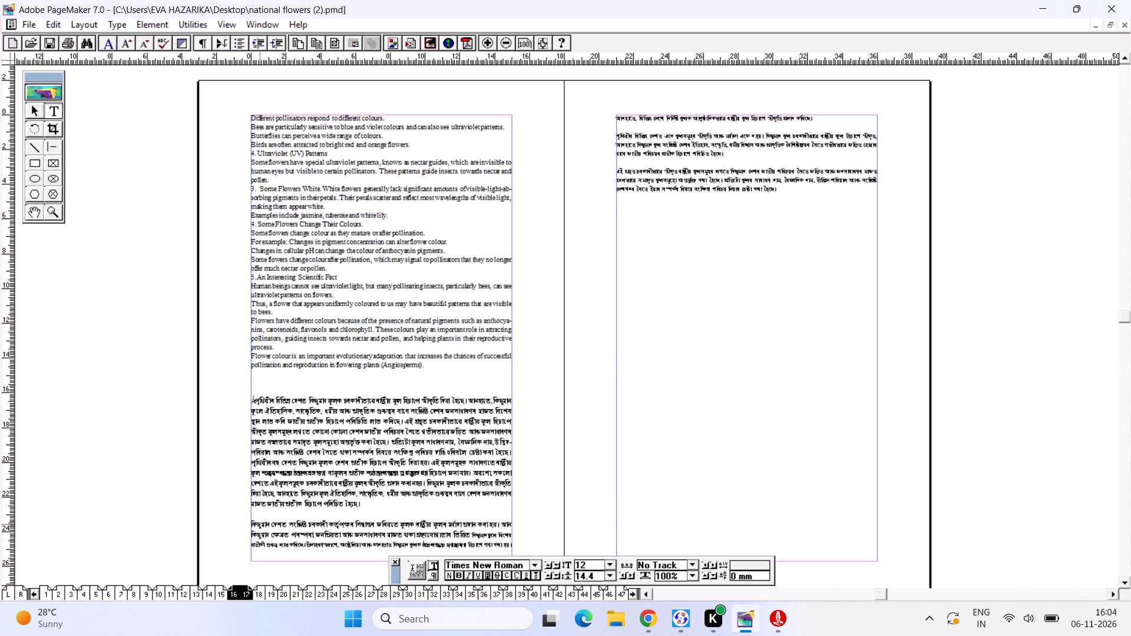
{"action": "left_click_drag", "start_coordinate": [256, 518], "coordinate": [592, 547]}
{"action": "left_click", "coordinate": [825, 183], "text": "shift"}
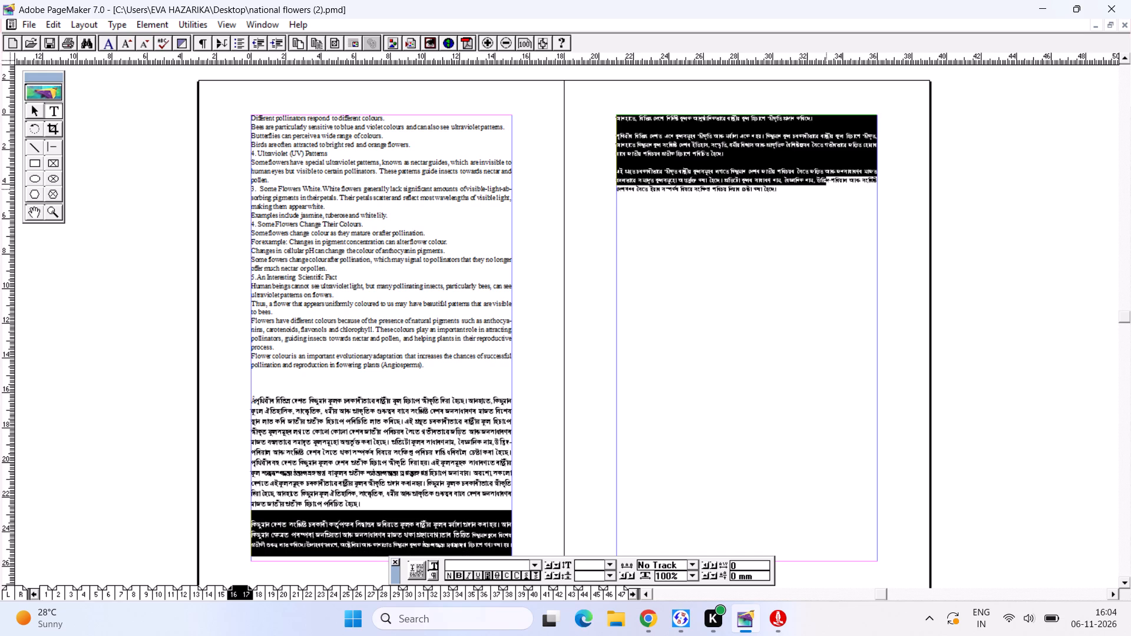
{"action": "left_click", "coordinate": [813, 194], "text": "shift"}
{"action": "key", "text": "ctrl+shift+period"}
{"action": "key", "text": "ctrl+shift+period"}
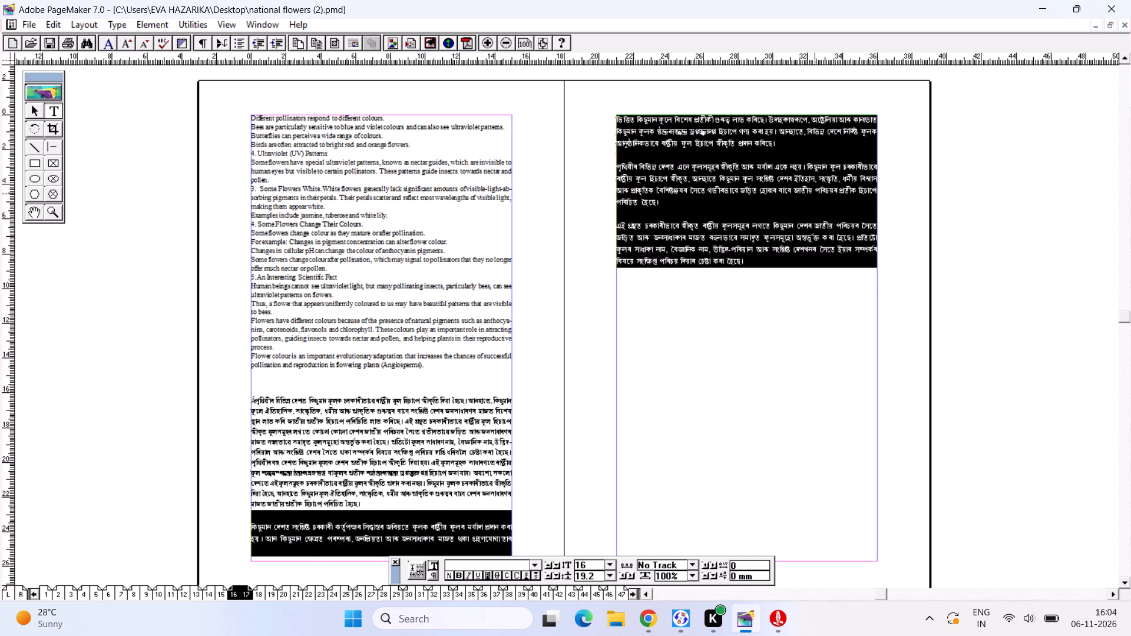
{"action": "key", "text": "ctrl+shift+comma"}
{"action": "key", "text": "ctrl+shift+comma"}
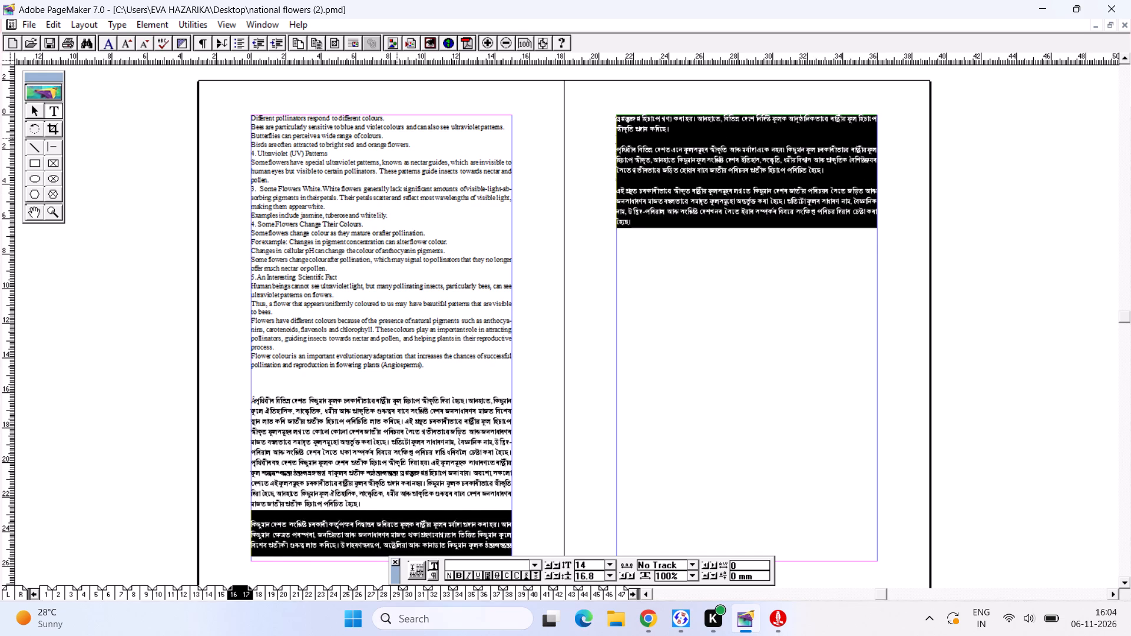
{"action": "left_click", "coordinate": [331, 430]}
{"action": "left_click", "coordinate": [343, 472]}
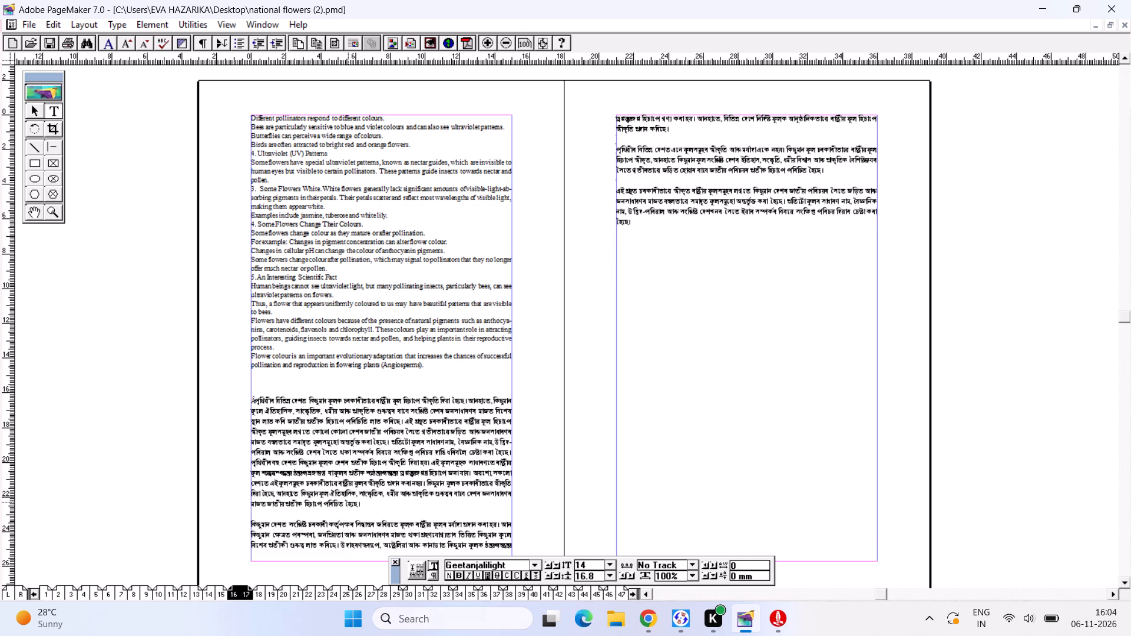
Delete the stray character before the first word of the Assamese text on page 16.
{"action": "key", "text": "ctrl+2"}
{"action": "left_click_drag", "start_coordinate": [496, 241], "coordinate": [302, 385], "text": "alt"}
{"action": "left_click_drag", "start_coordinate": [335, 300], "coordinate": [367, 300], "text": "alt"}
{"action": "left_click_drag", "start_coordinate": [121, 236], "coordinate": [98, 236]}
{"action": "key", "text": "BackSpace"}
Switch to New PageMaker 7.0 Publication and exit PageMaker, discarding the changes to that publication.
{"action": "key", "text": "ctrl+Tab"}
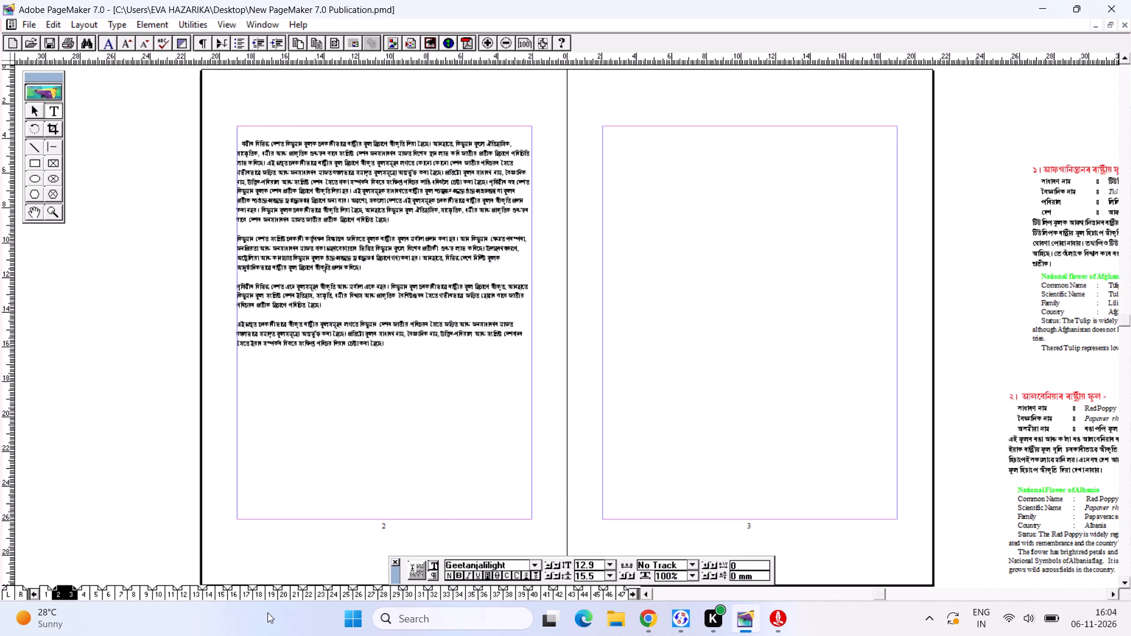
{"action": "left_click", "coordinate": [1114, 12]}
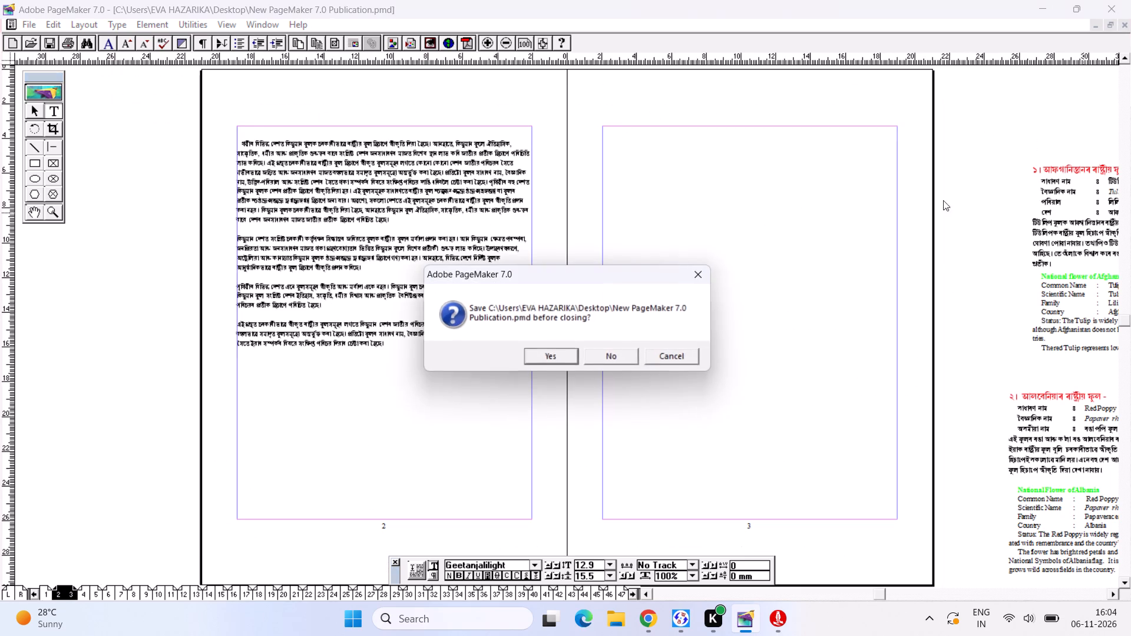
{"action": "left_click", "coordinate": [626, 355]}
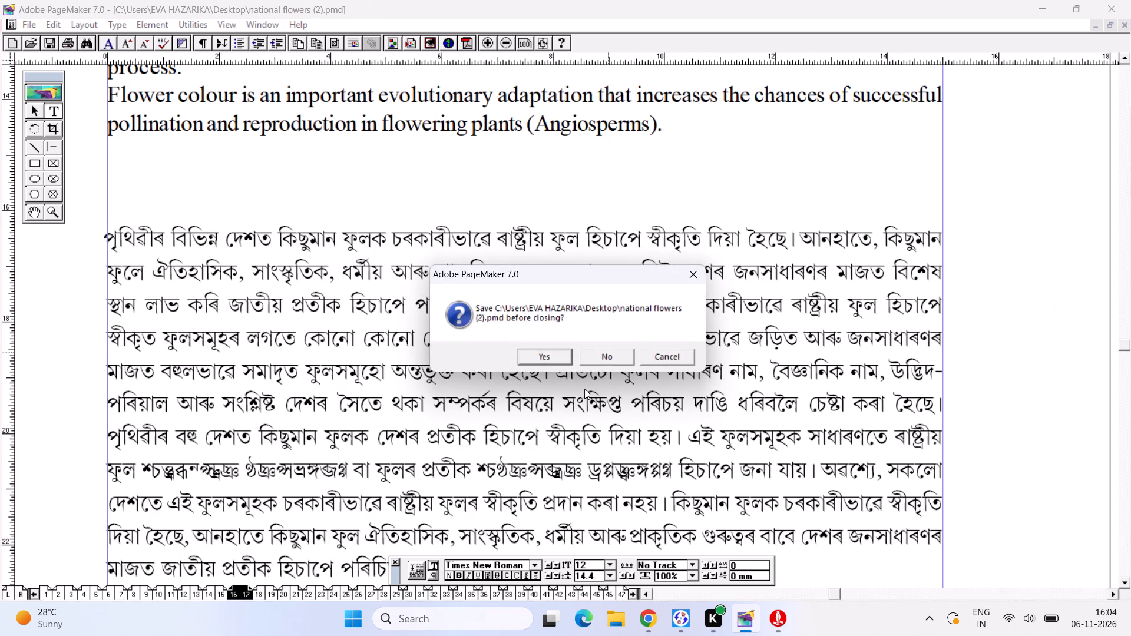
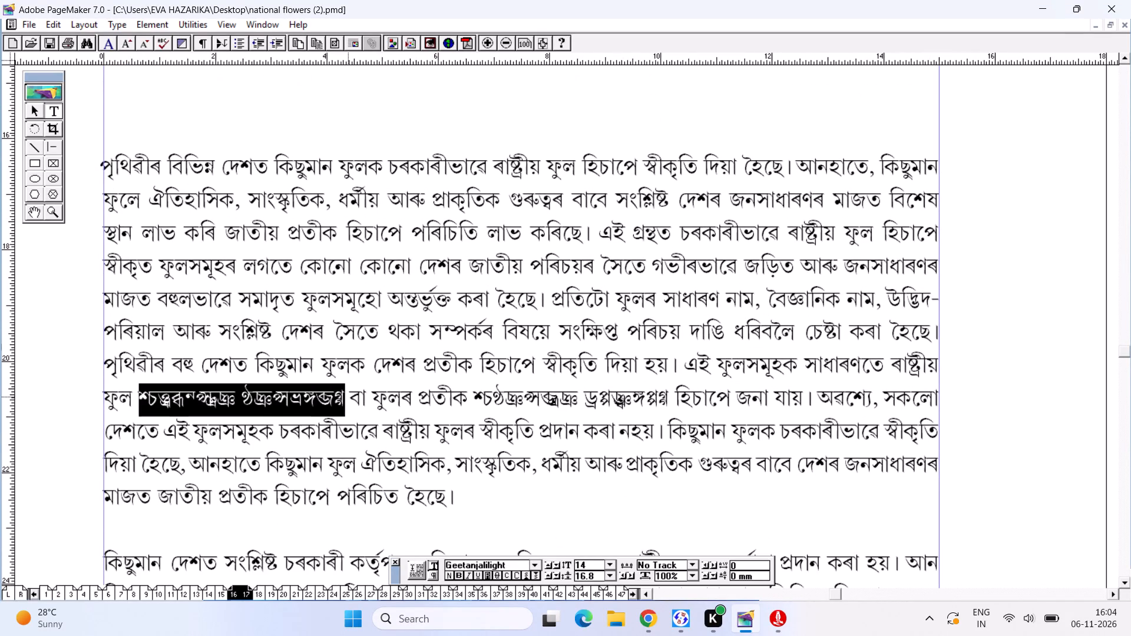
Set the unreadable text after ফুল on page 16, (National Flower), to Times New Roman at 12 points and save.
{"action": "key", "text": "ctrl+t"}
{"action": "key", "text": "ctrl+t"}
{"action": "key", "text": "ctrl+t"}
{"action": "key", "text": "ctrl+t"}
{"action": "key", "text": "Return"}
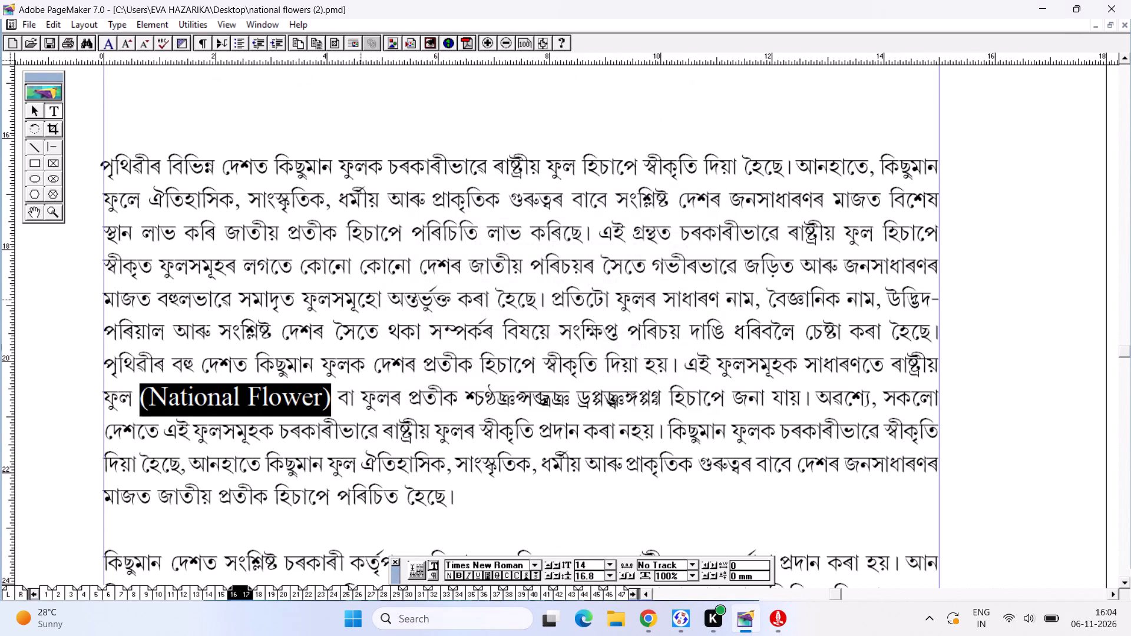
{"action": "key", "text": "ctrl+shift+comma"}
{"action": "key", "text": "ctrl+shift+comma"}
{"action": "key", "text": "ctrl+s"}
{"action": "key", "text": "ctrl+s"}
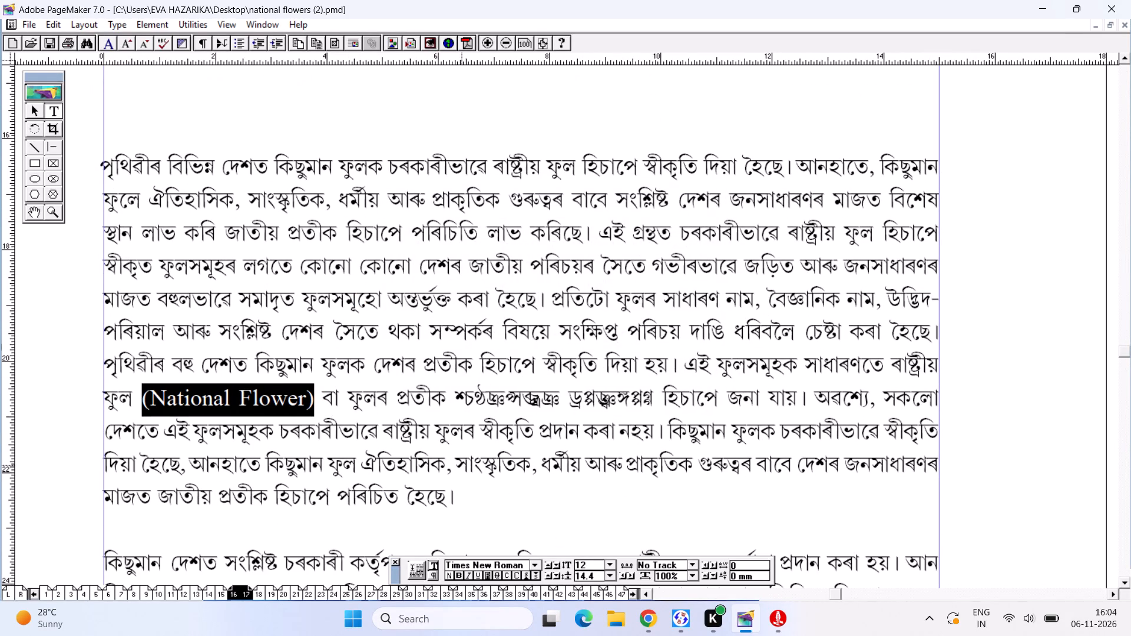
Set the unreadable text after প্ৰতীক in the same line, (Floral Emblem), to Times New Roman at 12 points.
{"action": "left_click_drag", "start_coordinate": [455, 405], "coordinate": [655, 399]}
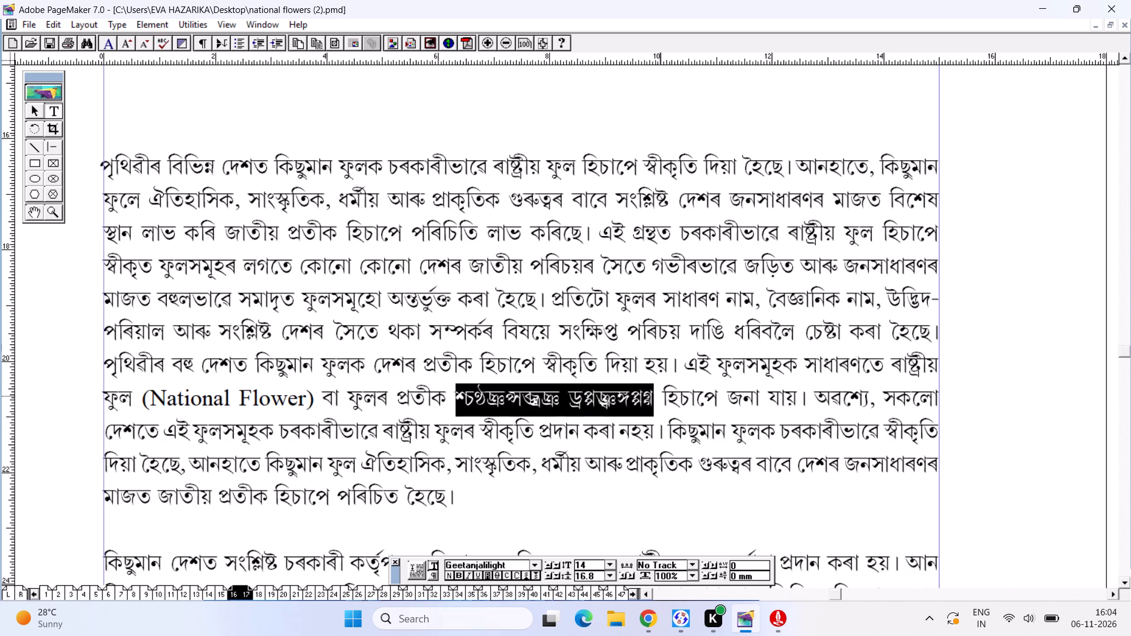
{"action": "key", "text": "ctrl+t"}
{"action": "key", "text": "ctrl+t"}
{"action": "key", "text": "ctrl+t"}
{"action": "key", "text": "ctrl+t"}
{"action": "key", "text": "ctrl+Return"}
{"action": "key", "text": "ctrl+shift+comma"}
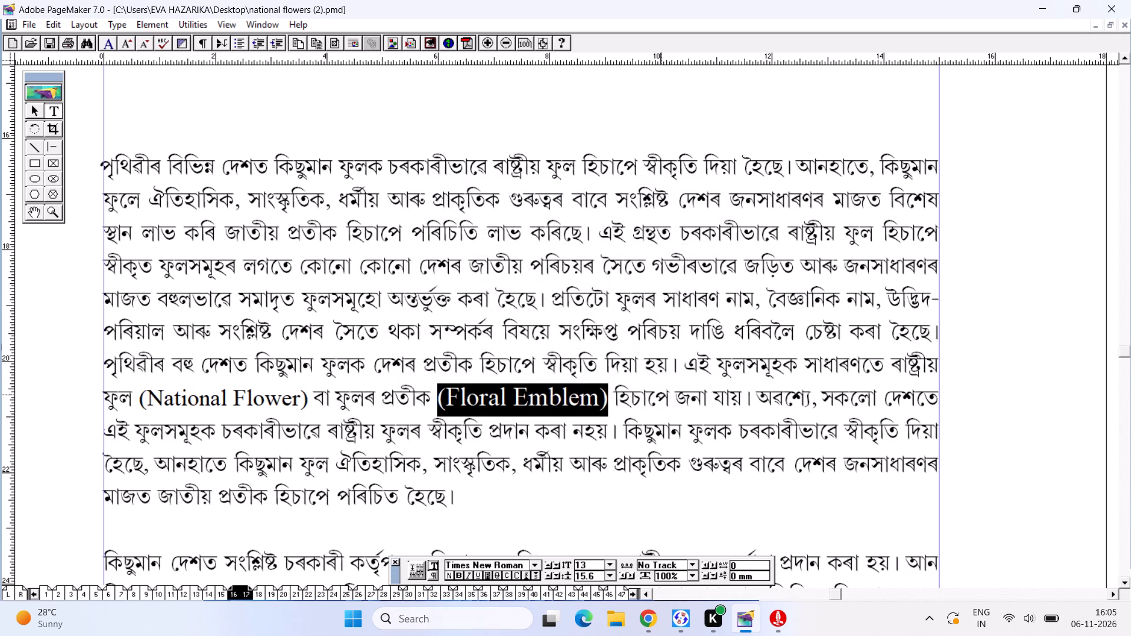
{"action": "key", "text": "ctrl+shift+comma"}
Delete the blank line above the last Assamese paragraph on page 16.
{"action": "left_click_drag", "start_coordinate": [340, 479], "coordinate": [338, 138], "text": "alt"}
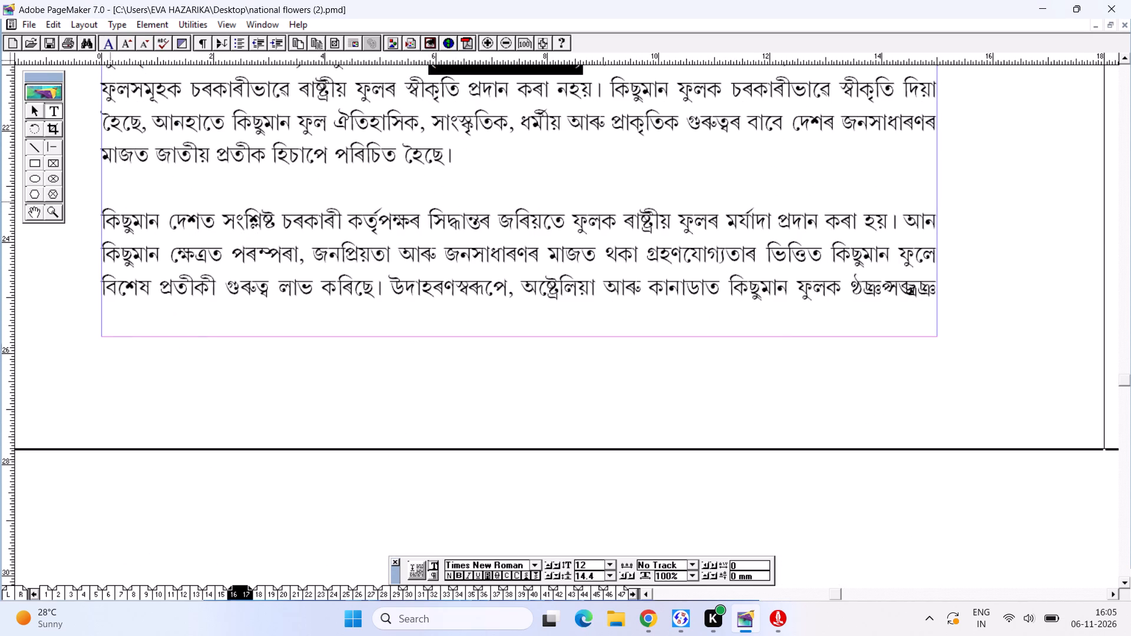
{"action": "left_click", "coordinate": [104, 204]}
{"action": "key", "text": "backslash"}
{"action": "key", "text": "BackSpace"}
{"action": "key", "text": "BackSpace"}
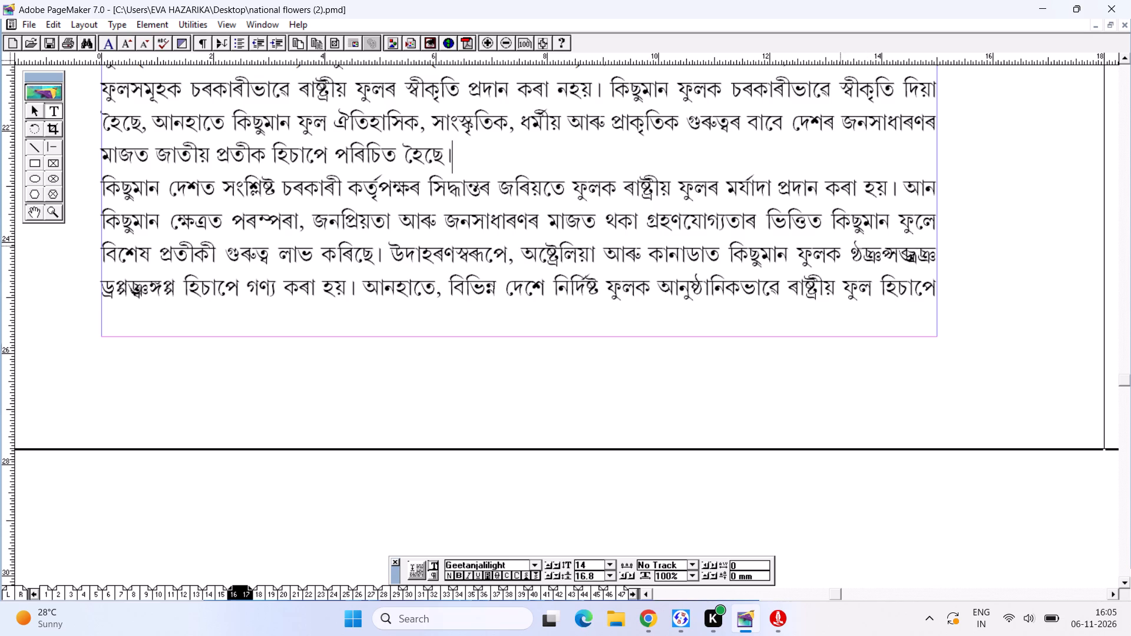
Set the unreadable phrase Floral Emblem in page 16's last paragraph to Times New Roman at 12 points.
{"action": "left_click_drag", "start_coordinate": [845, 249], "coordinate": [936, 262]}
{"action": "left_click", "coordinate": [173, 287], "text": "shift"}
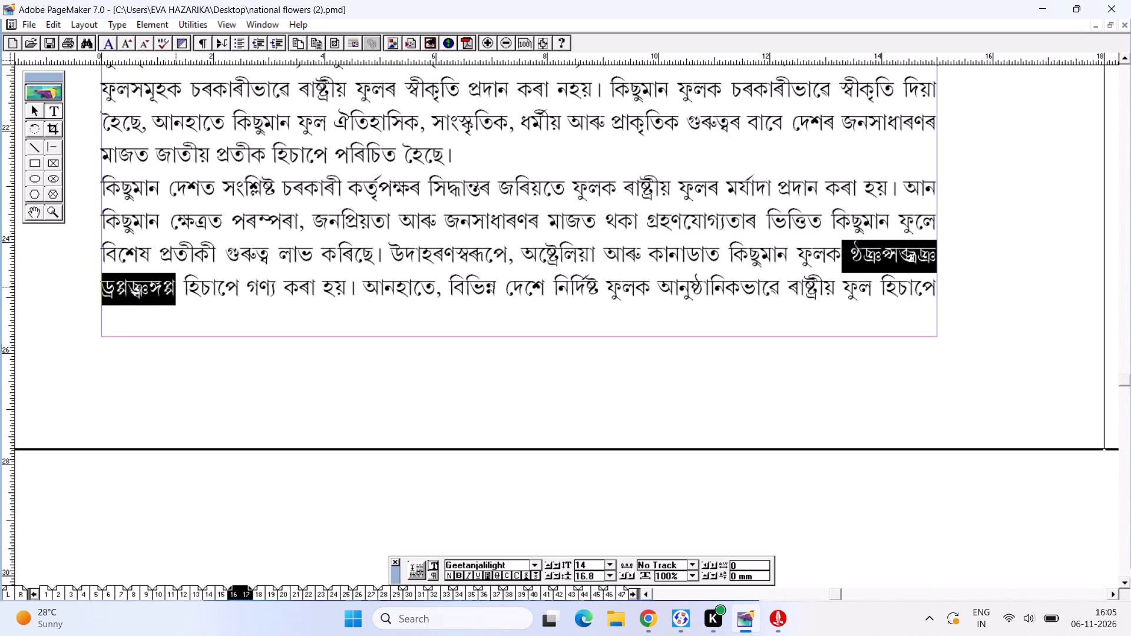
{"action": "key", "text": "ctrl+t"}
{"action": "key", "text": "ctrl+t"}
{"action": "key", "text": "ctrl+t"}
{"action": "key", "text": "ctrl+t"}
{"action": "key", "text": "ctrl+Return"}
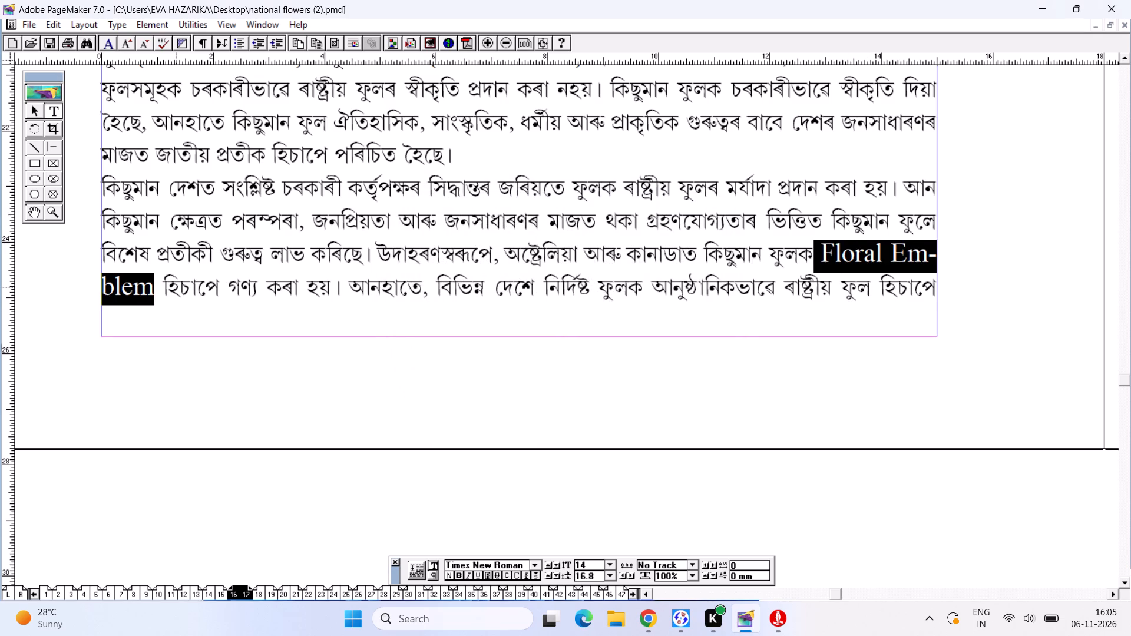
{"action": "key", "text": "ctrl+shift+comma"}
{"action": "key", "text": "ctrl+shift+comma"}
Delete the blank line after the opening line প্ৰদান কৰিছে। on page 17.
{"action": "left_click_drag", "start_coordinate": [442, 185], "coordinate": [23, 510], "text": "alt"}
{"action": "left_click_drag", "start_coordinate": [442, 291], "coordinate": [381, 329], "text": "alt"}
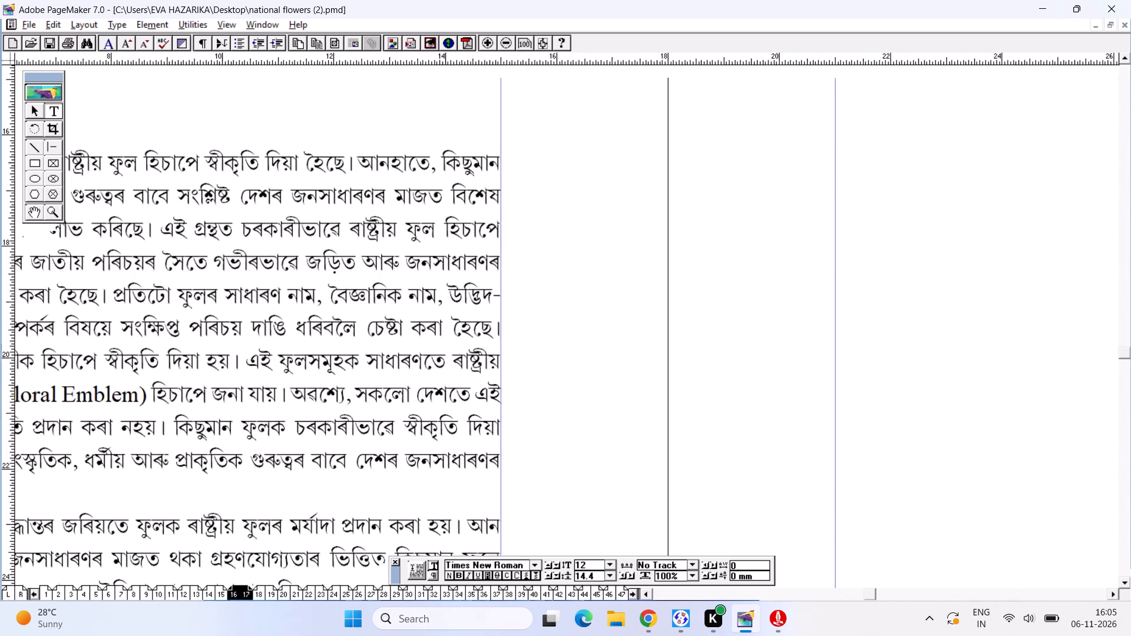
{"action": "left_click_drag", "start_coordinate": [381, 329], "coordinate": [0, 504], "text": "alt"}
{"action": "left_click_drag", "start_coordinate": [563, 351], "coordinate": [201, 581], "text": "alt"}
{"action": "left_click_drag", "start_coordinate": [406, 296], "coordinate": [666, 635], "text": "alt"}
{"action": "left_click_drag", "start_coordinate": [437, 237], "coordinate": [207, 590], "text": "alt"}
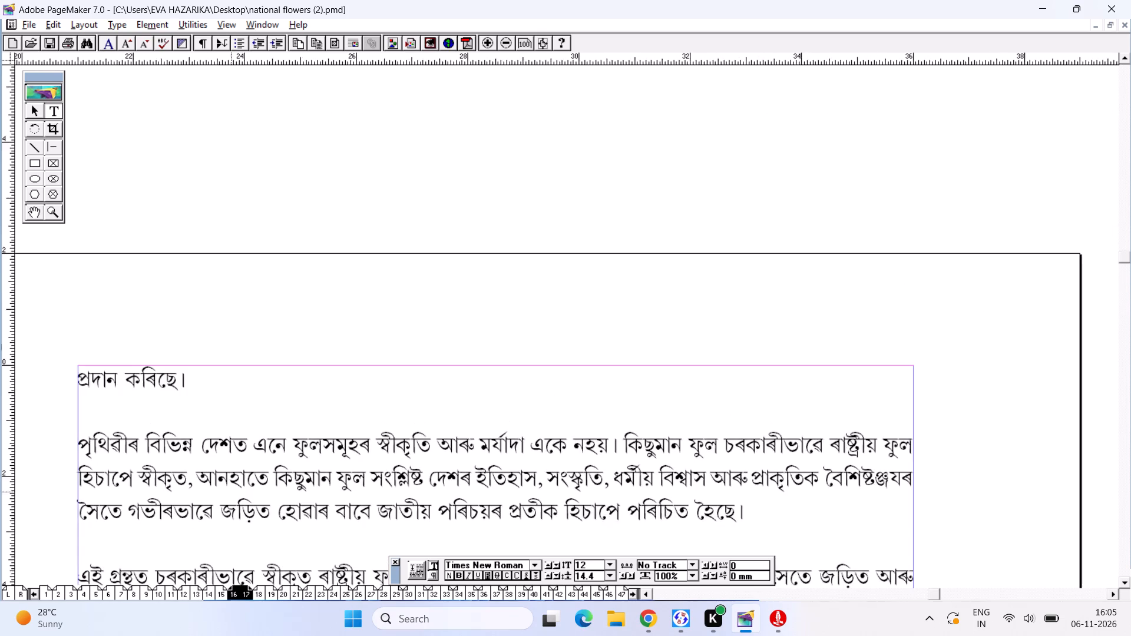
{"action": "left_click_drag", "start_coordinate": [246, 471], "coordinate": [302, 342], "text": "alt"}
{"action": "left_click", "coordinate": [184, 267]}
{"action": "key", "text": "BackSpace"}
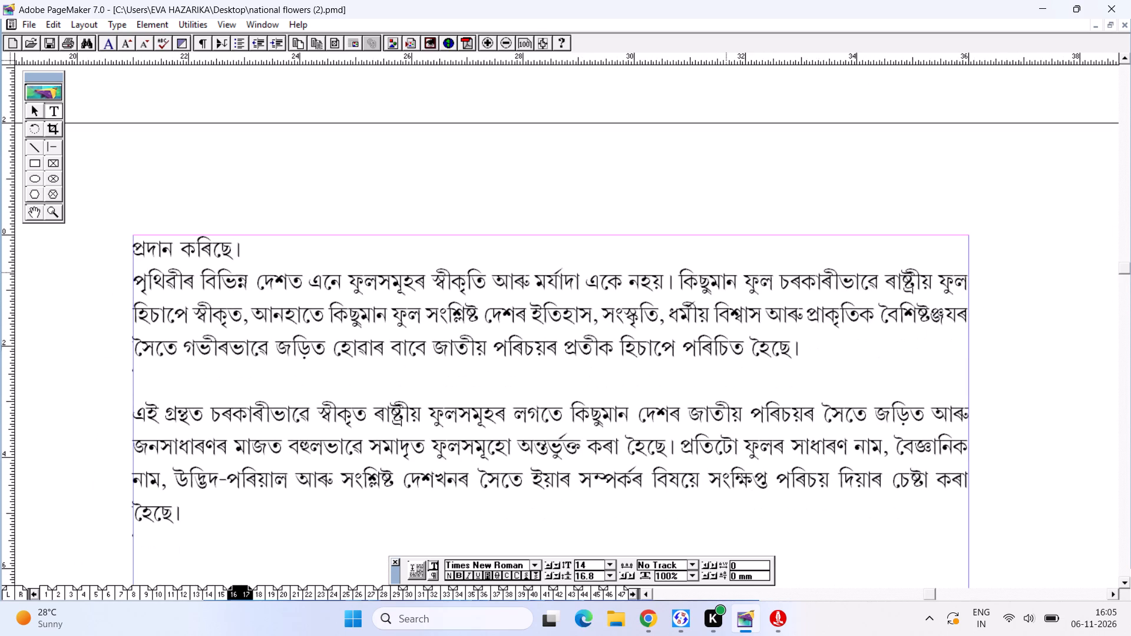
Correct the garbled ending of the word বৈশিষ্ট্যৰ in the second line of page 17's first full paragraph and save.
{"action": "left_click", "coordinate": [957, 314]}
{"action": "key", "text": "BackSpace"}
{"action": "key", "text": "BackSpace"}
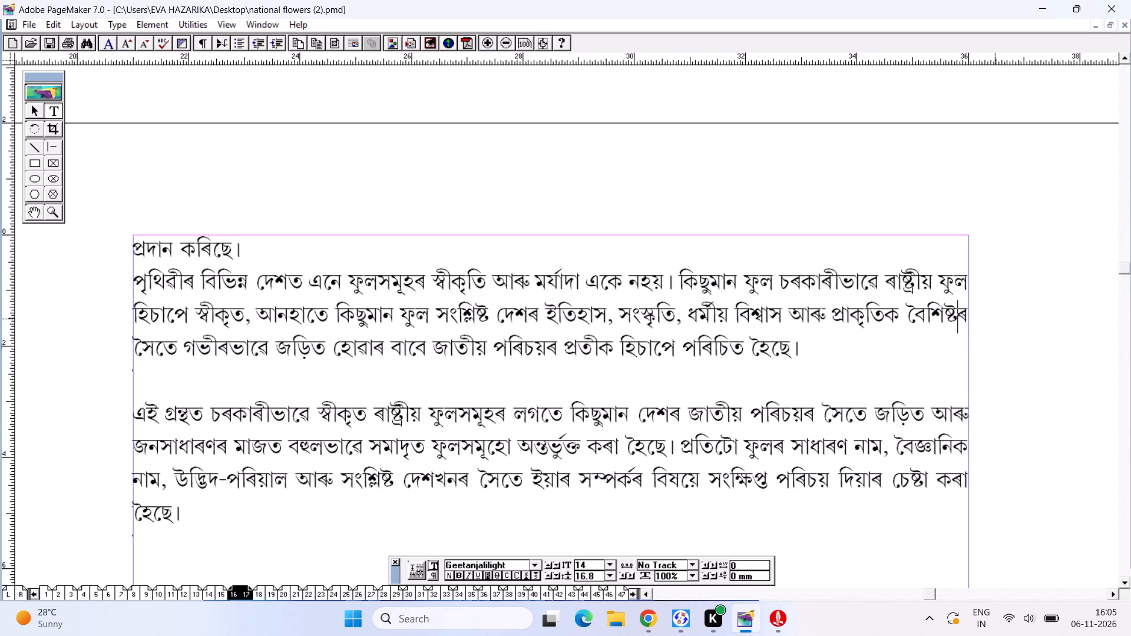
{"action": "key", "text": "grave"}
{"action": "key", "text": "ctrl+s"}
Delete the blank line before the paragraph starting এই গ্ৰন্থত on page 17 and save the publication.
{"action": "left_click", "coordinate": [188, 383]}
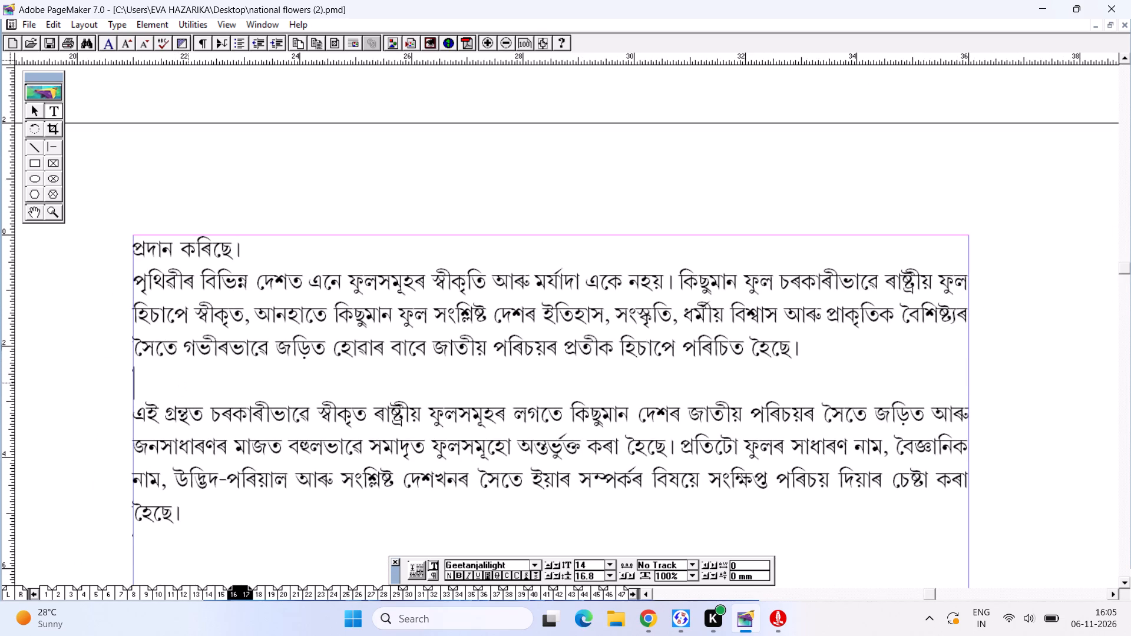
{"action": "key", "text": "BackSpace"}
{"action": "left_click_drag", "start_coordinate": [144, 469], "coordinate": [144, 376], "text": "alt"}
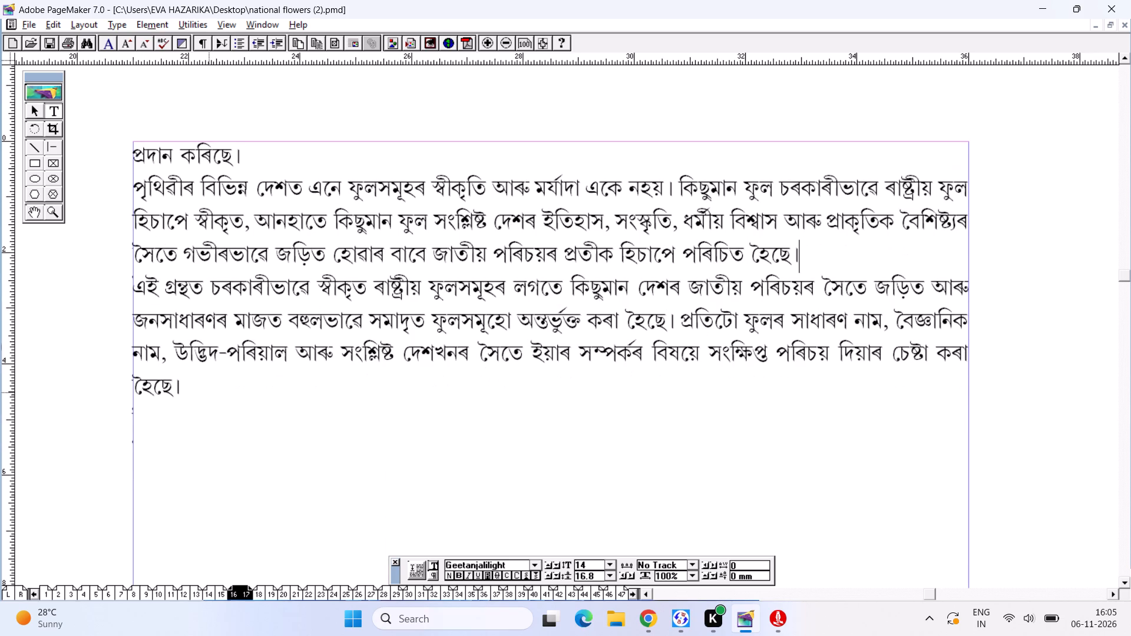
{"action": "key", "text": "ctrl+s"}
{"action": "key", "text": "ctrl+s"}
{"action": "key", "text": "ctrl+0"}
{"action": "key", "text": "ctrl+s"}
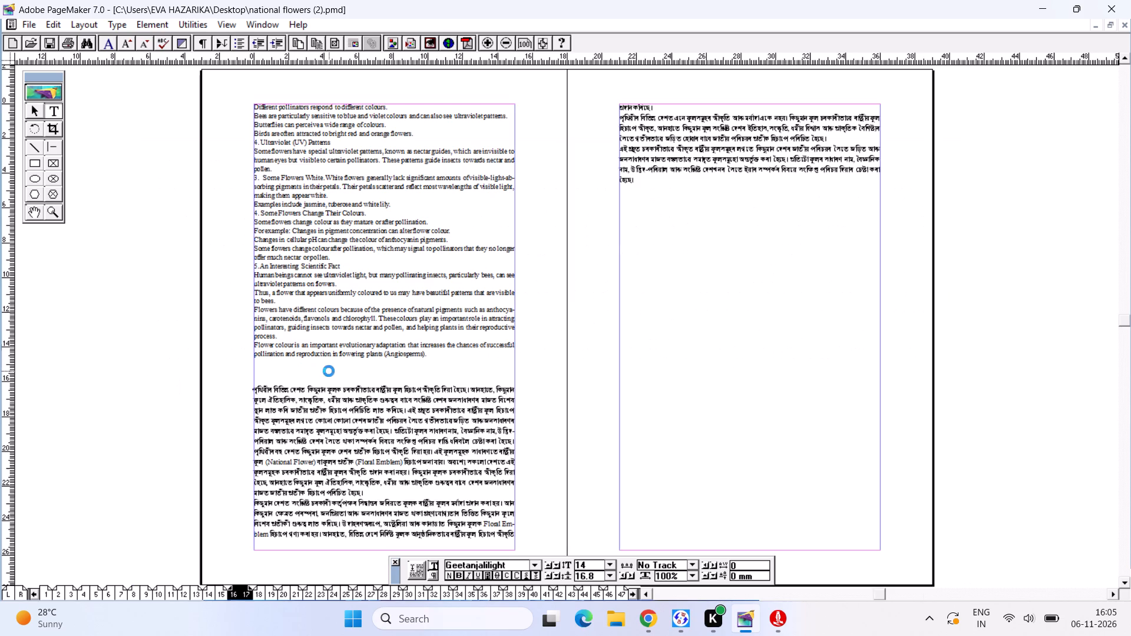
{"action": "key", "text": "ctrl+s"}
Extend the bottom of the page 16 text block so it takes in the opening line of page 17.
{"action": "left_click", "coordinate": [34, 104]}
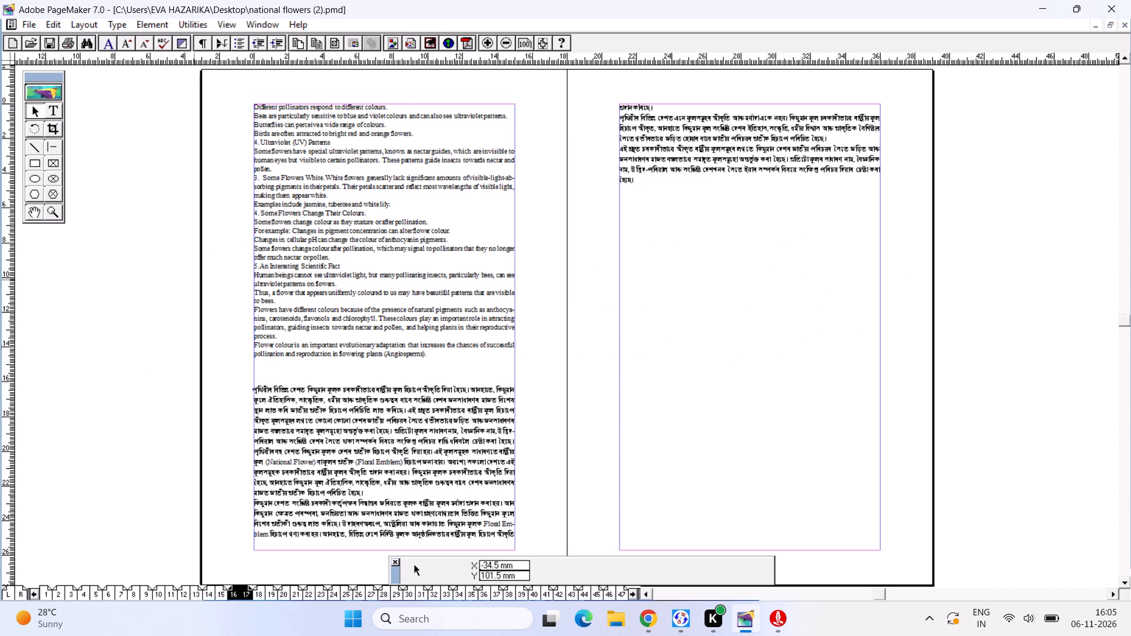
{"action": "left_click", "coordinate": [313, 396]}
{"action": "left_click", "coordinate": [383, 545]}
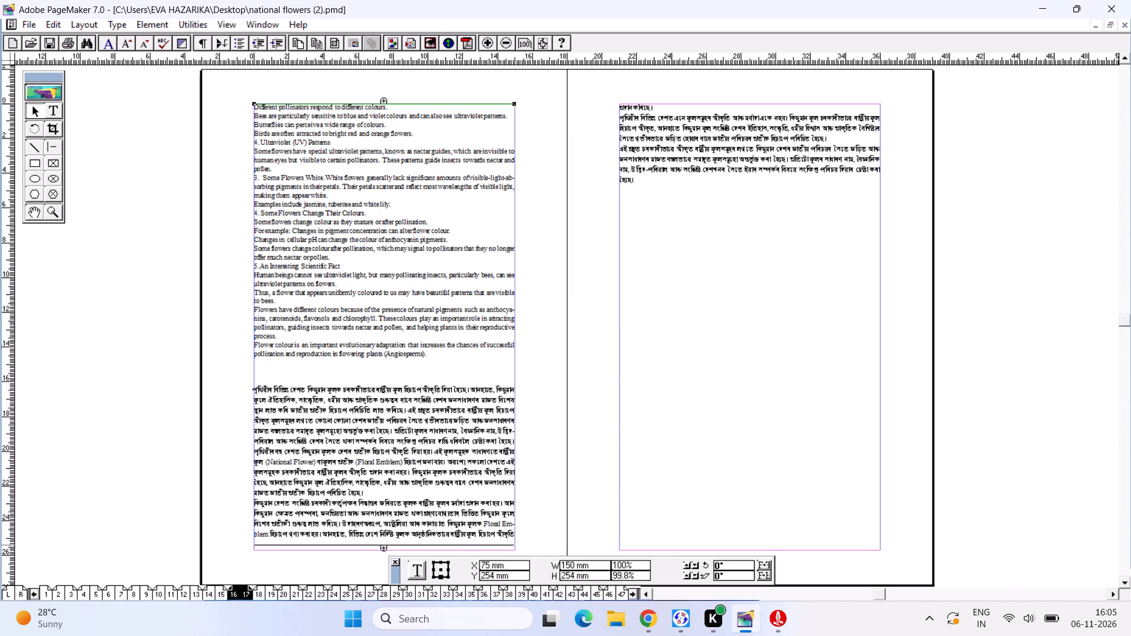
{"action": "left_click", "coordinate": [763, 141]}
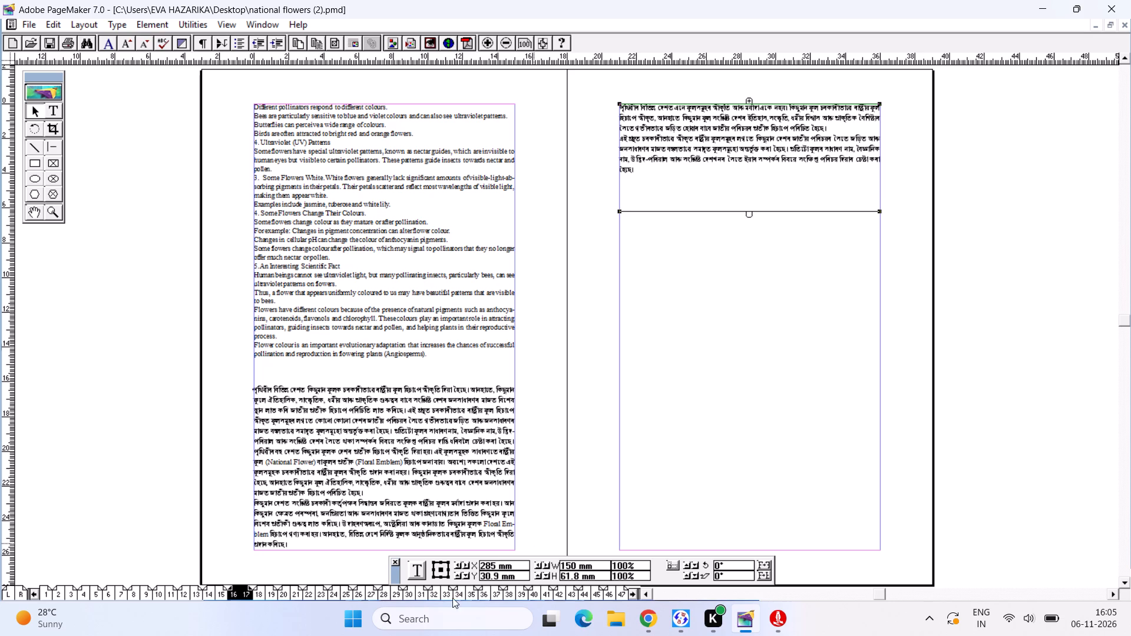
Nudge the text block on page 18 slightly upward along the page margins.
{"action": "left_click", "coordinate": [265, 592]}
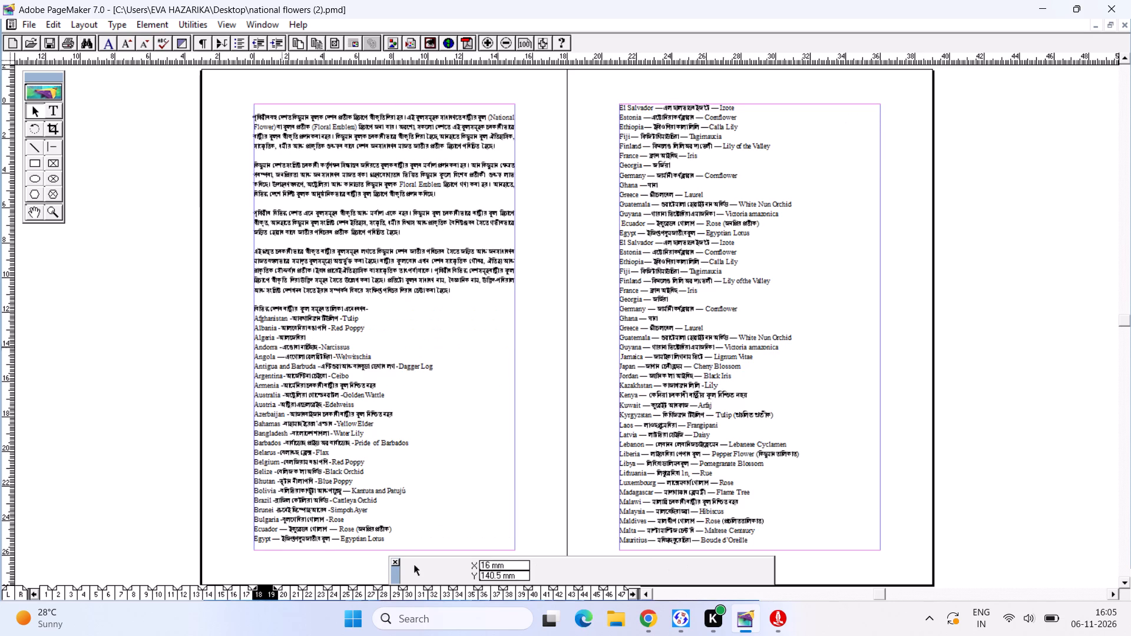
{"action": "left_click", "coordinate": [335, 279]}
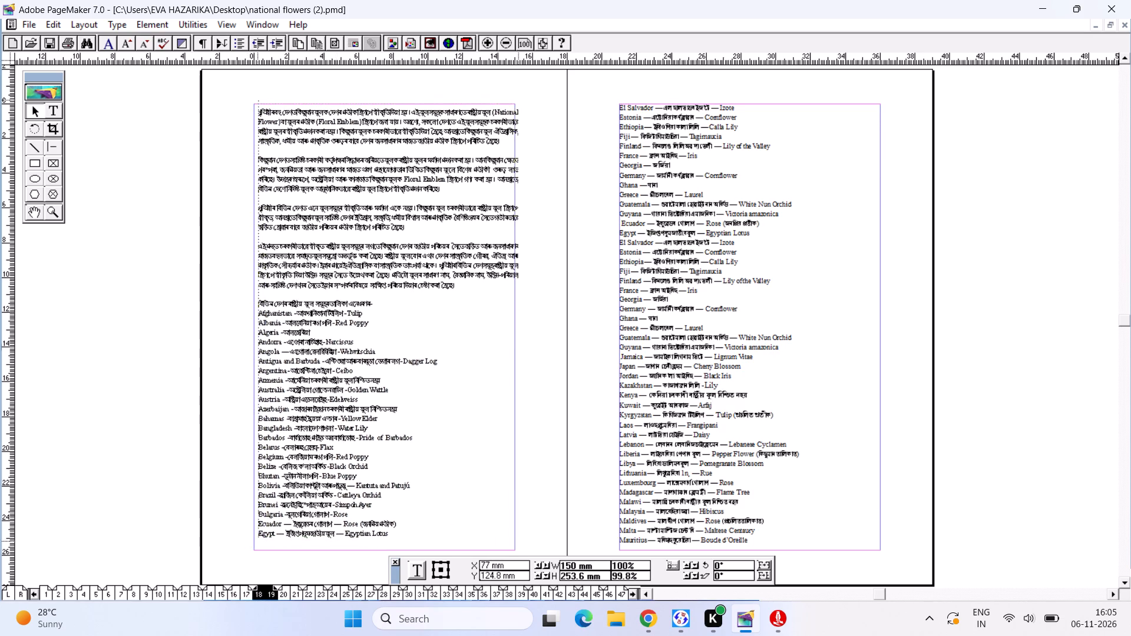
Delete the empty space before the first line of the text on page 18.
{"action": "left_click", "coordinate": [57, 107]}
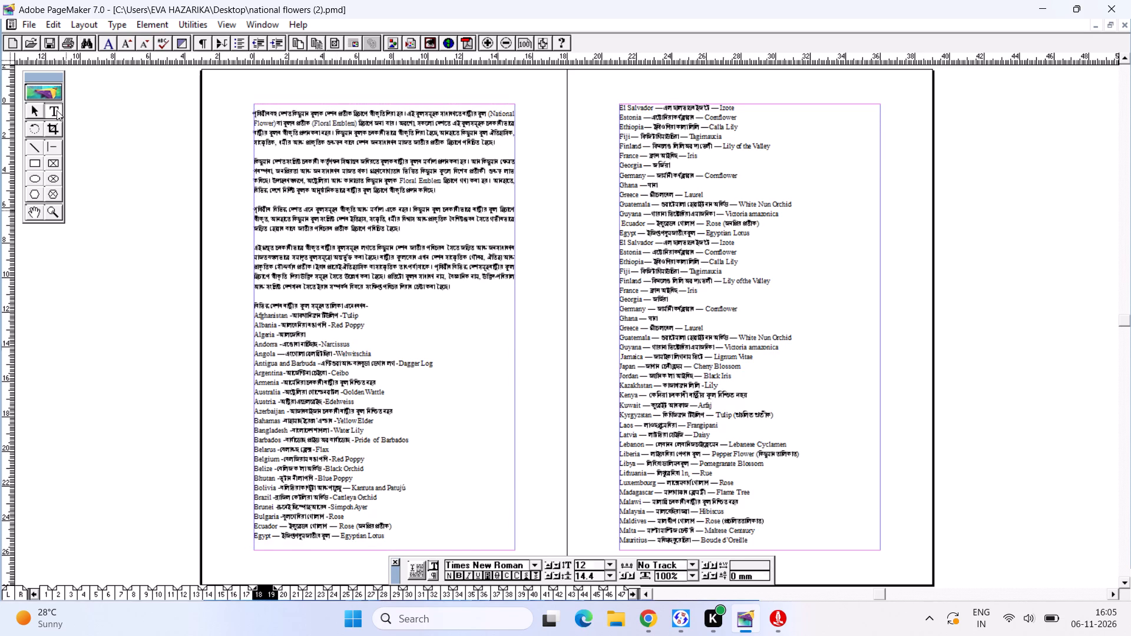
{"action": "left_click", "coordinate": [253, 118]}
{"action": "key", "text": "BackSpace"}
{"action": "key", "text": "BackSpace"}
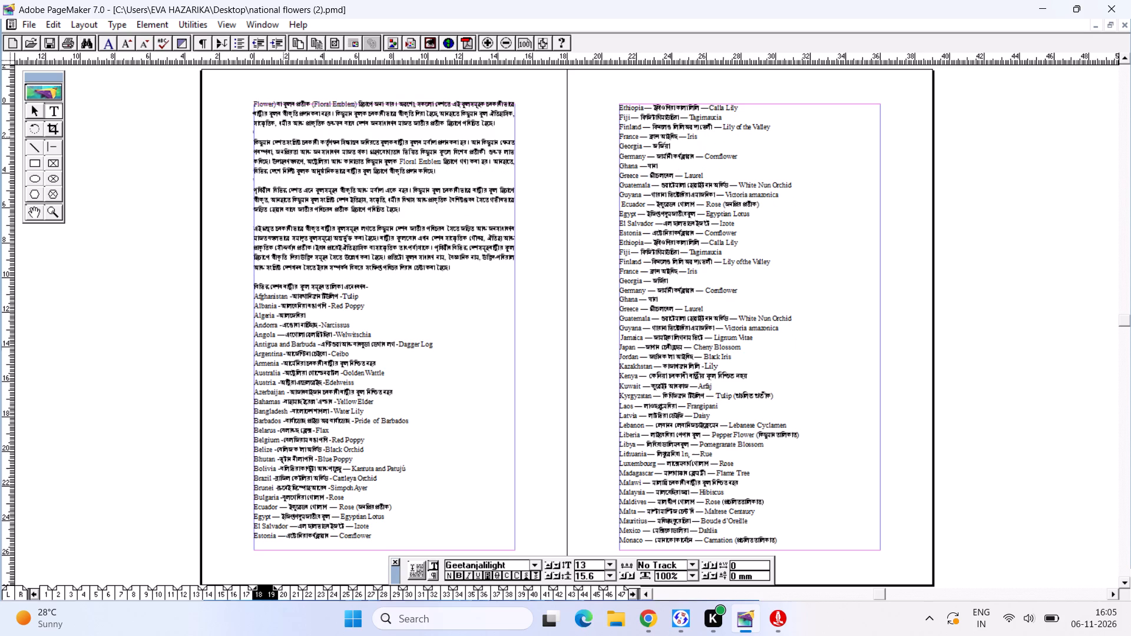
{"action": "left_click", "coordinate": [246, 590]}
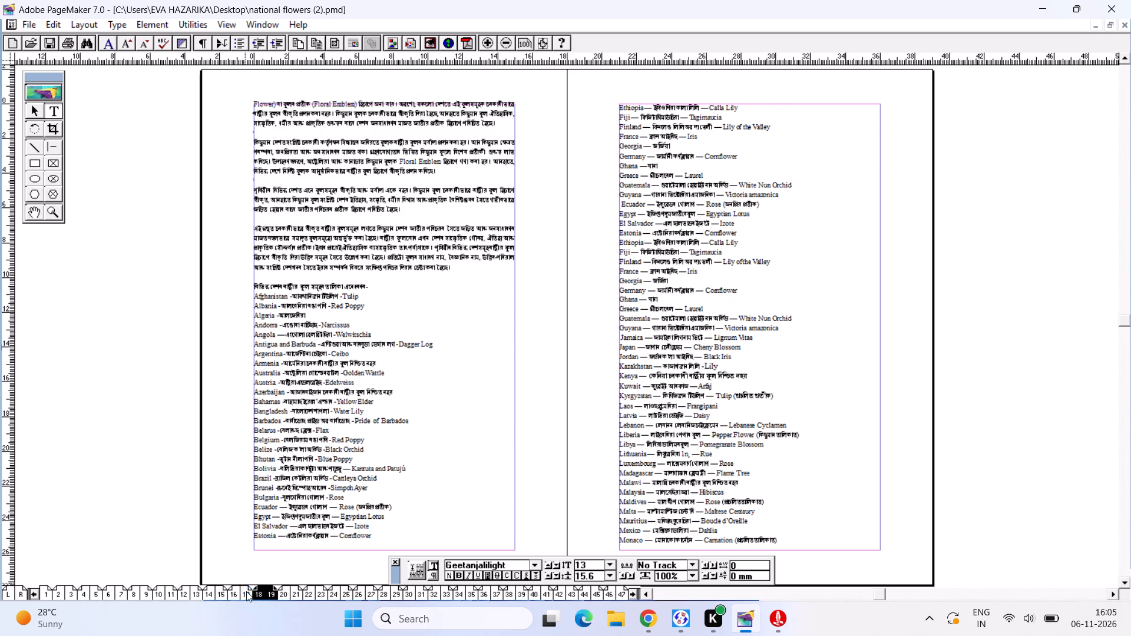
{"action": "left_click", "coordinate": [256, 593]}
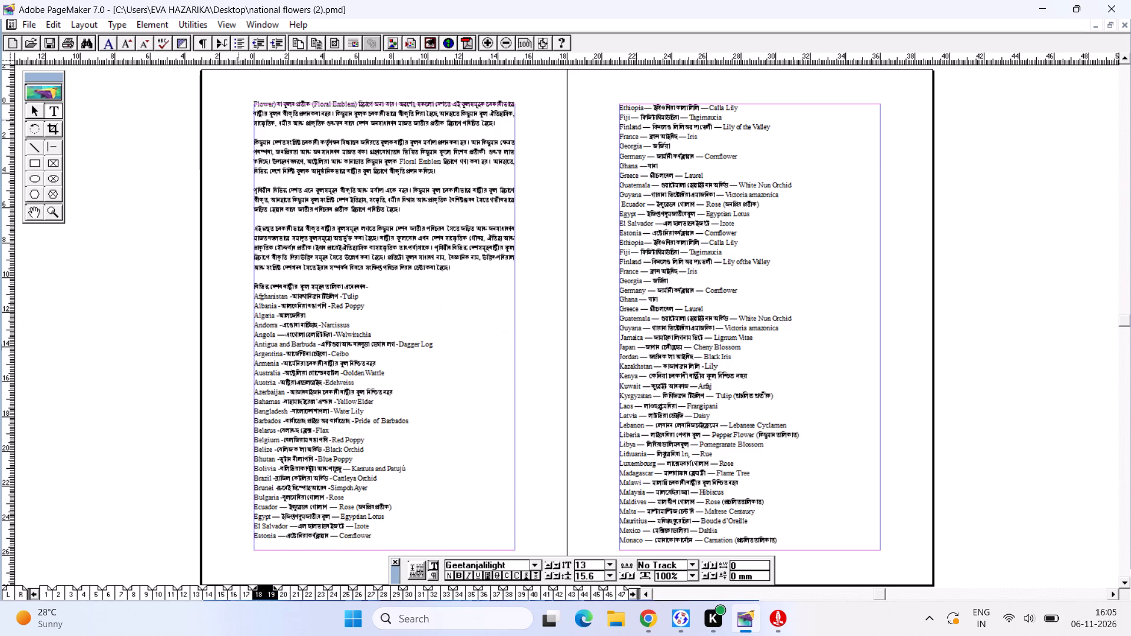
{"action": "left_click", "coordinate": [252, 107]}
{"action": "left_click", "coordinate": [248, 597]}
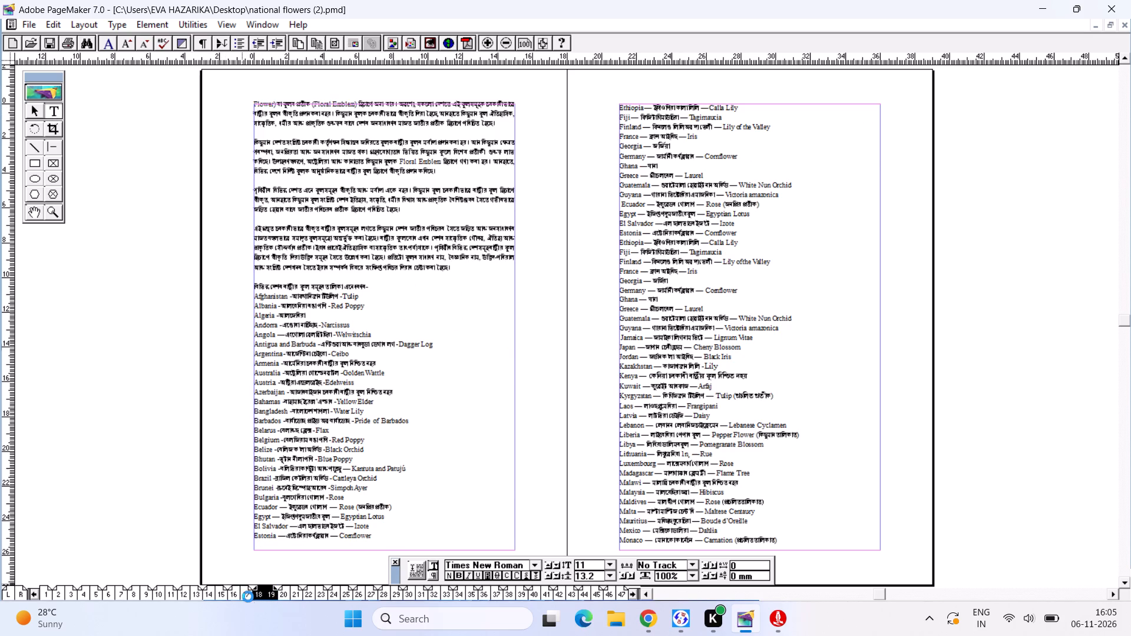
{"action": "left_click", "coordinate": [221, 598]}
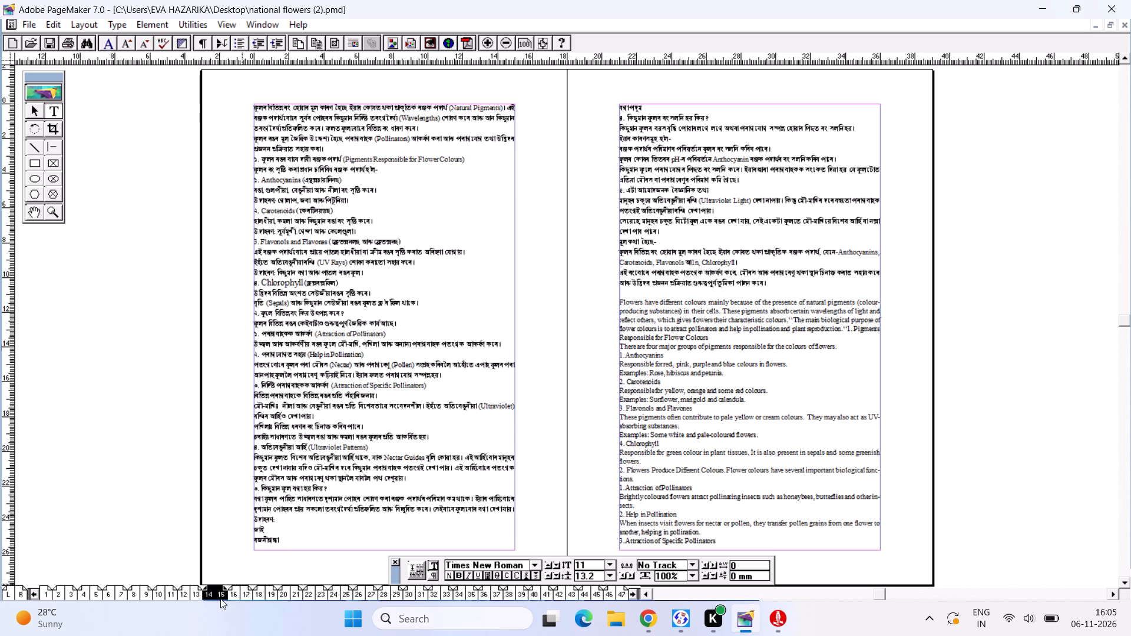
Move the page 16 text block down and stretch its top edge upward to make it about 287 mm tall.
{"action": "left_click", "coordinate": [235, 596]}
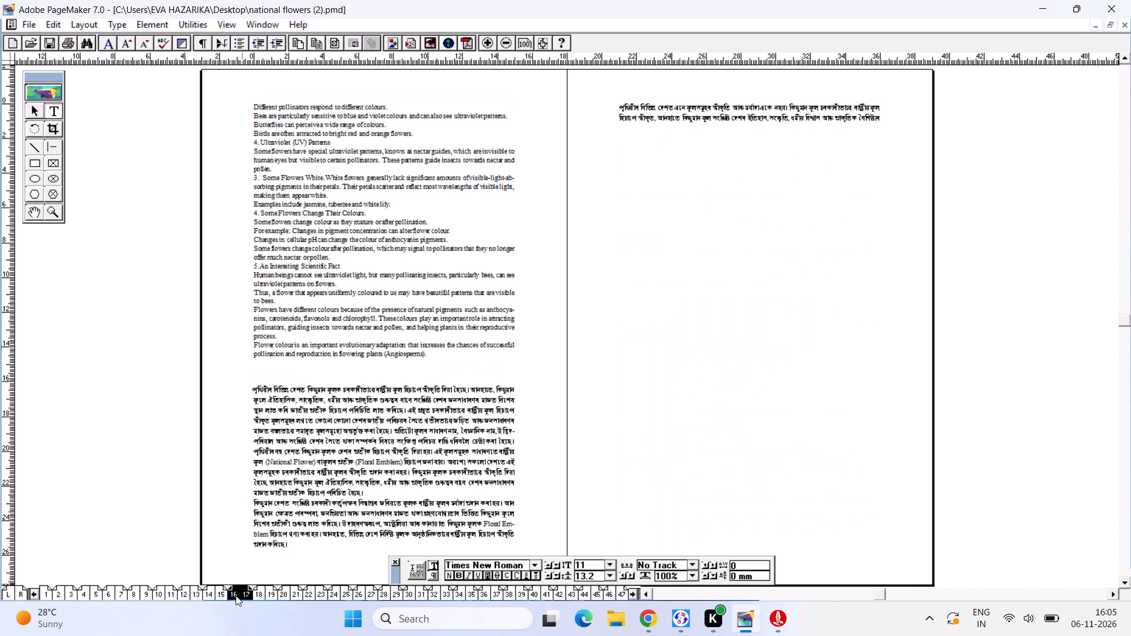
{"action": "left_click", "coordinate": [46, 110]}
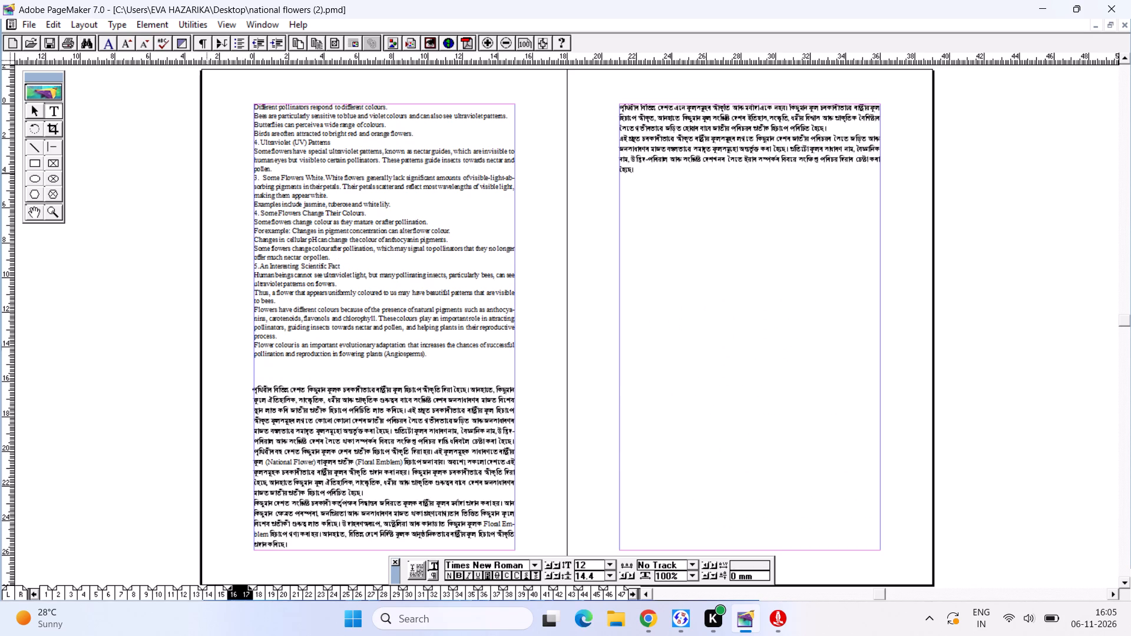
{"action": "left_click_drag", "start_coordinate": [32, 110], "coordinate": [40, 112]}
{"action": "left_click_drag", "start_coordinate": [388, 264], "coordinate": [401, 354]}
{"action": "left_click_drag", "start_coordinate": [398, 188], "coordinate": [410, 151]}
{"action": "left_click_drag", "start_coordinate": [399, 147], "coordinate": [401, 137]}
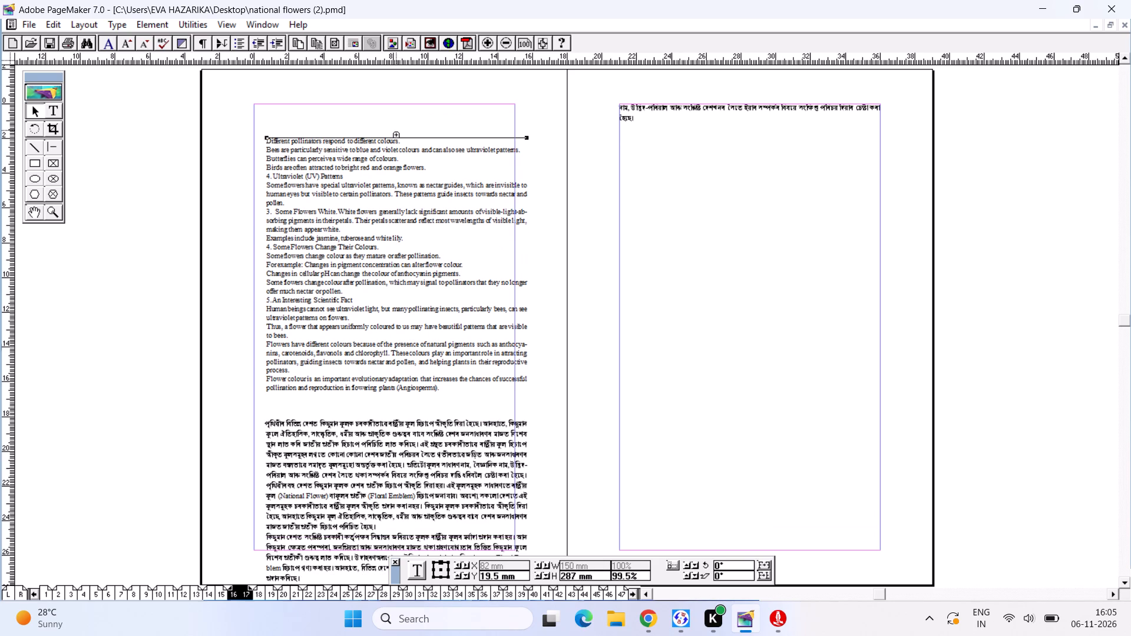
{"action": "left_click_drag", "start_coordinate": [396, 130], "coordinate": [395, 137]}
Move the enlarged page 16 text block back to the page margins, with its top at Y 0 mm.
{"action": "left_click_drag", "start_coordinate": [388, 185], "coordinate": [375, 180]}
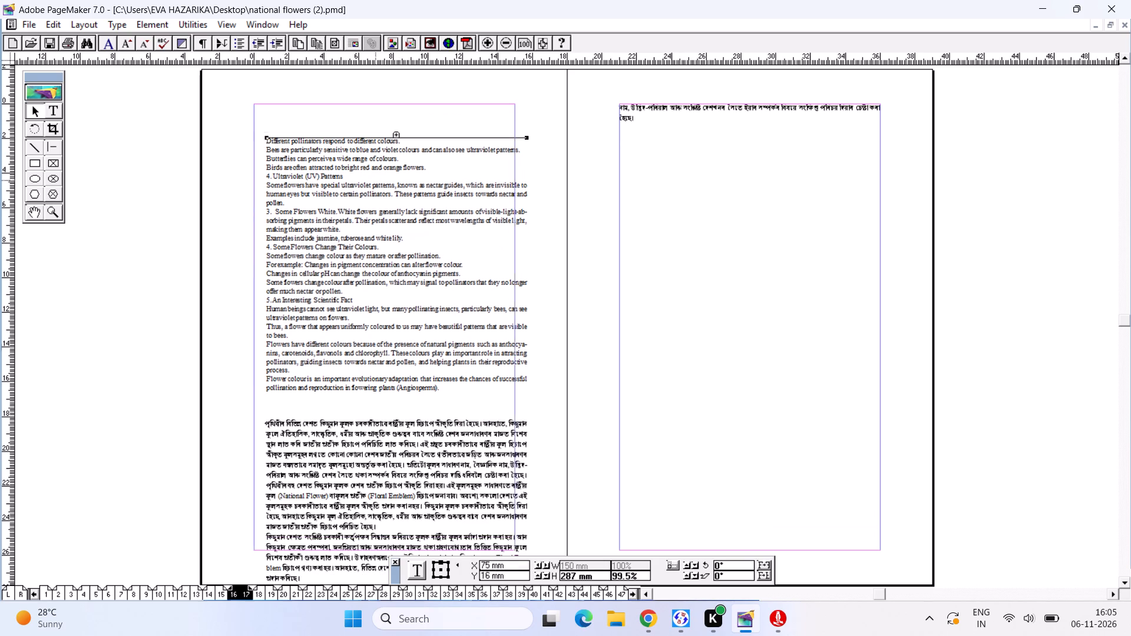
{"action": "left_click_drag", "start_coordinate": [365, 247], "coordinate": [363, 216]}
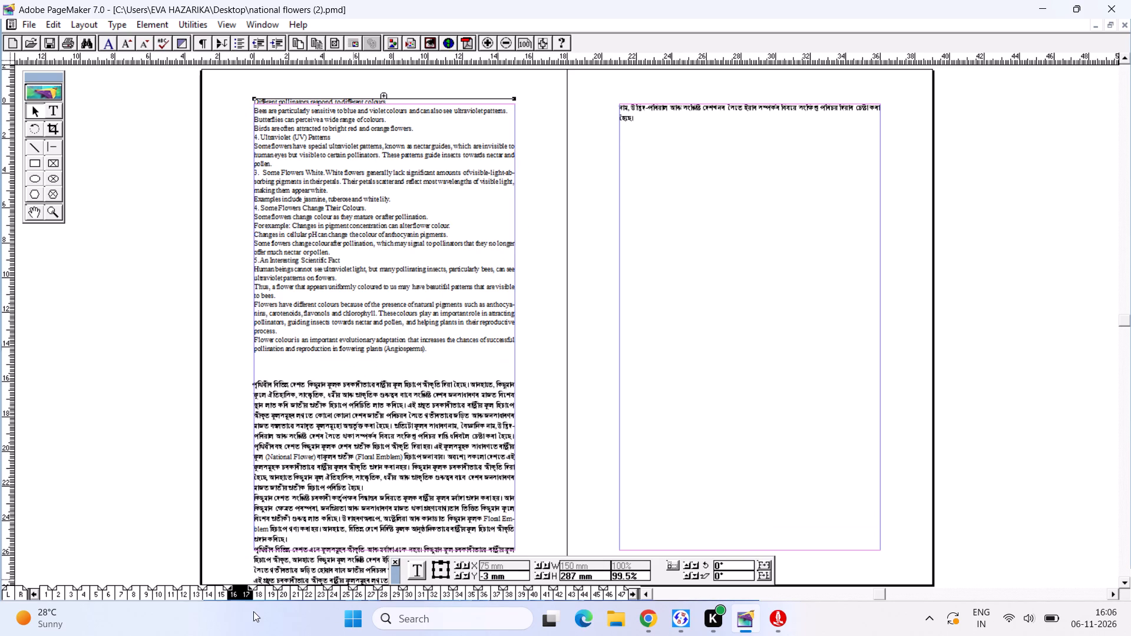
{"action": "left_click", "coordinate": [256, 595]}
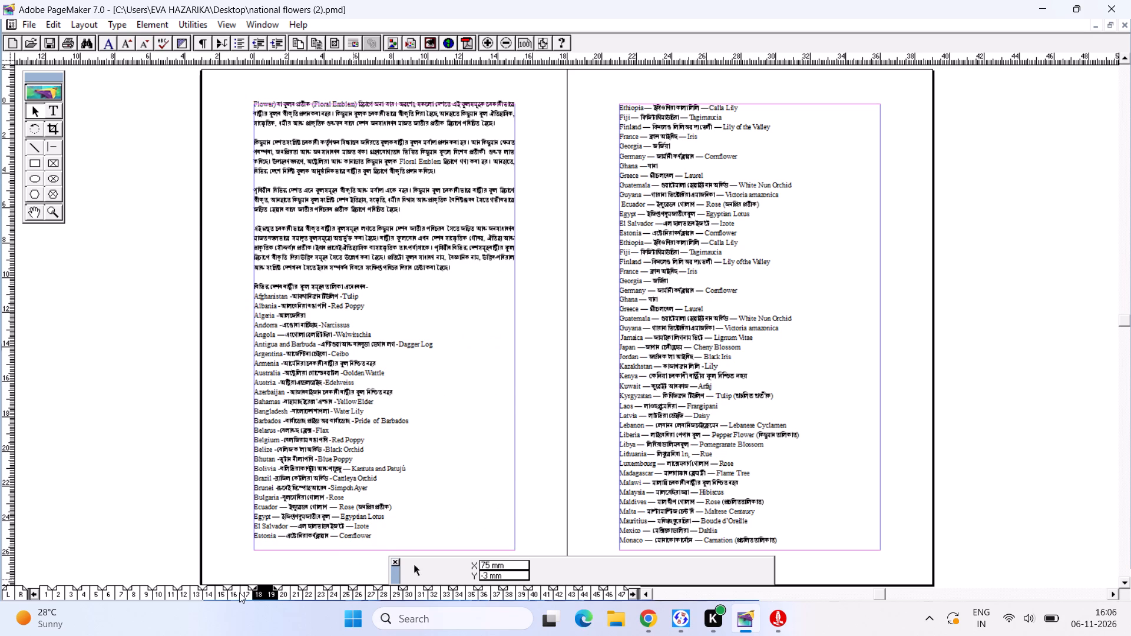
{"action": "left_click", "coordinate": [239, 592]}
{"action": "left_click_drag", "start_coordinate": [320, 362], "coordinate": [322, 370]}
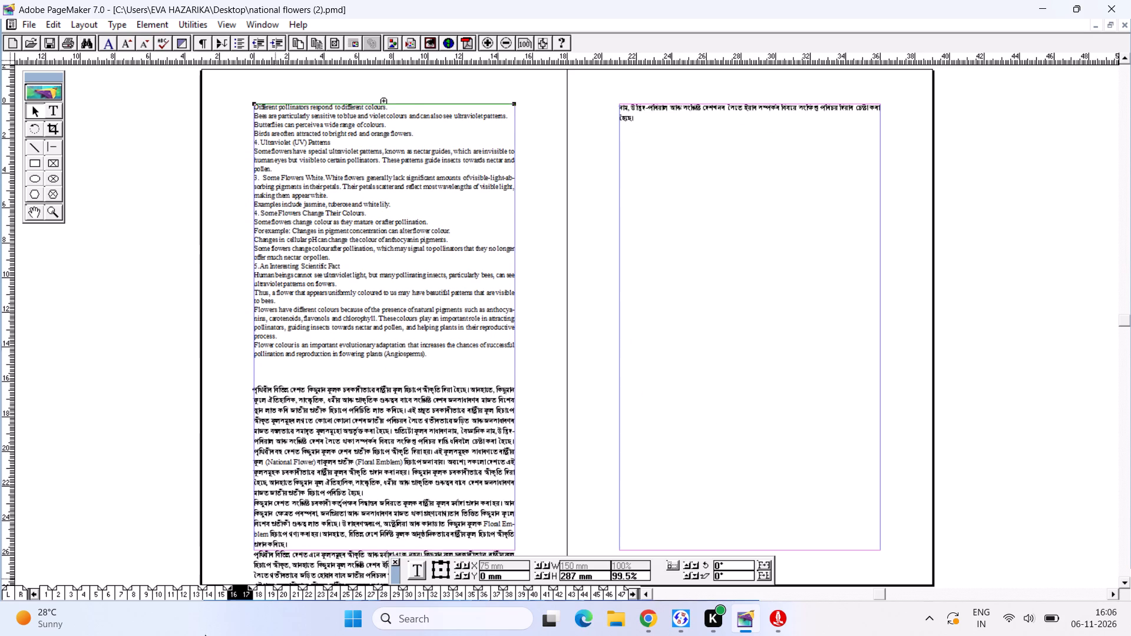
Shorten the page 16 text block to the bottom page margin, making it 257.4 mm tall.
{"action": "left_click", "coordinate": [219, 594]}
{"action": "left_click", "coordinate": [713, 383]}
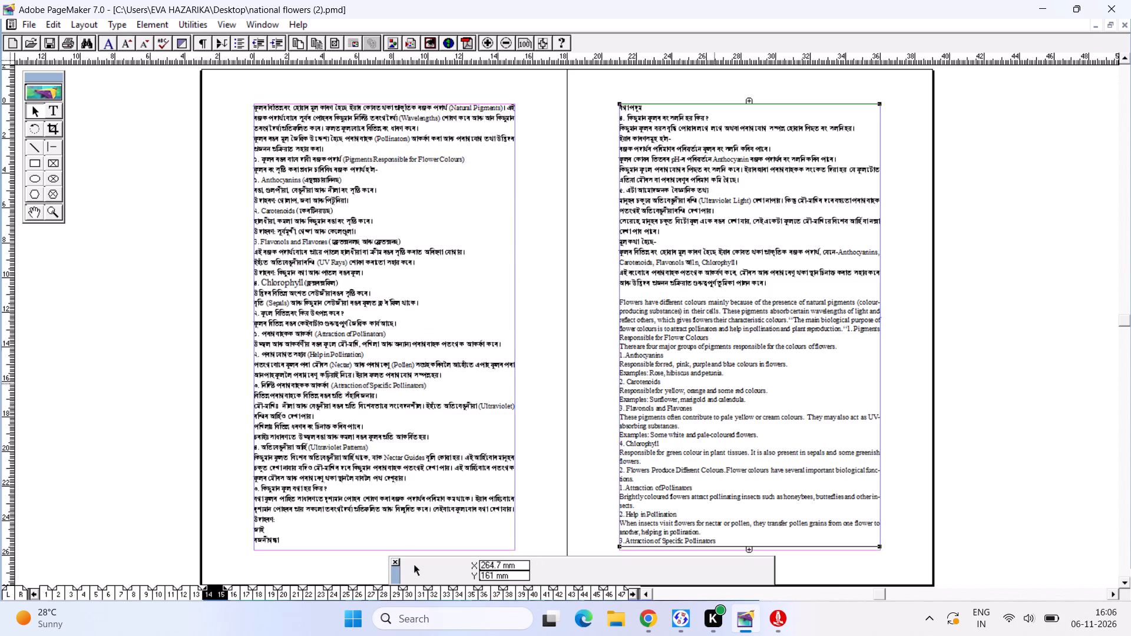
{"action": "left_click", "coordinate": [236, 597]}
{"action": "left_click_drag", "start_coordinate": [384, 515], "coordinate": [393, 397], "text": "alt"}
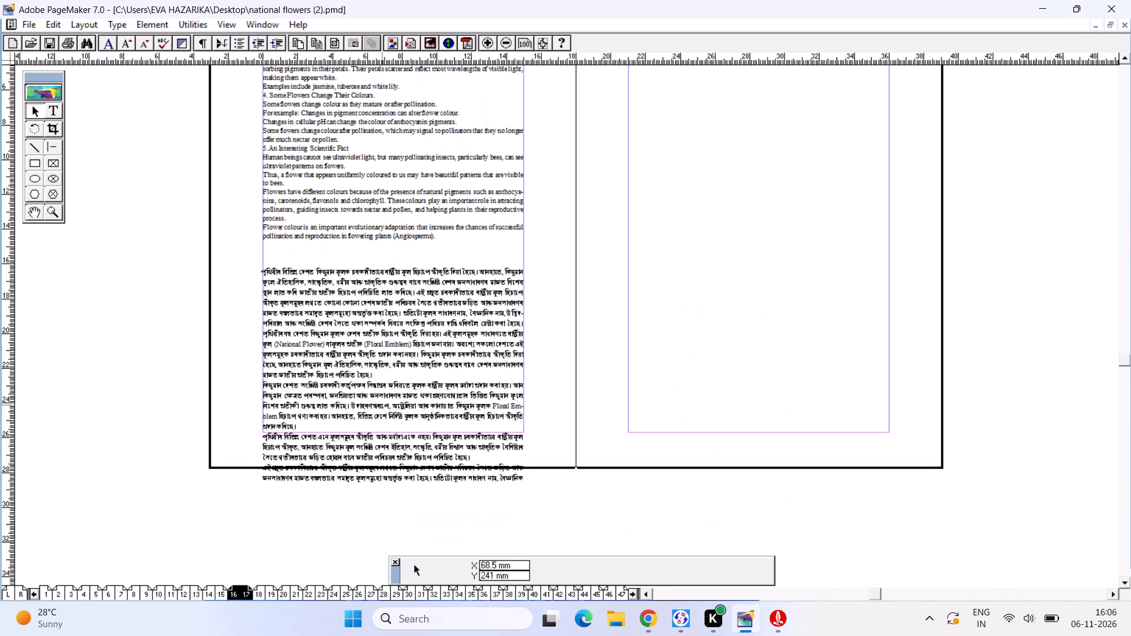
{"action": "left_click", "coordinate": [382, 404]}
{"action": "left_click_drag", "start_coordinate": [393, 491], "coordinate": [402, 437]}
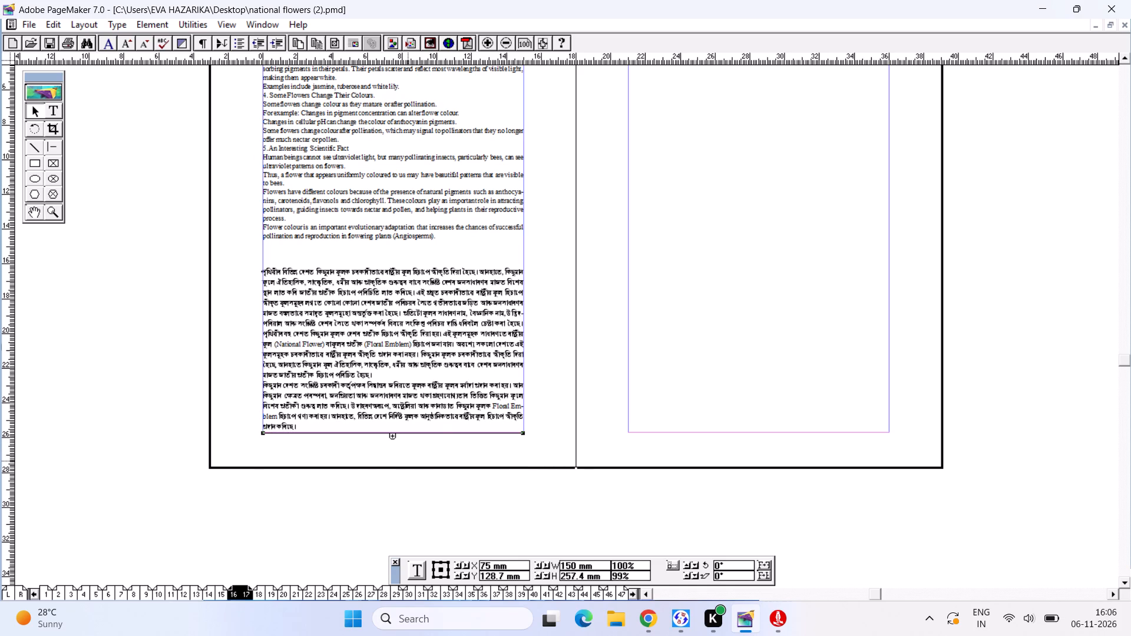
{"action": "key", "text": "ctrl+0"}
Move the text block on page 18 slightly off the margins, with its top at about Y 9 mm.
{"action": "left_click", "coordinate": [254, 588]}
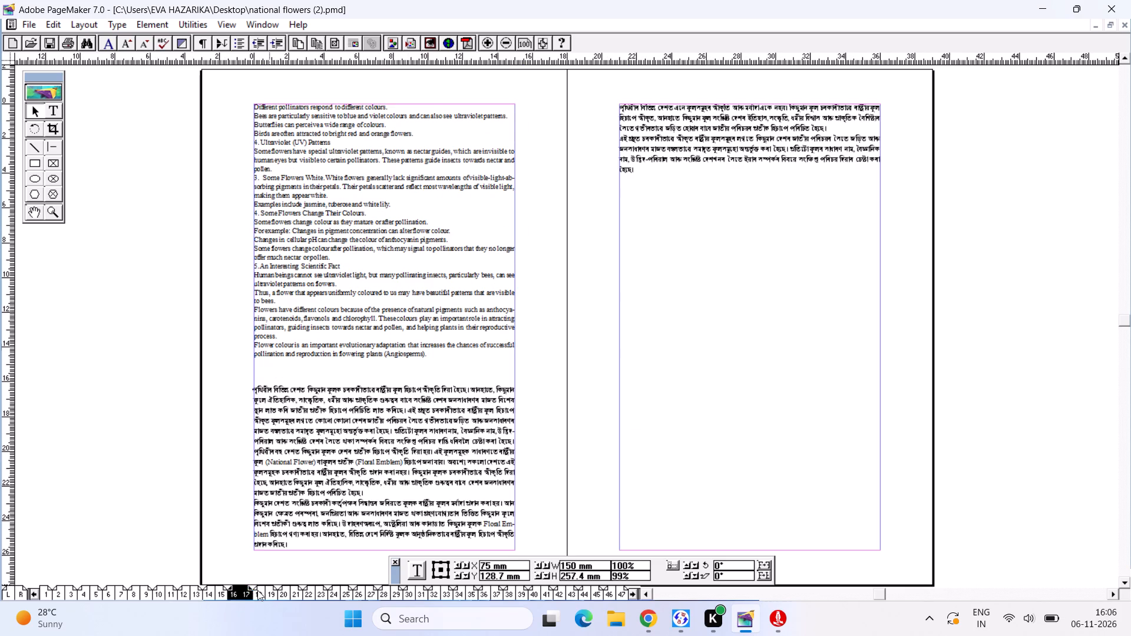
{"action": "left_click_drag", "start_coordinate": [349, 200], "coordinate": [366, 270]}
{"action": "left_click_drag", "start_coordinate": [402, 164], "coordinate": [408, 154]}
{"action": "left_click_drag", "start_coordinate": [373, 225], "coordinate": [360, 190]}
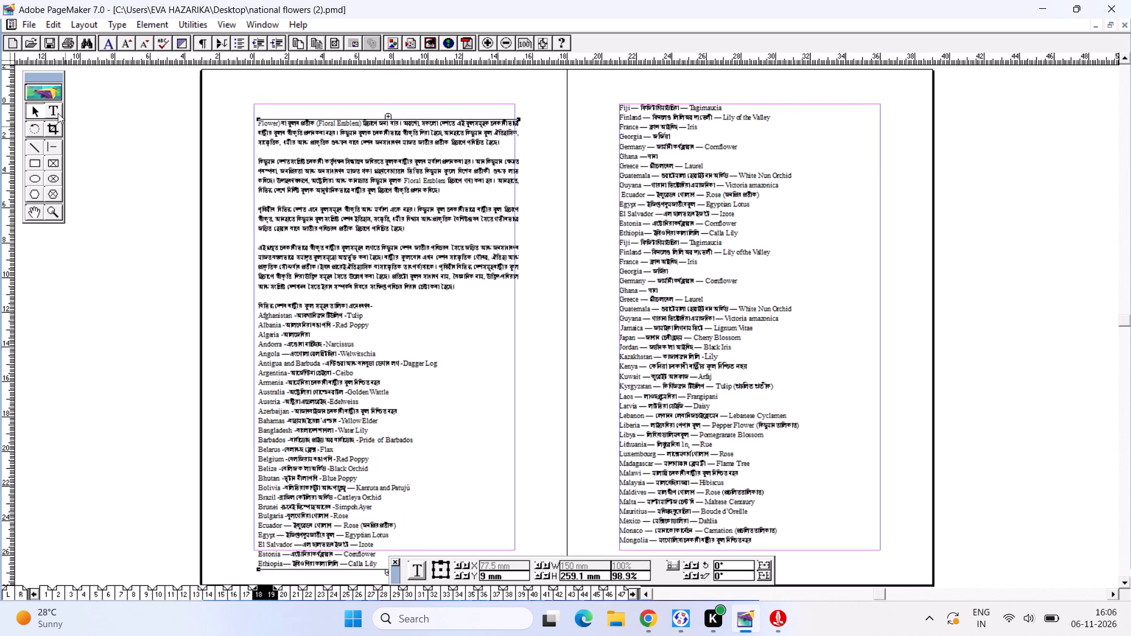
Cut the entire text story with the country flower list that starts on page 18.
{"action": "left_click", "coordinate": [57, 101]}
{"action": "left_click", "coordinate": [376, 202]}
{"action": "left_click", "coordinate": [57, 111]}
{"action": "left_click", "coordinate": [427, 261]}
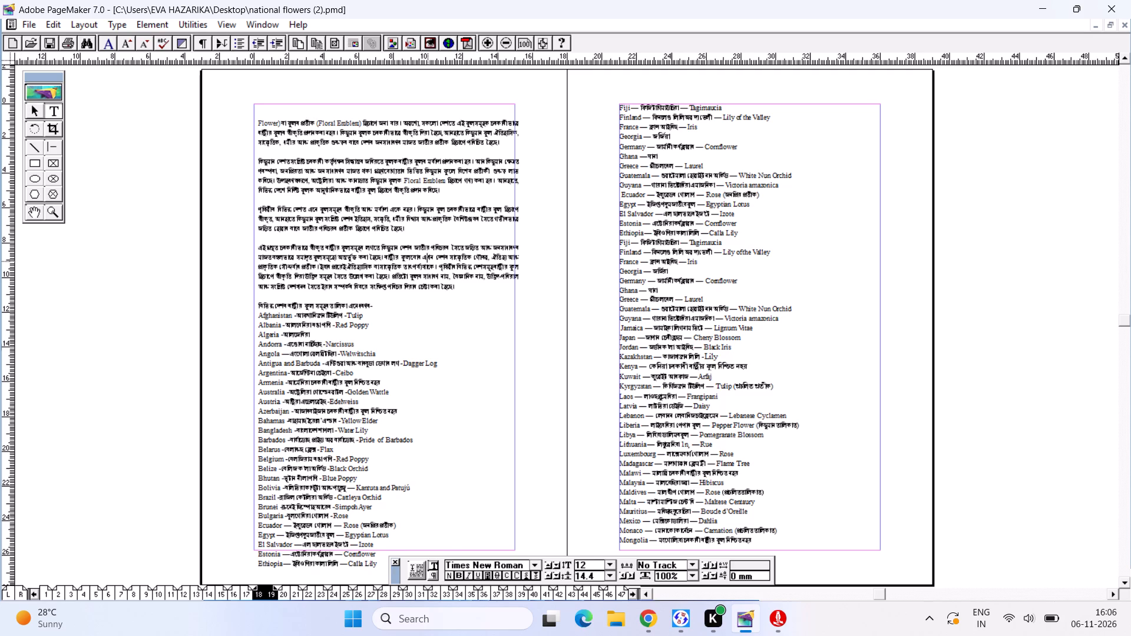
{"action": "key", "text": "ctrl+a"}
{"action": "left_click", "coordinate": [287, 589]}
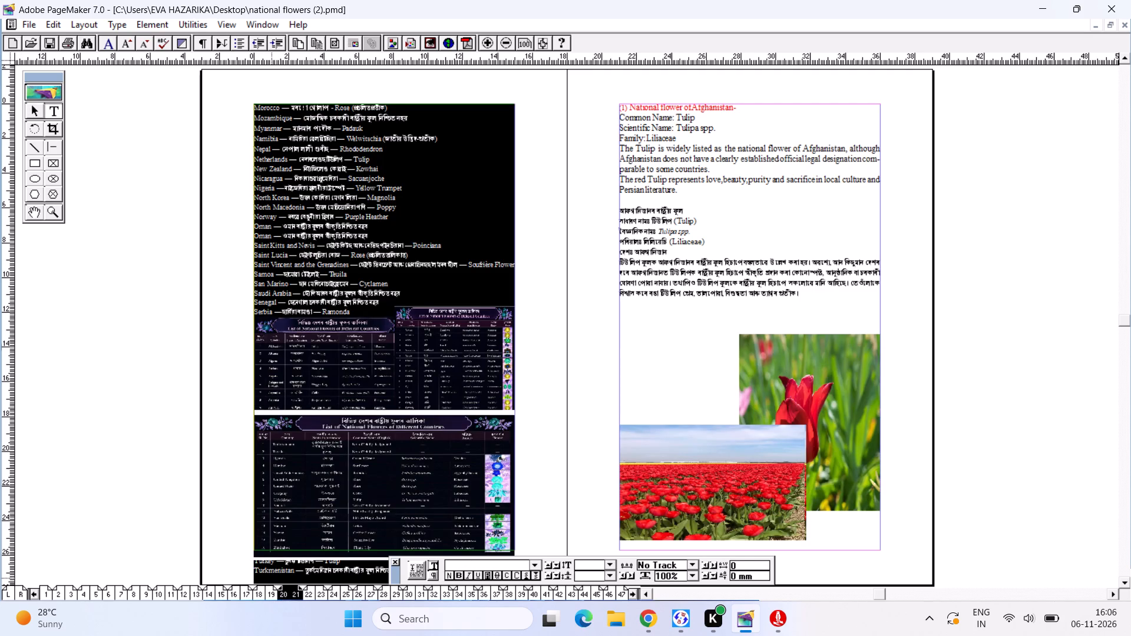
{"action": "left_click", "coordinate": [272, 592]}
{"action": "key", "text": "ctrl+x"}
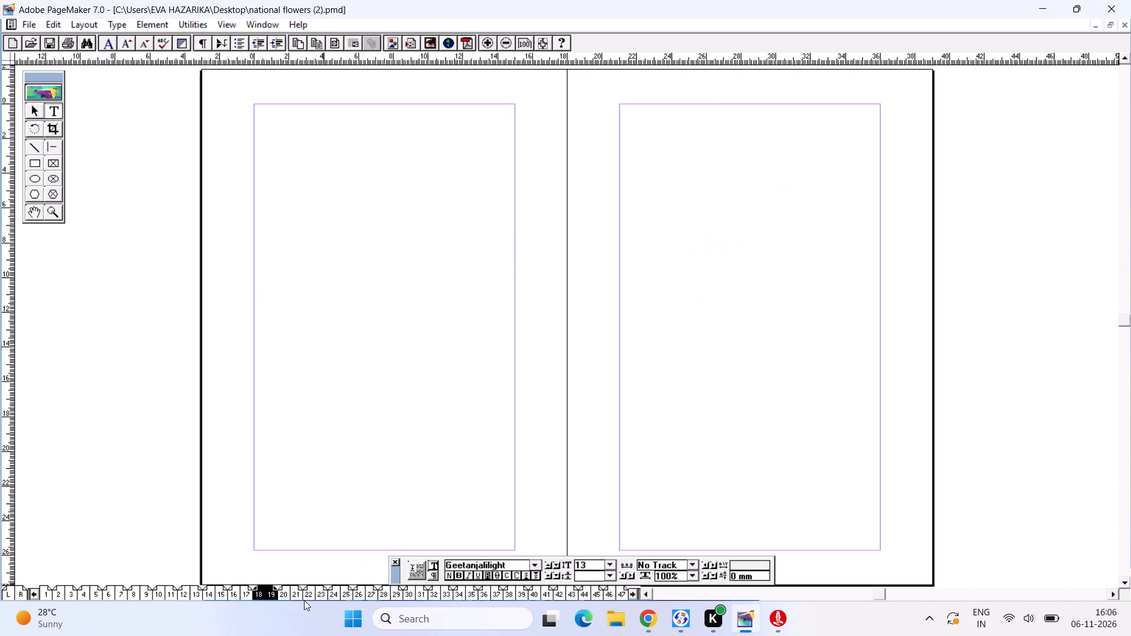
Add three line breaks after the last paragraph on page 17 and paste the cut story there.
{"action": "left_click", "coordinate": [255, 591]}
{"action": "left_click", "coordinate": [249, 593]}
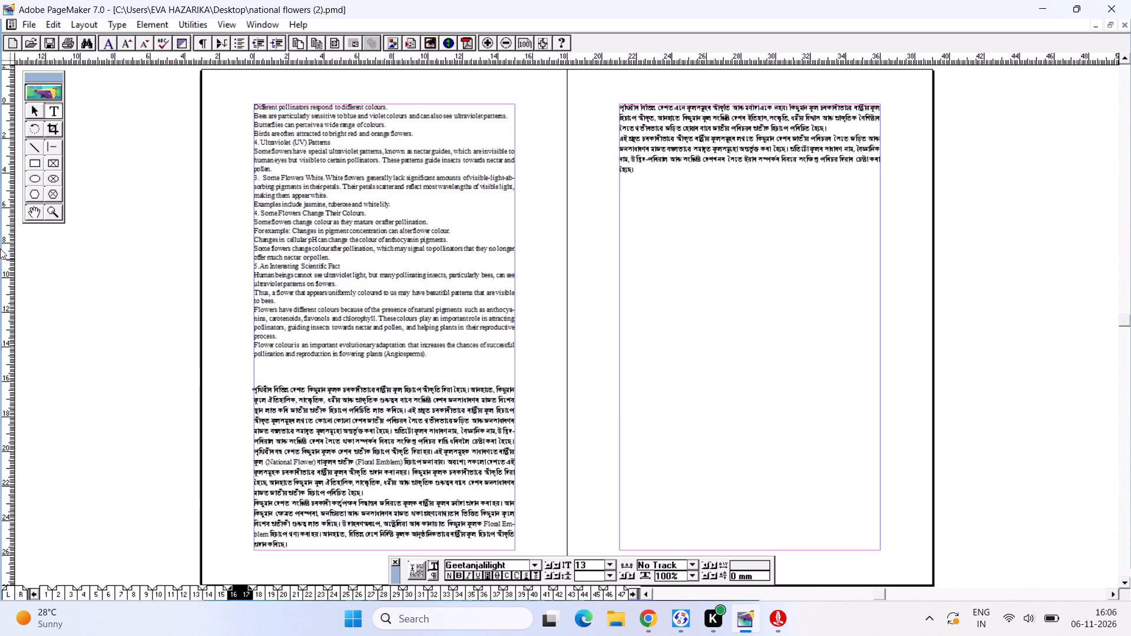
{"action": "left_click", "coordinate": [48, 117]}
{"action": "left_click", "coordinate": [53, 114]}
{"action": "left_click", "coordinate": [649, 174]}
{"action": "key", "text": "Return"}
{"action": "key", "text": "Return"}
{"action": "key", "text": "Return"}
{"action": "key", "text": "ctrl+v"}
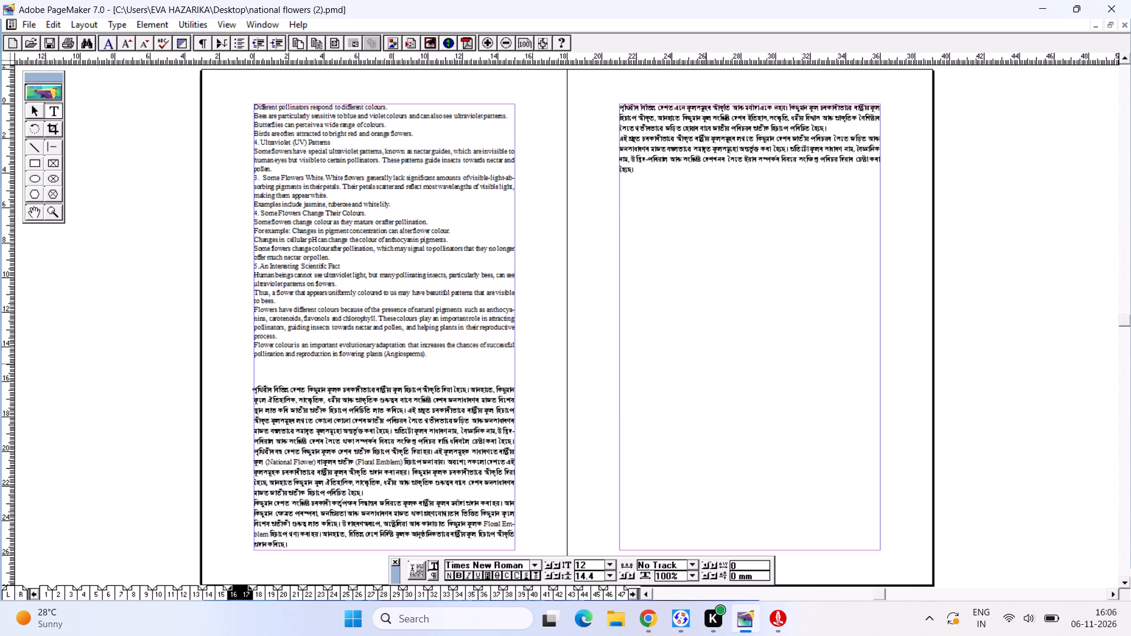
Add two line breaks after the last paragraph on page 17 and paste the cut story again.
{"action": "left_click", "coordinate": [647, 170]}
{"action": "key", "text": "Return"}
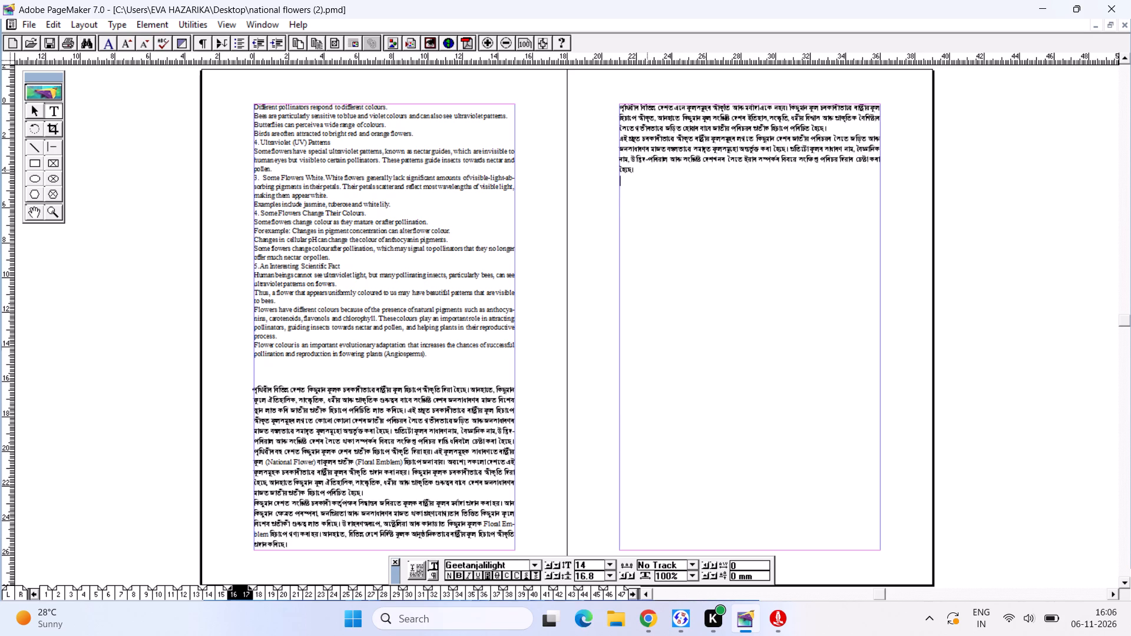
{"action": "key", "text": "Return"}
{"action": "key", "text": "ctrl+v"}
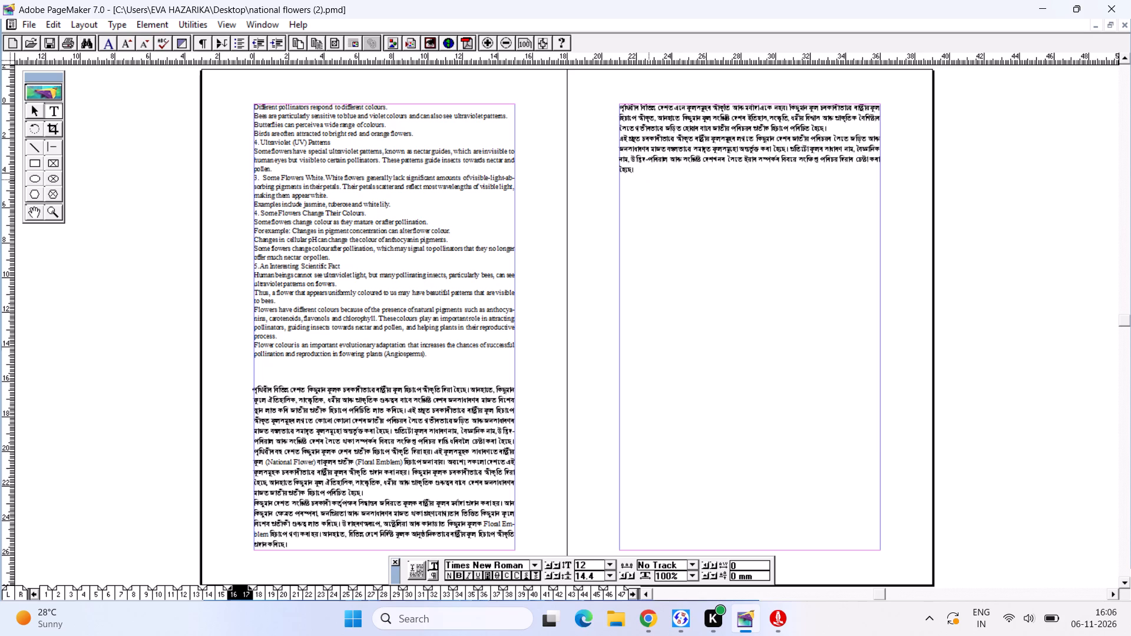
Select the pasted text below the last visible paragraph on page 17 and colour it Black.
{"action": "left_click_drag", "start_coordinate": [646, 180], "coordinate": [795, 572]}
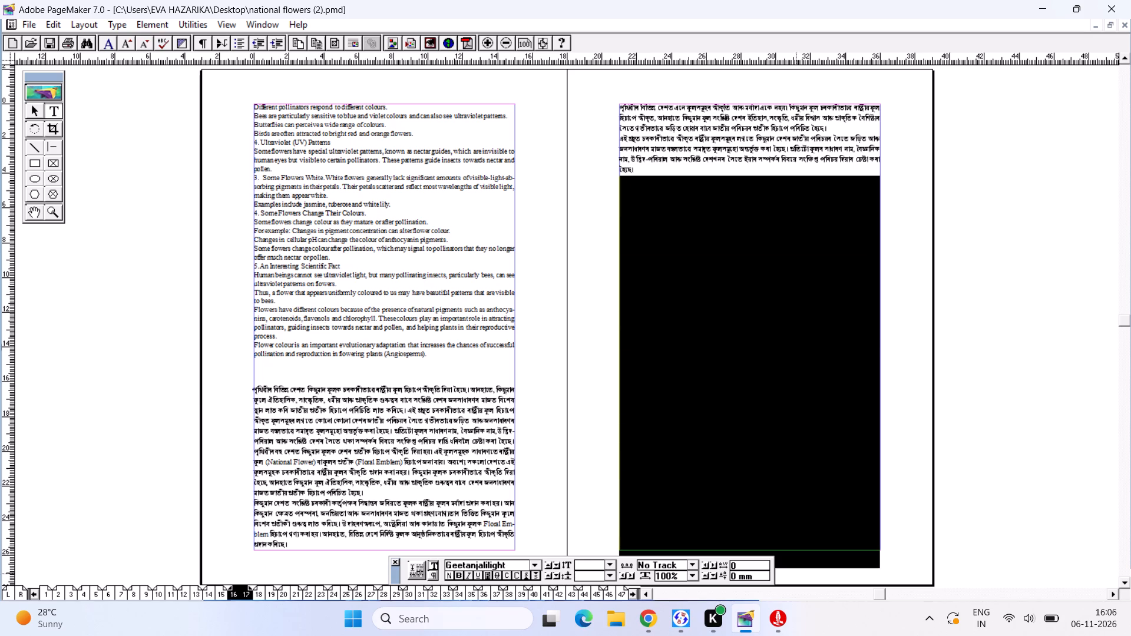
{"action": "left_click", "coordinate": [421, 242]}
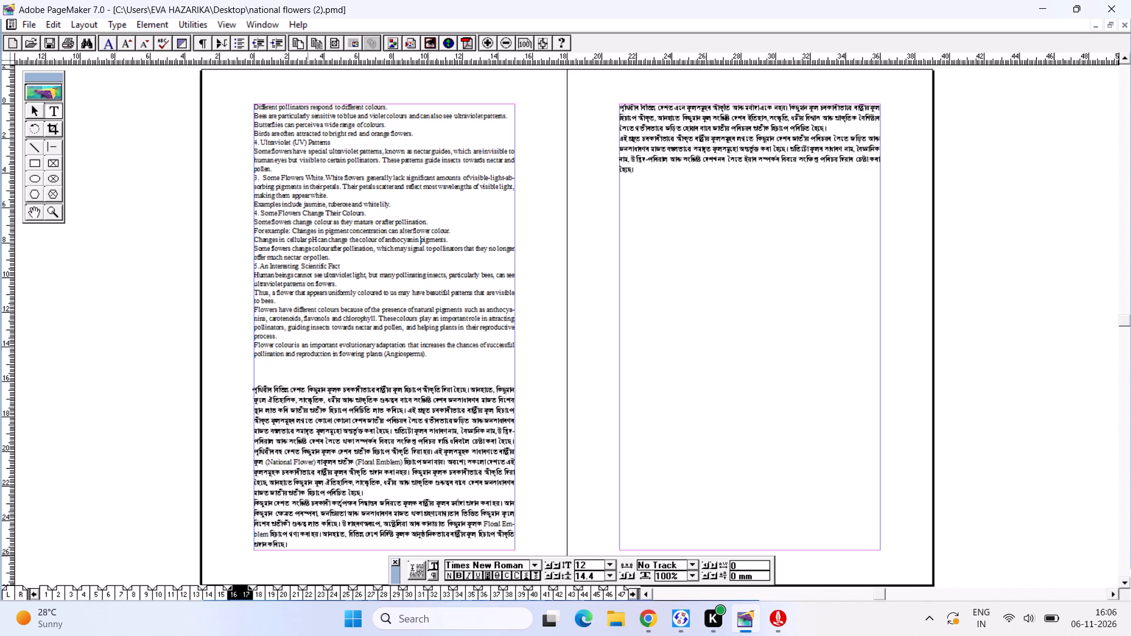
{"action": "left_click", "coordinate": [266, 595]}
{"action": "left_click", "coordinate": [245, 591]}
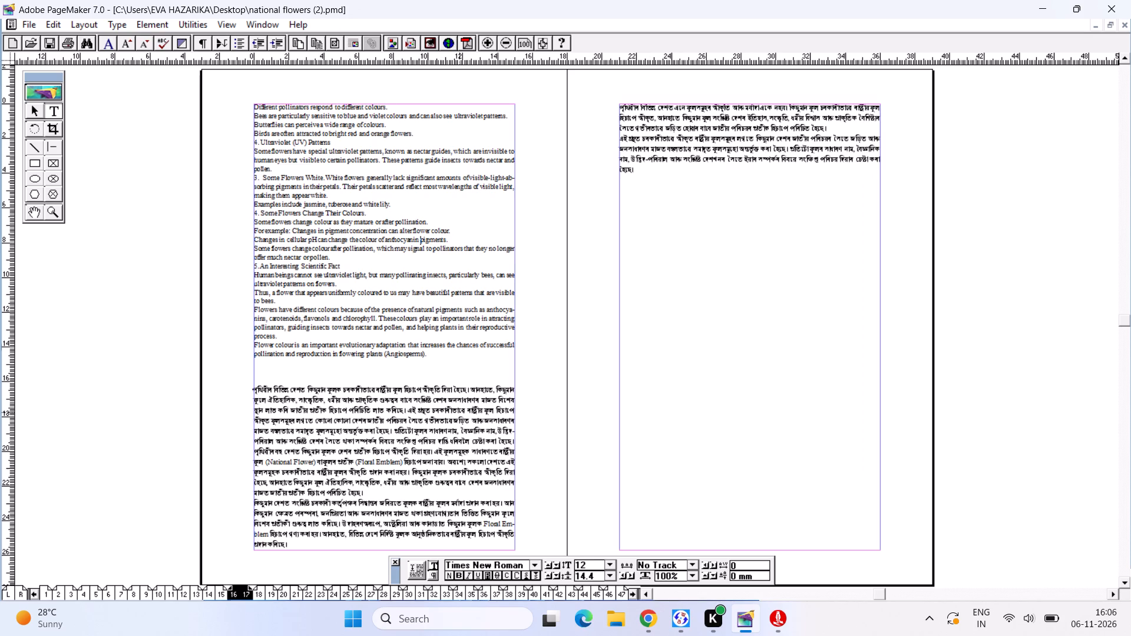
{"action": "left_click_drag", "start_coordinate": [640, 183], "coordinate": [858, 624]}
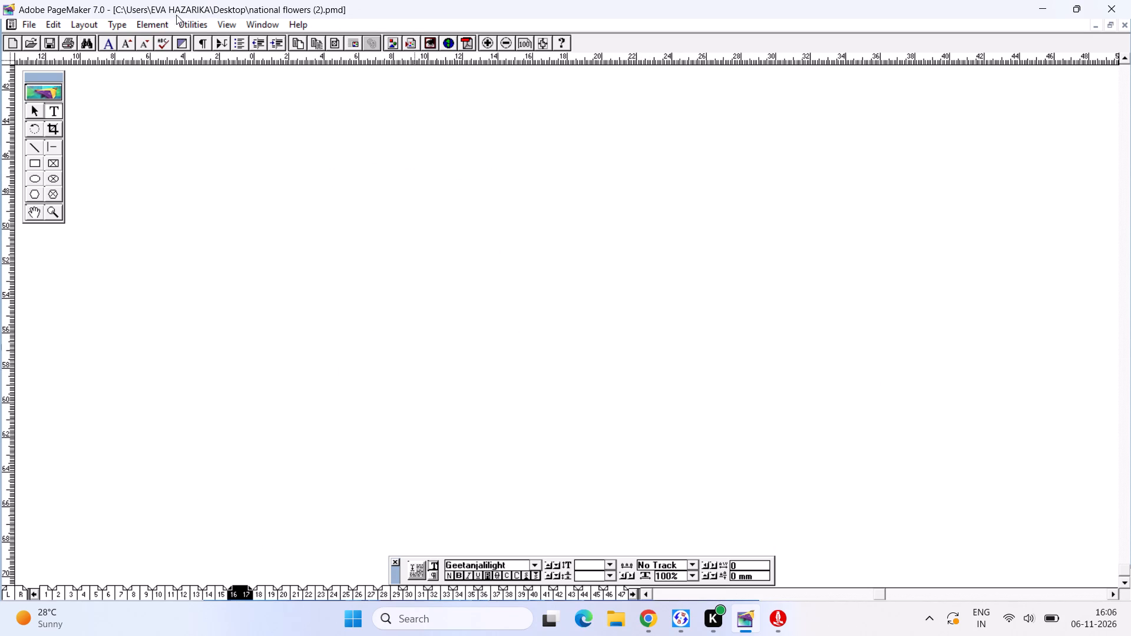
{"action": "left_click", "coordinate": [250, 16]}
{"action": "left_click", "coordinate": [259, 24]}
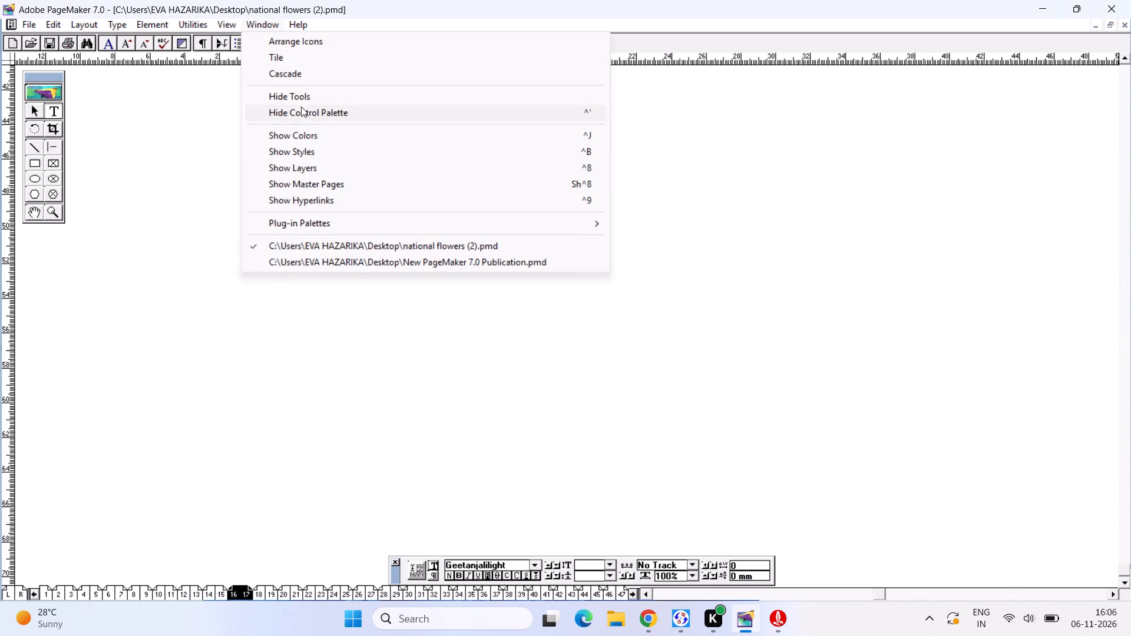
{"action": "left_click", "coordinate": [305, 129]}
{"action": "left_click", "coordinate": [826, 269]}
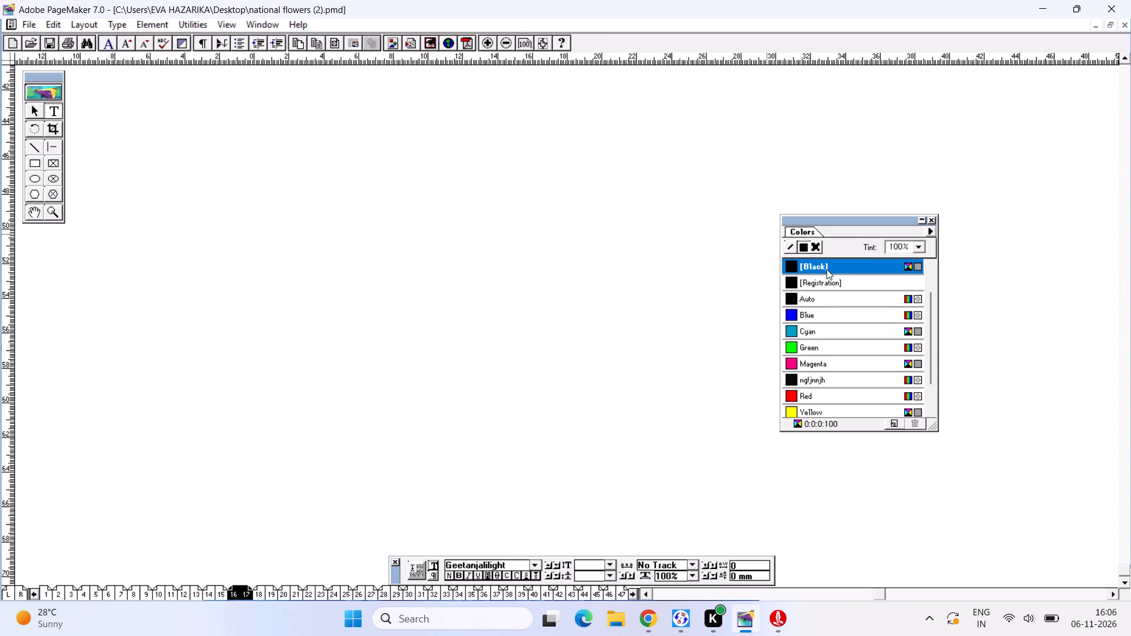
{"action": "key", "text": "ctrl+0"}
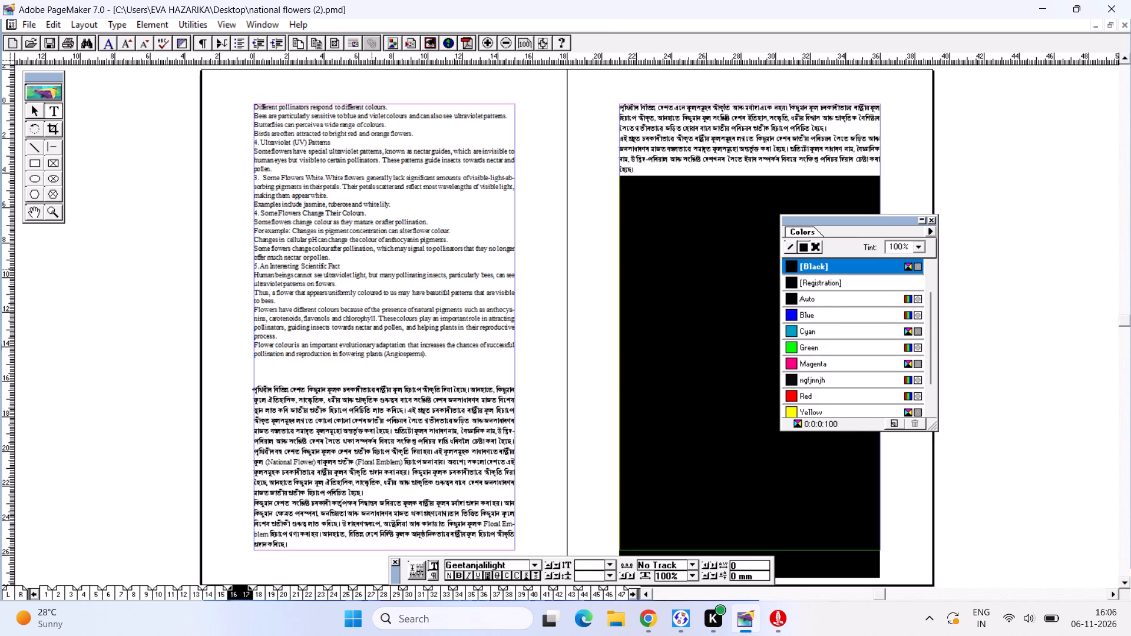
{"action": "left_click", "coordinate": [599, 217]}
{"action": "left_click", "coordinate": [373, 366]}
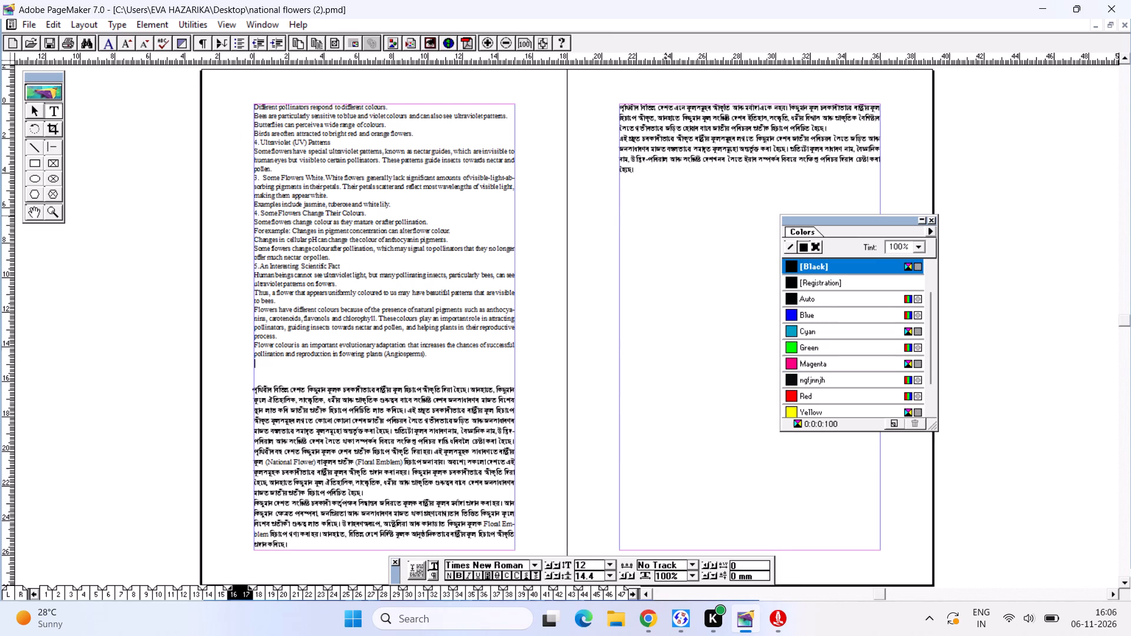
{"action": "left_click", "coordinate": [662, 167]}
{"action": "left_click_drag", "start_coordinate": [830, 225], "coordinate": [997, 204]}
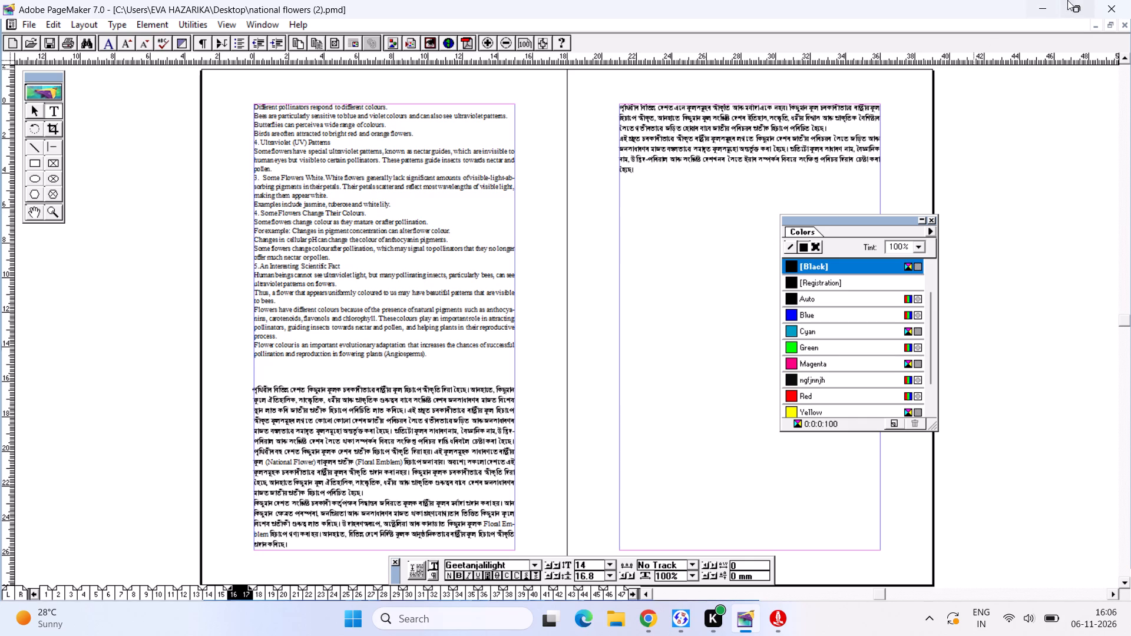
Close the national flowers (2) publication and keep New PageMaker 7.0 Publication open.
{"action": "left_click", "coordinate": [1126, 0]}
{"action": "left_click", "coordinate": [594, 350]}
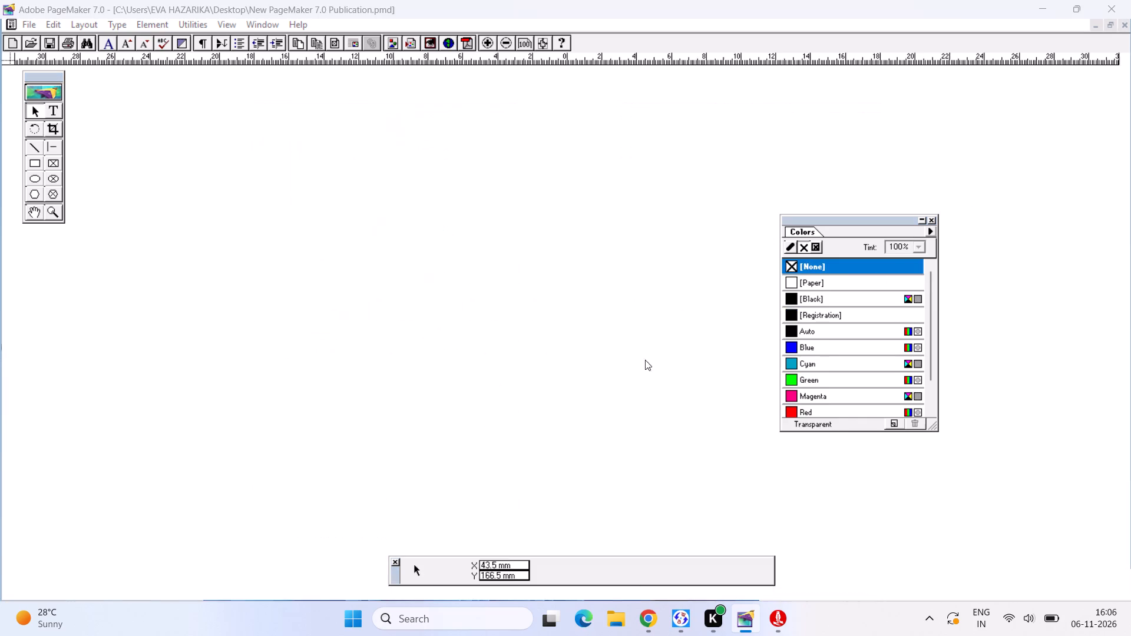
{"action": "left_click", "coordinate": [677, 355]}
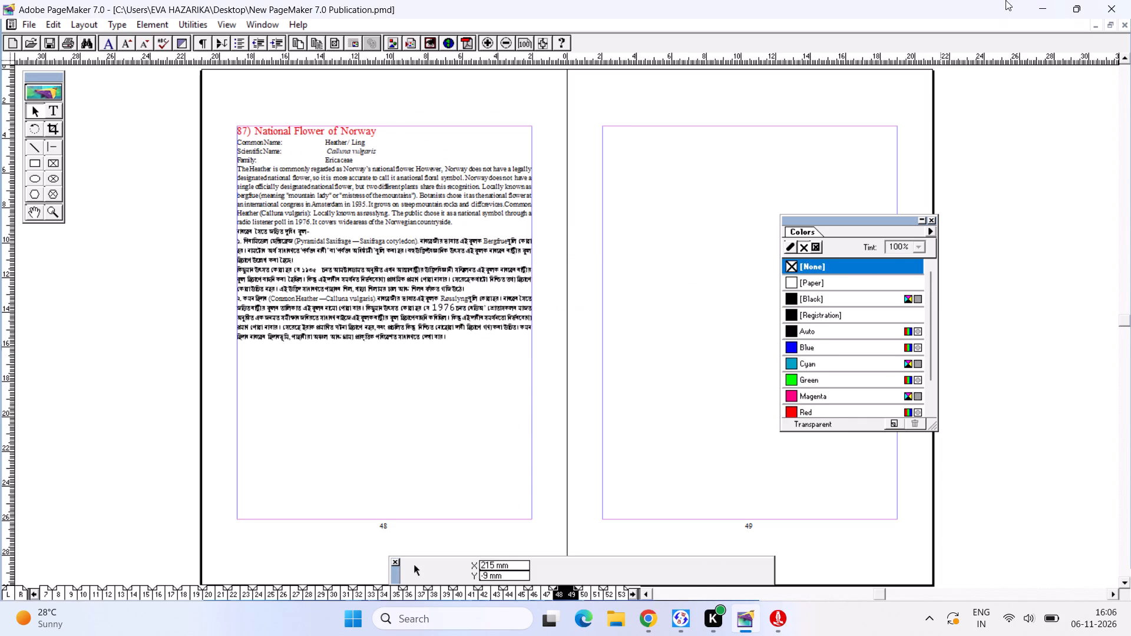
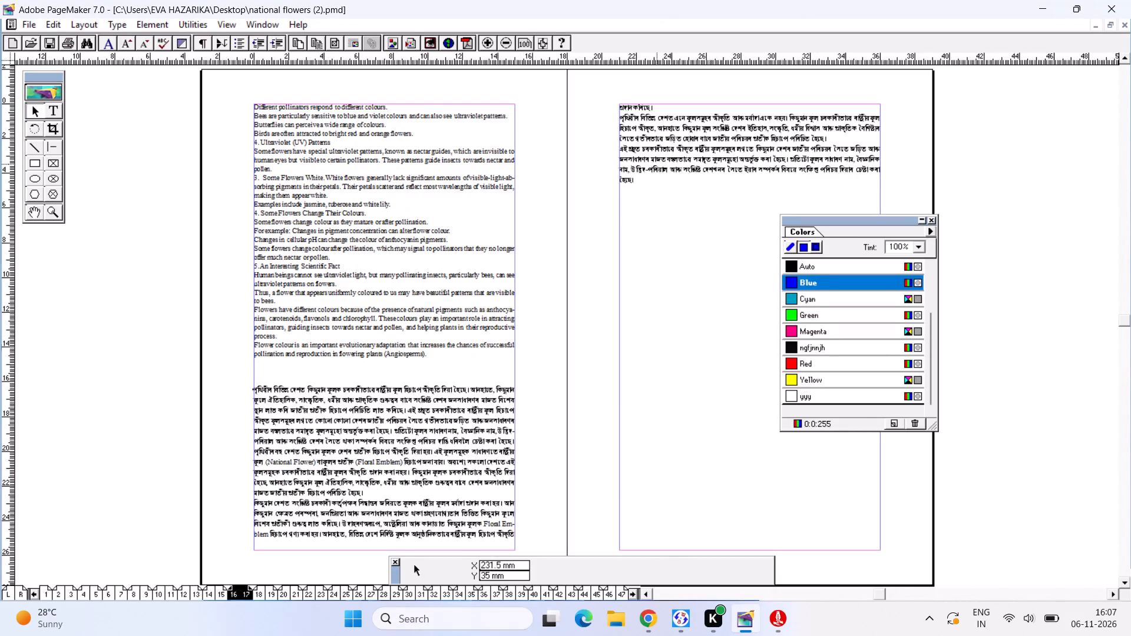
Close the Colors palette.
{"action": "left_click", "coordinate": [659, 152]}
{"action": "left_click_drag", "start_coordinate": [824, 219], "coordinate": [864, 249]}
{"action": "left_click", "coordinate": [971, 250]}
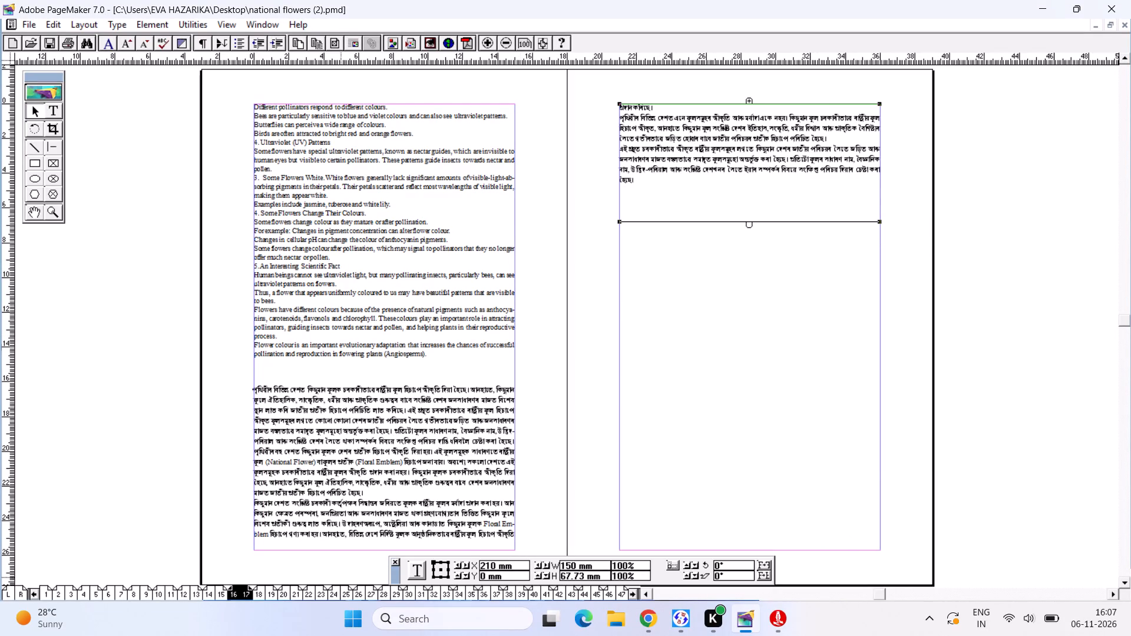
Copy the entire story that starts on page 18 and continues through page 20.
{"action": "left_click", "coordinate": [257, 592]}
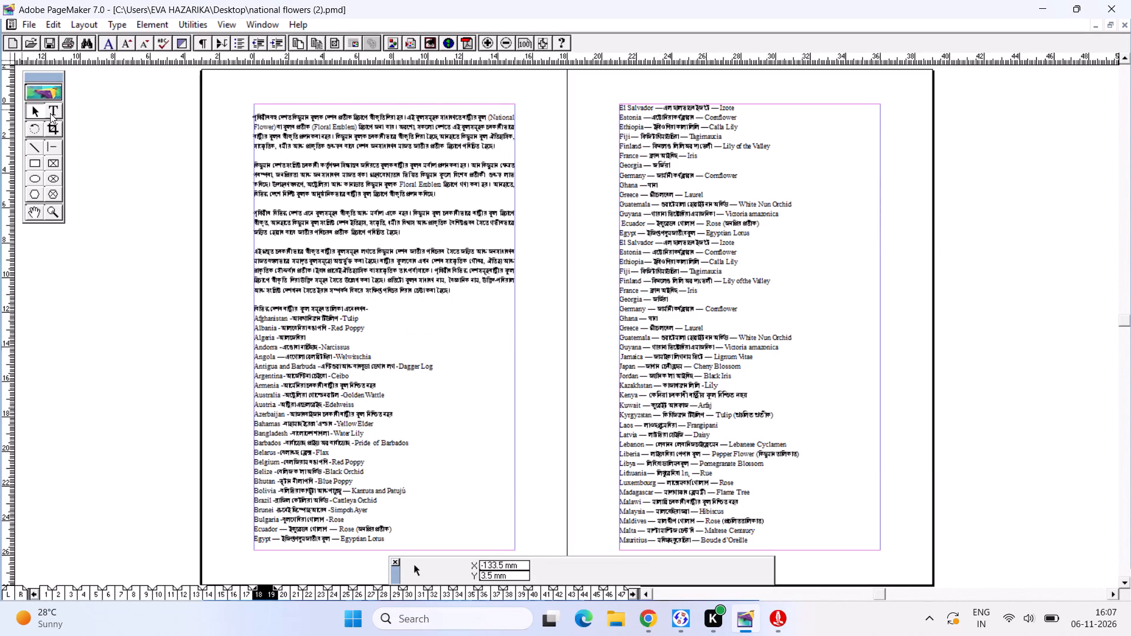
{"action": "left_click", "coordinate": [50, 113]}
{"action": "left_click", "coordinate": [491, 170]}
{"action": "key", "text": "ctrl+a"}
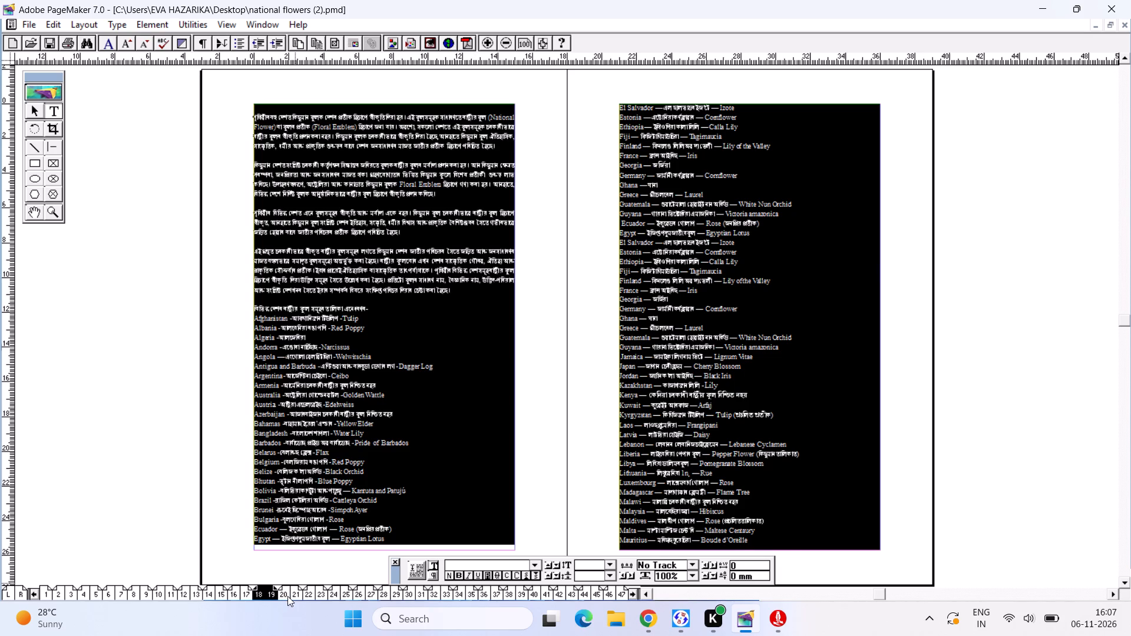
{"action": "left_click", "coordinate": [287, 596]}
{"action": "key", "text": "ctrl+c"}
{"action": "key", "text": "ctrl+c"}
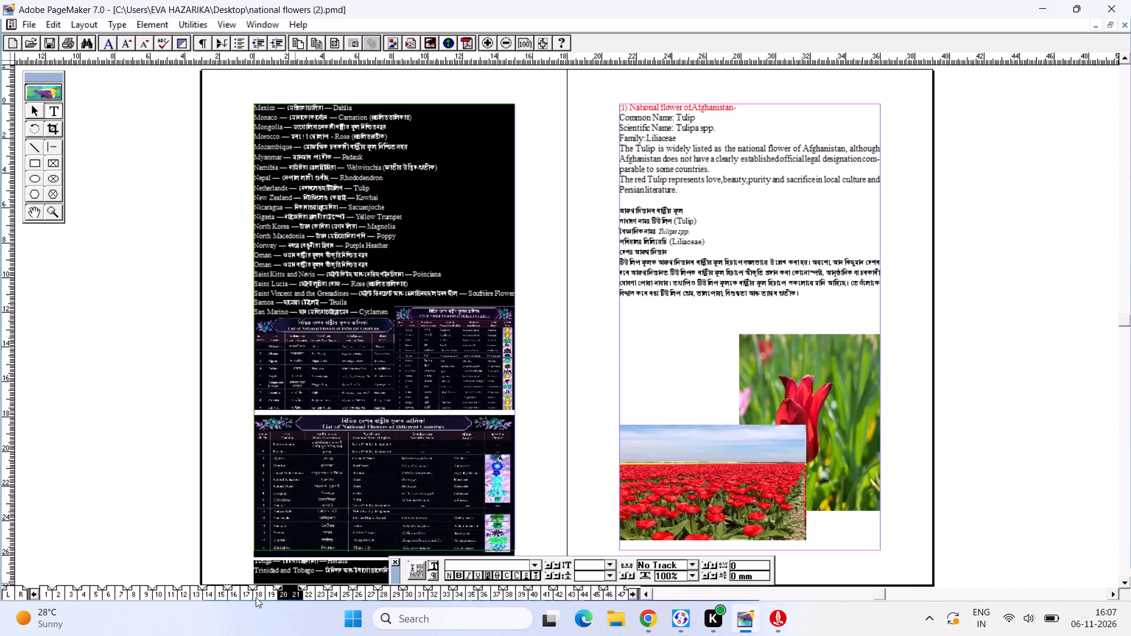
{"action": "key", "text": "ctrl+c"}
{"action": "left_click", "coordinate": [259, 591]}
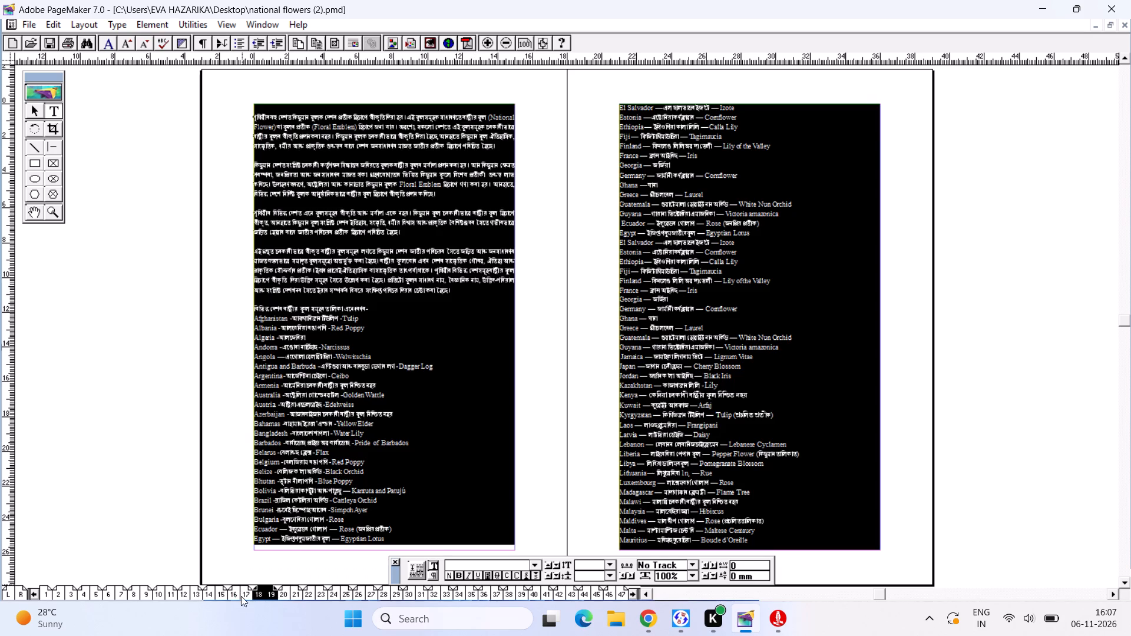
Add two line breaks after the last paragraph on page 17 and paste the copied story there.
{"action": "left_click", "coordinate": [241, 596]}
{"action": "left_click", "coordinate": [645, 183]}
{"action": "key", "text": "Return"}
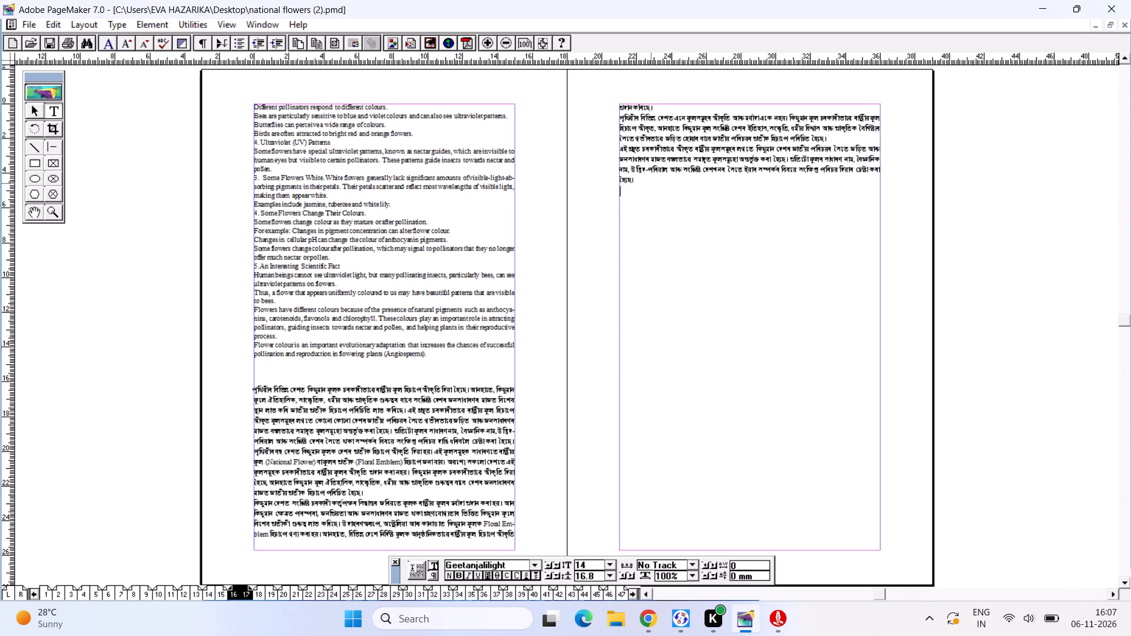
{"action": "key", "text": "Return"}
{"action": "key", "text": "ctrl+v"}
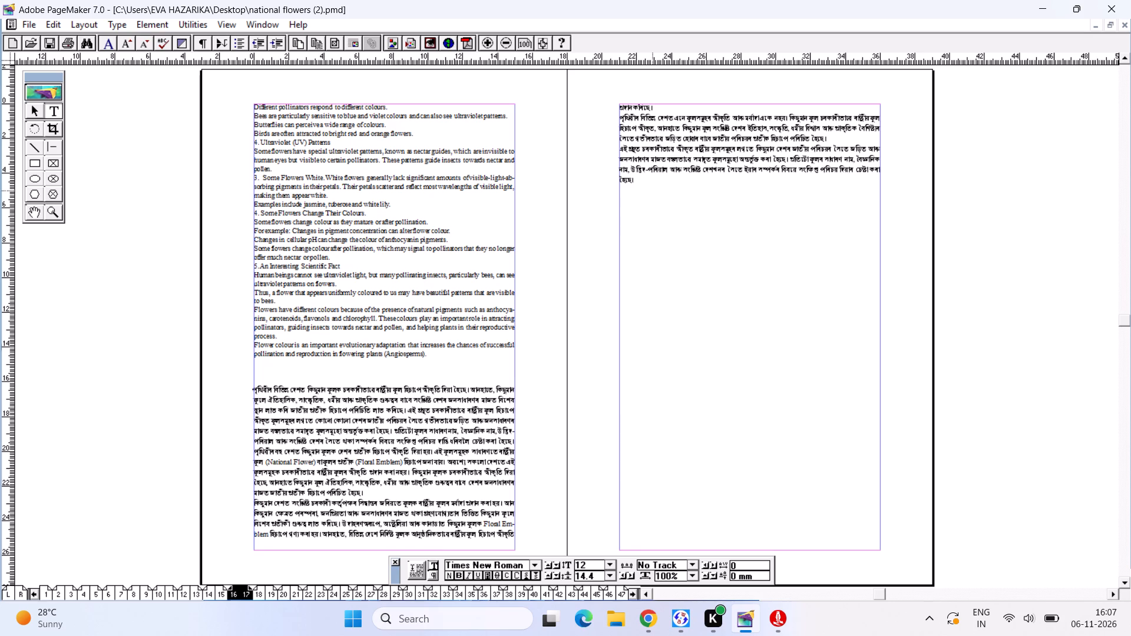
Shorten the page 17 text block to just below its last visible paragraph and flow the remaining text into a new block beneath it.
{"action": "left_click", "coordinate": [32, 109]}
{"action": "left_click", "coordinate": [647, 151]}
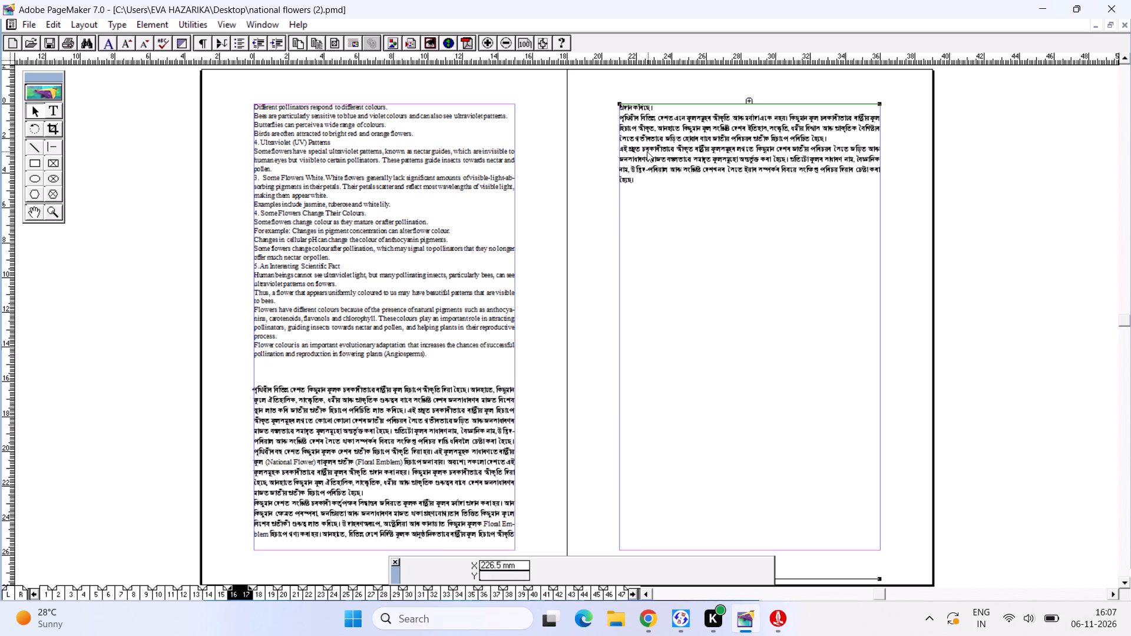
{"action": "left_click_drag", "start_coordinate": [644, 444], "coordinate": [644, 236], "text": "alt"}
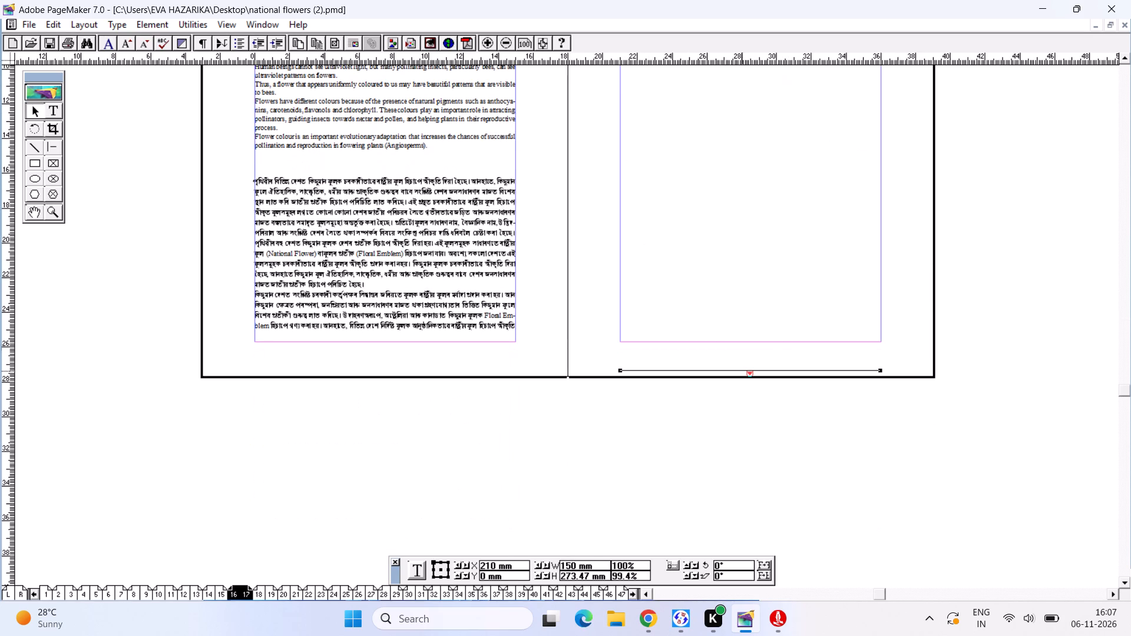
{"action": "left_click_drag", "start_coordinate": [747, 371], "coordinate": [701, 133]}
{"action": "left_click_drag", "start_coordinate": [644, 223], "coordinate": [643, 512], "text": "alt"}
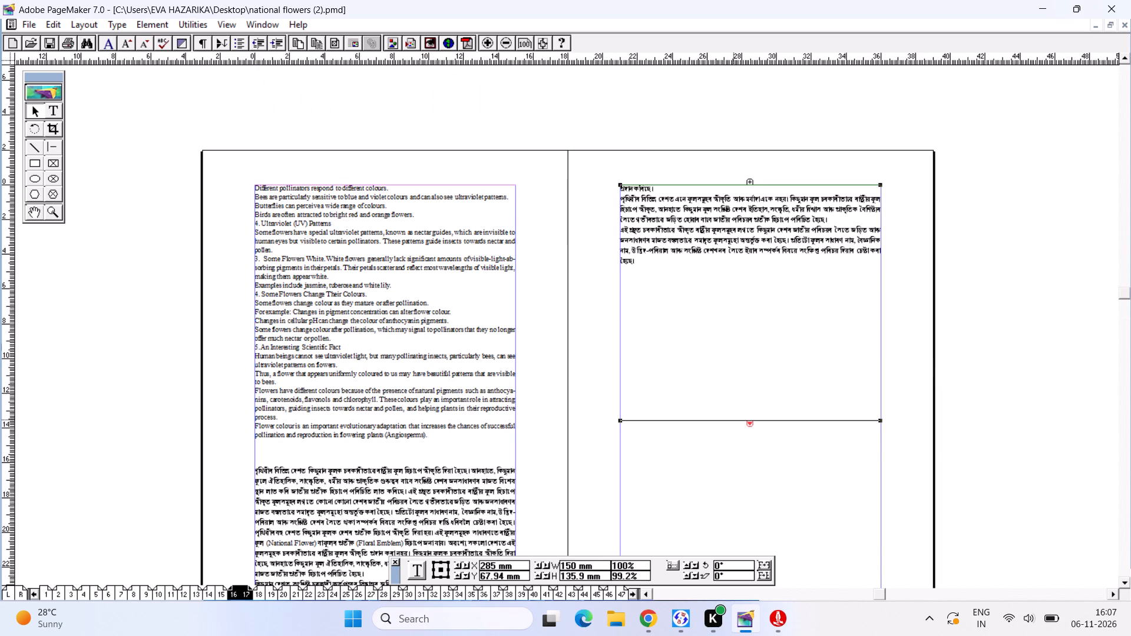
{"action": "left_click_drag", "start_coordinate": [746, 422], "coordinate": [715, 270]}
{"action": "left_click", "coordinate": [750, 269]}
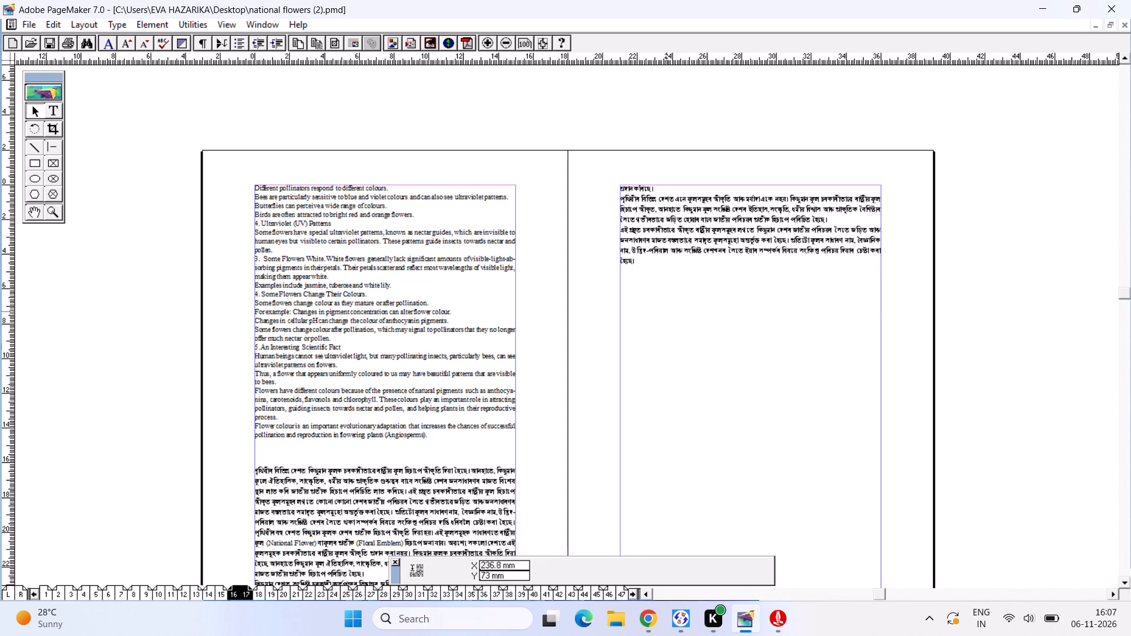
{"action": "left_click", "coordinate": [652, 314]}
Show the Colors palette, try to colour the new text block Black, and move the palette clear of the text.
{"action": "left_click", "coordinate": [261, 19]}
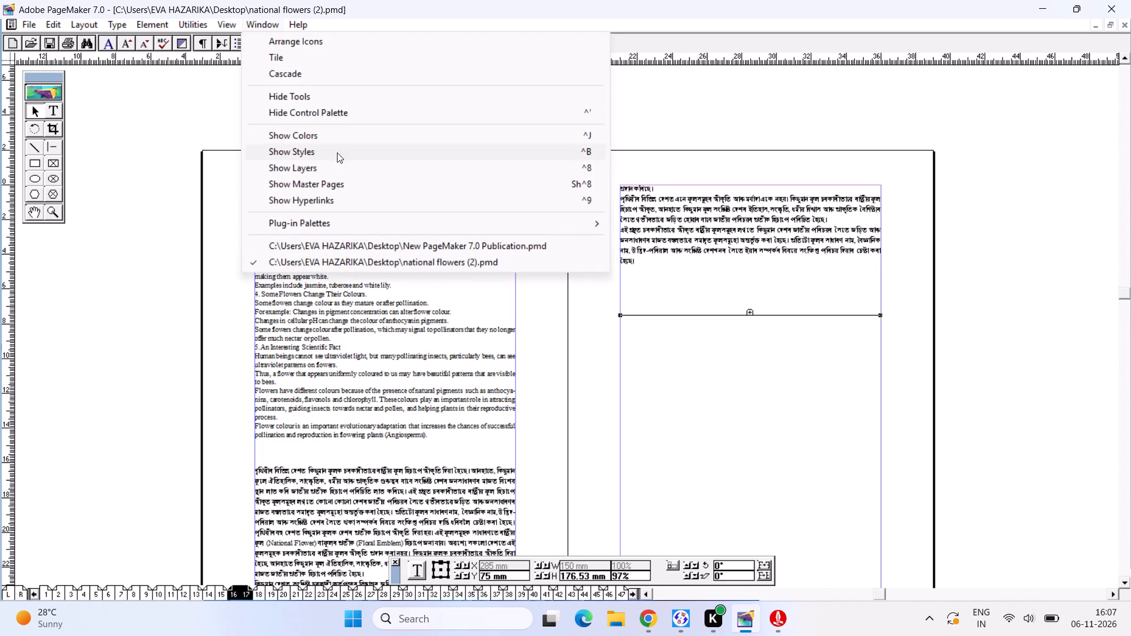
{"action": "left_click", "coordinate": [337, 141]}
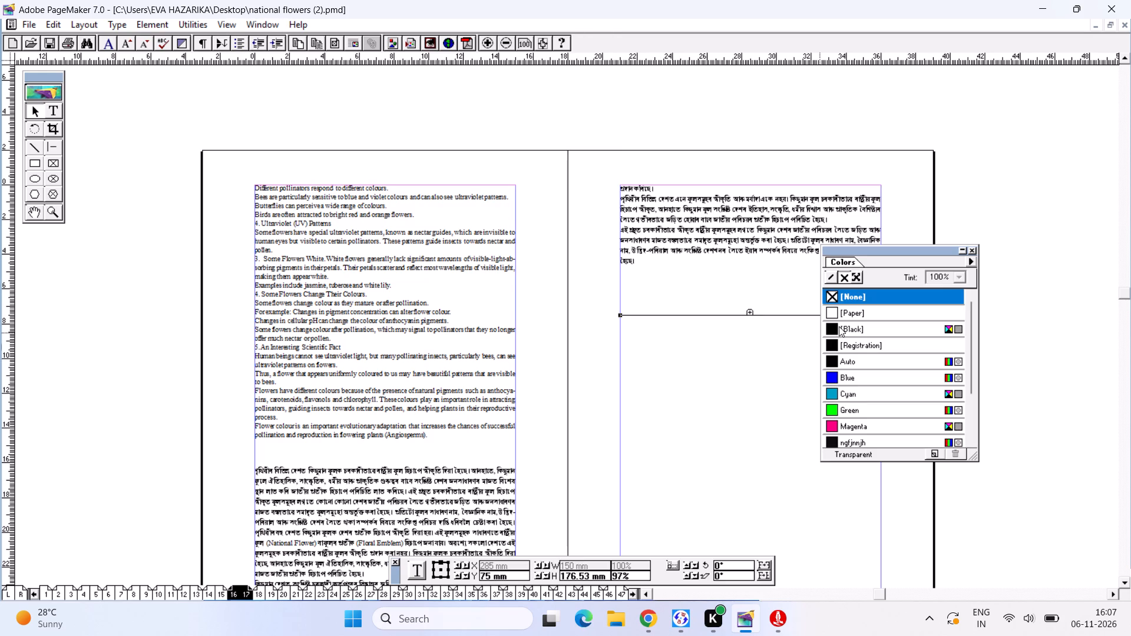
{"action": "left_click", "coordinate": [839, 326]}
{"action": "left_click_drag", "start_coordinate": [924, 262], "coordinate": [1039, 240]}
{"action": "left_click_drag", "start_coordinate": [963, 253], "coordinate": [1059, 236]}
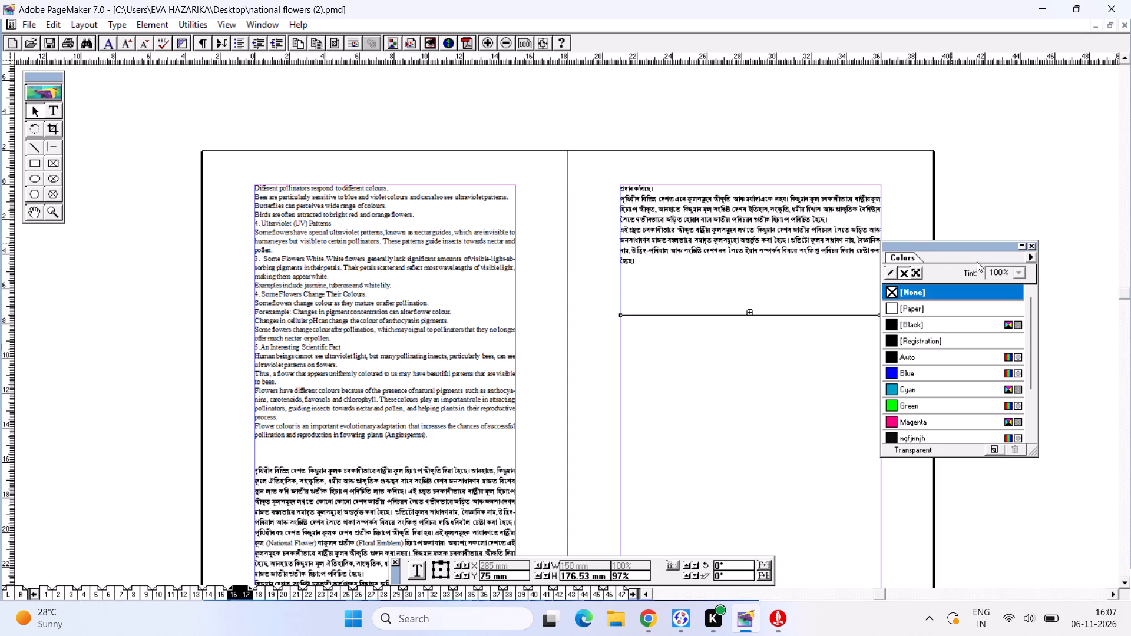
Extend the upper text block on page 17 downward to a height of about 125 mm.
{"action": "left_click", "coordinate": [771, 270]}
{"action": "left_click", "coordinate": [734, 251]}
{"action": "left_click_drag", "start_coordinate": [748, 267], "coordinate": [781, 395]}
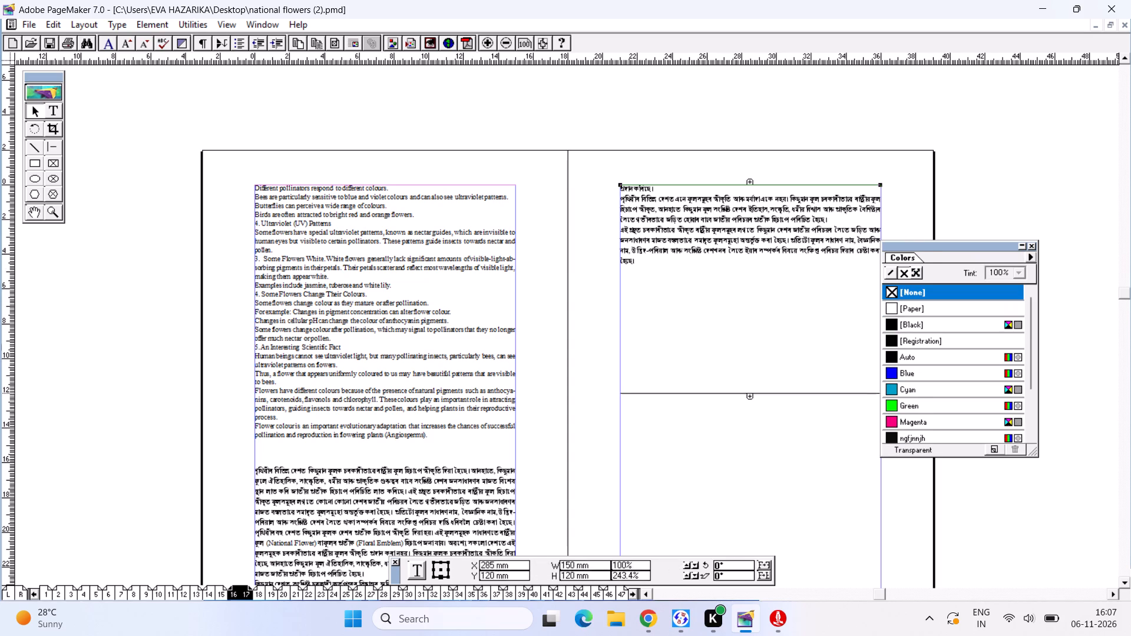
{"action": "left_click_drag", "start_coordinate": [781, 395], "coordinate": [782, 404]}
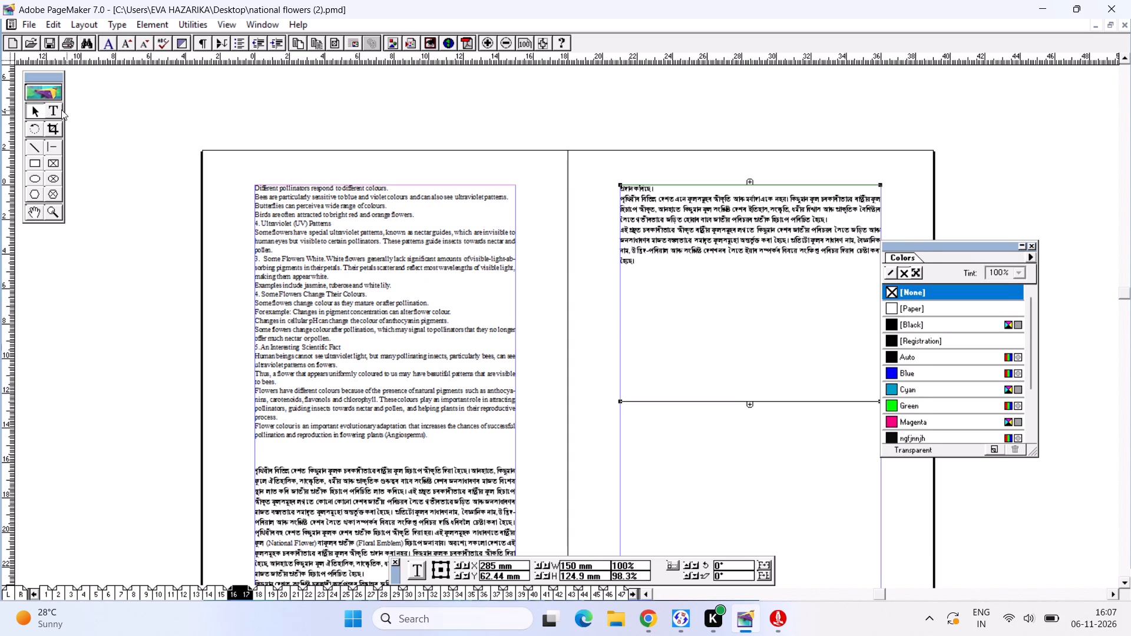
Select and delete the unseen text after the last visible paragraph on page 17, and add one line break there.
{"action": "left_click", "coordinate": [61, 110]}
{"action": "left_click_drag", "start_coordinate": [653, 260], "coordinate": [859, 635]}
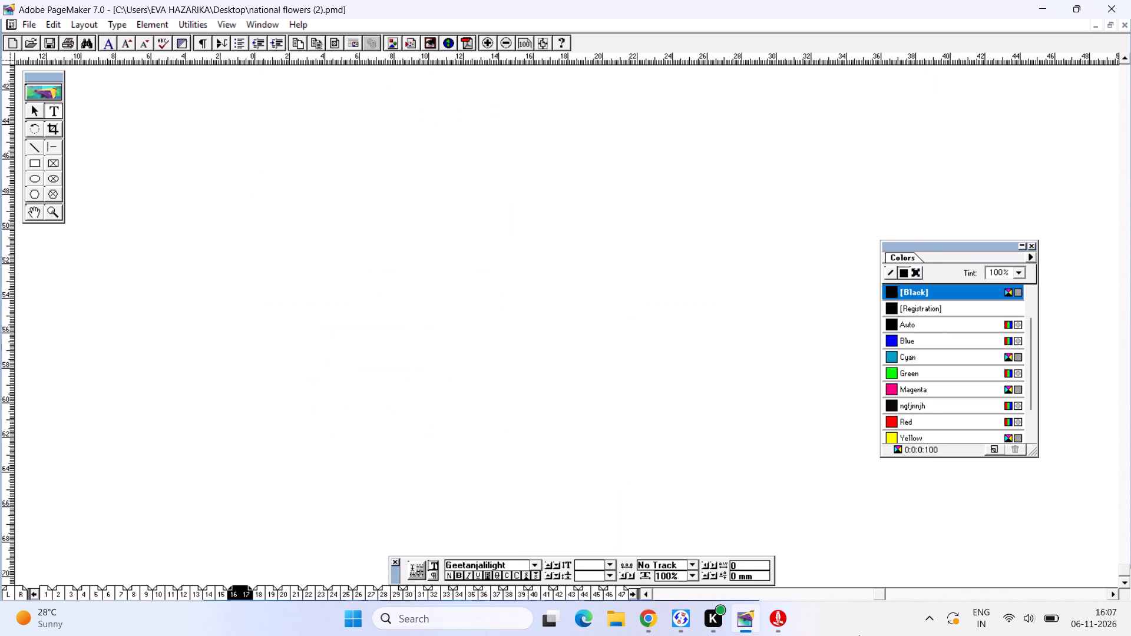
{"action": "key", "text": "ctrl+0"}
{"action": "key", "text": "BackSpace"}
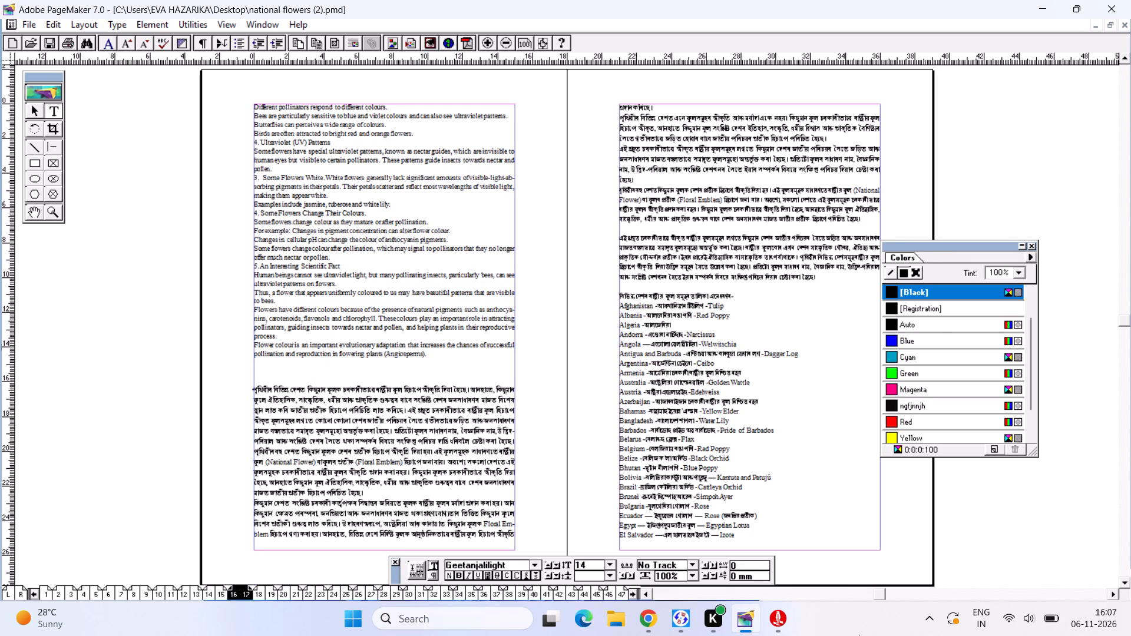
{"action": "key", "text": "Return"}
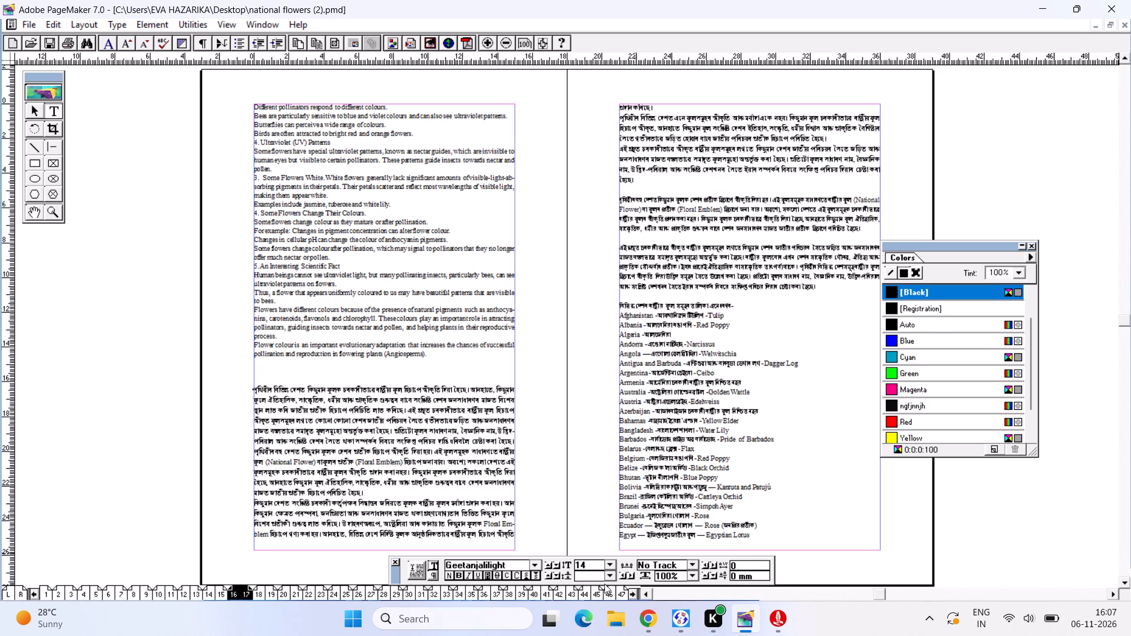
Move the overlapping second text block down and off the upper block on page 17, and delete it.
{"action": "left_click", "coordinate": [260, 590]}
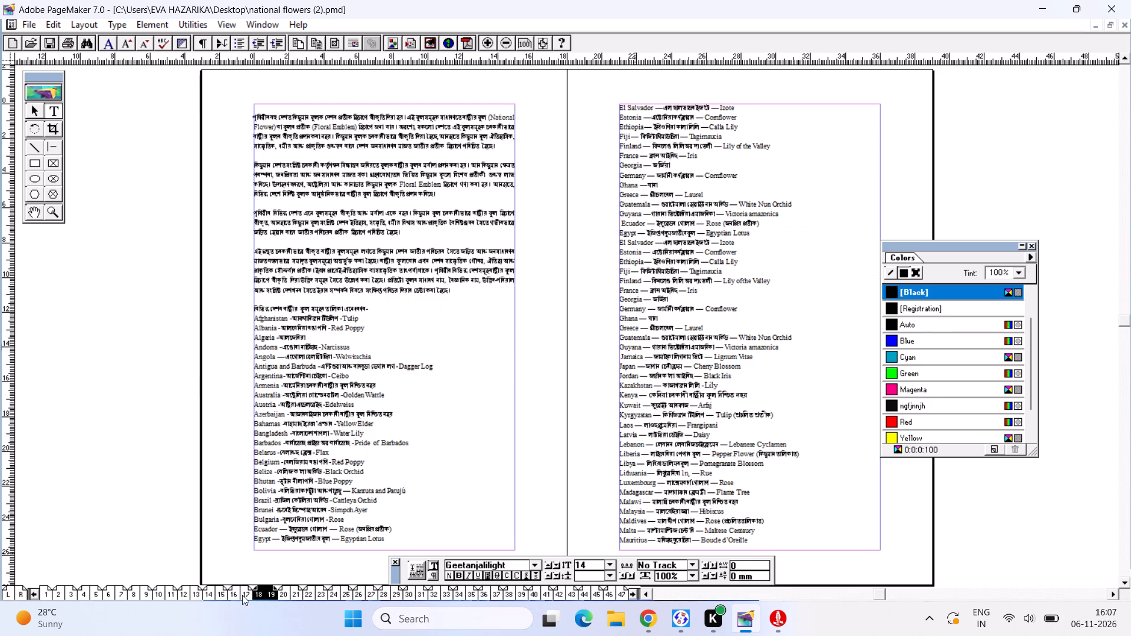
{"action": "left_click", "coordinate": [239, 591]}
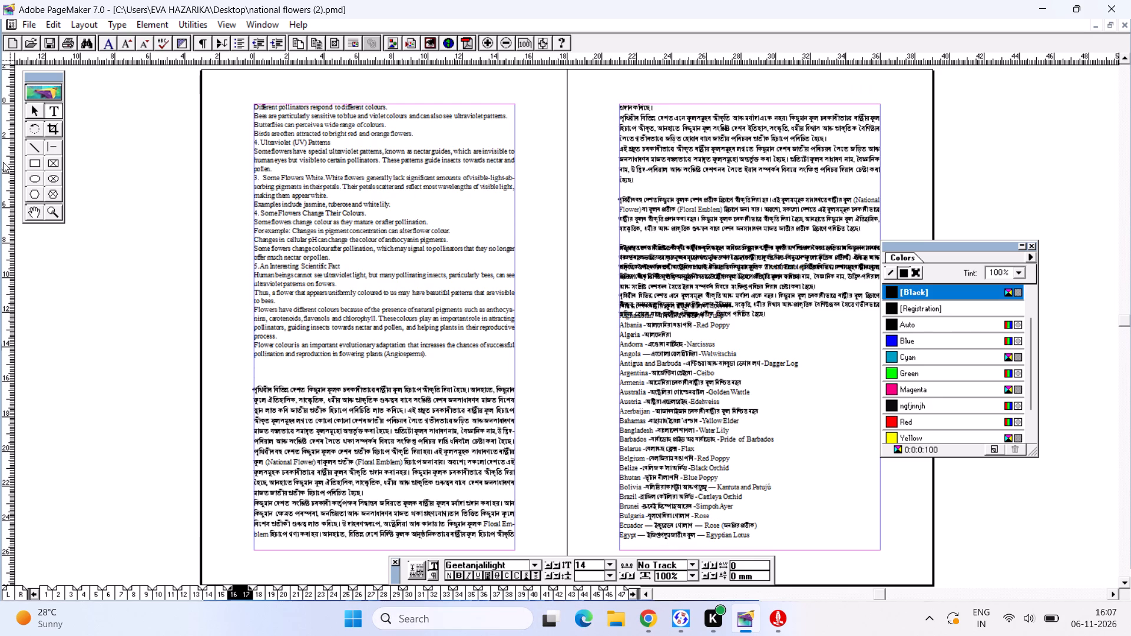
{"action": "left_click", "coordinate": [37, 105]}
{"action": "left_click_drag", "start_coordinate": [650, 286], "coordinate": [651, 286]}
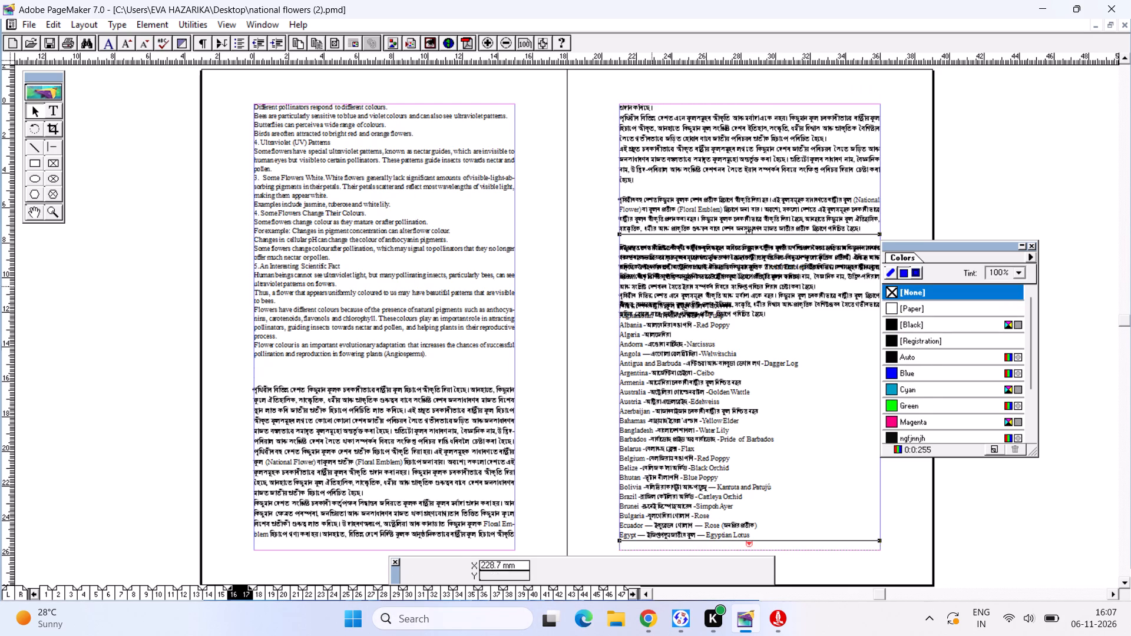
{"action": "left_click_drag", "start_coordinate": [651, 286], "coordinate": [663, 363]}
{"action": "left_click_drag", "start_coordinate": [666, 377], "coordinate": [673, 480]}
{"action": "left_click", "coordinate": [677, 478]}
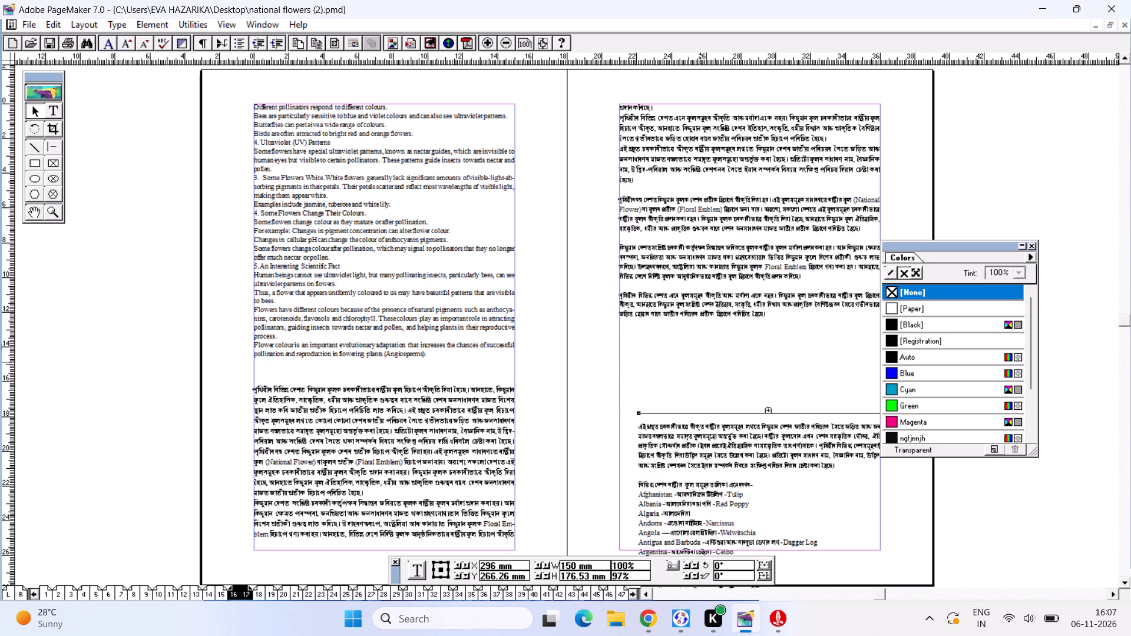
{"action": "left_click", "coordinate": [700, 339]}
{"action": "left_click", "coordinate": [697, 284]}
{"action": "left_click", "coordinate": [748, 472]}
{"action": "key", "text": "BackSpace"}
Extend the remaining page 17 text block down to the bottom margin, about 257 mm high.
{"action": "left_click", "coordinate": [715, 278]}
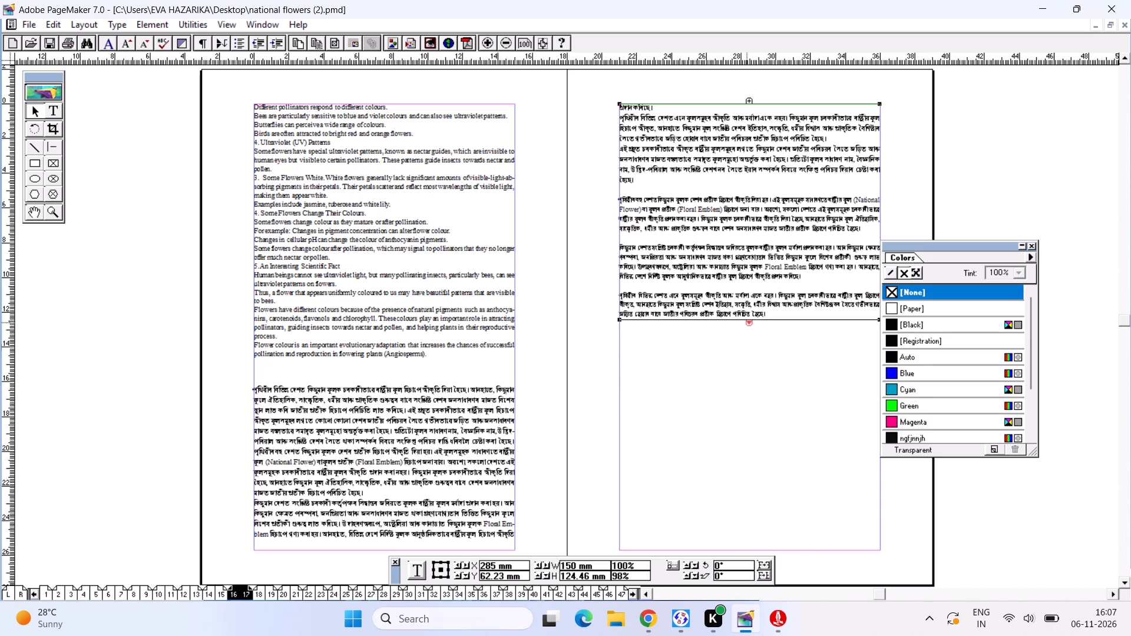
{"action": "left_click_drag", "start_coordinate": [749, 324], "coordinate": [779, 565]}
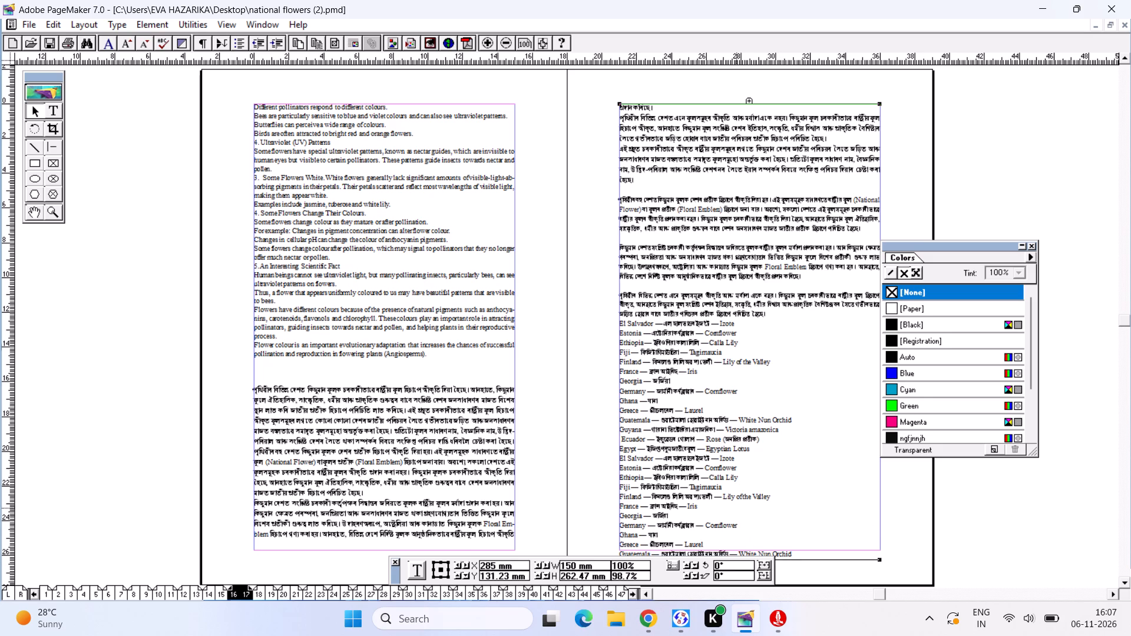
{"action": "left_click", "coordinate": [264, 595]}
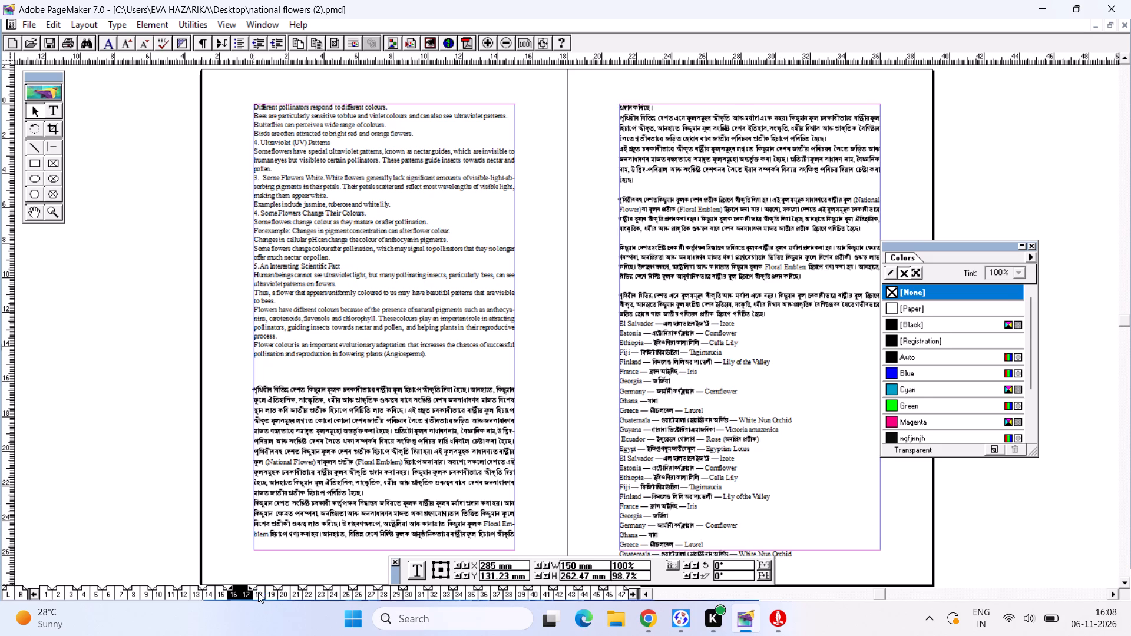
{"action": "left_click", "coordinate": [232, 588]}
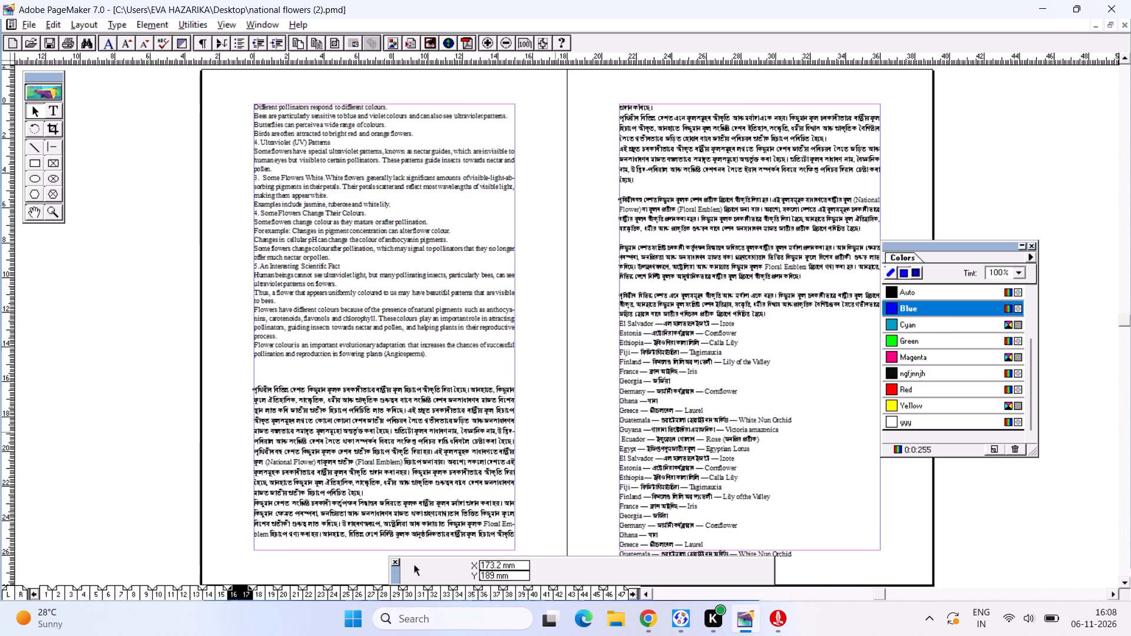
{"action": "left_click_drag", "start_coordinate": [555, 430], "coordinate": [466, 359], "text": "alt"}
{"action": "left_click", "coordinate": [648, 349]}
{"action": "left_click_drag", "start_coordinate": [660, 489], "coordinate": [662, 483]}
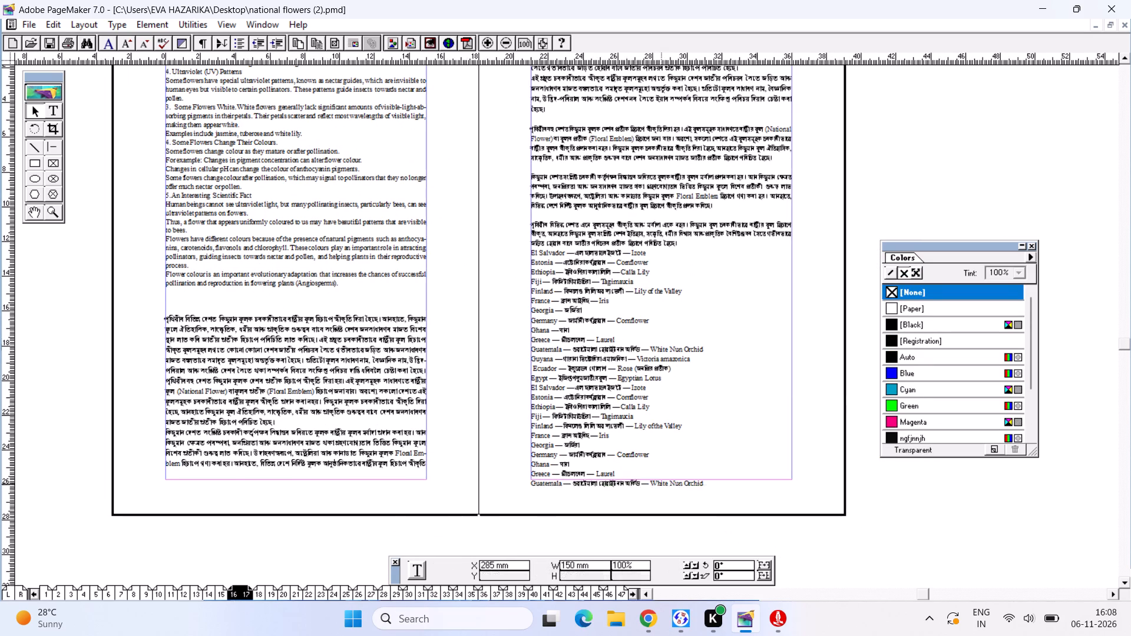
Insert a blank page spread after page 17.
{"action": "right_click", "coordinate": [246, 597]}
{"action": "left_click", "coordinate": [292, 563]}
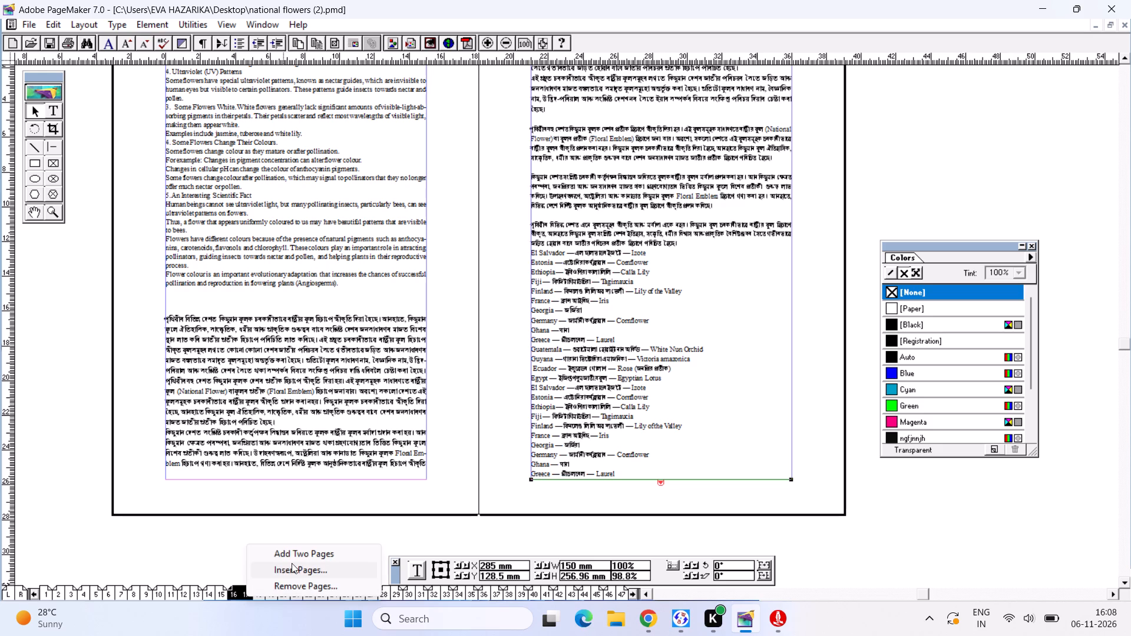
{"action": "key", "text": "Return"}
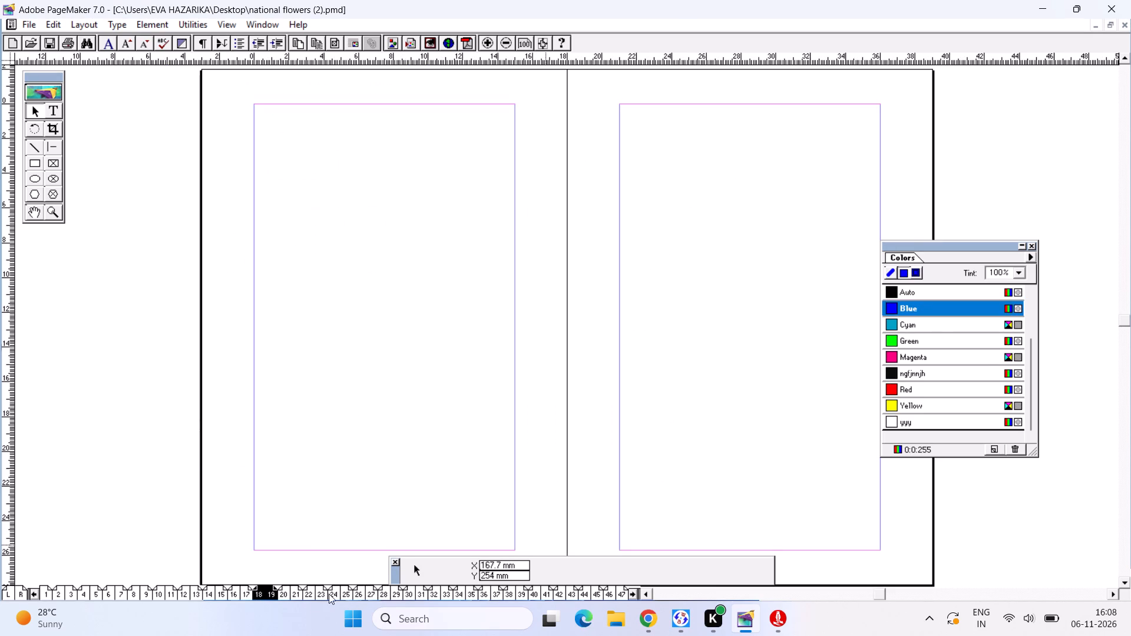
Flow the overflow text from the page 17 block onto the blank page 18, starting at the top margin.
{"action": "left_click", "coordinate": [239, 585]}
{"action": "left_click", "coordinate": [791, 391]}
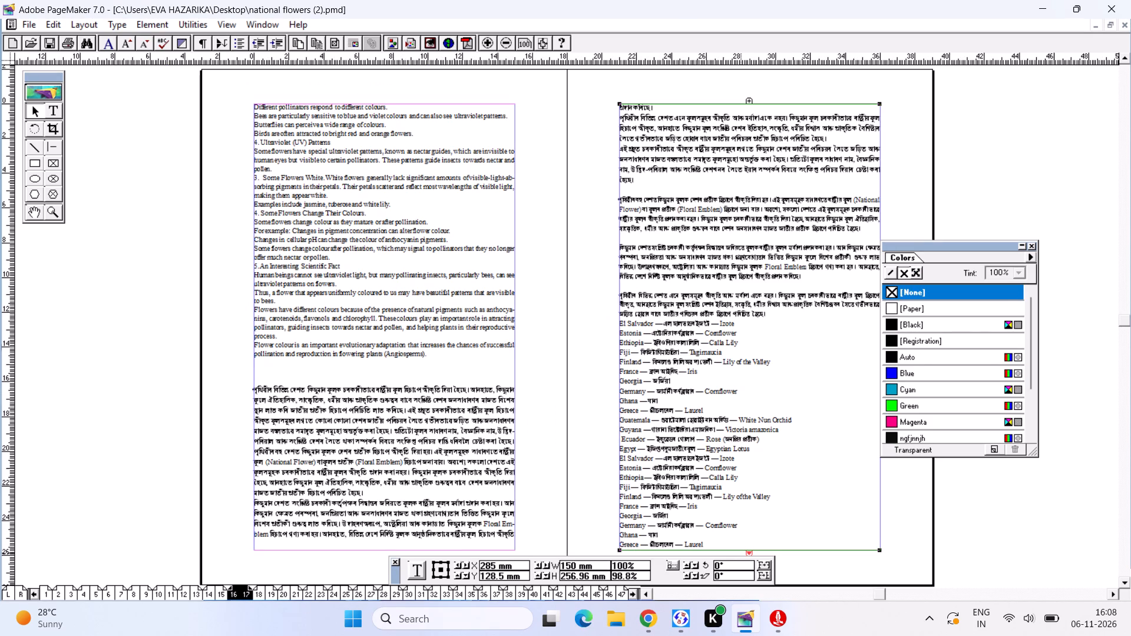
{"action": "left_click", "coordinate": [742, 553]}
{"action": "left_click", "coordinate": [257, 591]}
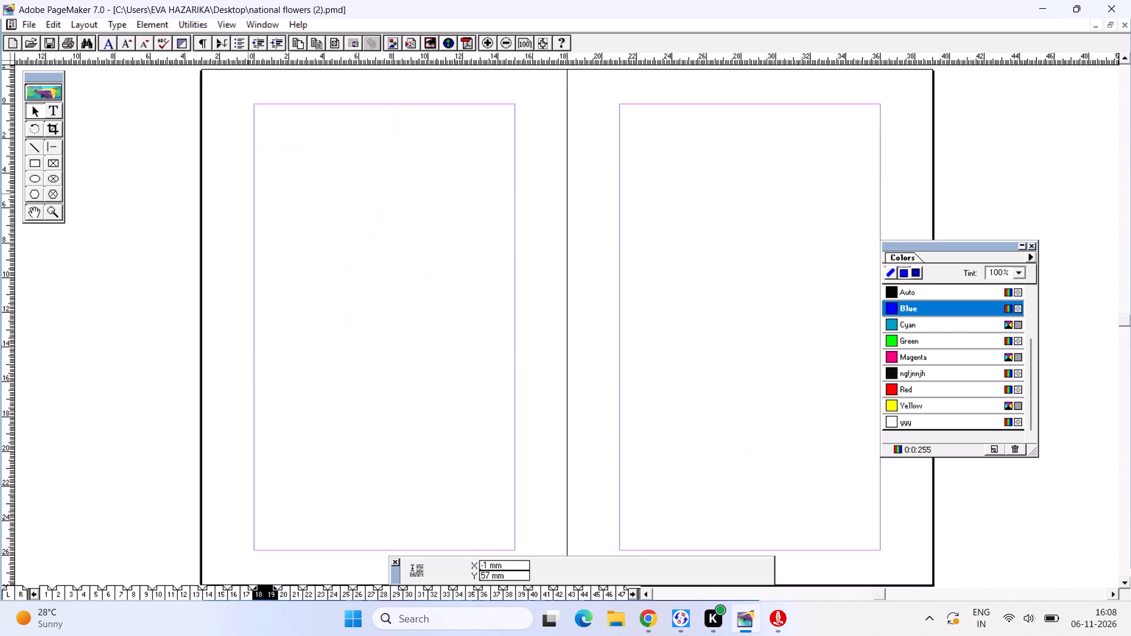
{"action": "left_click", "coordinate": [264, 103]}
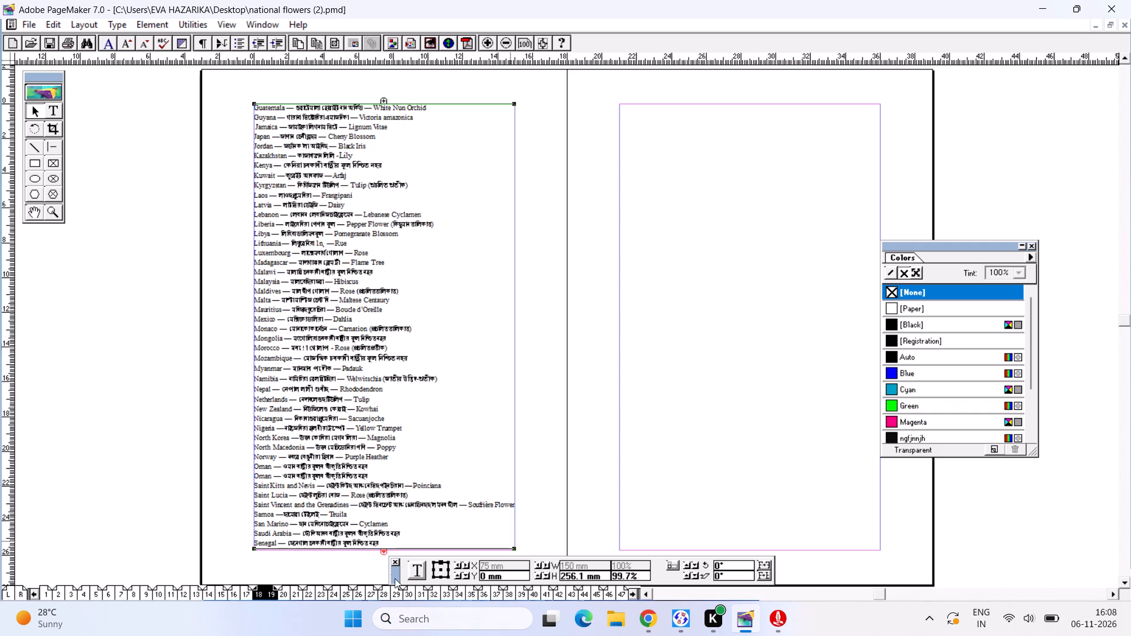
Flow the overflow text from the page 18 block onto page 19 and extend it to the bottom margin, about 257 mm high.
{"action": "left_click", "coordinate": [385, 551]}
{"action": "left_click", "coordinate": [679, 103]}
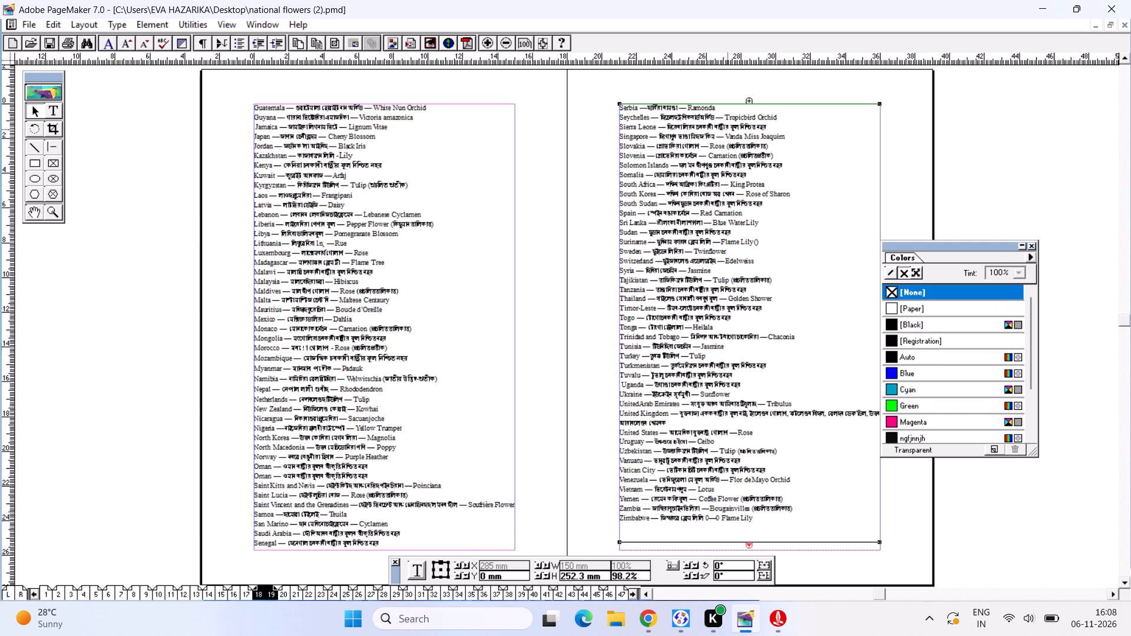
{"action": "left_click_drag", "start_coordinate": [745, 540], "coordinate": [749, 558]}
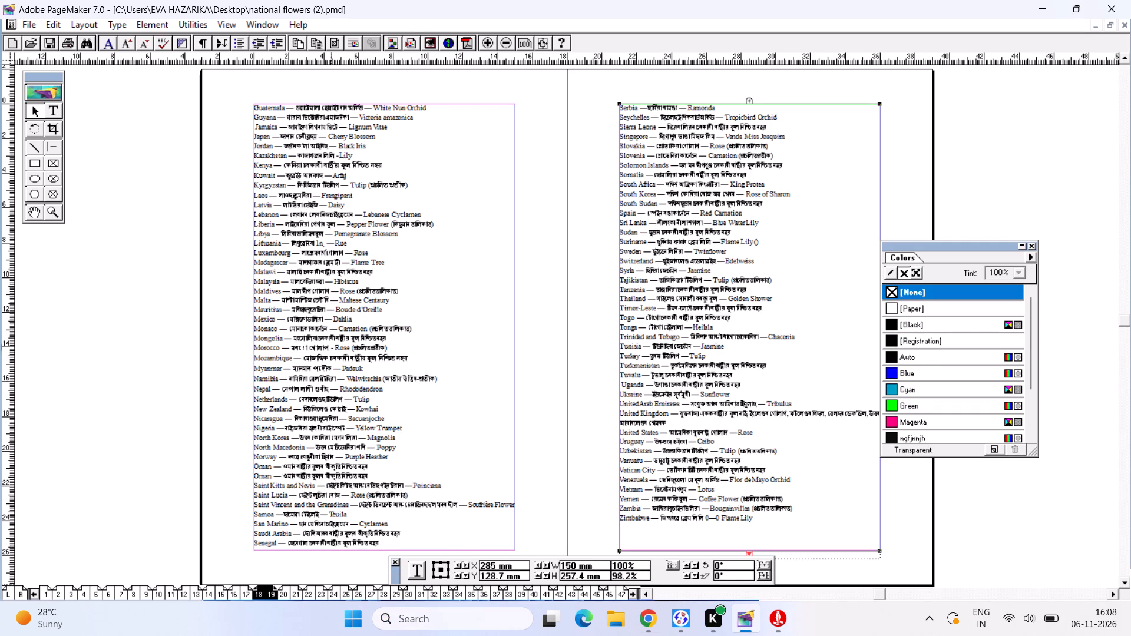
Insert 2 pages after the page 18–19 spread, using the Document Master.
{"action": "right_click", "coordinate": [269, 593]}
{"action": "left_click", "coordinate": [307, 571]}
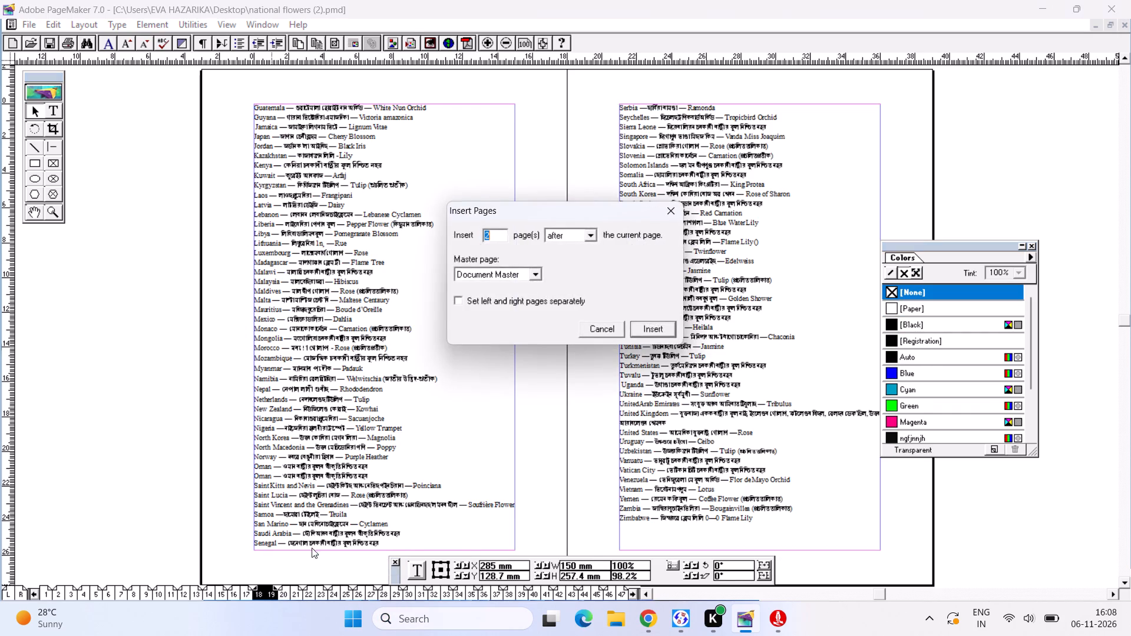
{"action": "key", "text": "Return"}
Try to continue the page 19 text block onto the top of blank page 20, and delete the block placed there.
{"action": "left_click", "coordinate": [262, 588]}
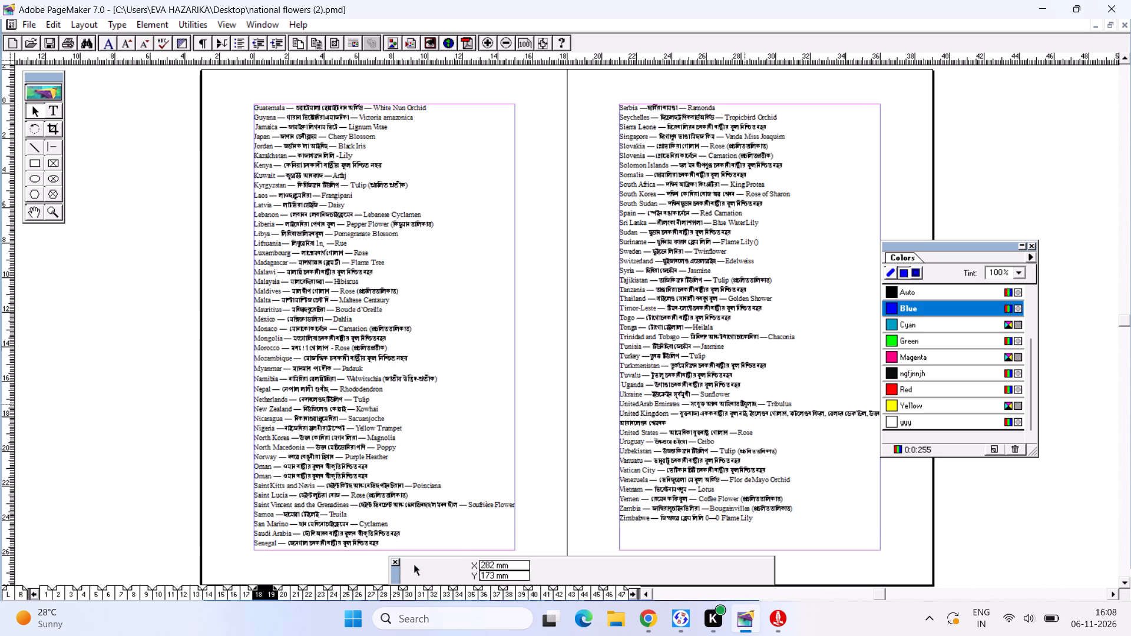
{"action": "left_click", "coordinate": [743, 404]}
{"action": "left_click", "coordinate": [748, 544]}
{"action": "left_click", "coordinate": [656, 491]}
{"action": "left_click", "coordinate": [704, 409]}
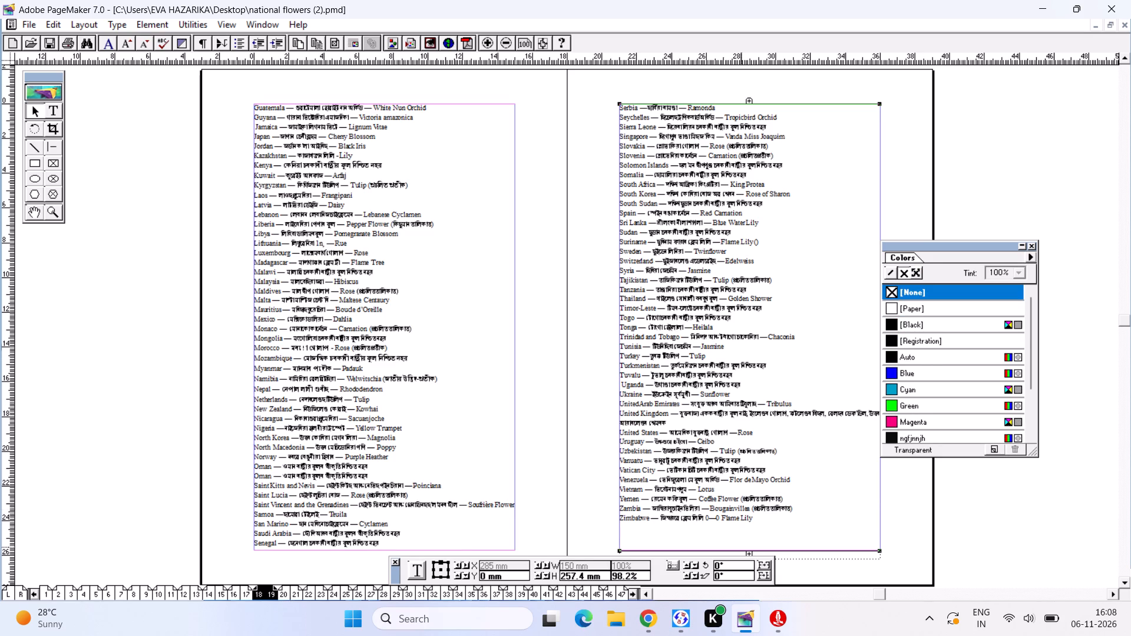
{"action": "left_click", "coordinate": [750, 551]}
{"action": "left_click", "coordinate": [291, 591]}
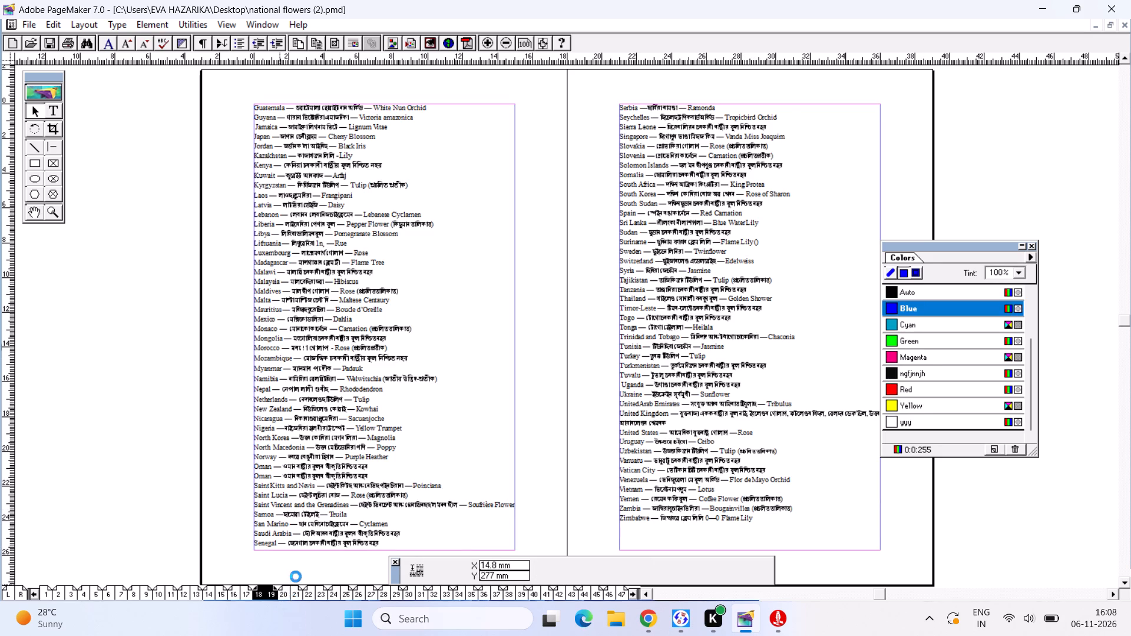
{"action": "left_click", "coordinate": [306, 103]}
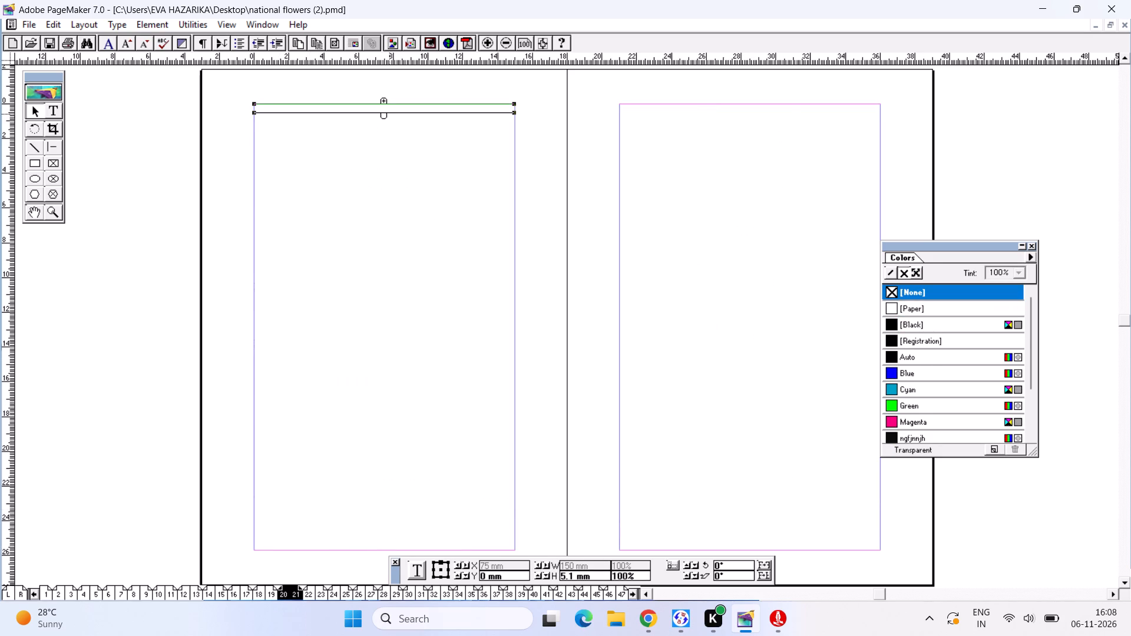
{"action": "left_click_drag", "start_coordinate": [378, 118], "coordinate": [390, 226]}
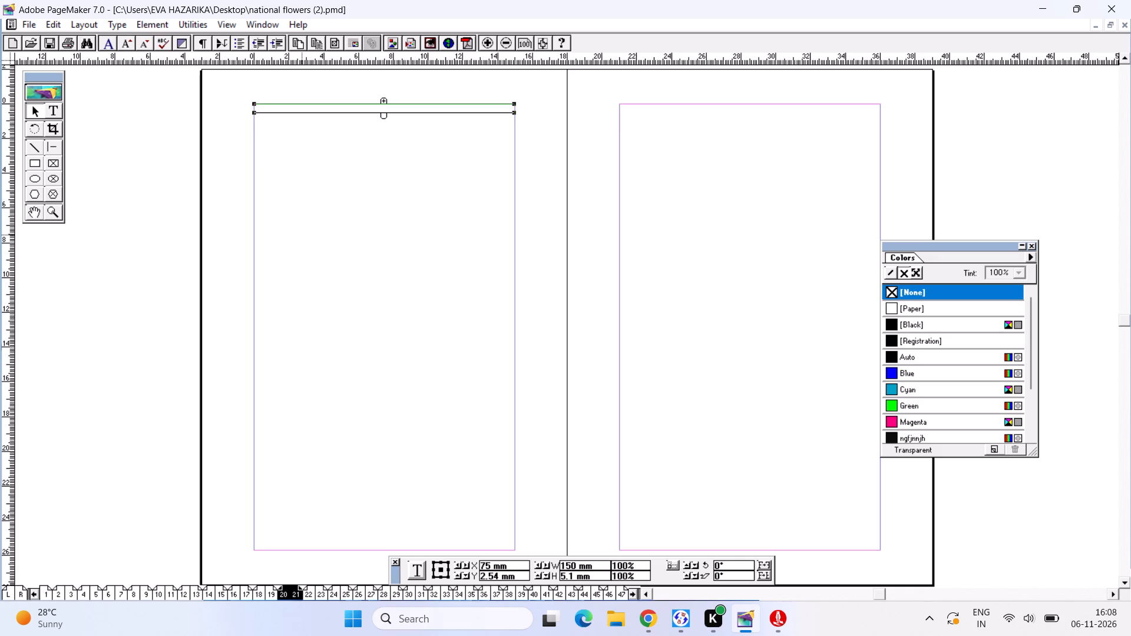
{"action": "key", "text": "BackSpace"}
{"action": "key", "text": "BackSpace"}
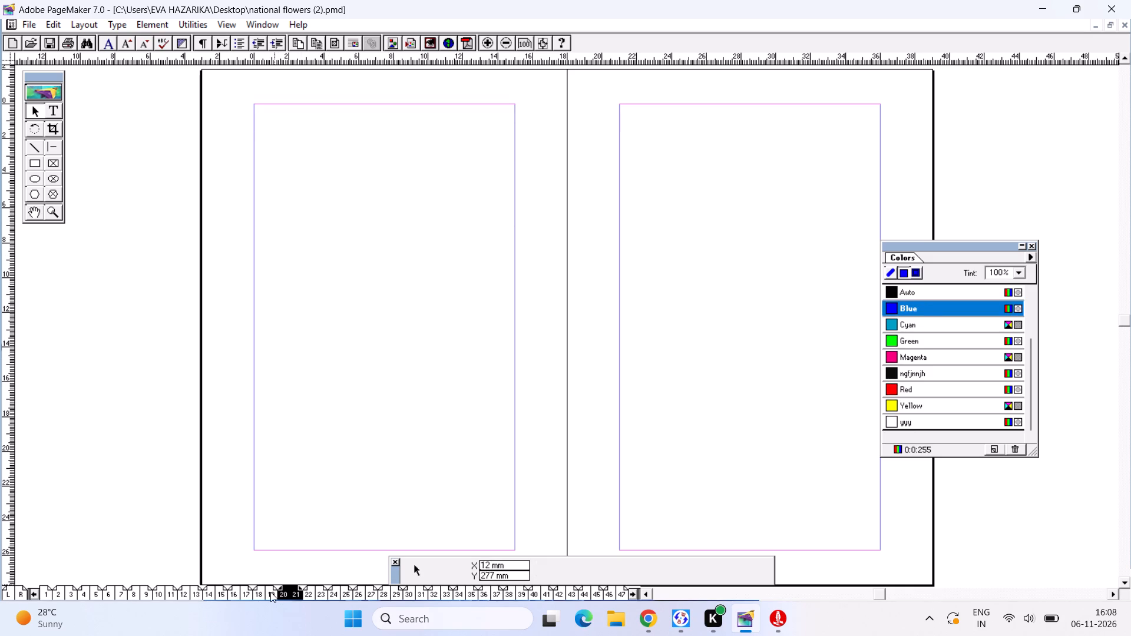
Delete the old country list text block and the three flower table pictures from page 24.
{"action": "left_click", "coordinate": [270, 592]}
{"action": "left_click", "coordinate": [747, 375]}
{"action": "left_click", "coordinate": [284, 591]}
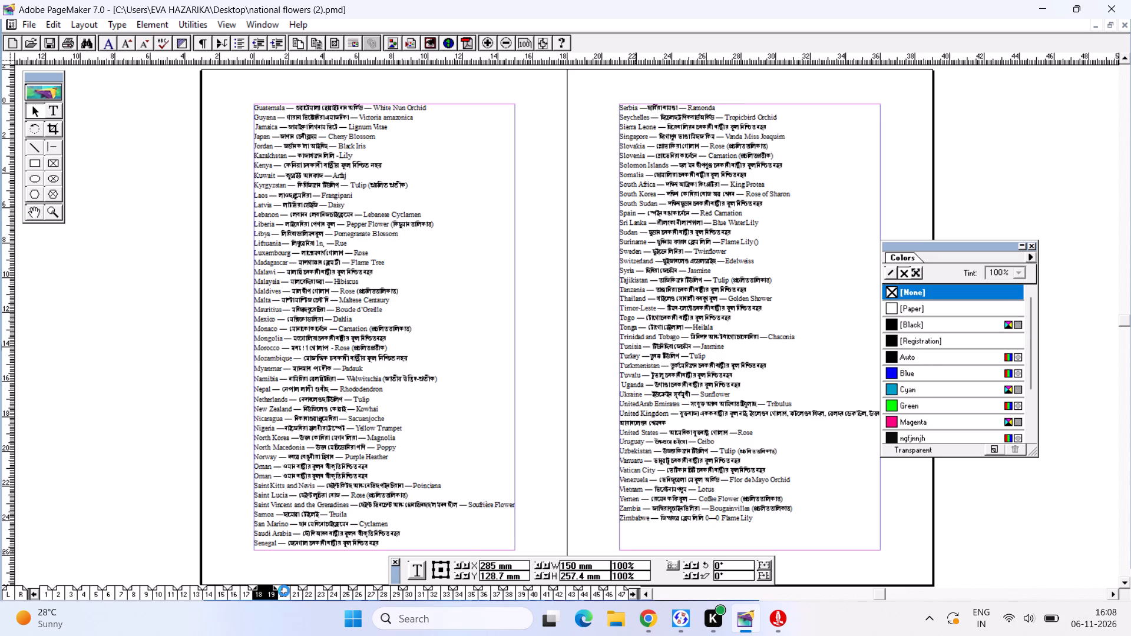
{"action": "left_click", "coordinate": [305, 595]}
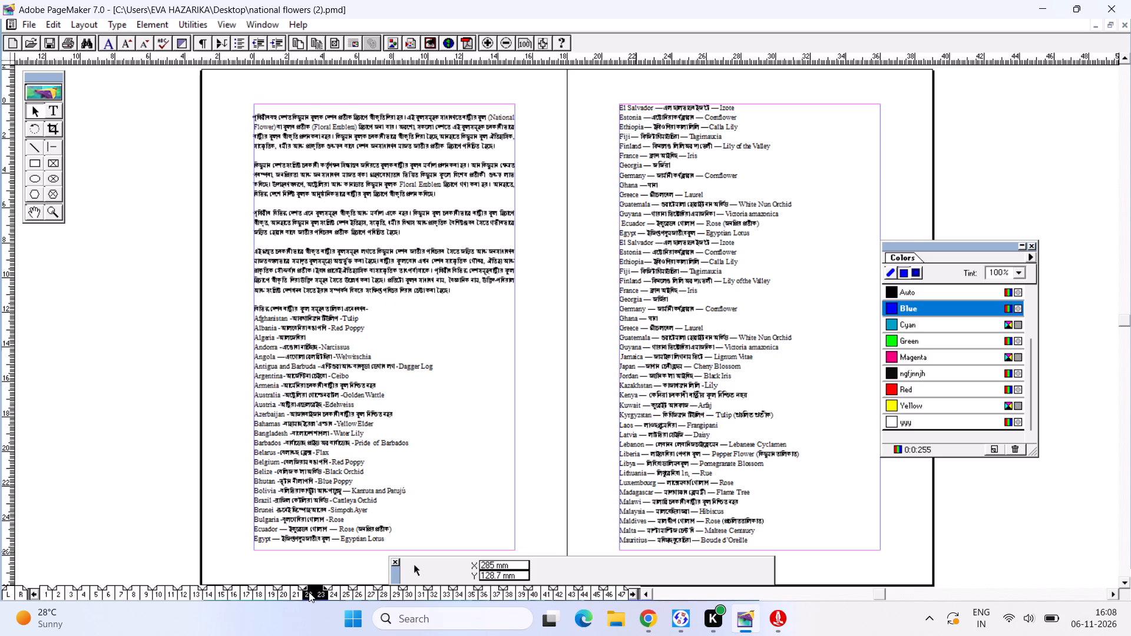
{"action": "left_click", "coordinate": [340, 590]}
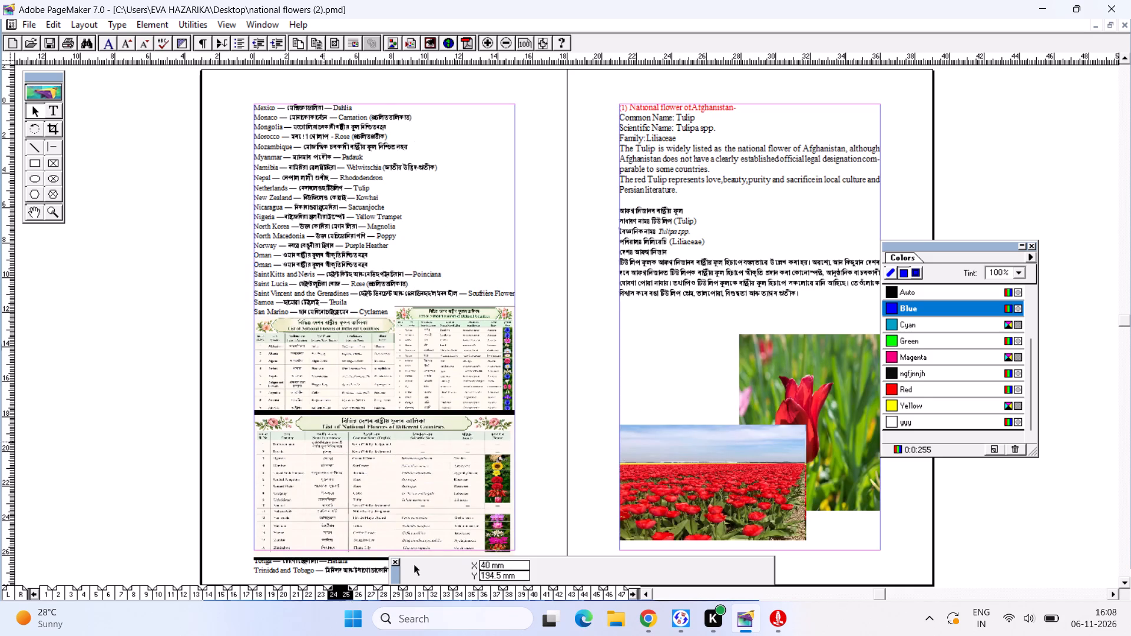
{"action": "left_click", "coordinate": [329, 370]}
{"action": "key", "text": "BackSpace"}
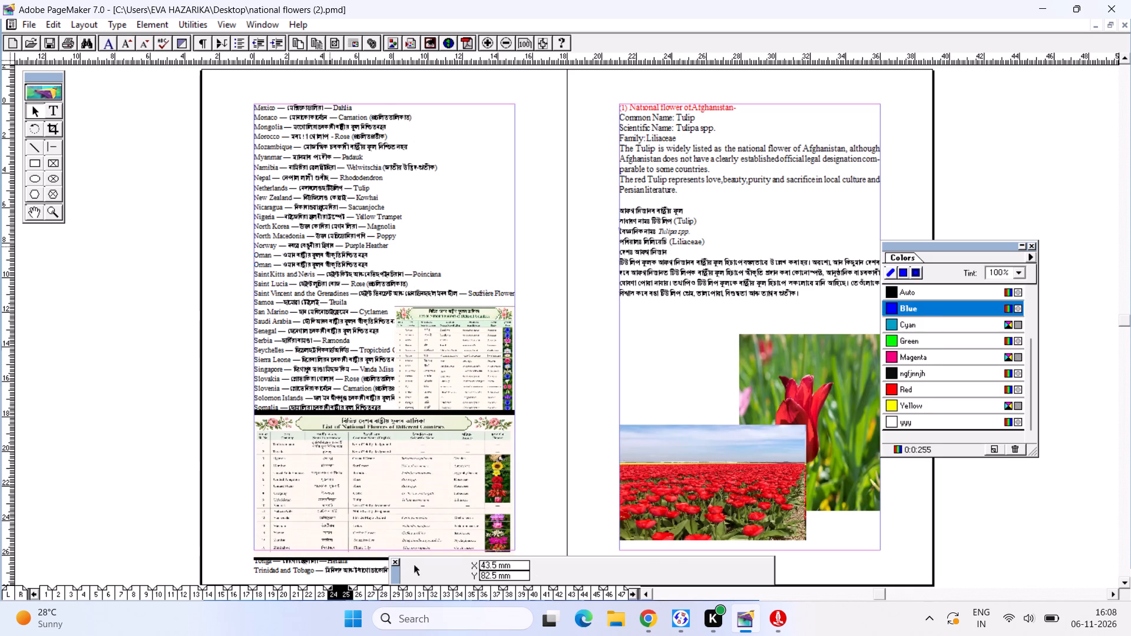
{"action": "left_click", "coordinate": [329, 246]}
{"action": "key", "text": "BackSpace"}
{"action": "left_click", "coordinate": [427, 357]}
{"action": "key", "text": "BackSpace"}
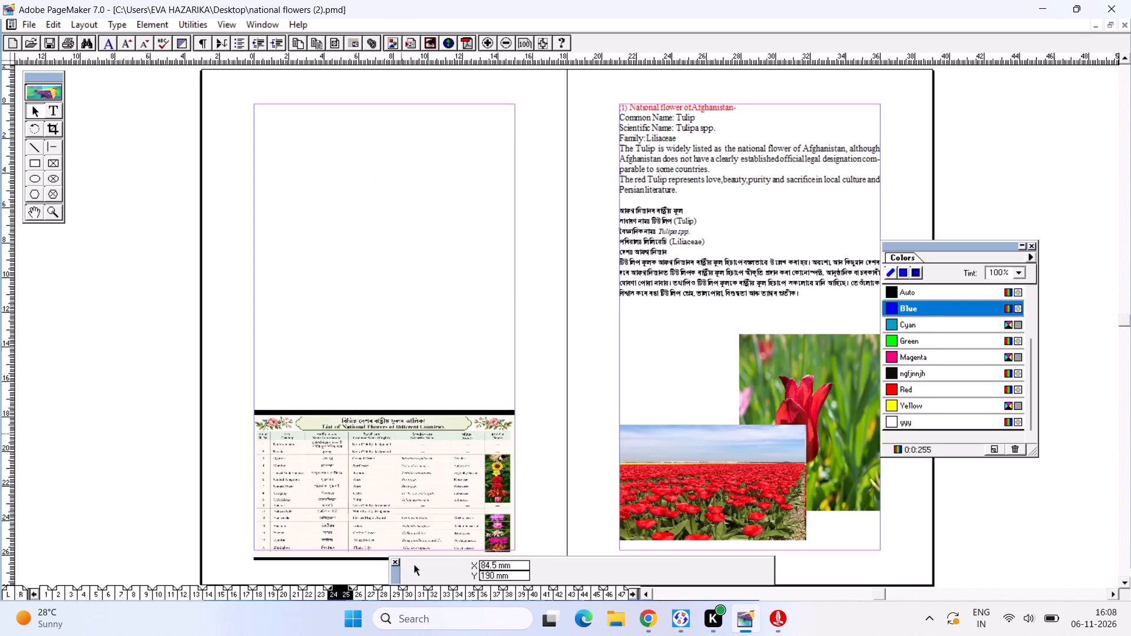
{"action": "left_click", "coordinate": [401, 433]}
{"action": "key", "text": "BackSpace"}
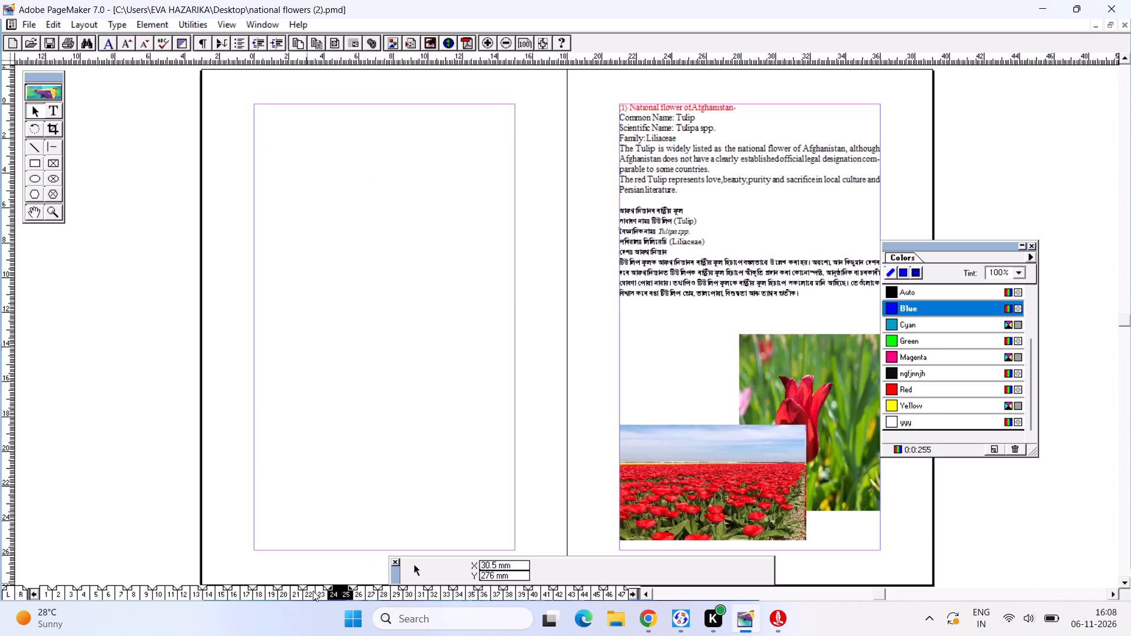
Delete the old duplicate text blocks from pages 23 and 22.
{"action": "left_click", "coordinate": [313, 591]}
{"action": "left_click", "coordinate": [634, 373]}
{"action": "key", "text": "BackSpace"}
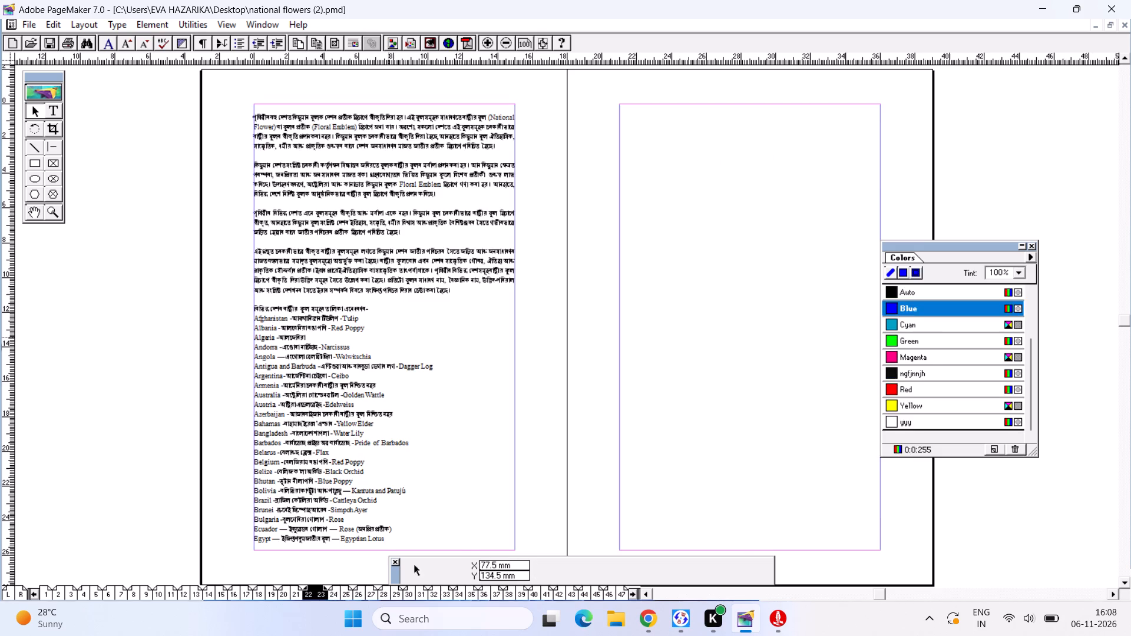
{"action": "left_click", "coordinate": [388, 337]}
{"action": "key", "text": "BackSpace"}
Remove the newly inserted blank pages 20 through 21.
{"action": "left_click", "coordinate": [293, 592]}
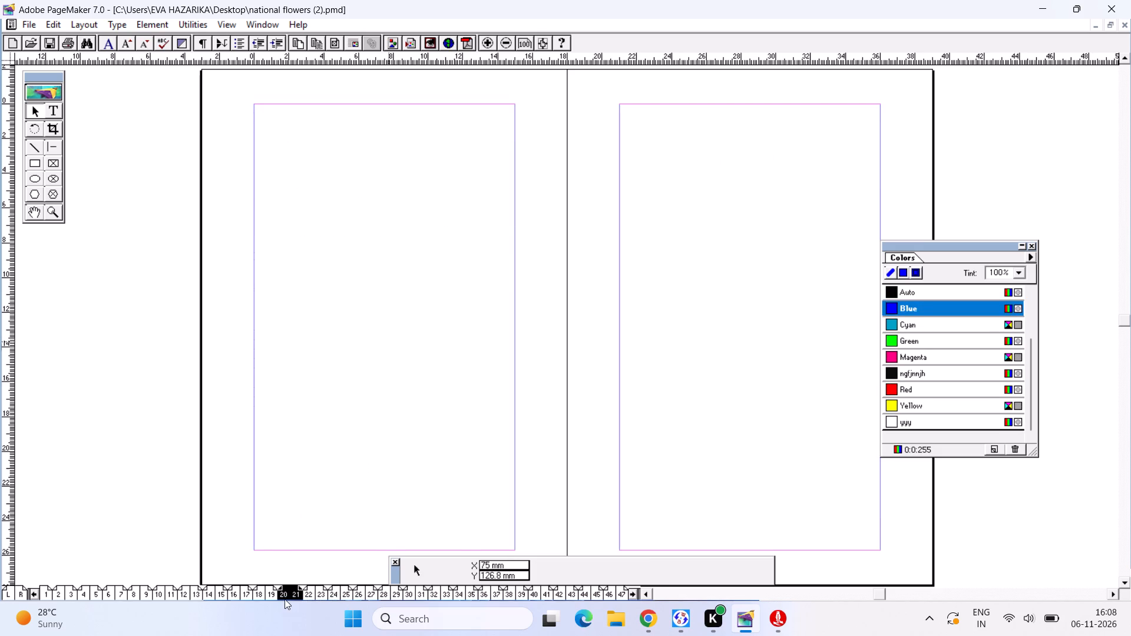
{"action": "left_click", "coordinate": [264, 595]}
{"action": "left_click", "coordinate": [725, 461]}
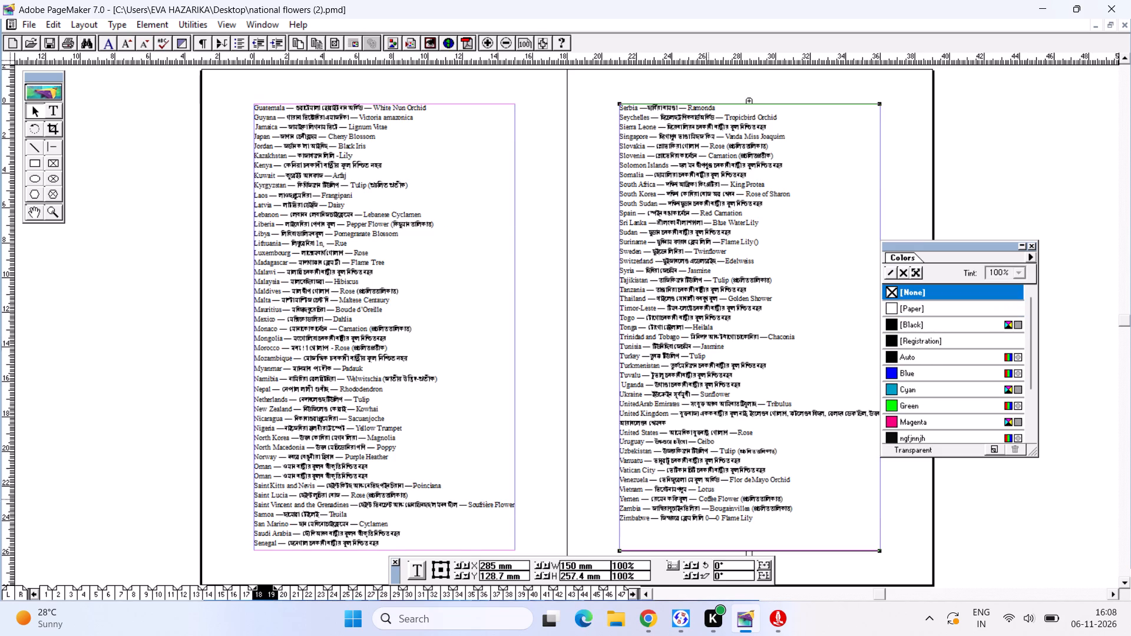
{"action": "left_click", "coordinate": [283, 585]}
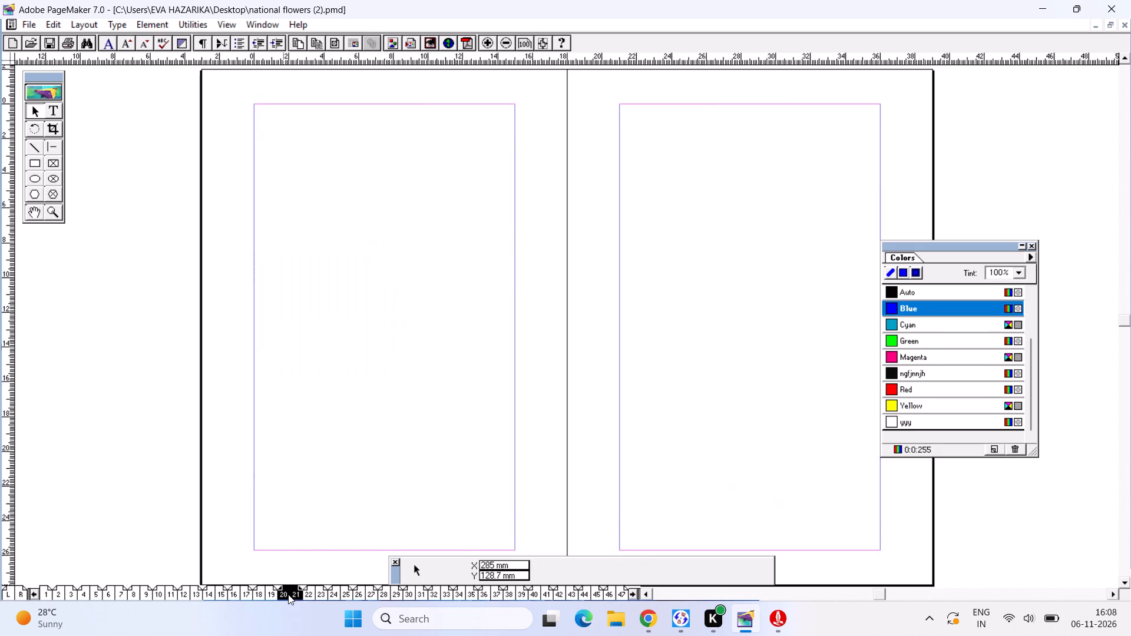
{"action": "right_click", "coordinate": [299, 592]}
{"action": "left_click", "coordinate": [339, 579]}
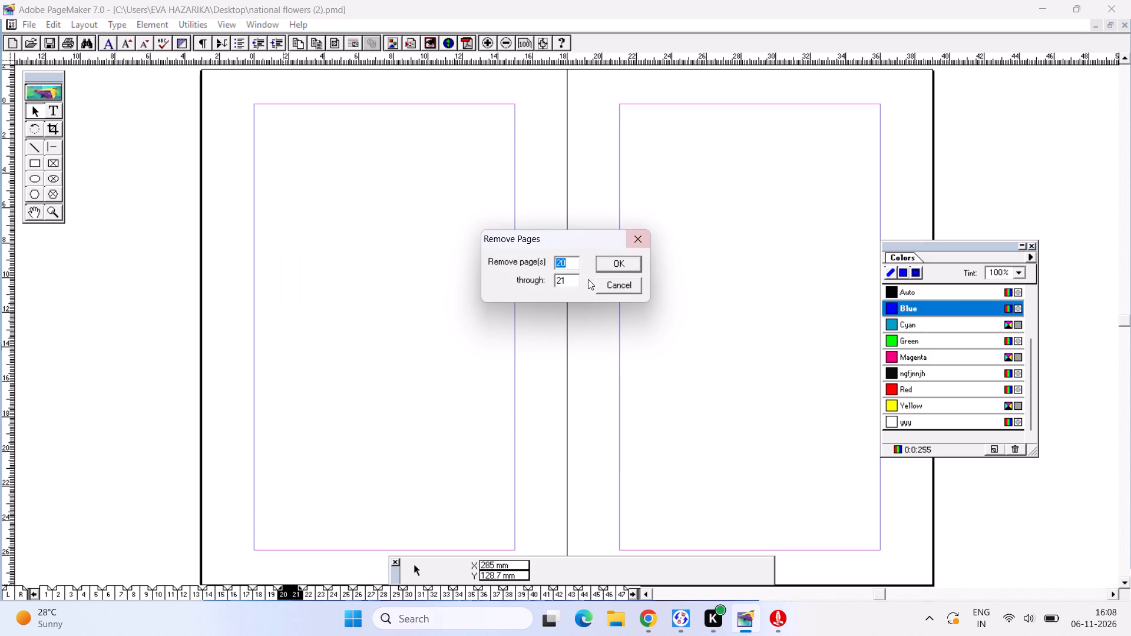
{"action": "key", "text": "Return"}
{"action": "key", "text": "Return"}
Remove the emptied old text spread, pages 20 through 21, directly before the Afghanistan tulip spread.
{"action": "right_click", "coordinate": [286, 594]}
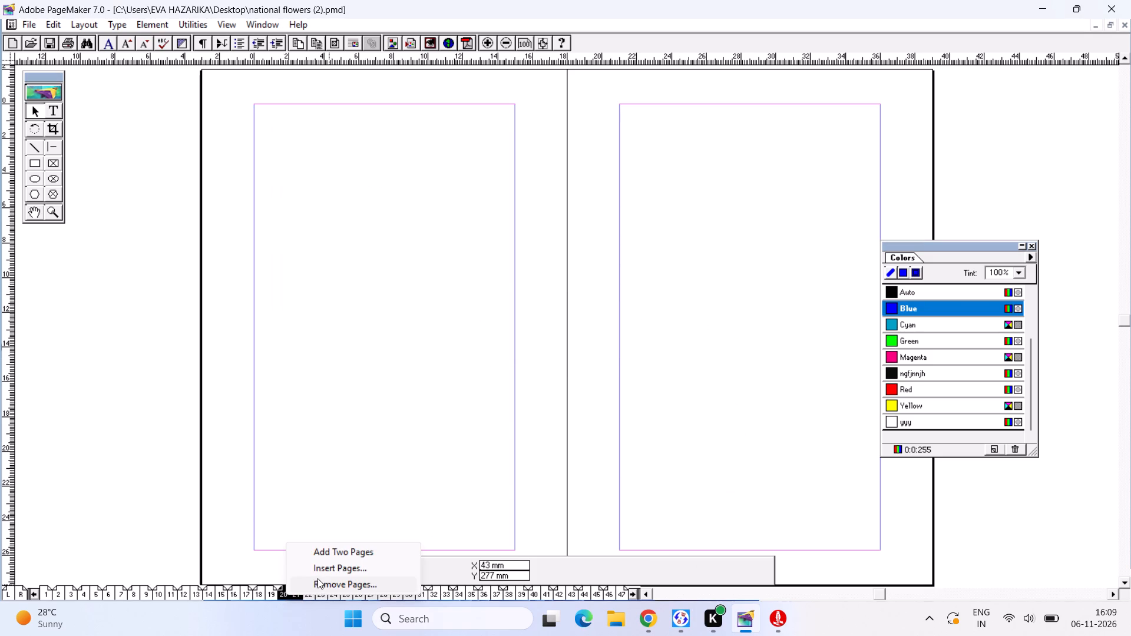
{"action": "left_click", "coordinate": [318, 578]}
{"action": "key", "text": "Return"}
{"action": "key", "text": "Return"}
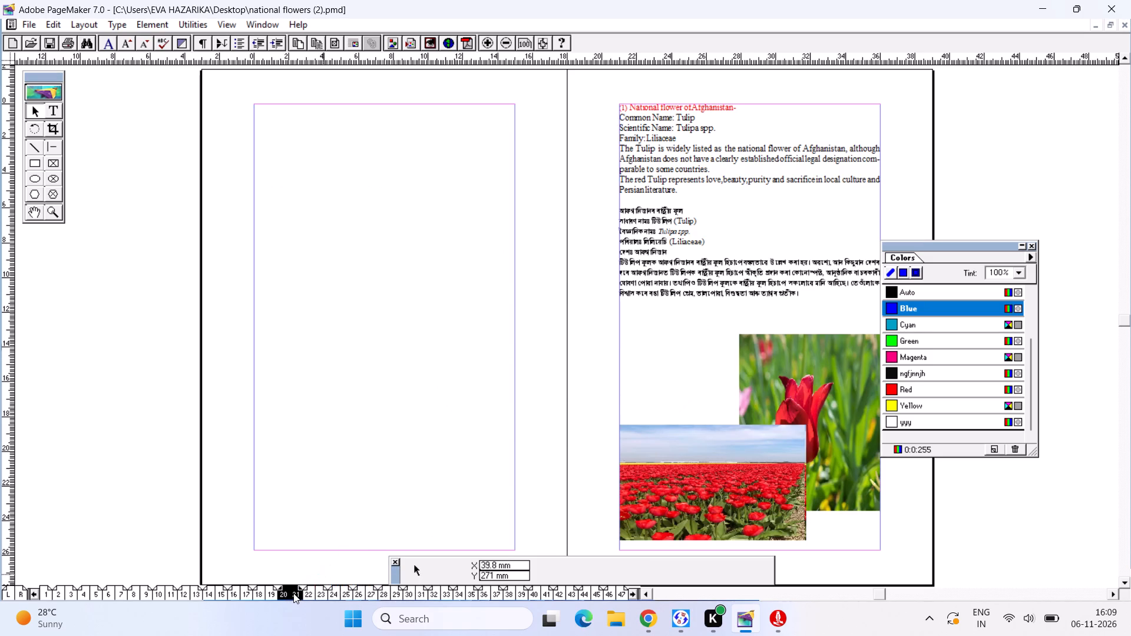
Extend the page 16 text block down to the bottom margin, about 257 mm high.
{"action": "left_click", "coordinate": [269, 587]}
{"action": "left_click", "coordinate": [253, 595]}
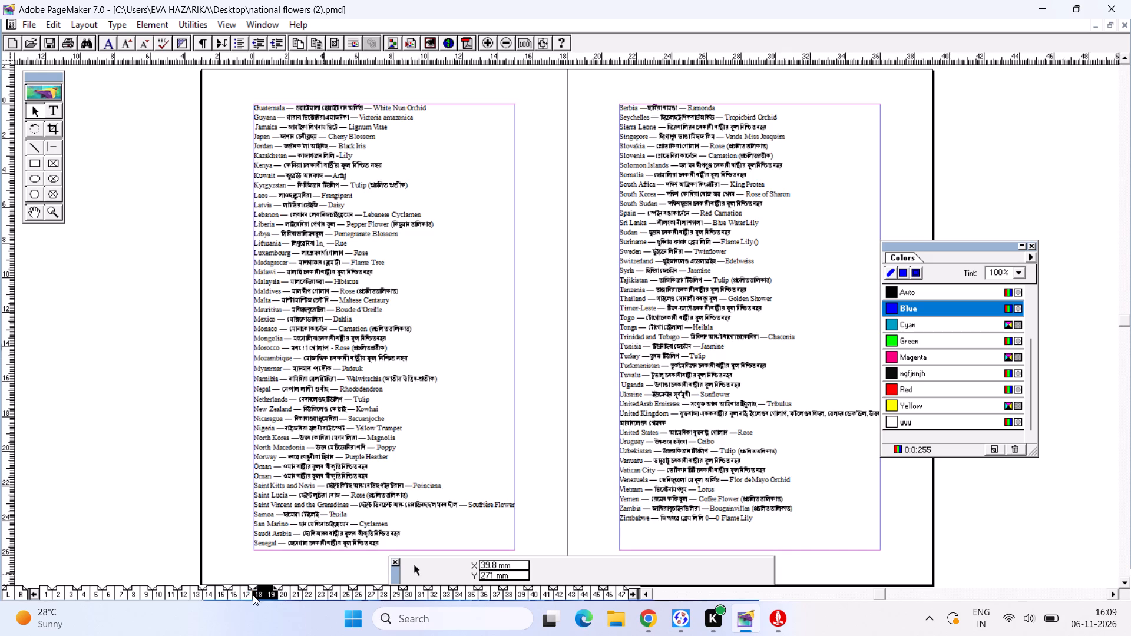
{"action": "left_click", "coordinate": [249, 594]}
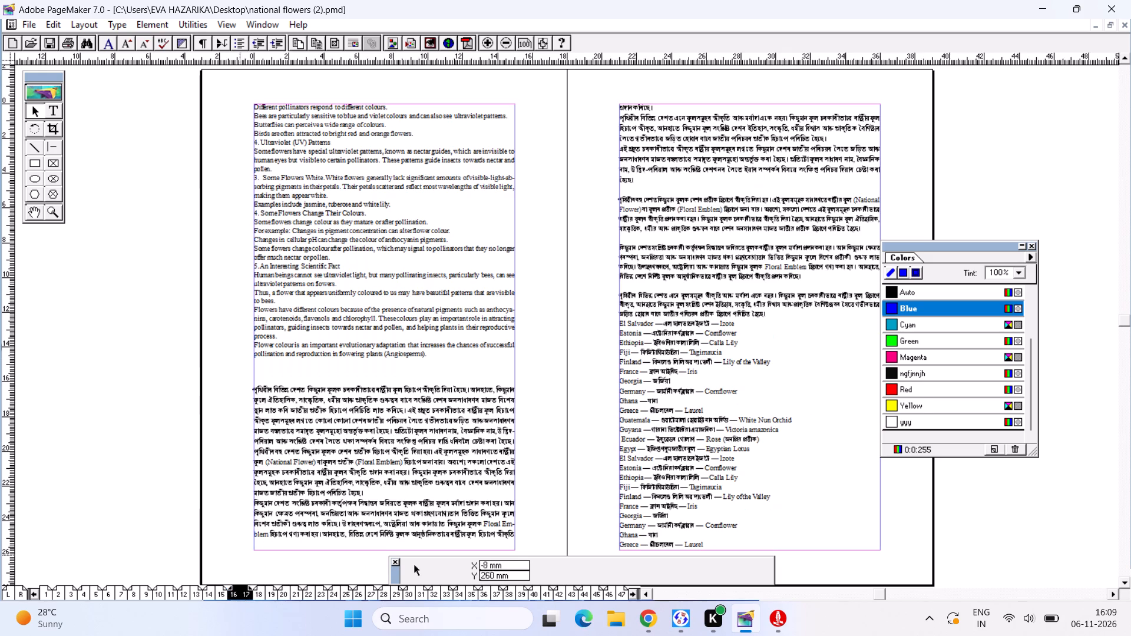
{"action": "left_click", "coordinate": [303, 480]}
{"action": "left_click_drag", "start_coordinate": [382, 543], "coordinate": [386, 549]}
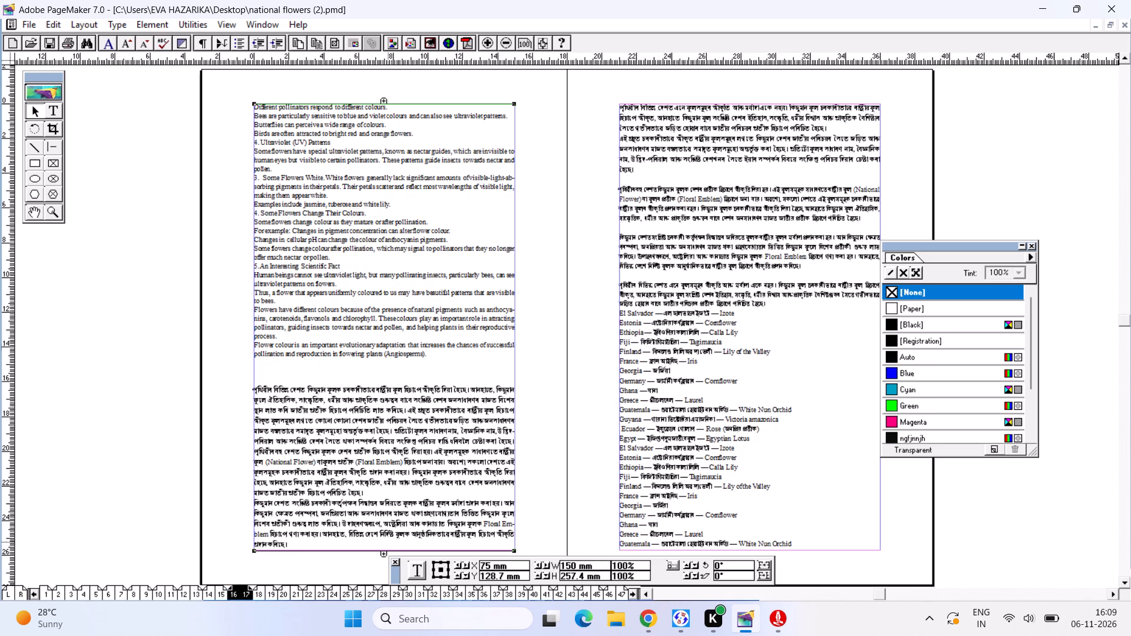
Check the text on the page 14–15 spread and examine pages 16–17 at a closer magnification.
{"action": "left_click", "coordinate": [380, 476]}
{"action": "left_click", "coordinate": [220, 592]}
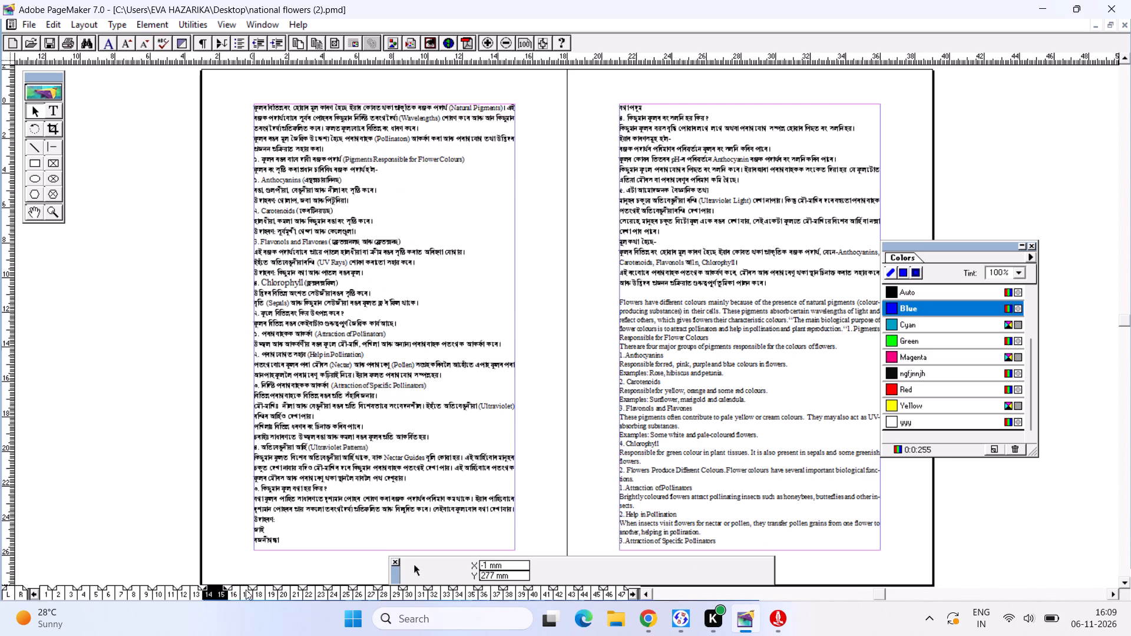
{"action": "left_click", "coordinate": [244, 591]}
{"action": "key", "text": "ctrl+2"}
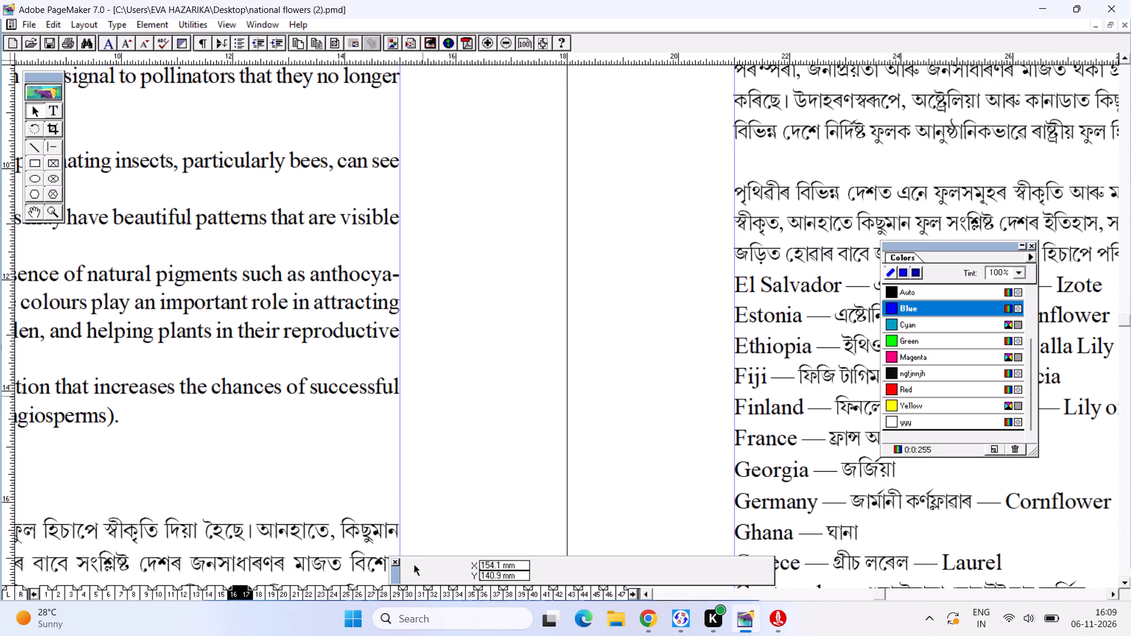
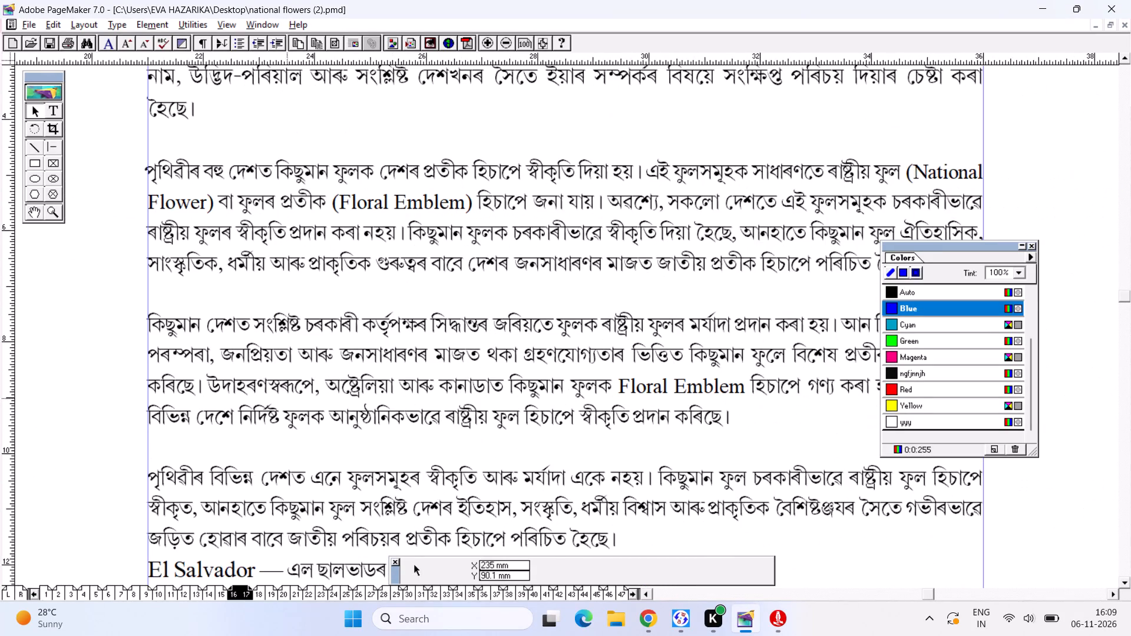
Check the text and formatting of the introductory Assamese paragraphs in the upper part of page 17.
{"action": "left_click_drag", "start_coordinate": [391, 327], "coordinate": [316, 524]}
{"action": "left_click_drag", "start_coordinate": [347, 432], "coordinate": [336, 425]}
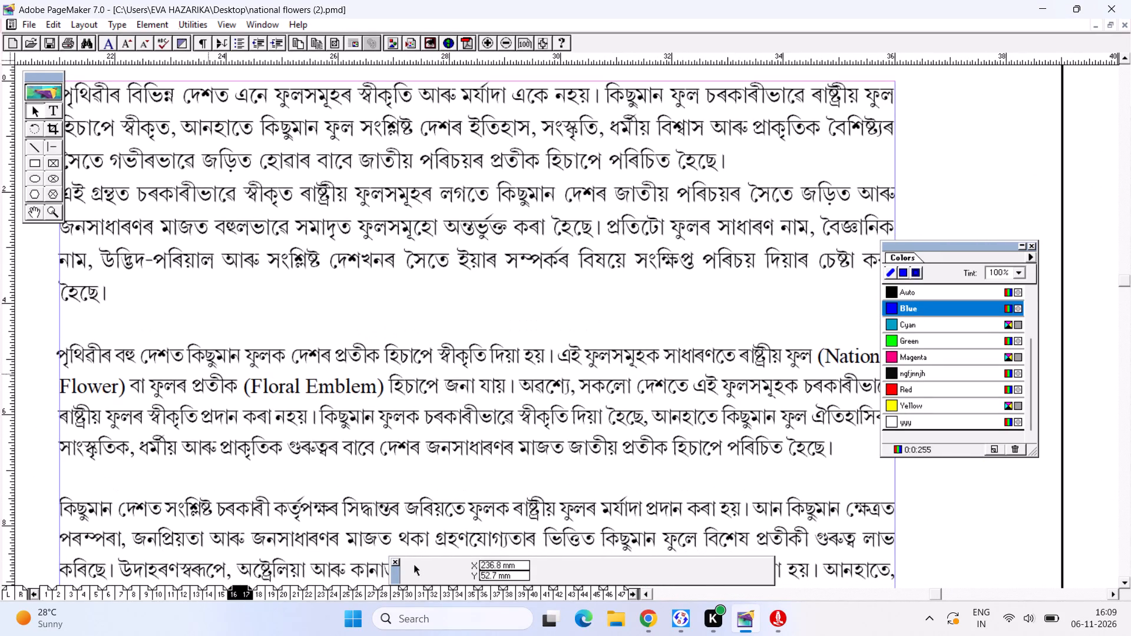
{"action": "left_click", "coordinate": [134, 378]}
{"action": "left_click", "coordinate": [60, 107]}
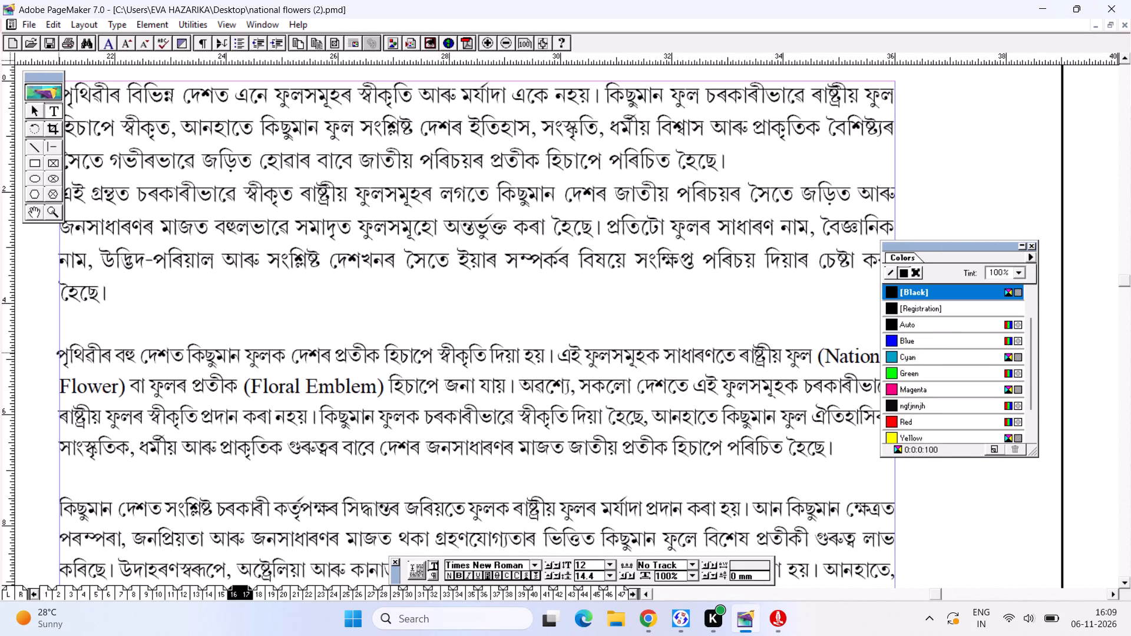
{"action": "left_click_drag", "start_coordinate": [58, 352], "coordinate": [349, 518]}
{"action": "left_click", "coordinate": [302, 488]}
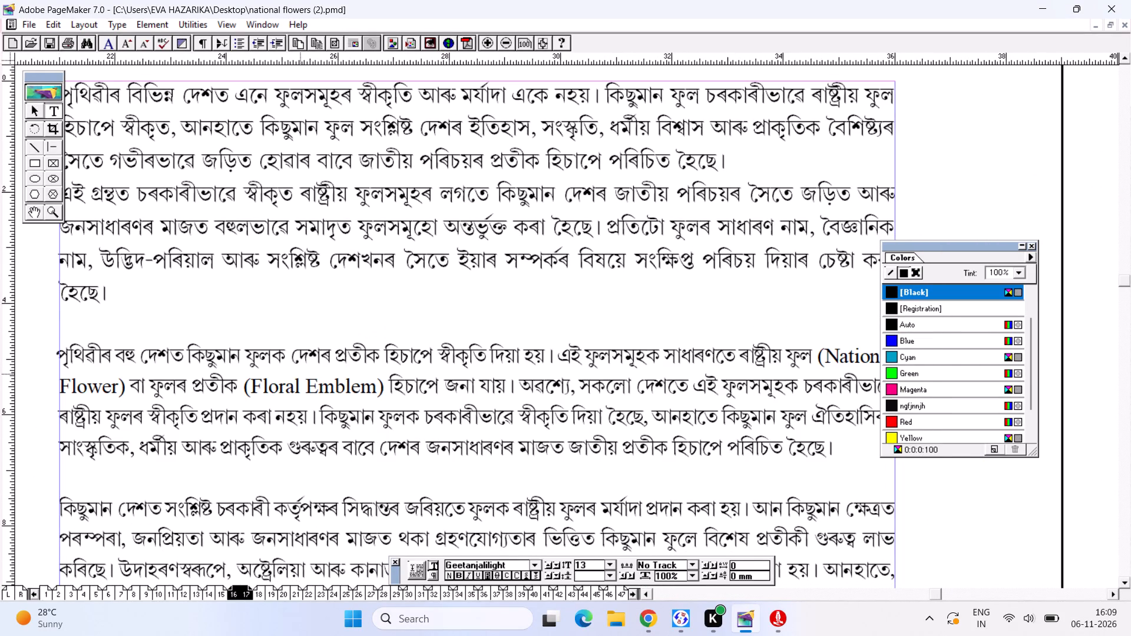
Return to the full view of the page 16–17 spread and save the publication.
{"action": "key", "text": "ctrl+0"}
{"action": "key", "text": "ctrl+s"}
{"action": "key", "text": "ctrl+s"}
{"action": "key", "text": "ctrl+s"}
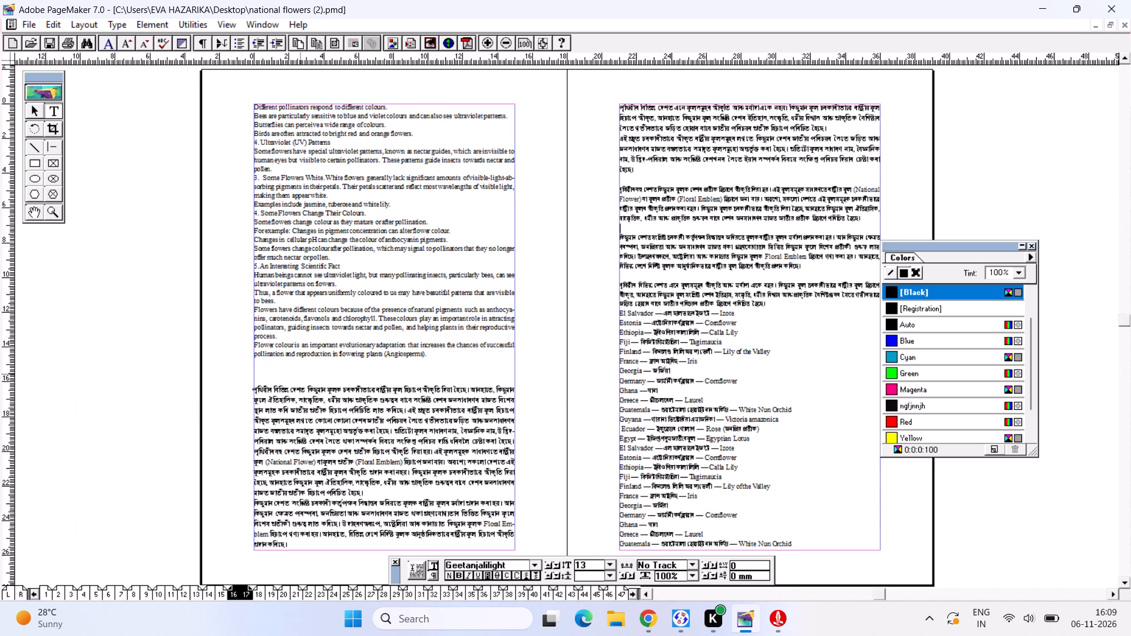
{"action": "key", "text": "ctrl+s"}
{"action": "key", "text": "ctrl+s"}
Review the spreads on pages 18–21, and check the book from page 1 through page 15.
{"action": "left_click", "coordinate": [253, 591]}
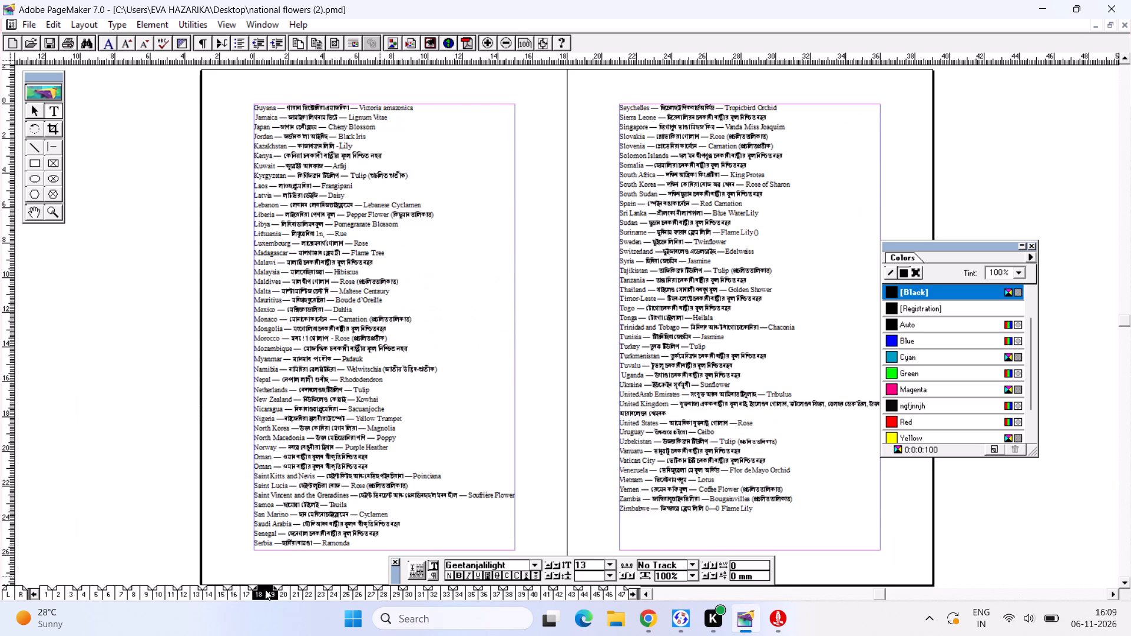
{"action": "left_click", "coordinate": [283, 592]}
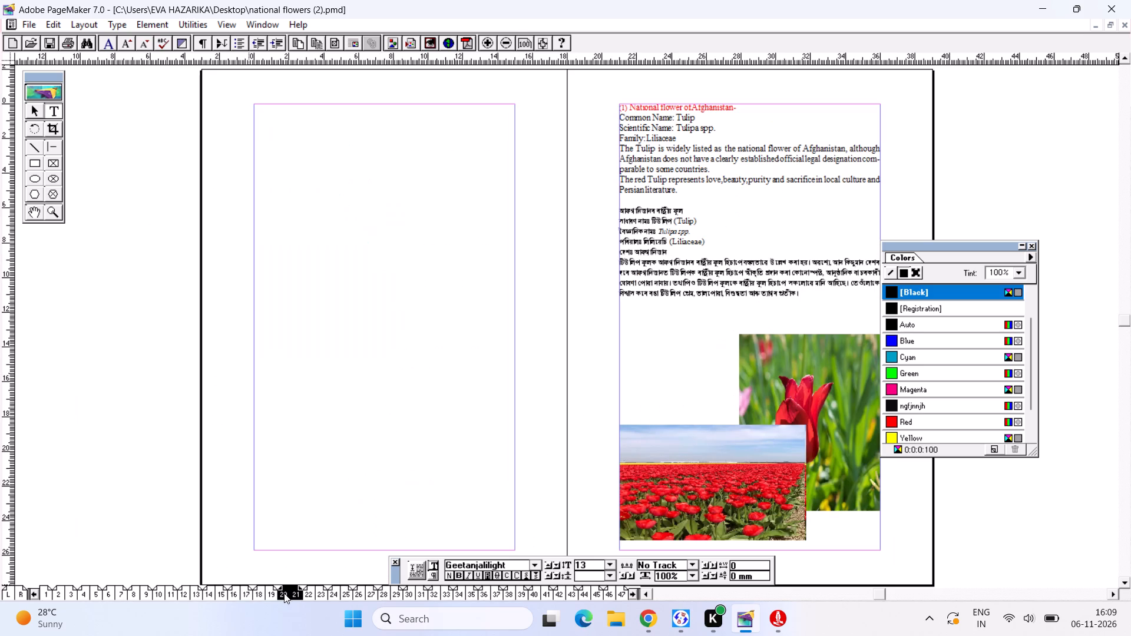
{"action": "left_click", "coordinate": [270, 597]}
{"action": "left_click", "coordinate": [44, 597]}
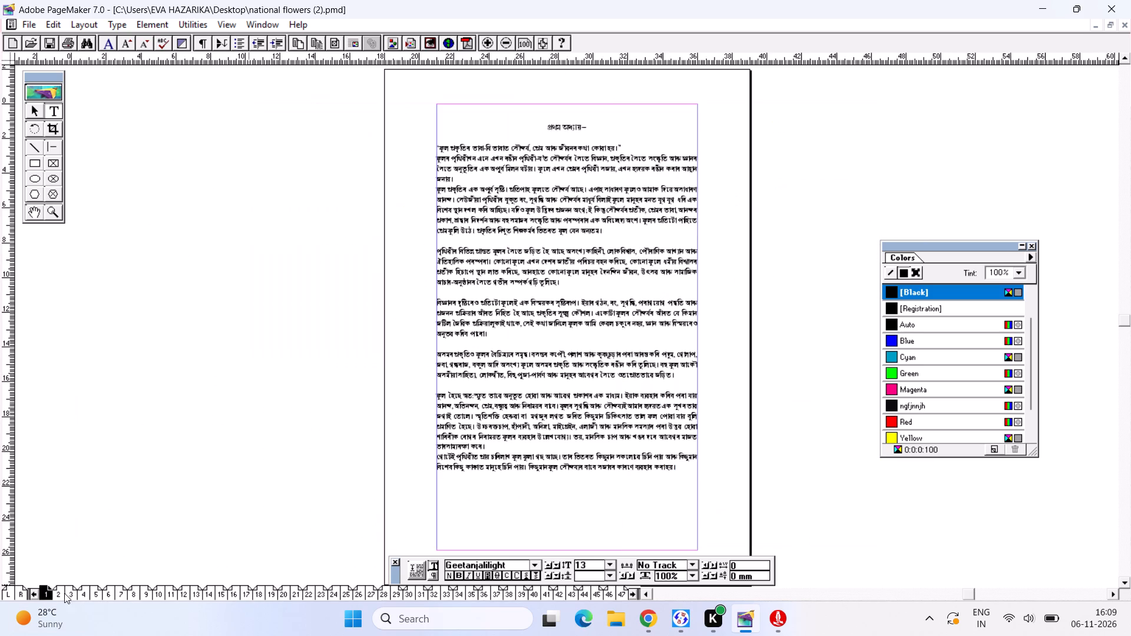
{"action": "left_click", "coordinate": [61, 591]}
{"action": "left_click", "coordinate": [87, 591]}
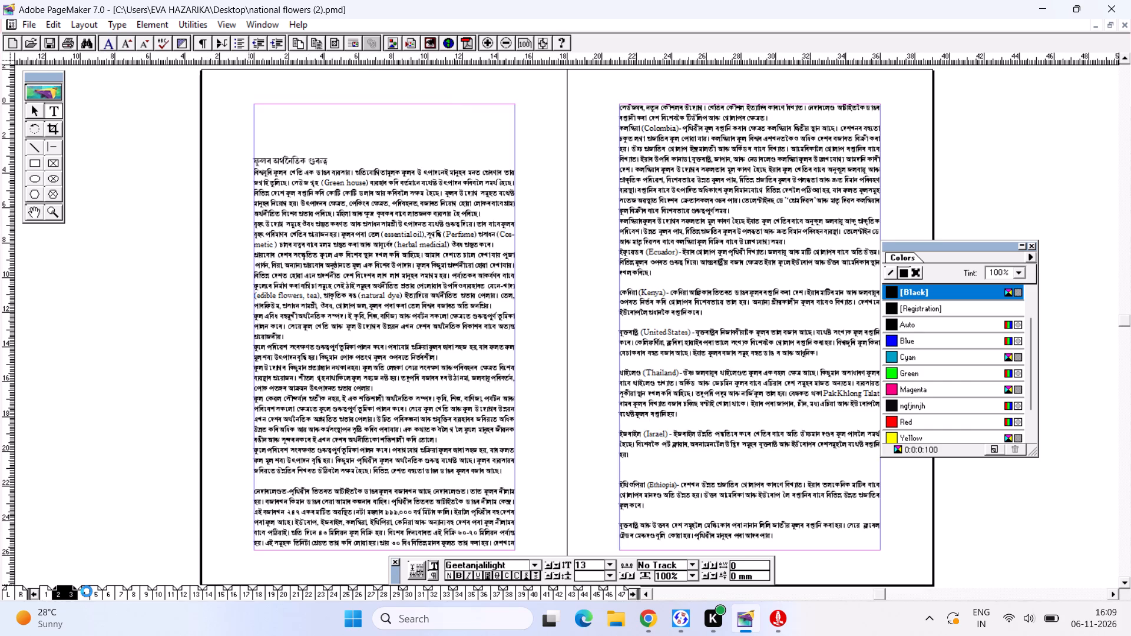
{"action": "left_click", "coordinate": [117, 592]}
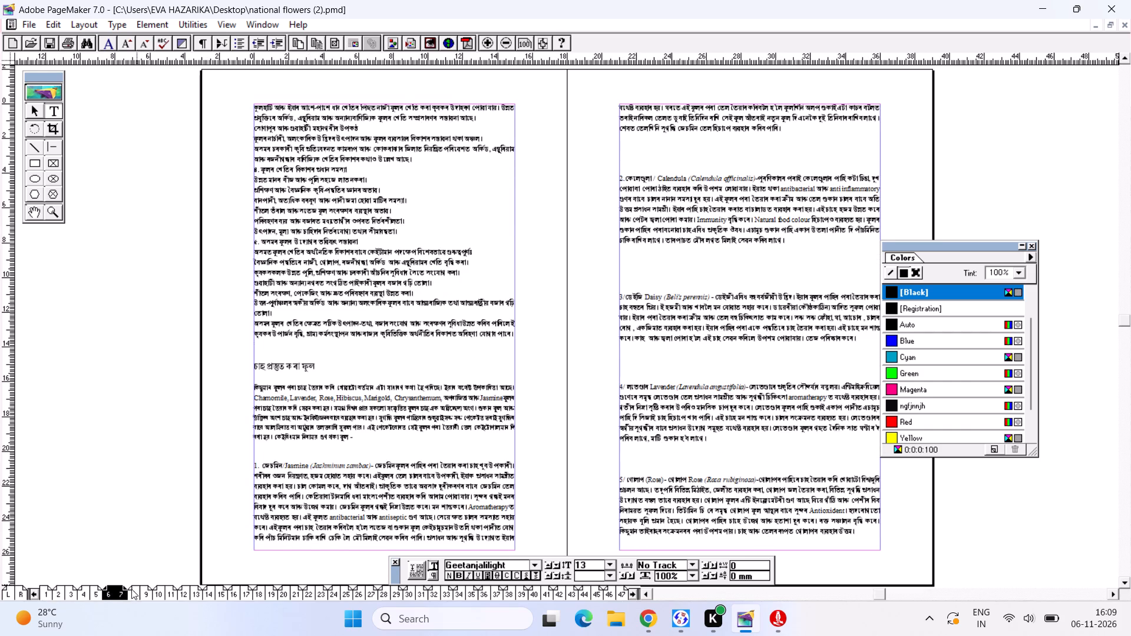
{"action": "left_click", "coordinate": [132, 588]}
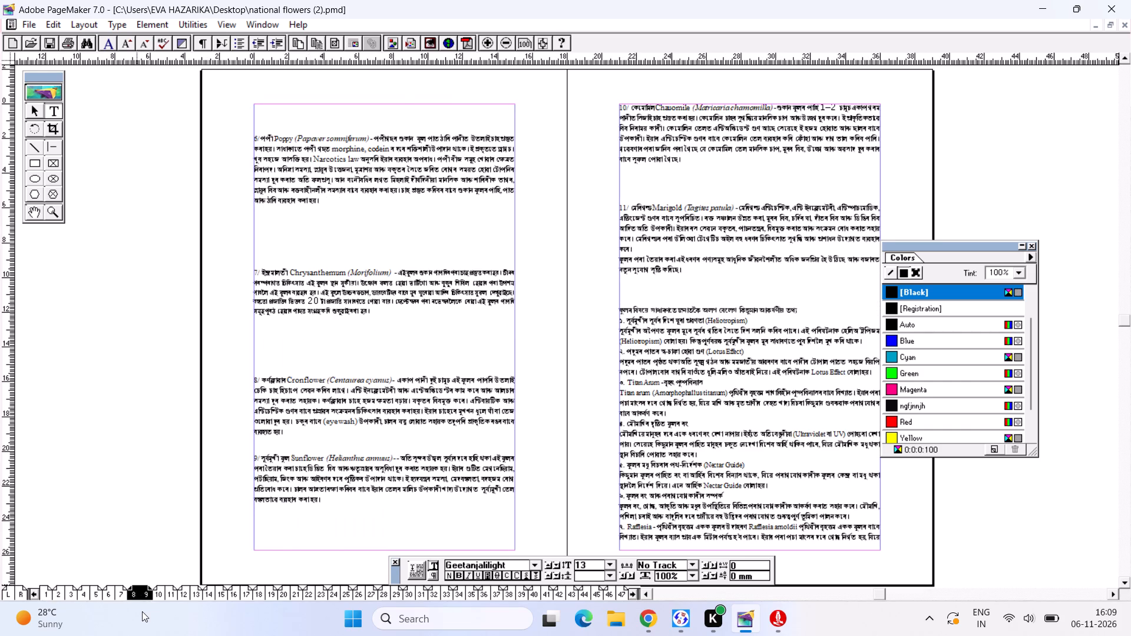
{"action": "left_click", "coordinate": [163, 598]}
{"action": "left_click", "coordinate": [187, 589]}
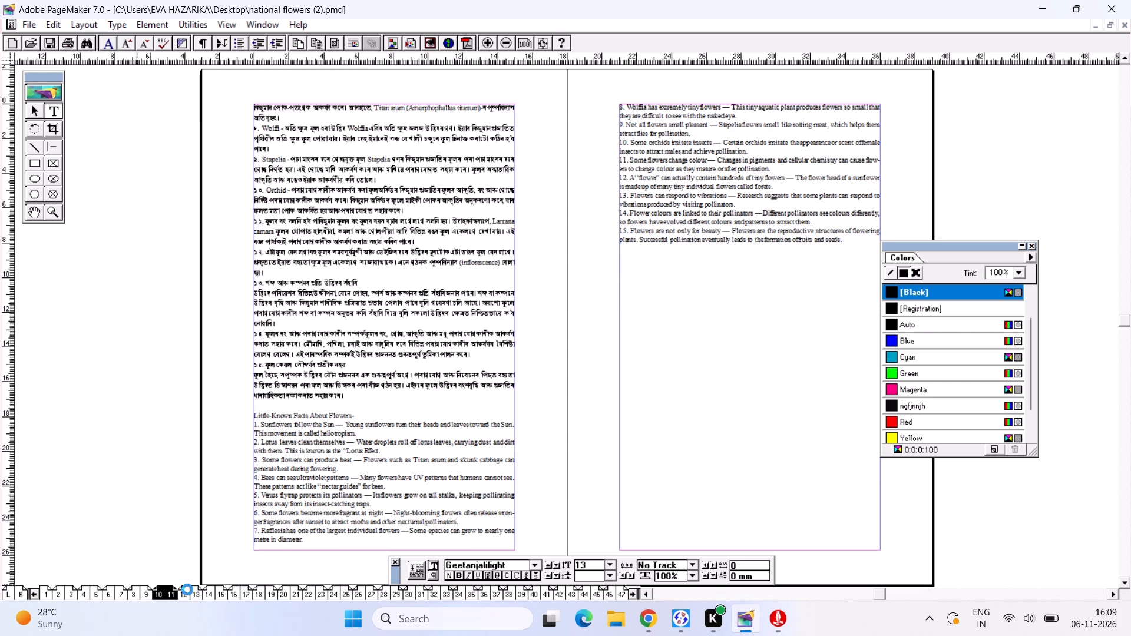
{"action": "left_click", "coordinate": [208, 592]}
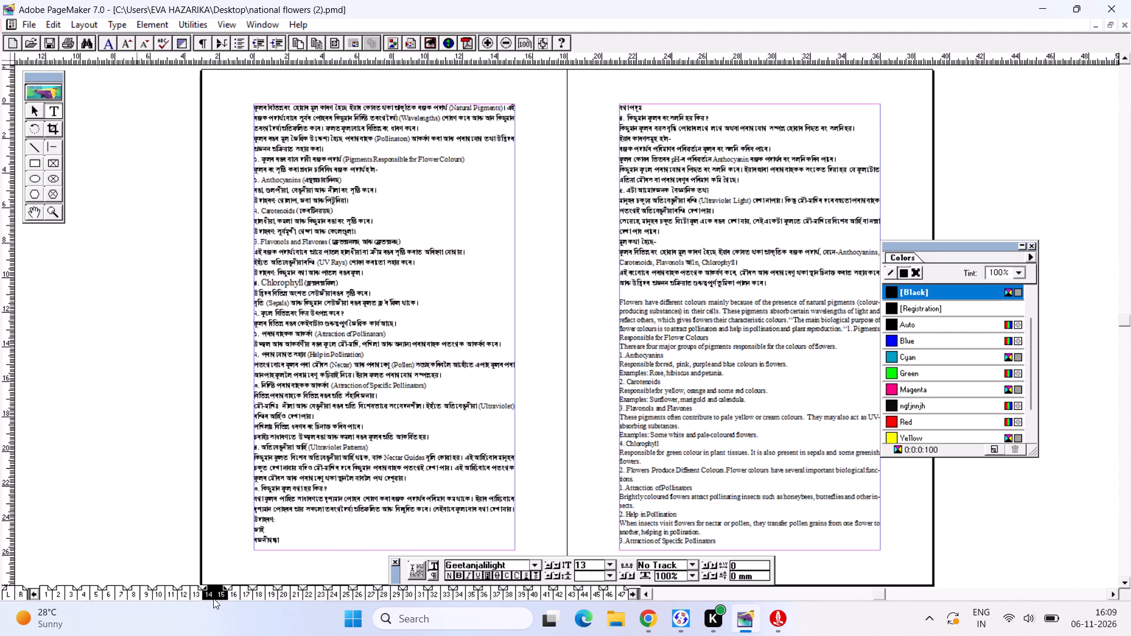
Compare the spreads on pages 12–15 with pages 18–21 to decide which pages belong in the print range.
{"action": "left_click", "coordinate": [313, 591]}
{"action": "left_click", "coordinate": [281, 595]}
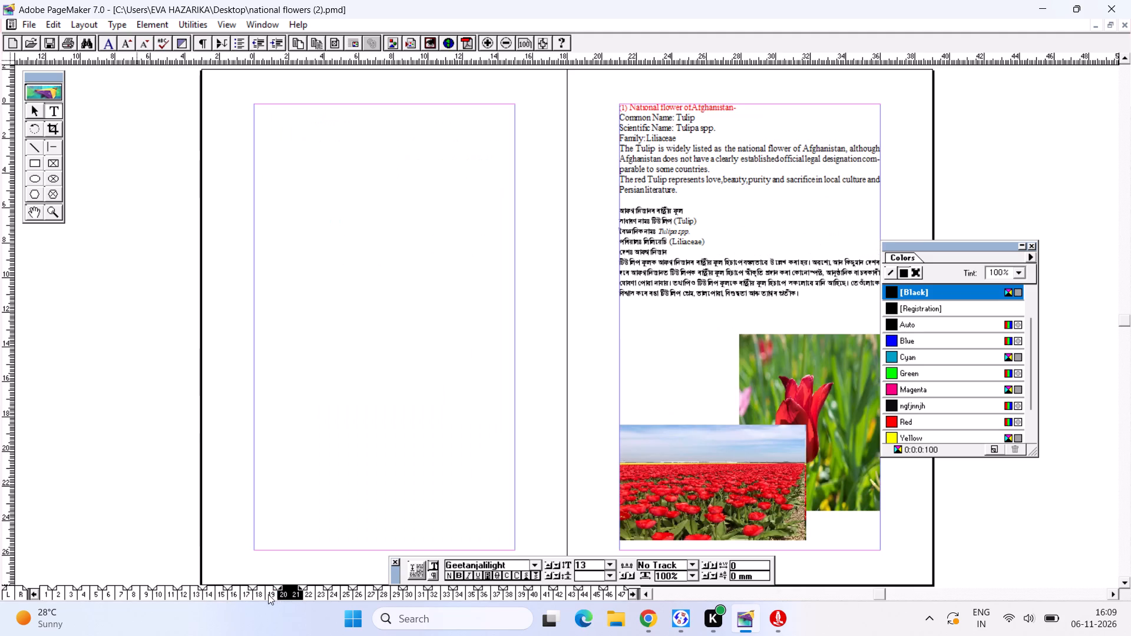
{"action": "left_click", "coordinate": [262, 594]}
{"action": "left_click", "coordinate": [200, 595]}
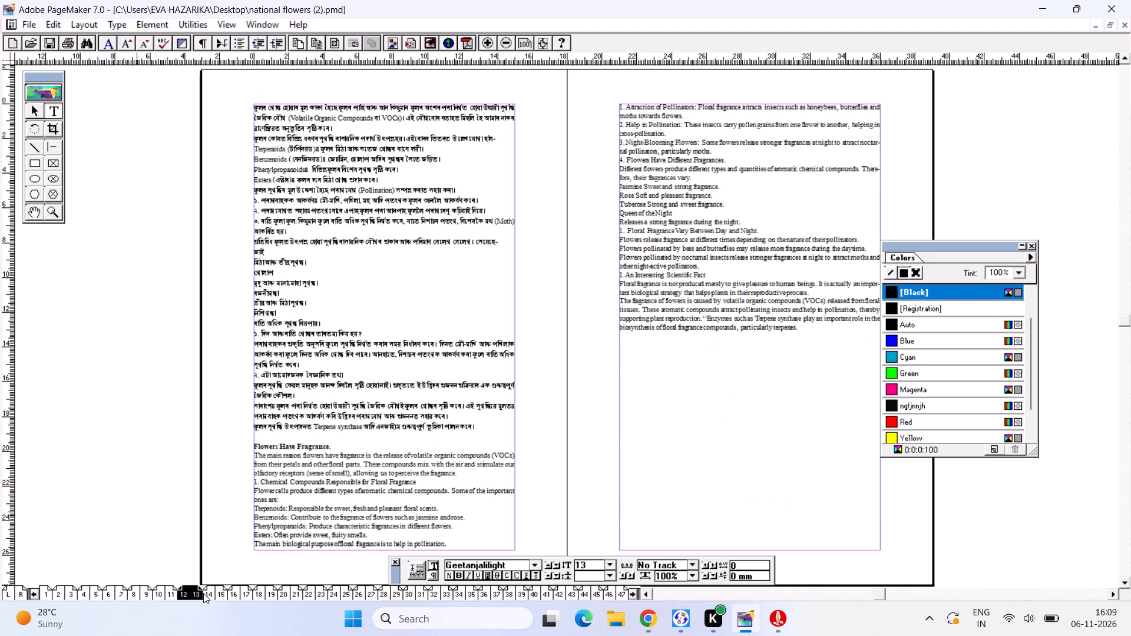
{"action": "left_click", "coordinate": [212, 592]}
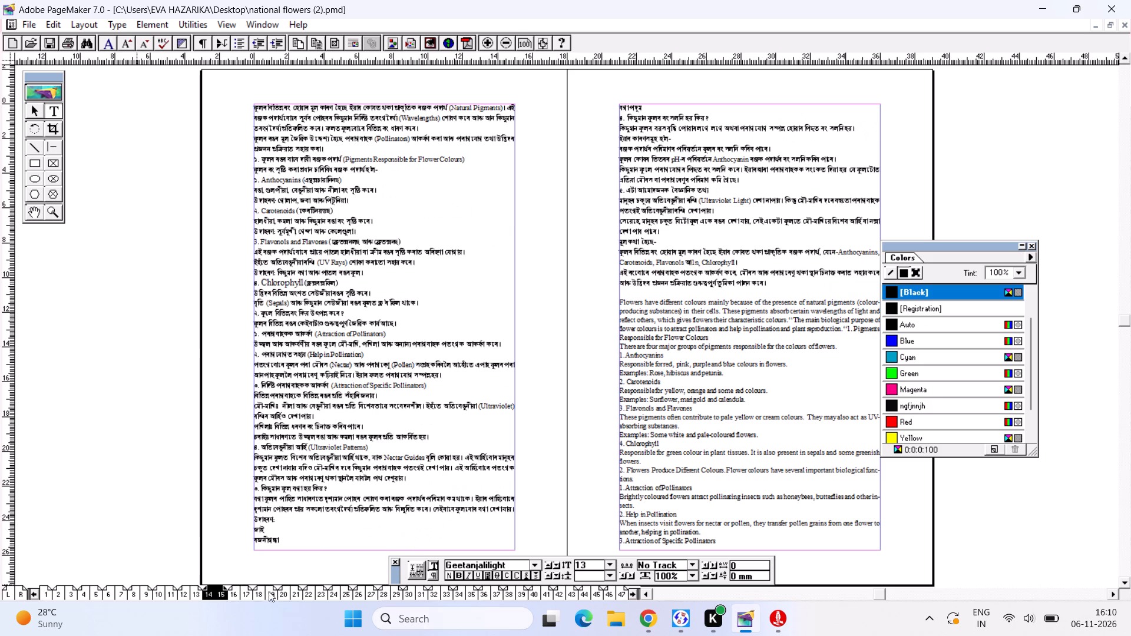
{"action": "left_click", "coordinate": [273, 591]}
{"action": "left_click", "coordinate": [281, 592]}
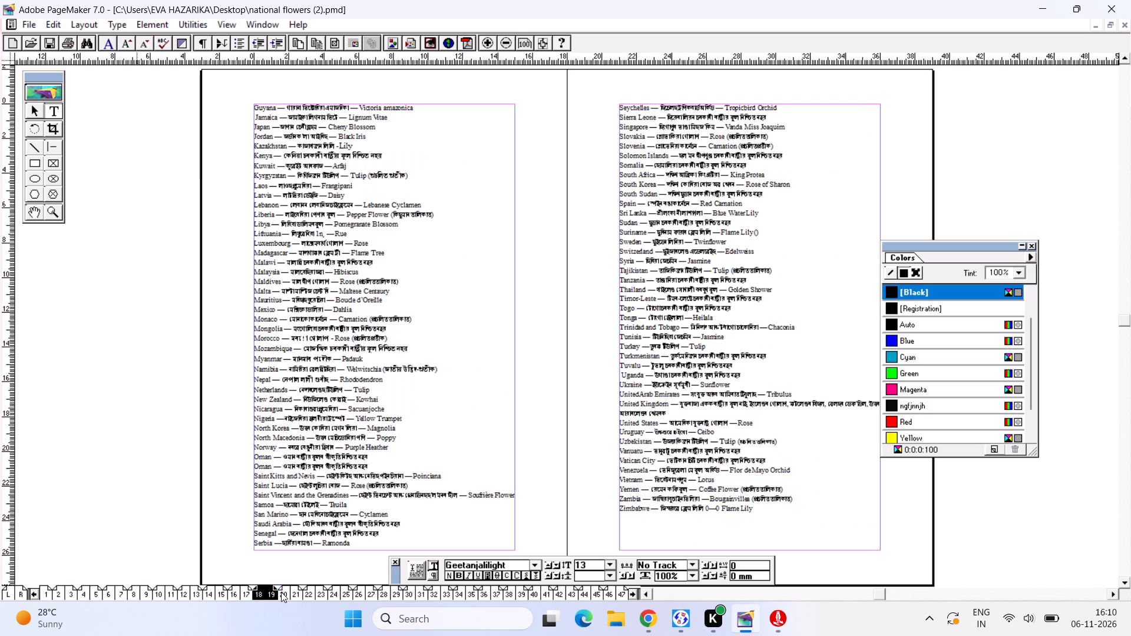
{"action": "left_click", "coordinate": [263, 591]}
{"action": "left_click", "coordinate": [205, 591]}
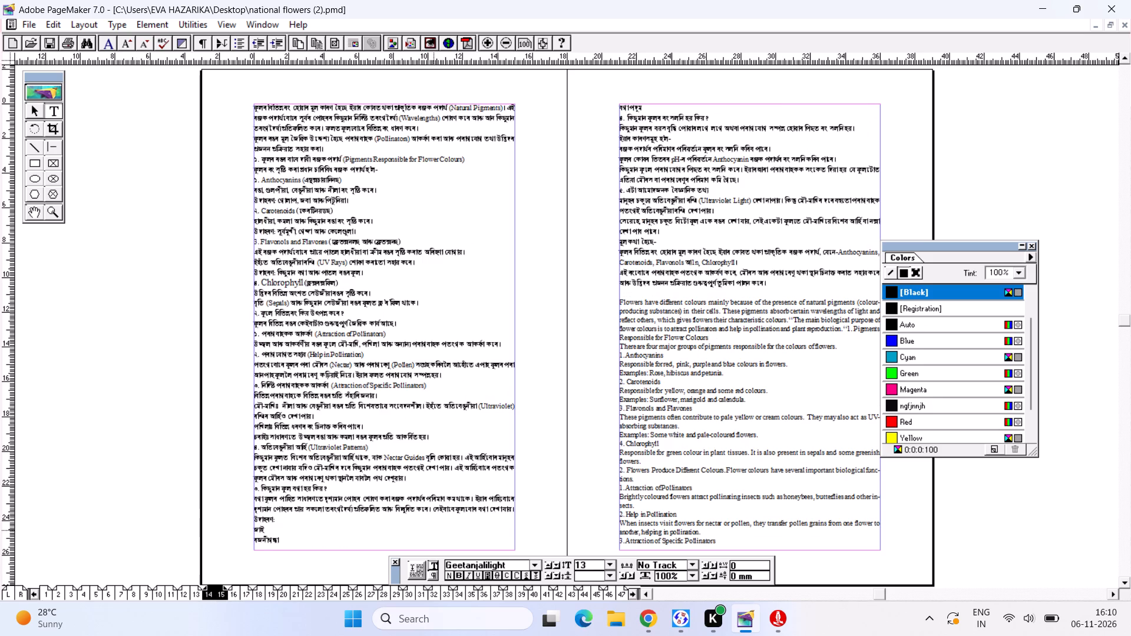
Set up a PDF print of the publication with the page range 14-19.
{"action": "left_click", "coordinate": [369, 425]}
{"action": "key", "text": "ctrl+p"}
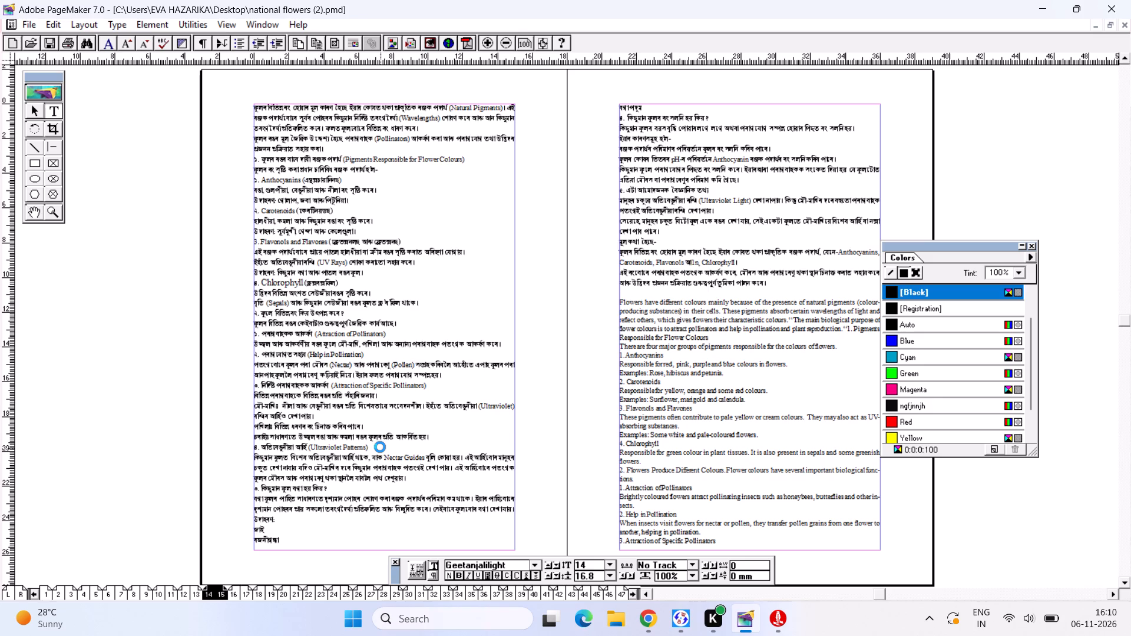
{"action": "left_click_drag", "start_coordinate": [491, 243], "coordinate": [474, 245]}
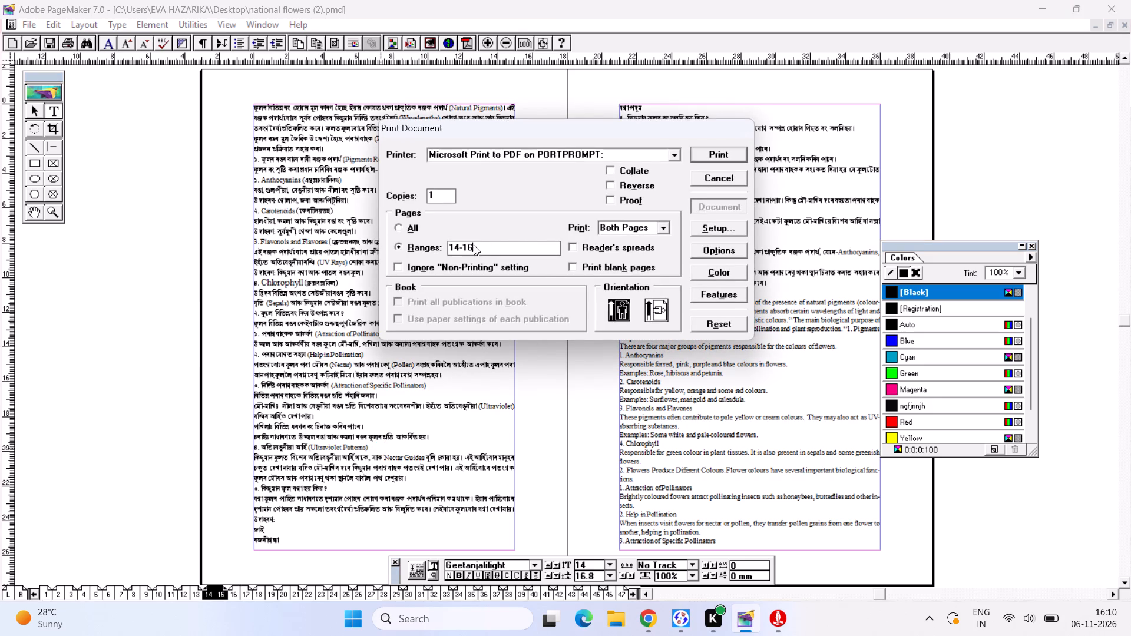
{"action": "left_click_drag", "start_coordinate": [474, 245], "coordinate": [463, 251]}
{"action": "key", "text": "1"}
{"action": "key", "text": "9"}
Start the PDF print and name the output file 14-19 in the Desktop folder.
{"action": "key", "text": "Return"}
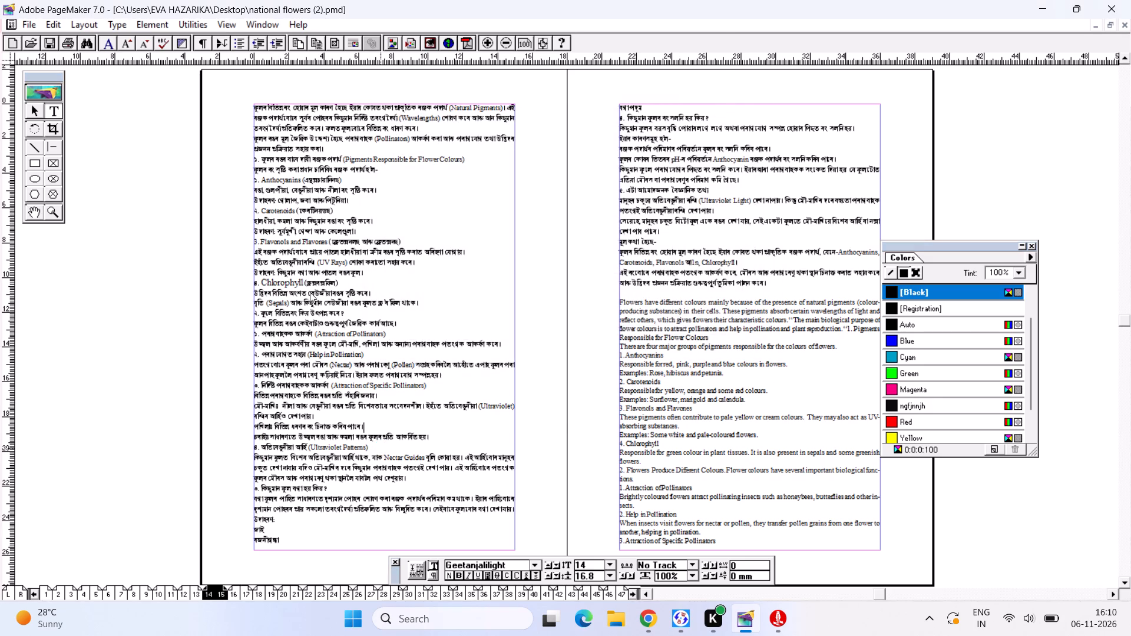
{"action": "double_click", "coordinate": [498, 413]}
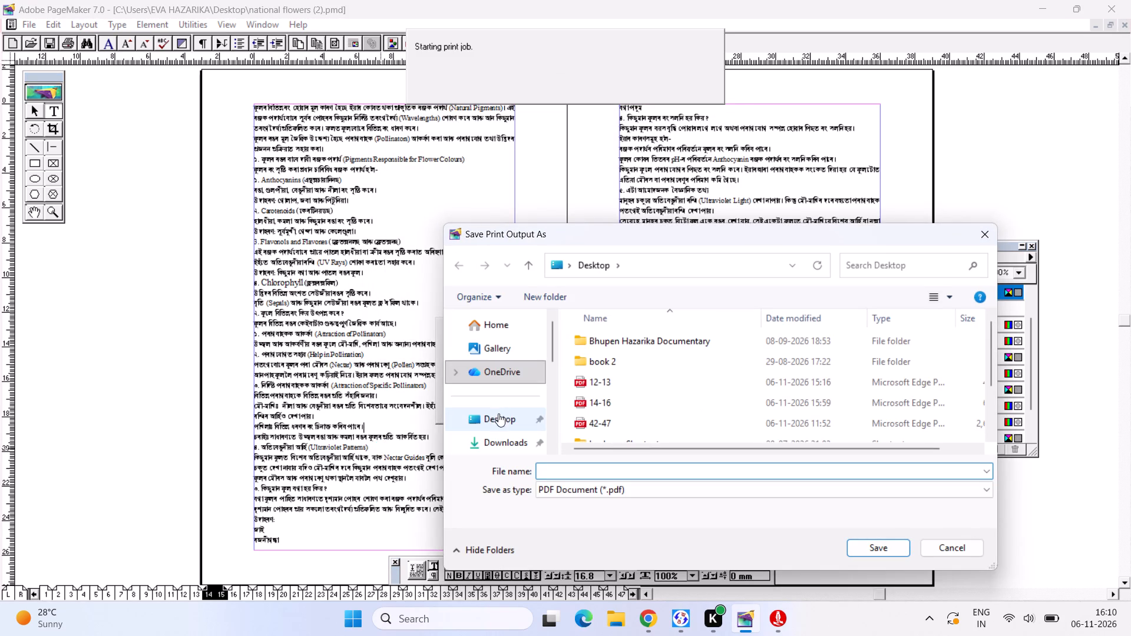
{"action": "left_click", "coordinate": [553, 463]}
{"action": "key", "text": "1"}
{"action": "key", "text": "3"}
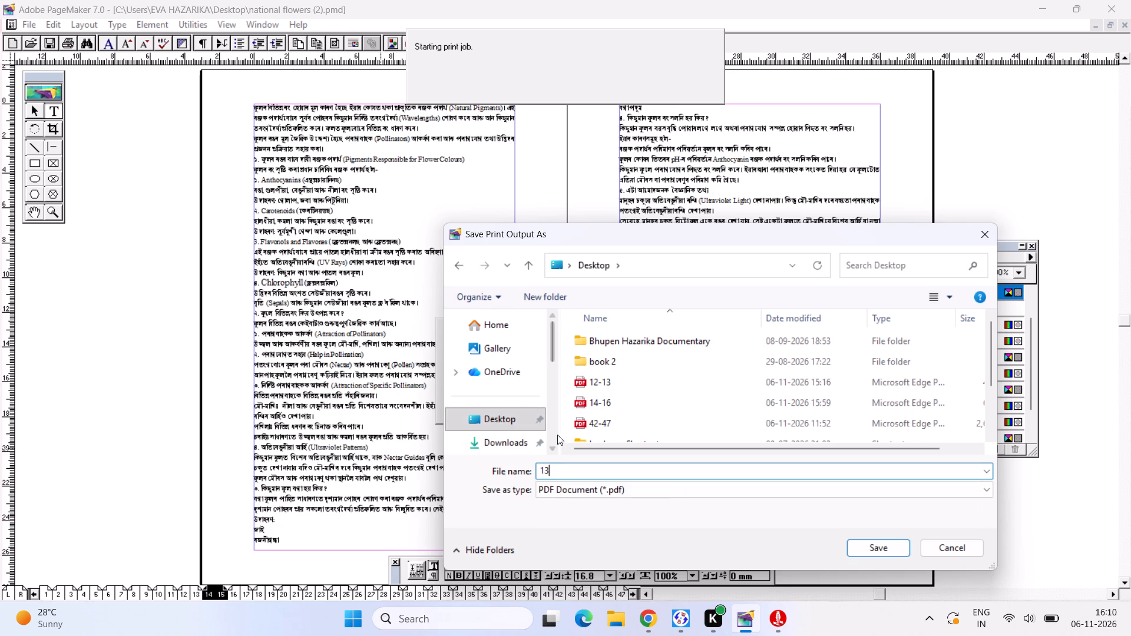
{"action": "key", "text": "BackSpace"}
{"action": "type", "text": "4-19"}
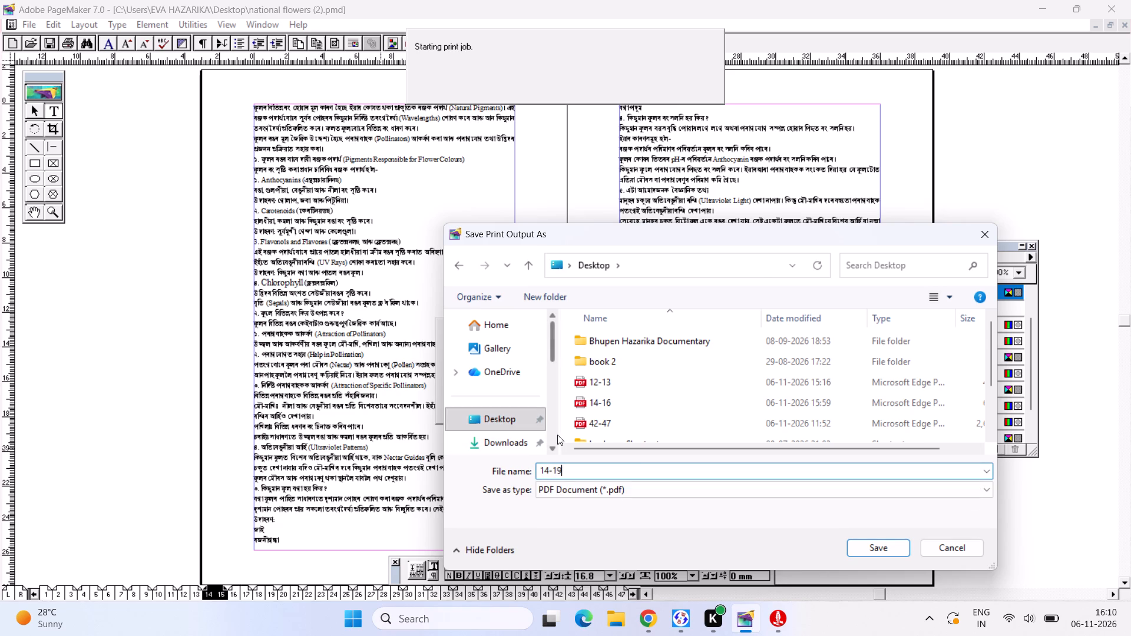
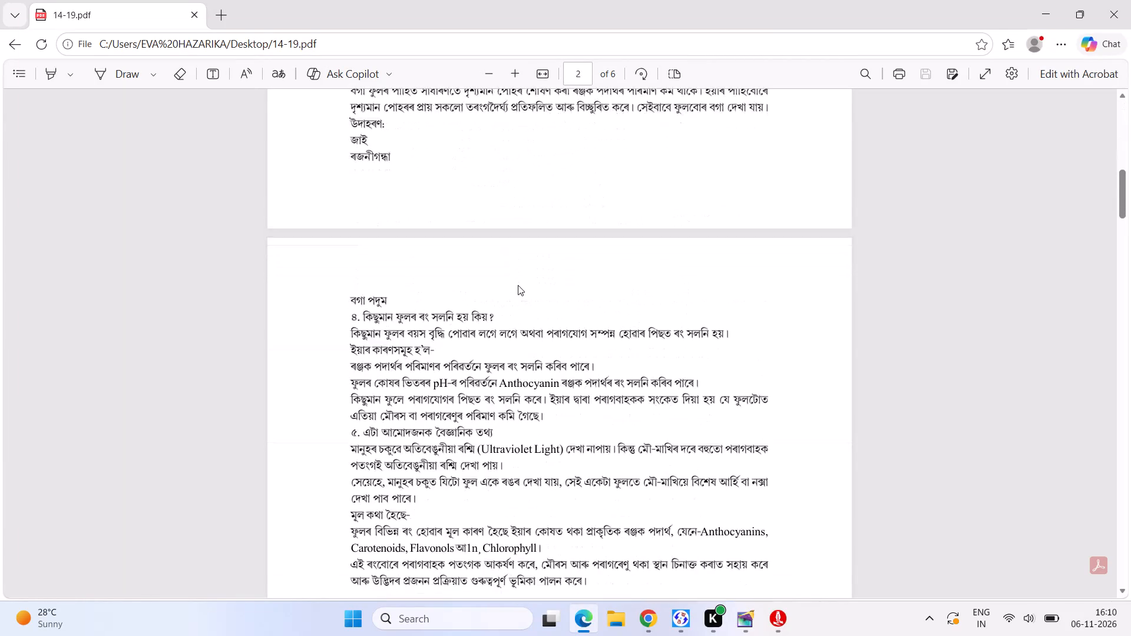
Check the exported 14-19.pdf from its second page through its fourth page, examining the Assamese and English text.
{"action": "scroll", "coordinate": [518, 285], "scroll_direction": "down", "scroll_amount": 16}
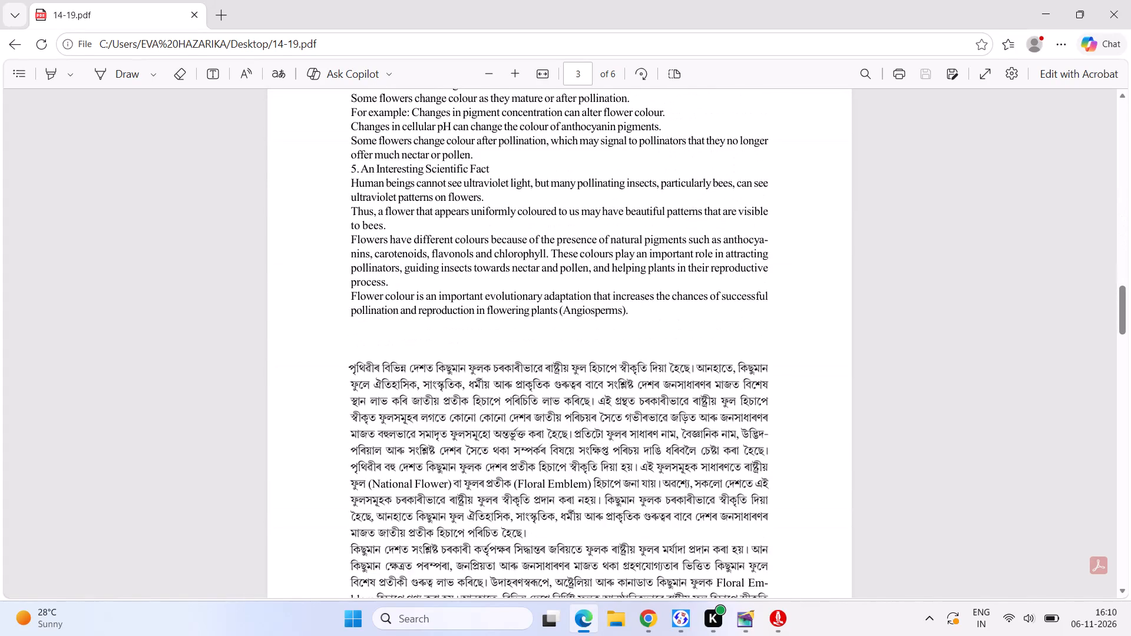
{"action": "scroll", "coordinate": [513, 294], "scroll_direction": "down", "scroll_amount": 4}
{"action": "scroll", "coordinate": [513, 294], "scroll_direction": "up", "scroll_amount": 3}
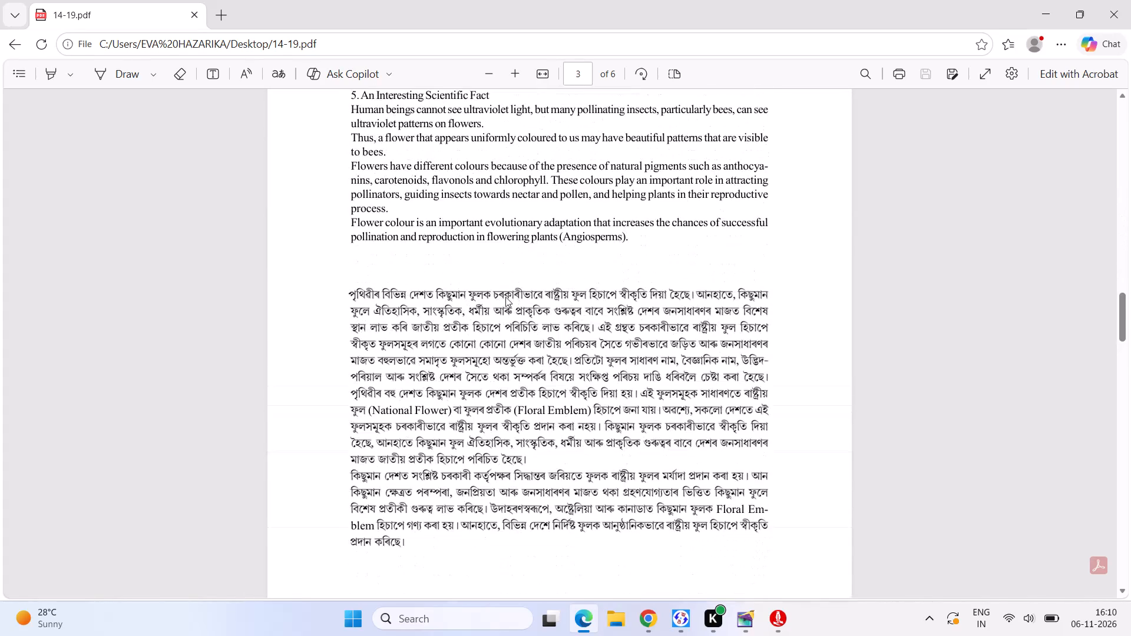
{"action": "scroll", "coordinate": [497, 299], "scroll_direction": "down", "scroll_amount": 9}
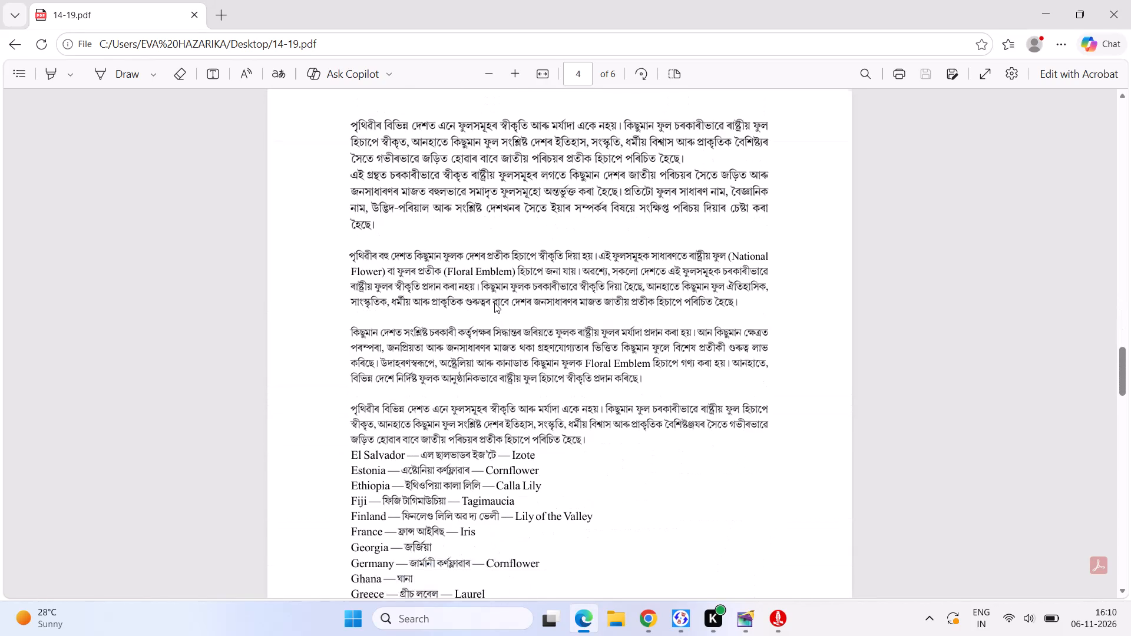
{"action": "scroll", "coordinate": [494, 303], "scroll_direction": "up", "scroll_amount": 1}
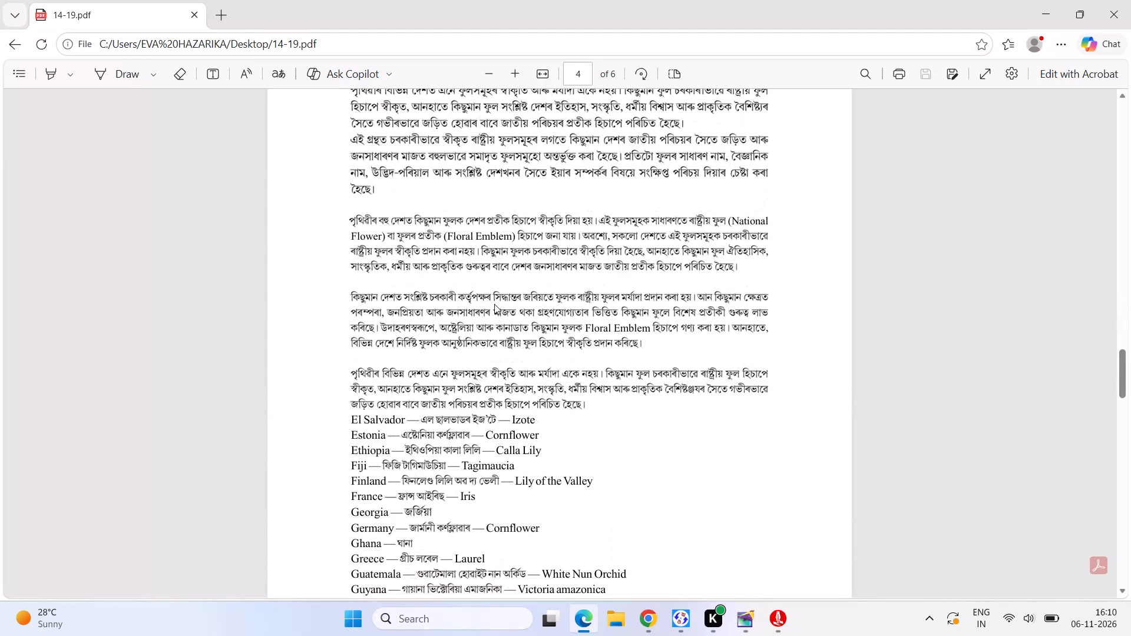
Examine pages 3 and 4 of 14-19.pdf, checking the text flow across the page break and the country list.
{"action": "scroll", "coordinate": [501, 283], "scroll_direction": "down", "scroll_amount": 3}
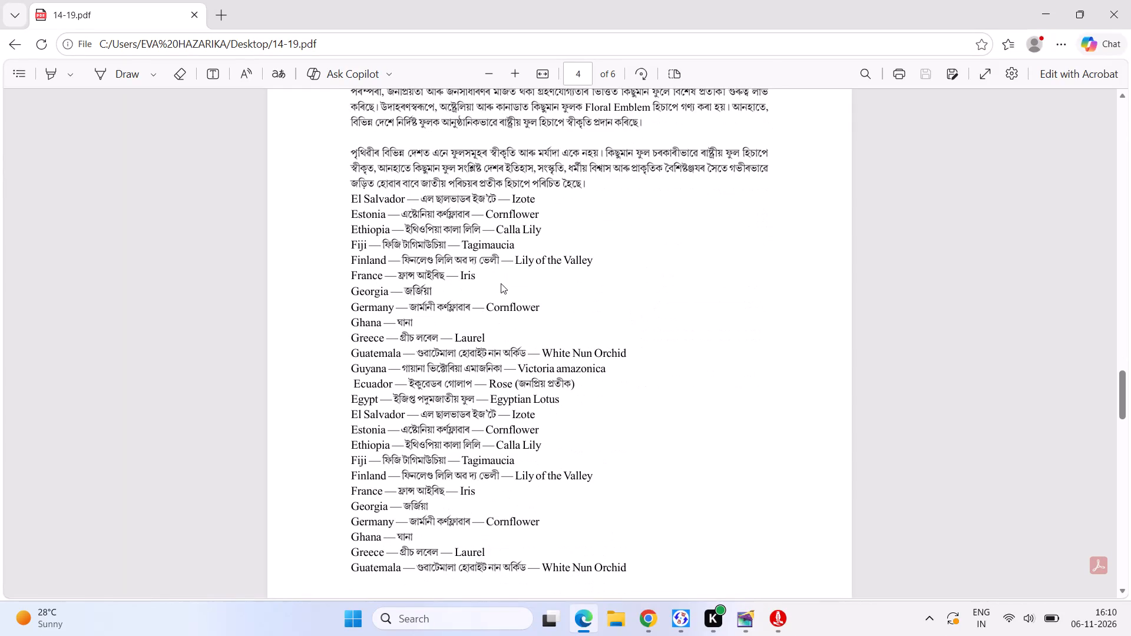
{"action": "scroll", "coordinate": [501, 283], "scroll_direction": "down", "scroll_amount": 7}
{"action": "scroll", "coordinate": [492, 326], "scroll_direction": "up", "scroll_amount": 14}
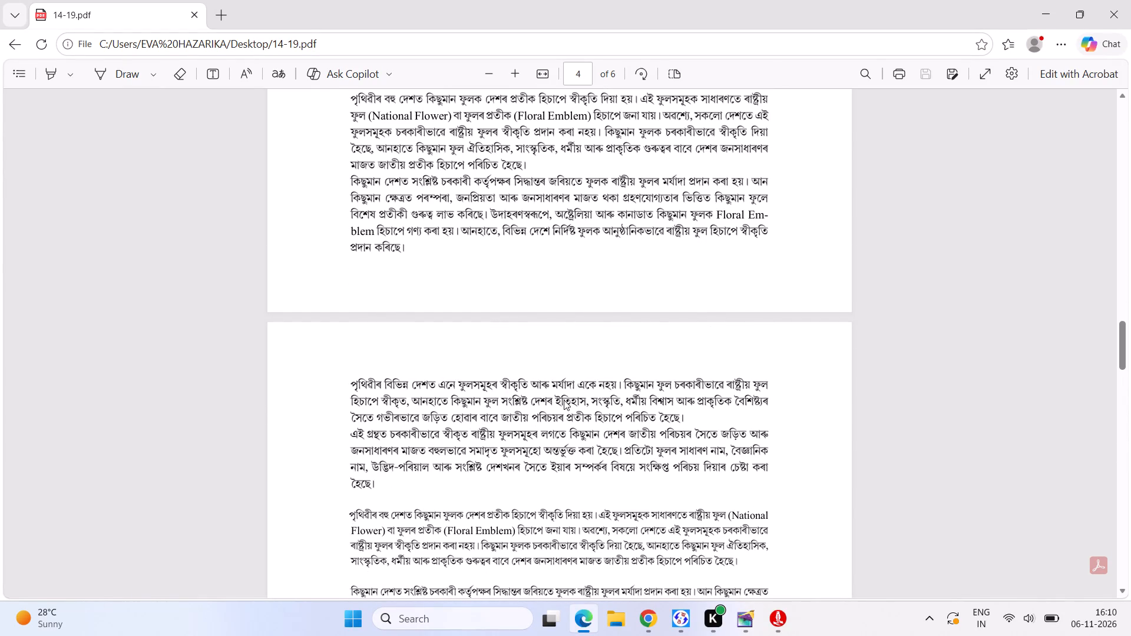
{"action": "scroll", "coordinate": [564, 403], "scroll_direction": "up", "scroll_amount": 3}
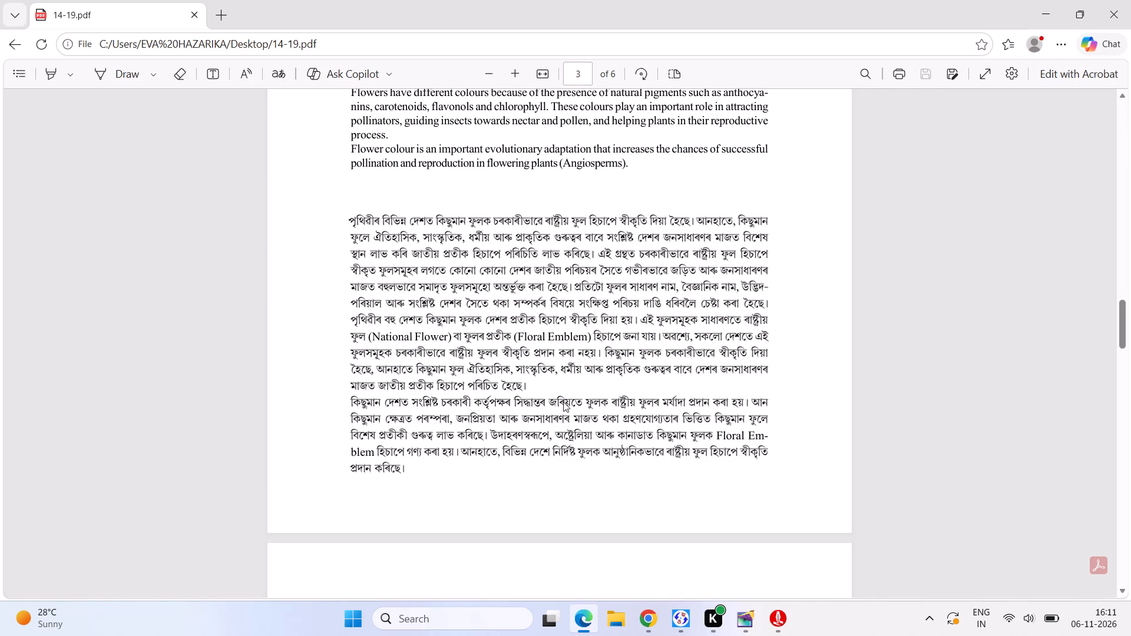
{"action": "scroll", "coordinate": [563, 402], "scroll_direction": "down", "scroll_amount": 3}
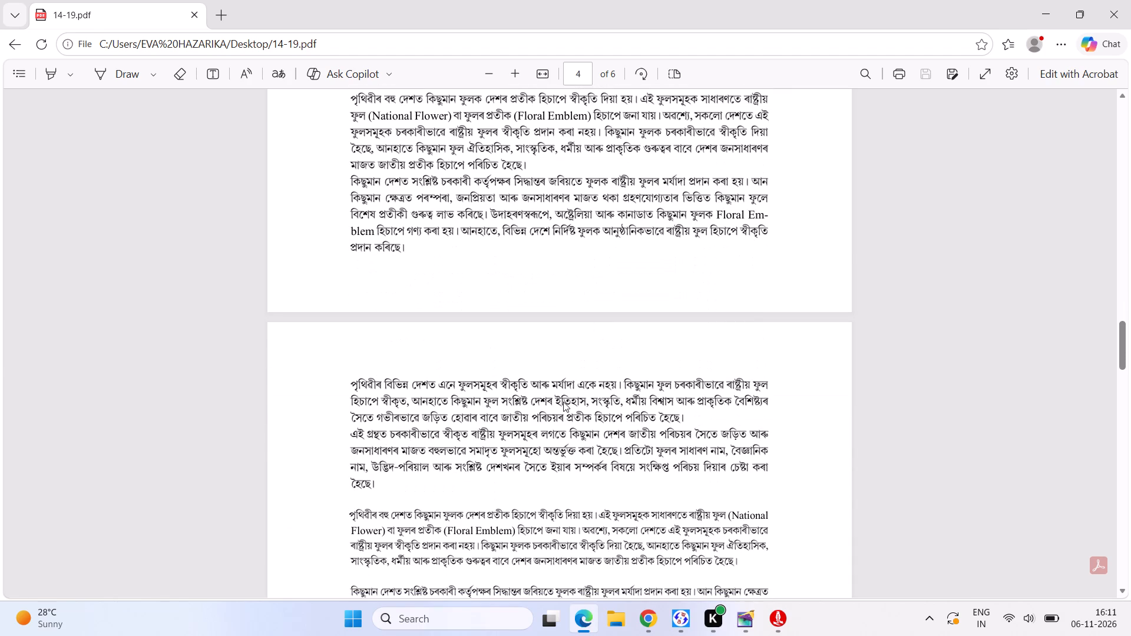
{"action": "scroll", "coordinate": [563, 402], "scroll_direction": "up", "scroll_amount": 3}
{"action": "scroll", "coordinate": [563, 402], "scroll_direction": "down", "scroll_amount": 4}
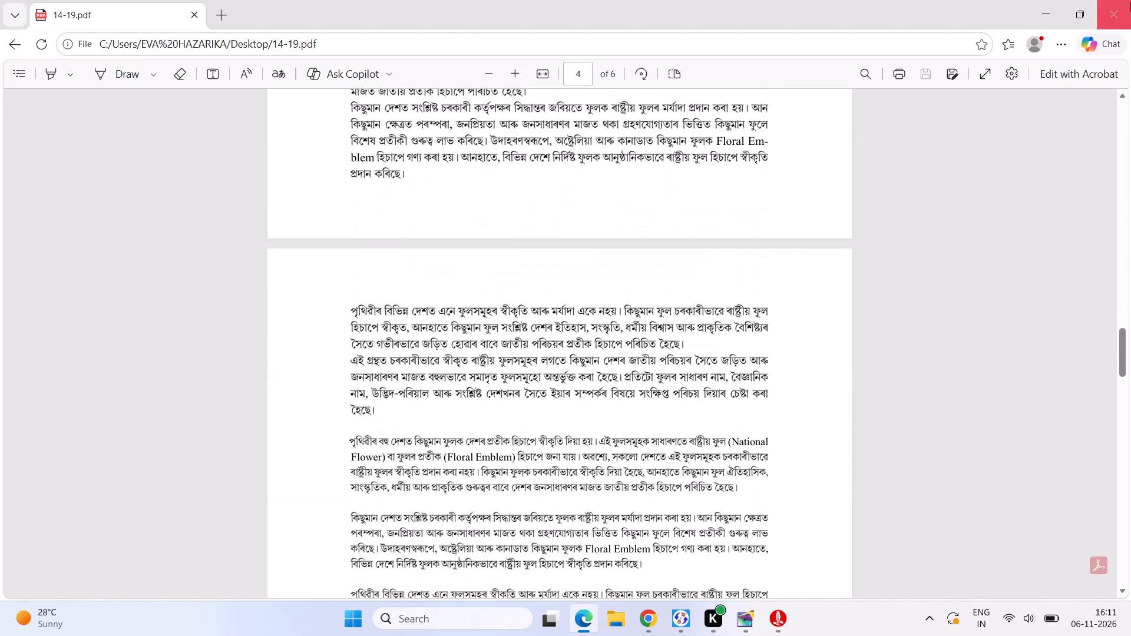
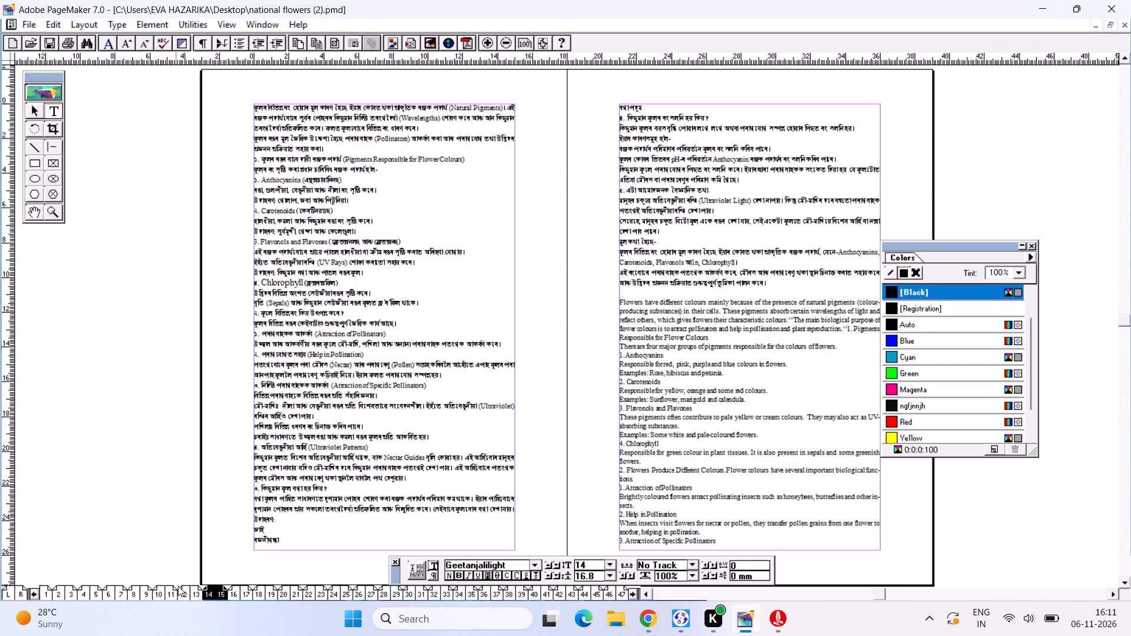
On page 17, cut the three Assamese paragraphs between the opening text and the El Salvador entry.
{"action": "left_click", "coordinate": [237, 593]}
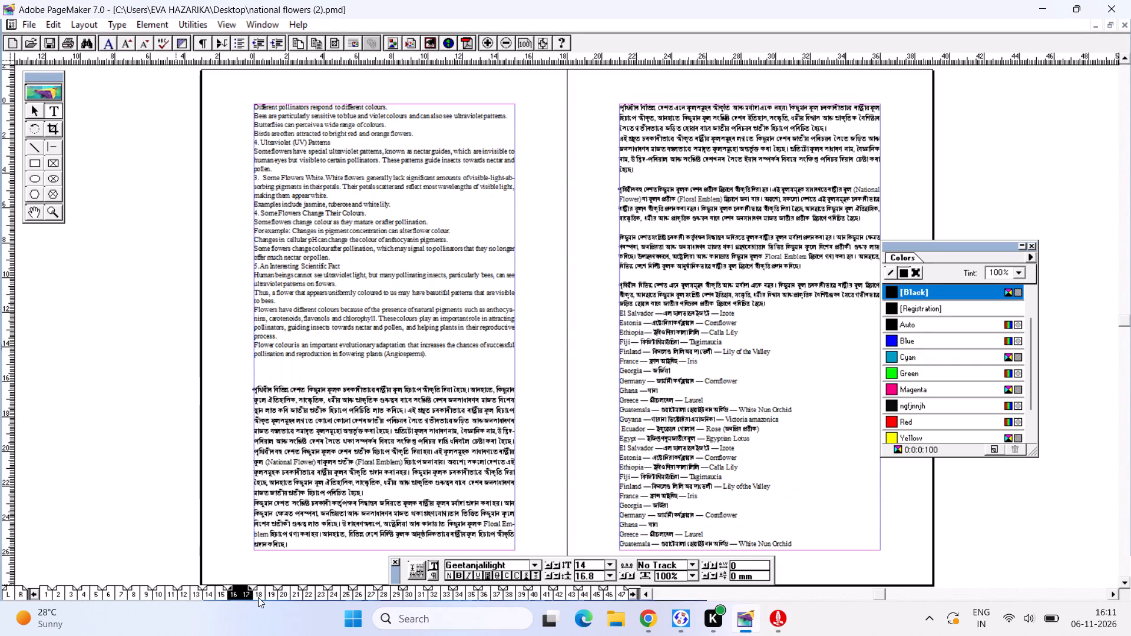
{"action": "left_click", "coordinate": [684, 190]}
{"action": "key", "text": "ctrl+2"}
{"action": "left_click_drag", "start_coordinate": [628, 231], "coordinate": [339, 244], "text": "alt"}
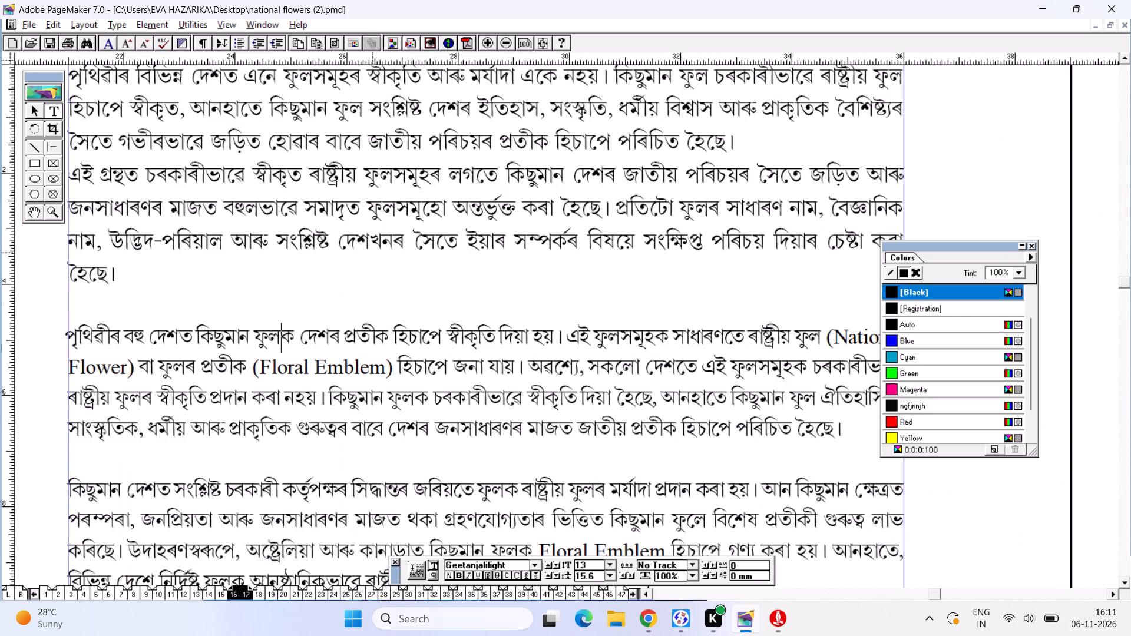
{"action": "left_click_drag", "start_coordinate": [319, 299], "coordinate": [311, 256], "text": "alt"}
{"action": "left_click_drag", "start_coordinate": [312, 260], "coordinate": [313, 227], "text": "alt"}
{"action": "left_click_drag", "start_coordinate": [313, 239], "coordinate": [333, 214], "text": "alt"}
{"action": "left_click_drag", "start_coordinate": [233, 256], "coordinate": [236, 207], "text": "alt"}
{"action": "left_click_drag", "start_coordinate": [87, 180], "coordinate": [144, 231]}
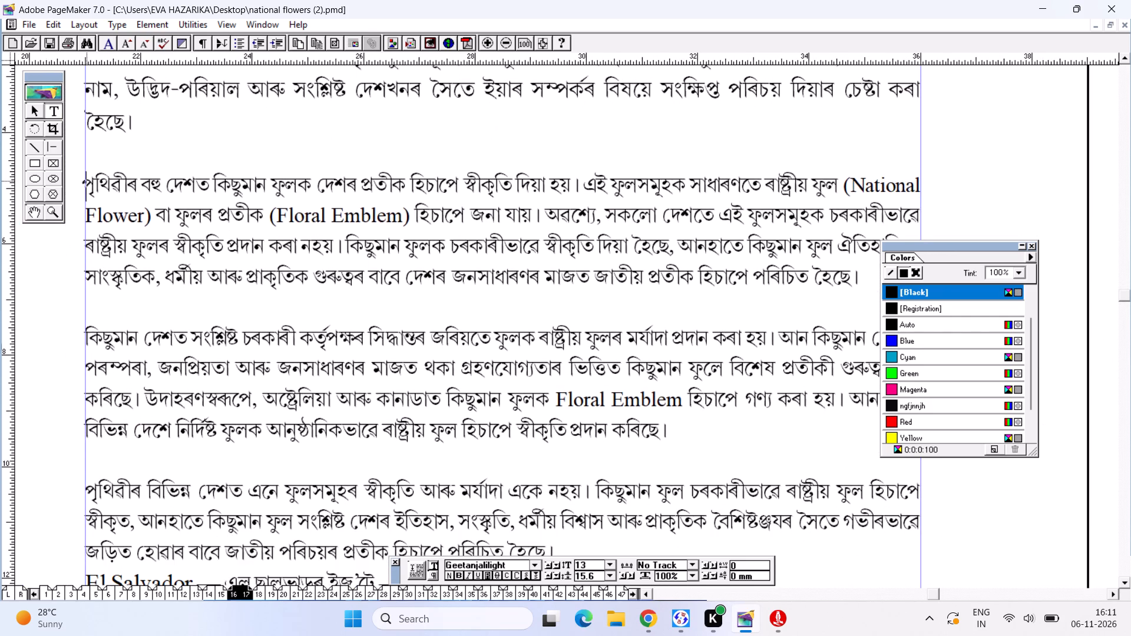
{"action": "left_click_drag", "start_coordinate": [144, 231], "coordinate": [255, 353]}
{"action": "left_click_drag", "start_coordinate": [287, 387], "coordinate": [311, 190], "text": "alt"}
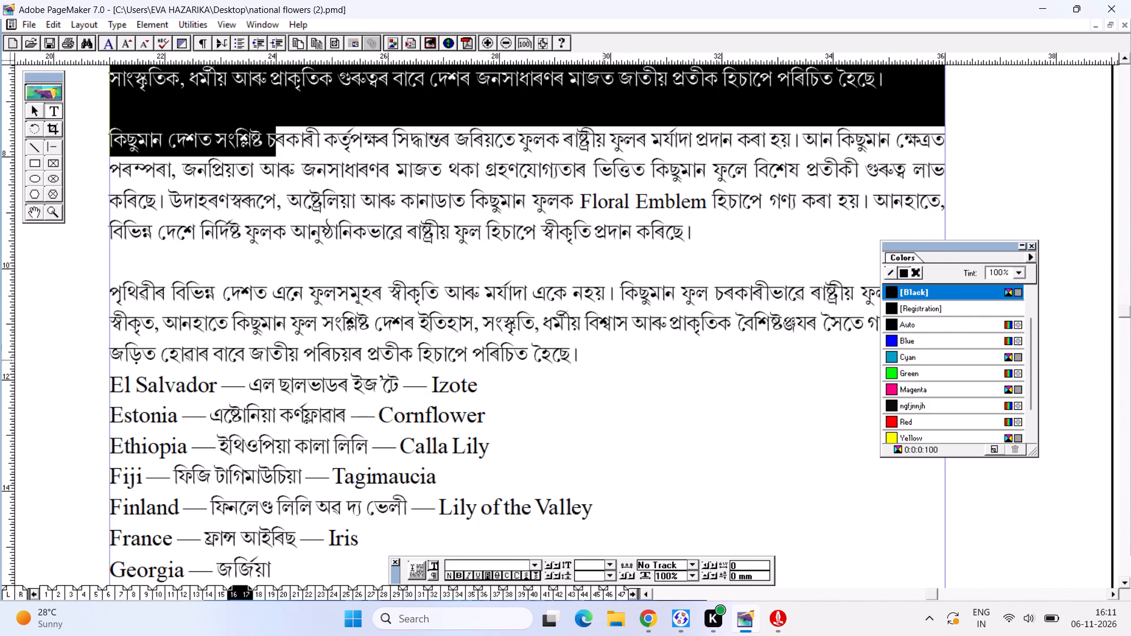
{"action": "left_click", "coordinate": [607, 359], "text": "shift"}
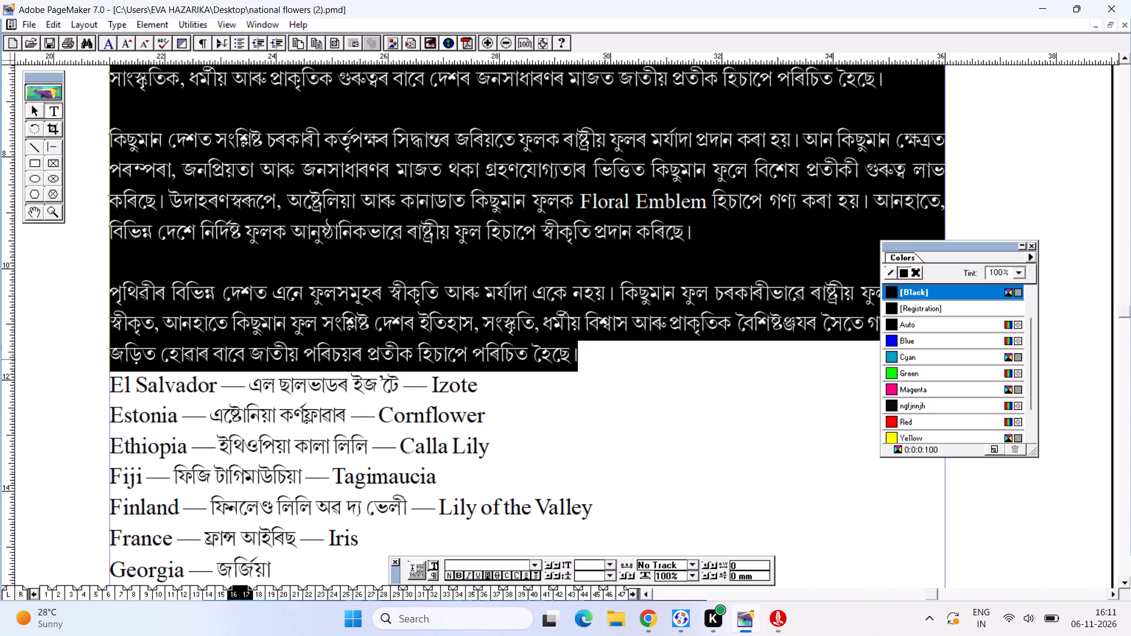
{"action": "key", "text": "ctrl+x"}
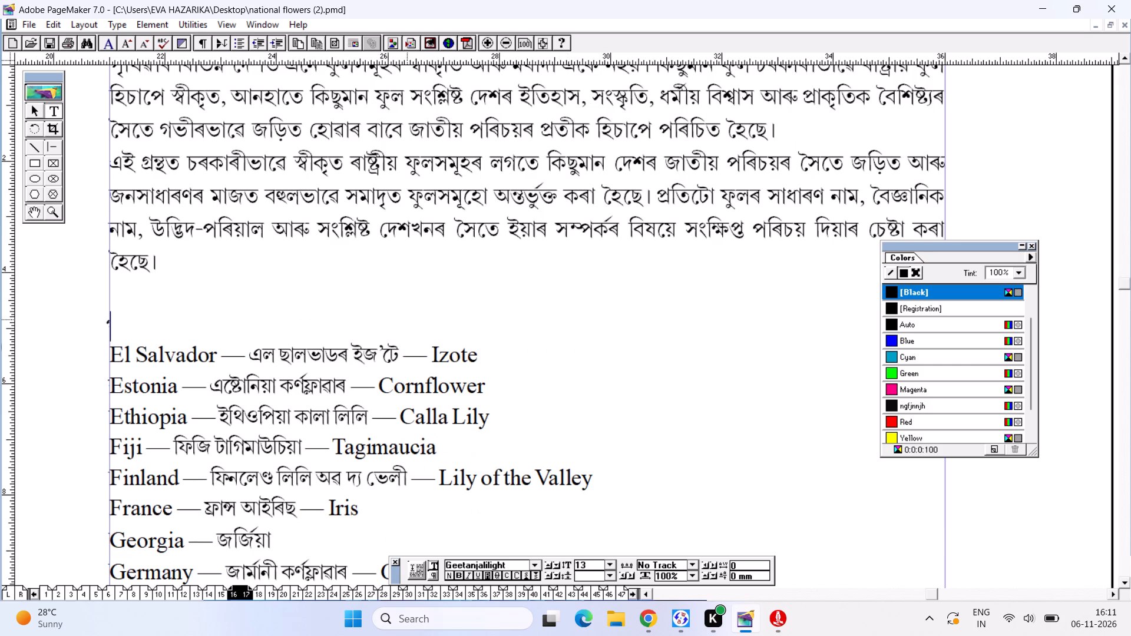
Paste the cut paragraphs onto the pasteboard beside page 17 and save the publication.
{"action": "left_click_drag", "start_coordinate": [376, 290], "coordinate": [350, 298], "text": "alt"}
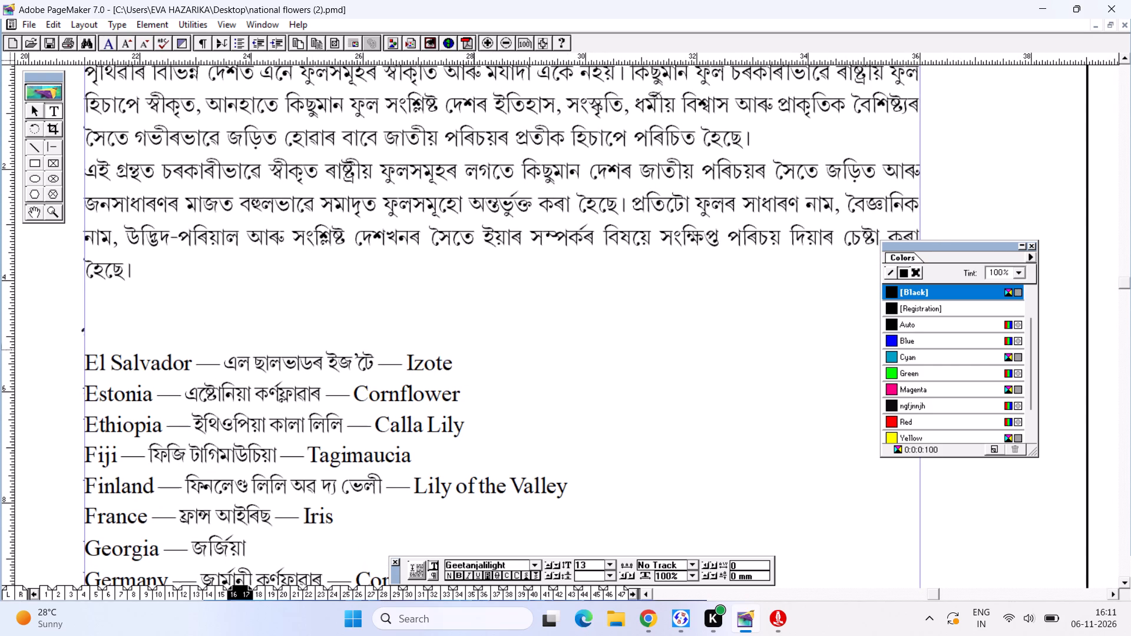
{"action": "left_click_drag", "start_coordinate": [571, 329], "coordinate": [0, 274], "text": "alt"}
{"action": "left_click_drag", "start_coordinate": [426, 285], "coordinate": [166, 288], "text": "alt"}
{"action": "left_click", "coordinate": [351, 229]}
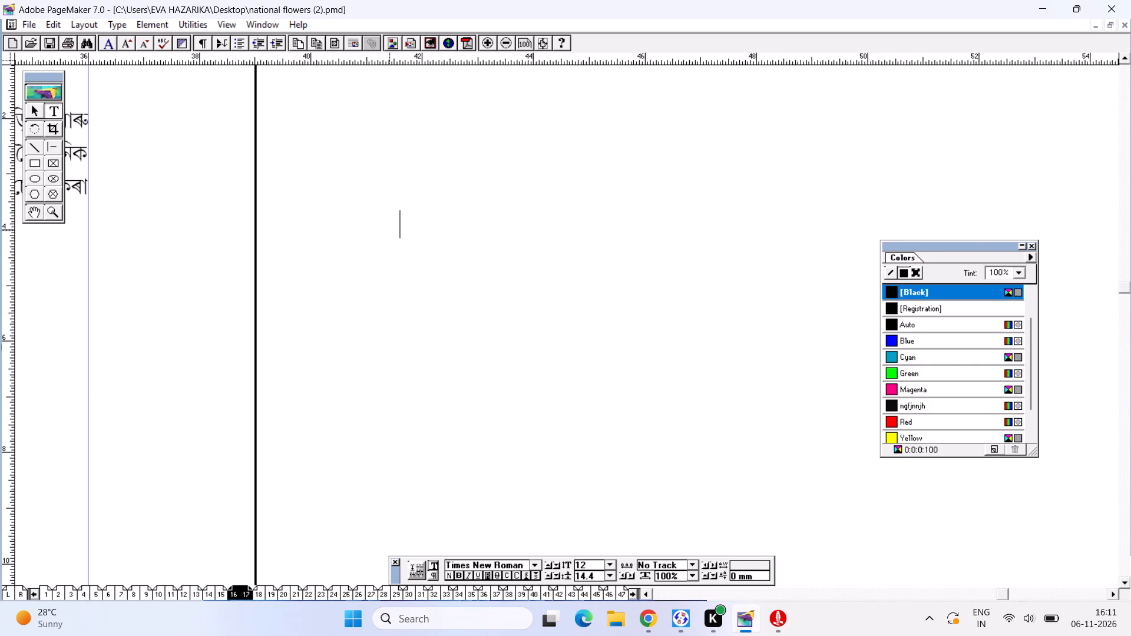
{"action": "key", "text": "ctrl+v"}
{"action": "left_click_drag", "start_coordinate": [194, 303], "coordinate": [864, 319], "text": "alt"}
{"action": "left_click_drag", "start_coordinate": [447, 319], "coordinate": [767, 348], "text": "alt"}
{"action": "key", "text": "ctrl+0"}
{"action": "key", "text": "ctrl+s"}
{"action": "key", "text": "ctrl+s"}
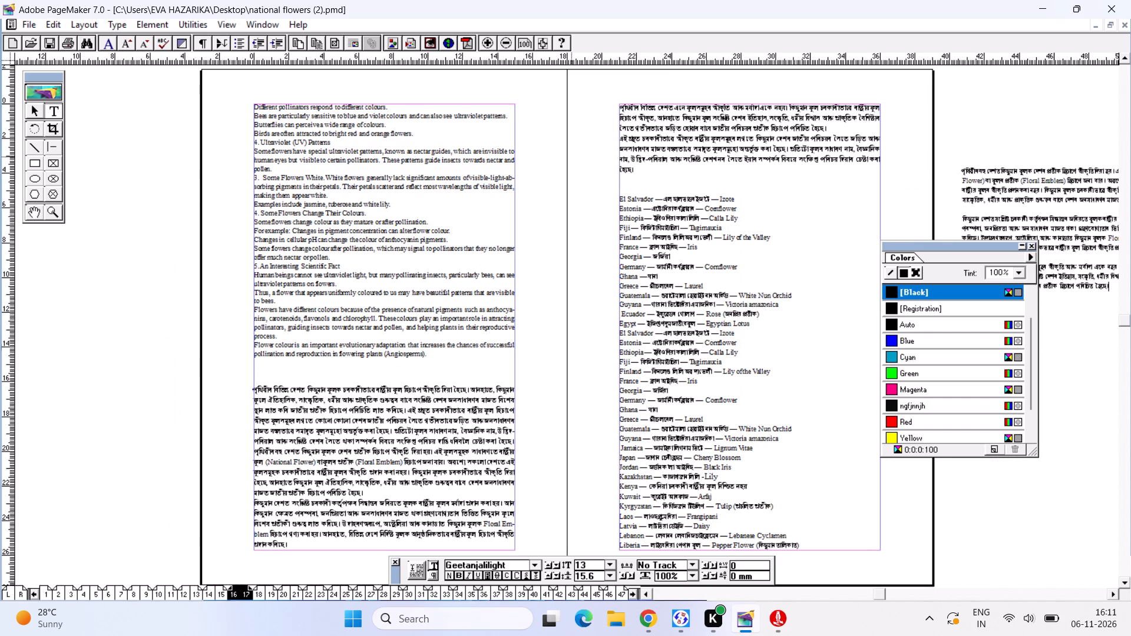
Delete one blank line between the introductory text and the El Salvador entry on page 17.
{"action": "left_click", "coordinate": [643, 175]}
{"action": "key", "text": "BackSpace"}
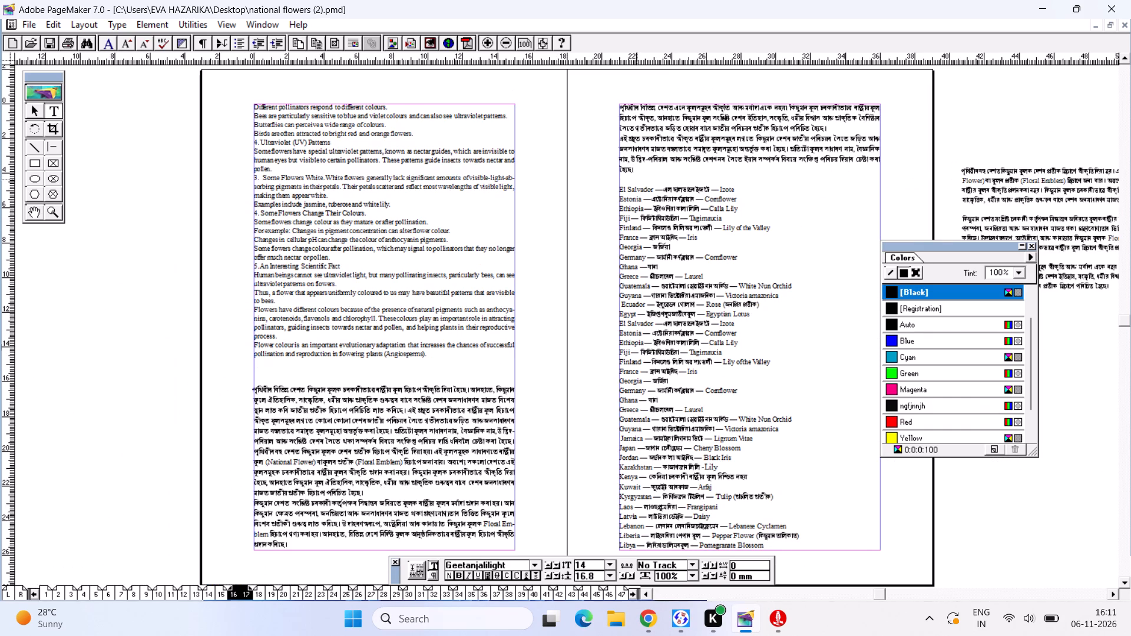
Go to pages 18–19 and print pages 14-19 with Microsoft Print to PDF, replacing 14-19.pdf on the Desktop.
{"action": "left_click", "coordinate": [265, 589]}
{"action": "left_click", "coordinate": [238, 587]}
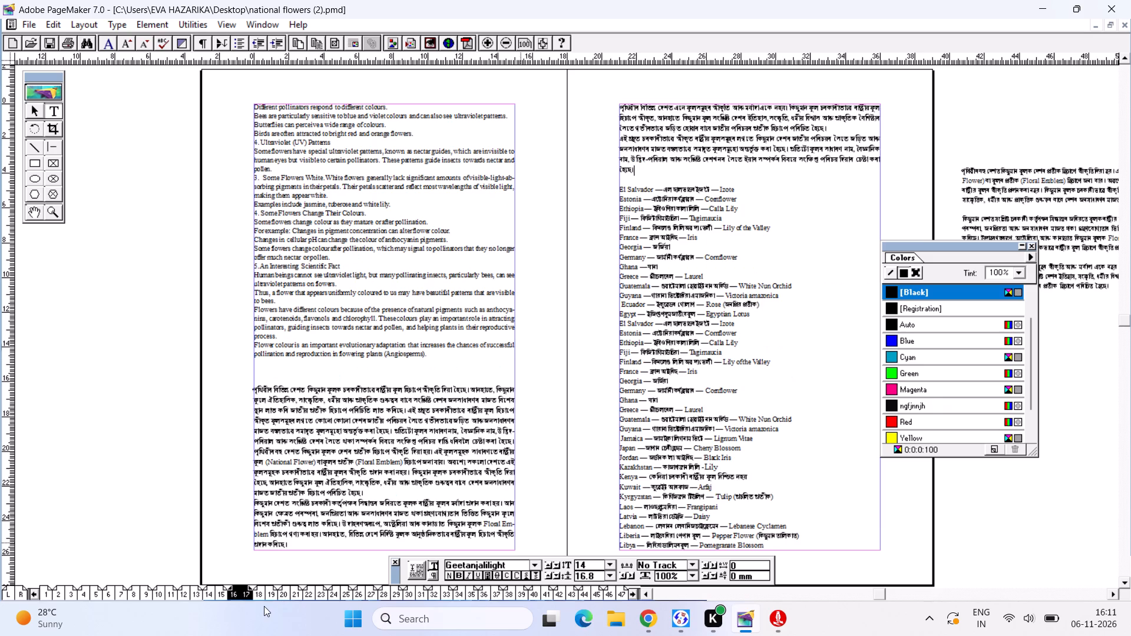
{"action": "left_click", "coordinate": [273, 595]}
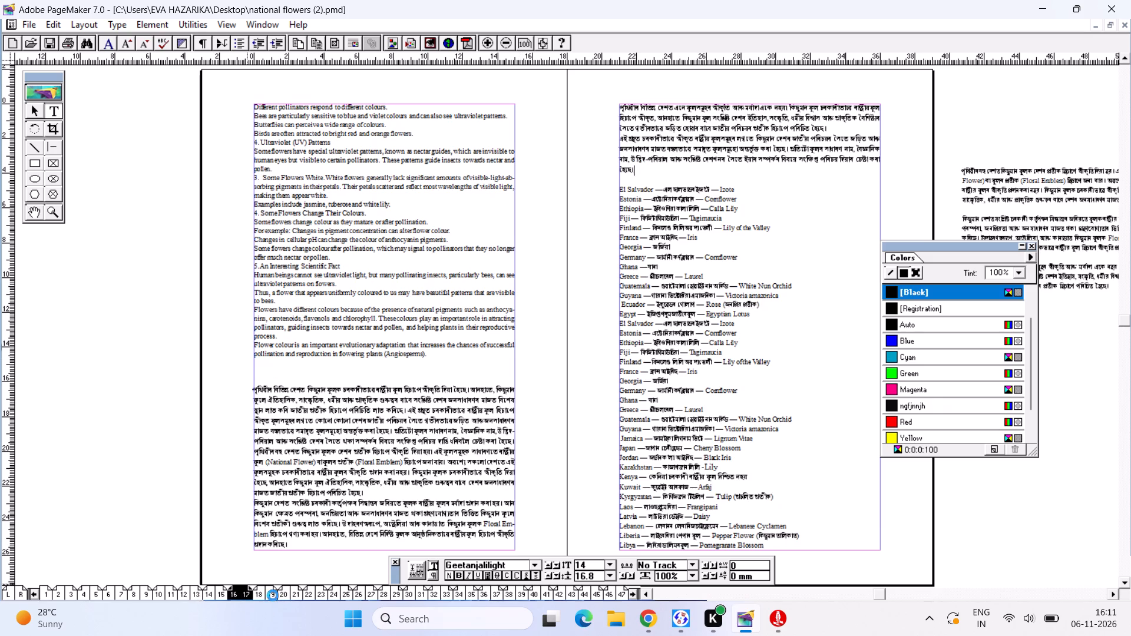
{"action": "key", "text": "ctrl+p"}
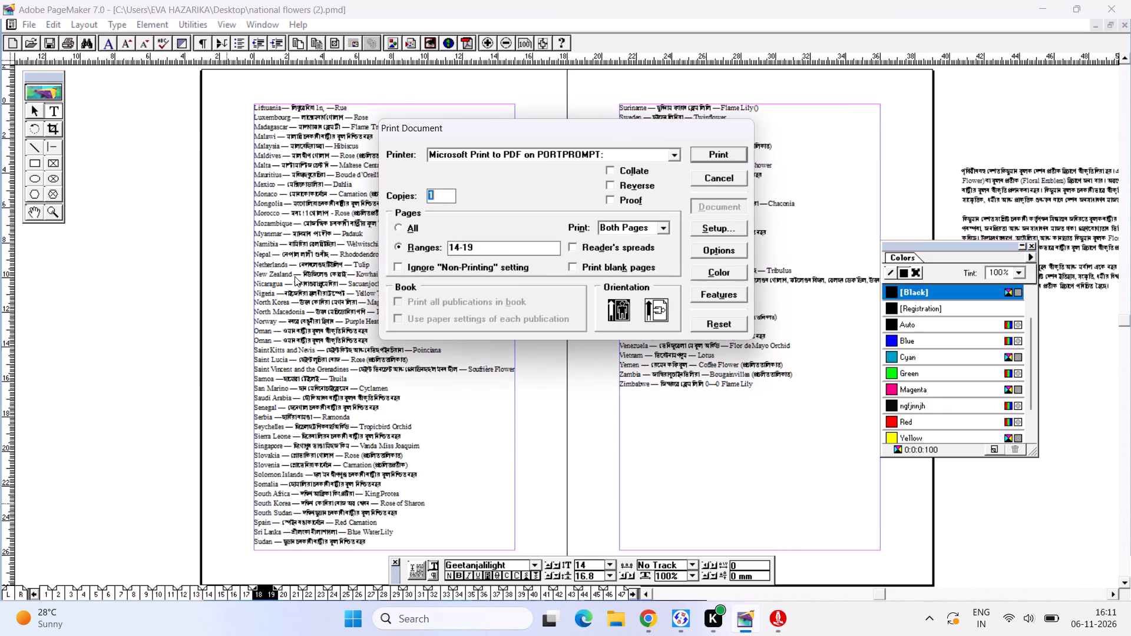
{"action": "left_click", "coordinate": [715, 159]}
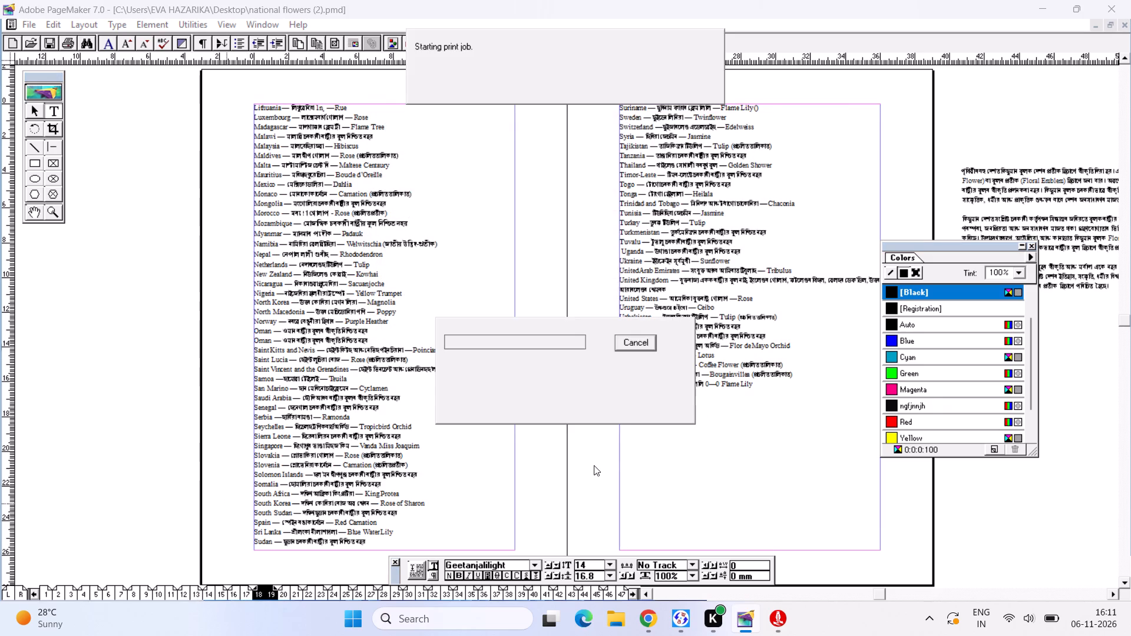
{"action": "double_click", "coordinate": [510, 417]}
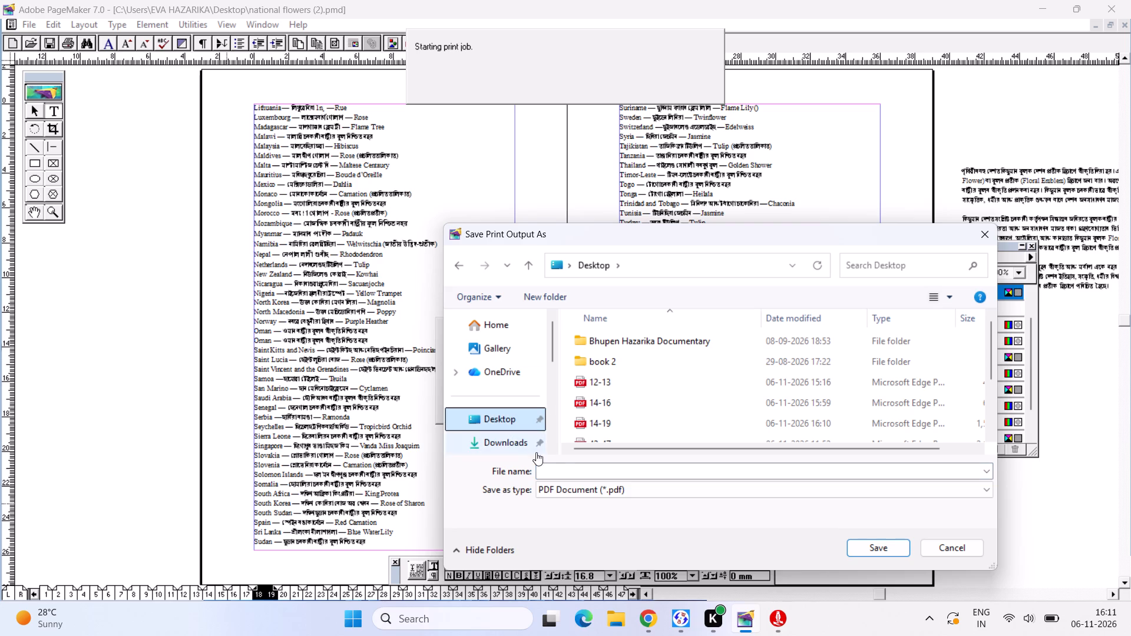
{"action": "left_click", "coordinate": [563, 473]}
{"action": "key", "text": "1"}
{"action": "key", "text": "4"}
{"action": "type", "text": "-1"}
{"action": "key", "text": "9"}
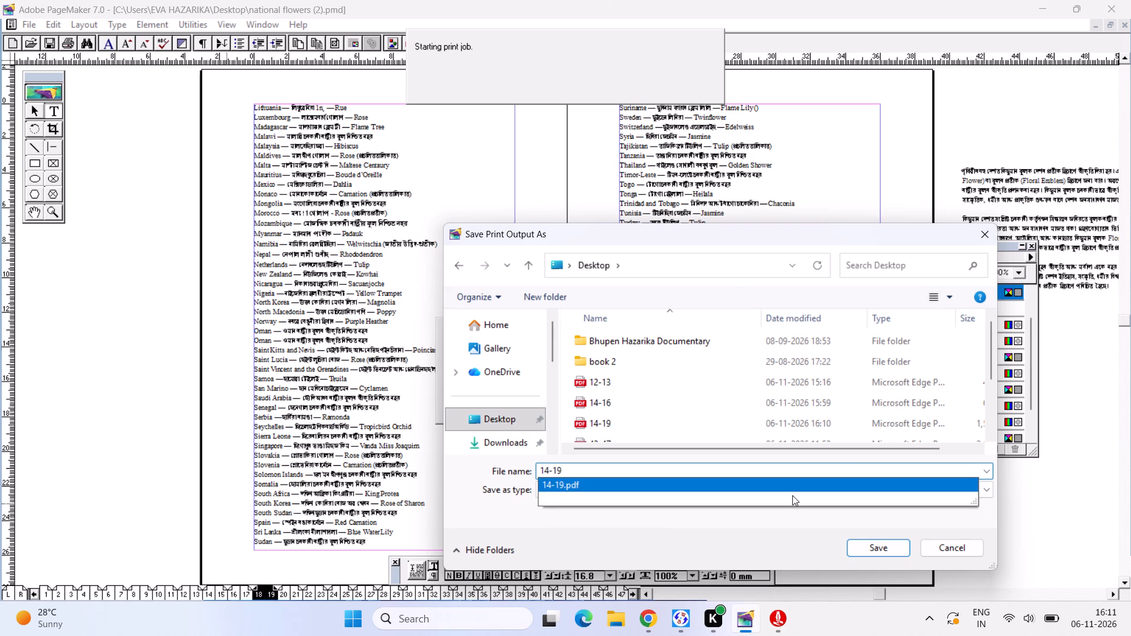
{"action": "left_click", "coordinate": [876, 555]}
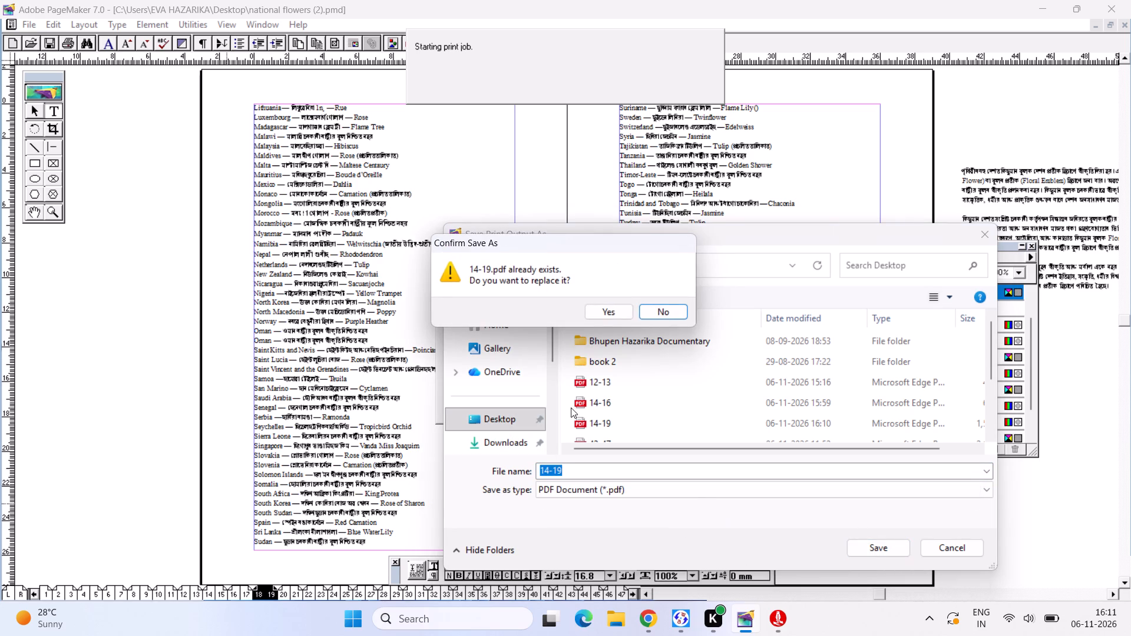
{"action": "left_click", "coordinate": [599, 307]}
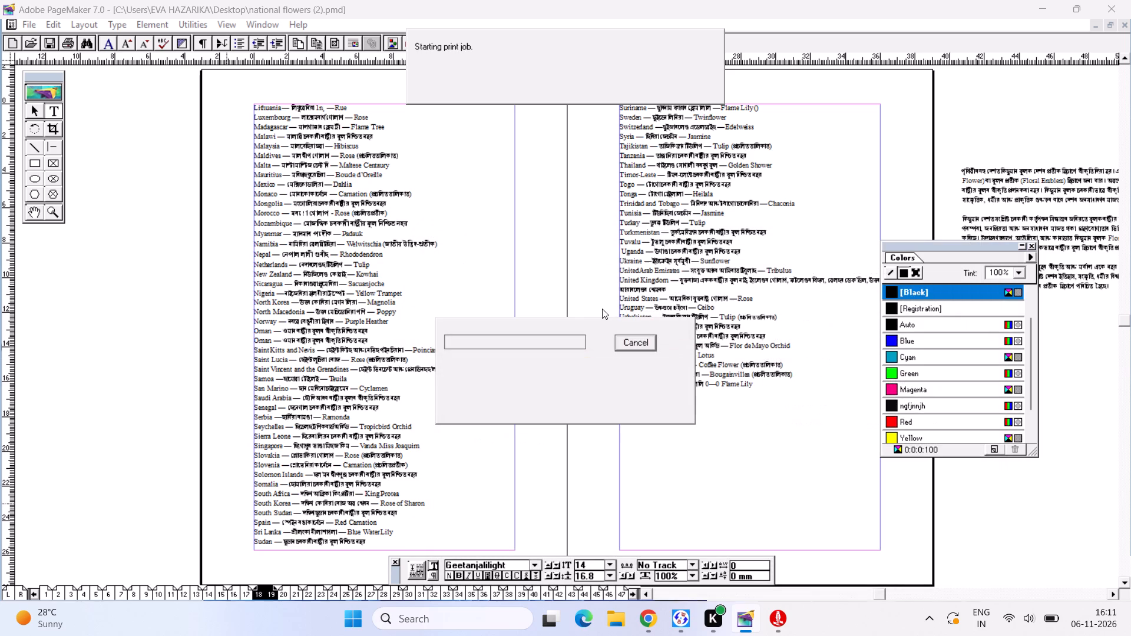
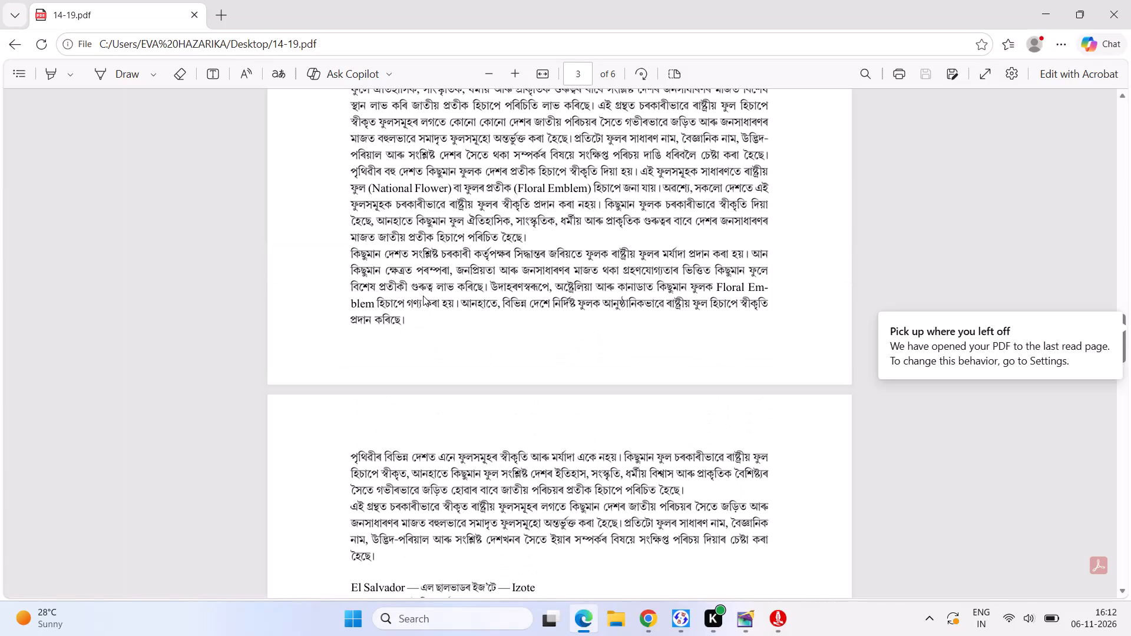
Review the reprinted 14-19.pdf where the Assamese introduction runs from PDF page 3 onto page 4, before the El Salvador entry.
{"action": "scroll", "coordinate": [423, 296], "scroll_direction": "up", "scroll_amount": 3}
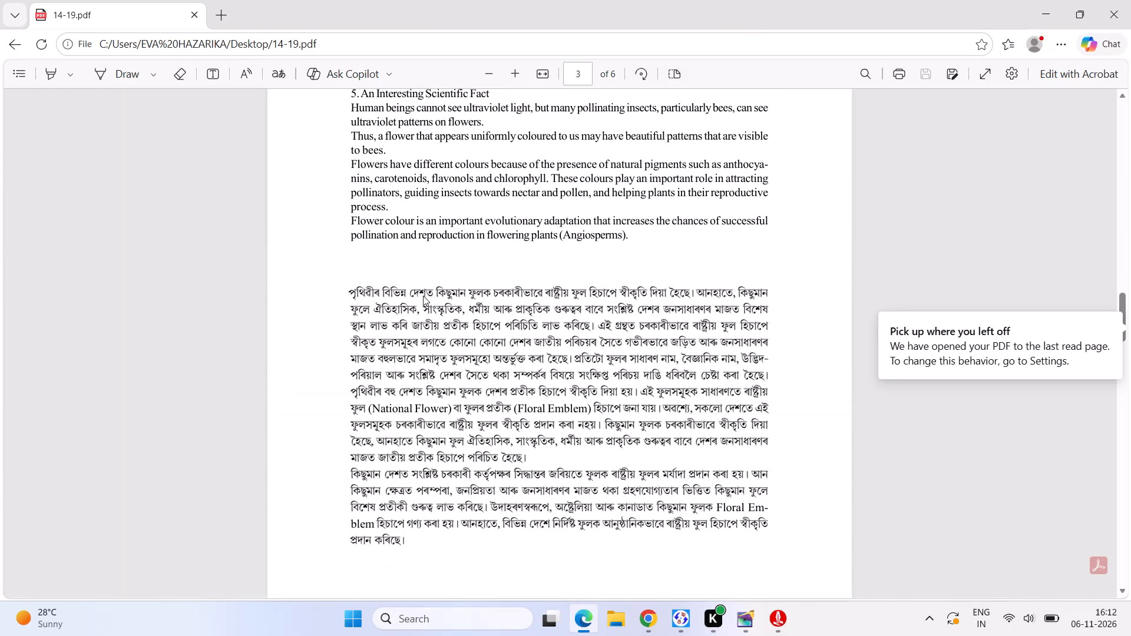
{"action": "scroll", "coordinate": [422, 303], "scroll_direction": "down", "scroll_amount": 4}
{"action": "scroll", "coordinate": [422, 303], "scroll_direction": "up", "scroll_amount": 1}
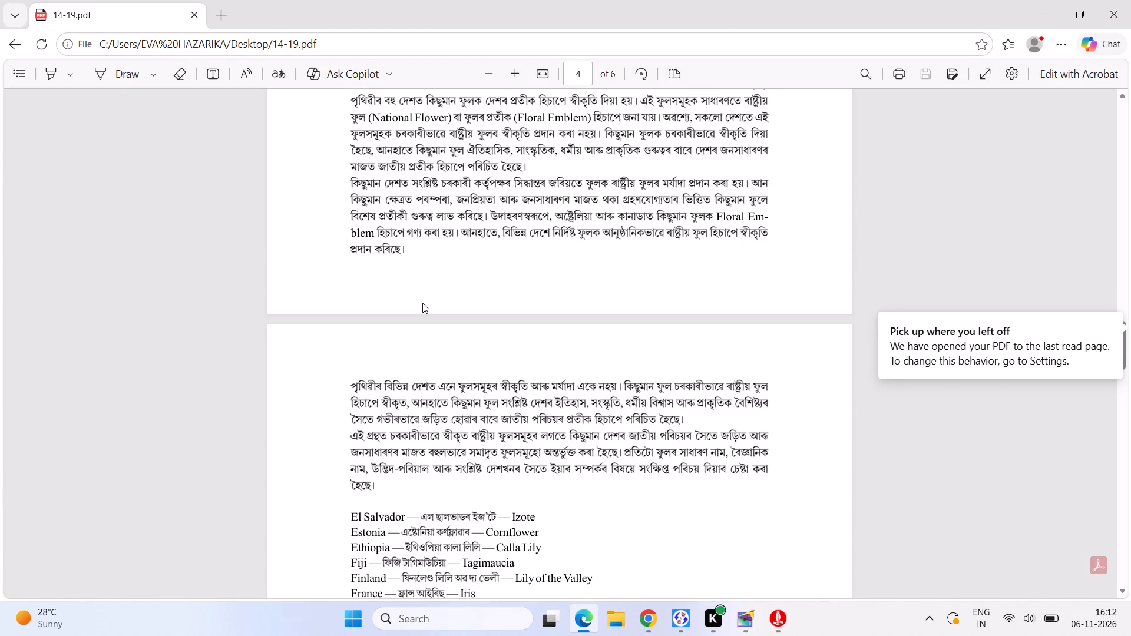
{"action": "scroll", "coordinate": [422, 304], "scroll_direction": "up", "scroll_amount": 2}
{"action": "scroll", "coordinate": [422, 308], "scroll_direction": "down", "scroll_amount": 3}
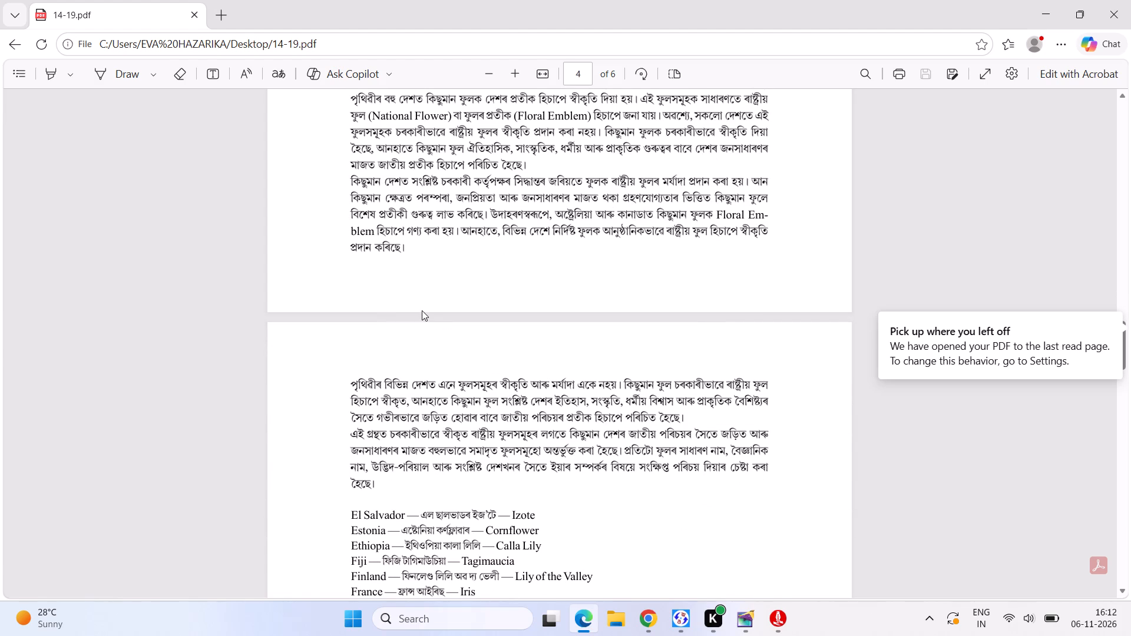
{"action": "scroll", "coordinate": [422, 310], "scroll_direction": "up", "scroll_amount": 2}
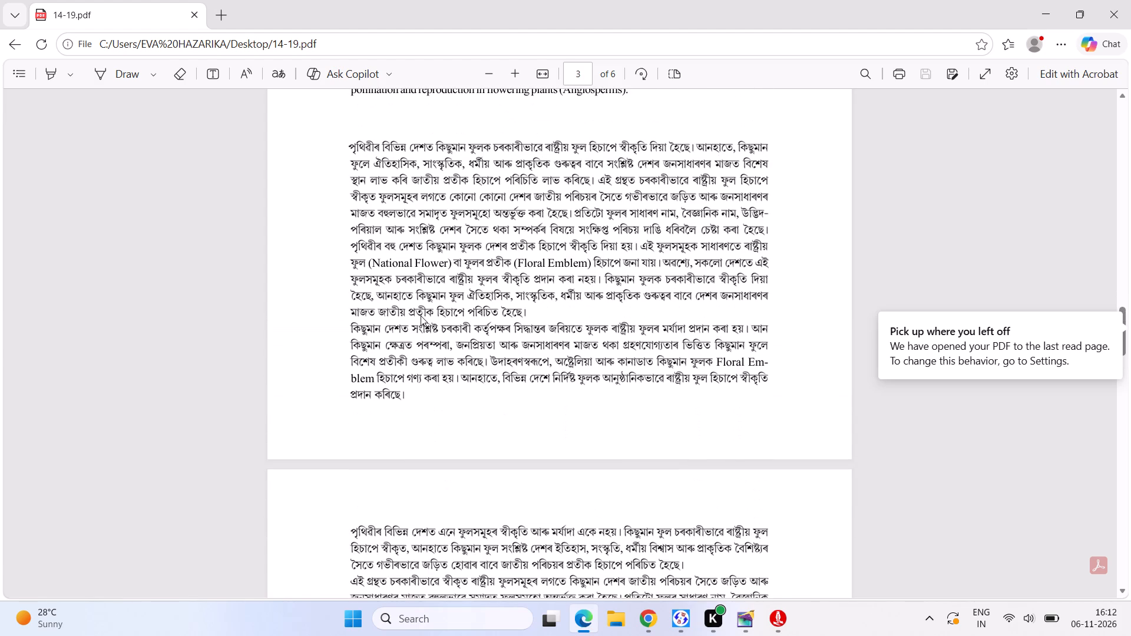
Switch to PageMaker, go to pages 16–17, and examine the end of the Assamese introduction above the El Salvador entry on page 17.
{"action": "left_click", "coordinate": [751, 614]}
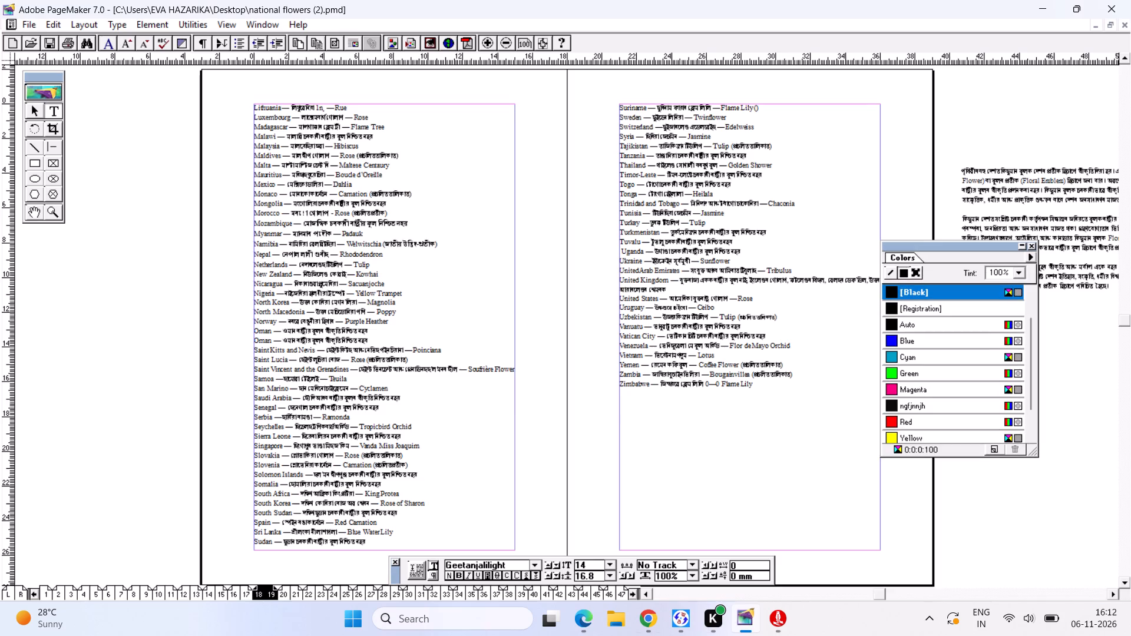
{"action": "left_click", "coordinate": [246, 594]}
{"action": "key", "text": "ctrl+2"}
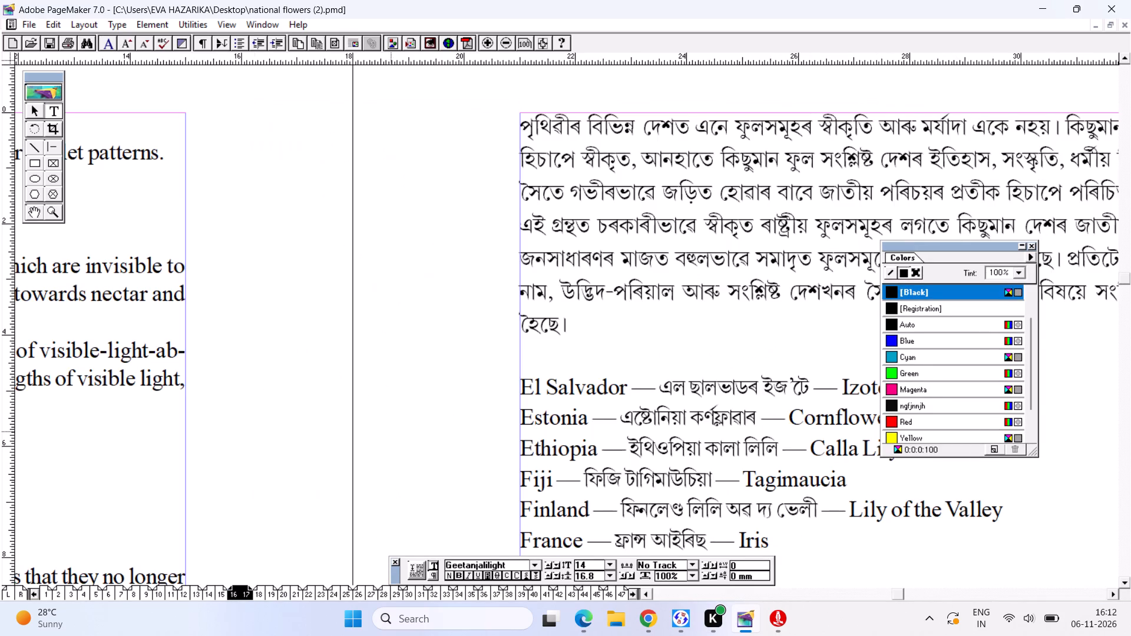
{"action": "left_click_drag", "start_coordinate": [395, 432], "coordinate": [712, 323], "text": "alt"}
{"action": "left_click_drag", "start_coordinate": [642, 357], "coordinate": [294, 325], "text": "alt"}
{"action": "left_click_drag", "start_coordinate": [481, 326], "coordinate": [293, 326], "text": "alt"}
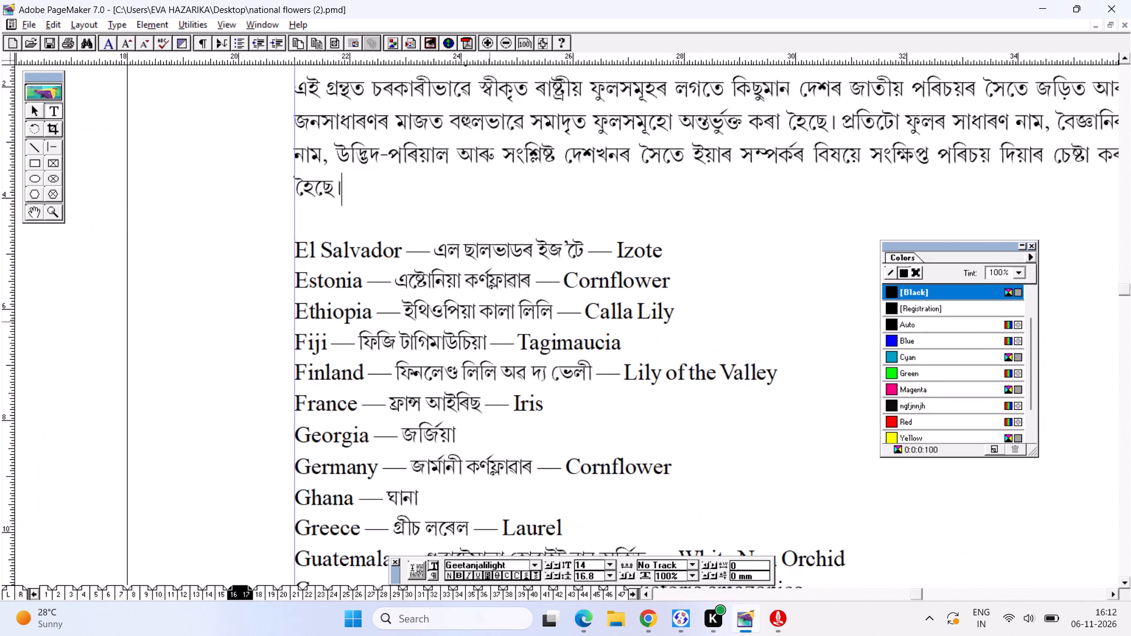
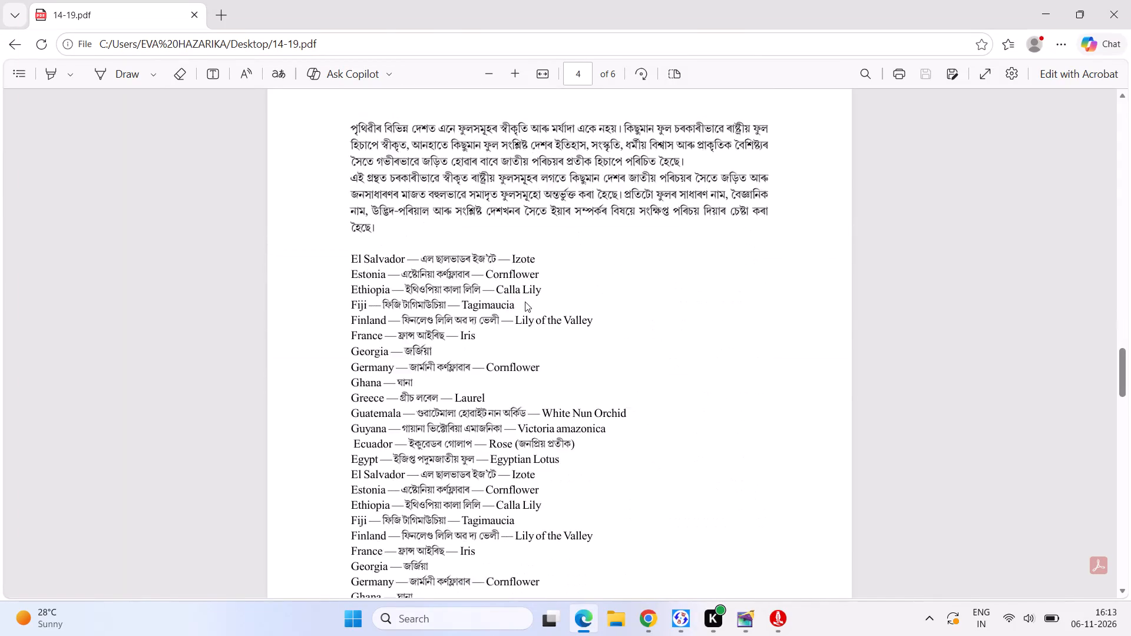
Review the country and flower list in 14-19.pdf from PDF page 4 through the Zimbabwe entry on page 6, and return to page 4.
{"action": "scroll", "coordinate": [525, 302], "scroll_direction": "down", "scroll_amount": 11}
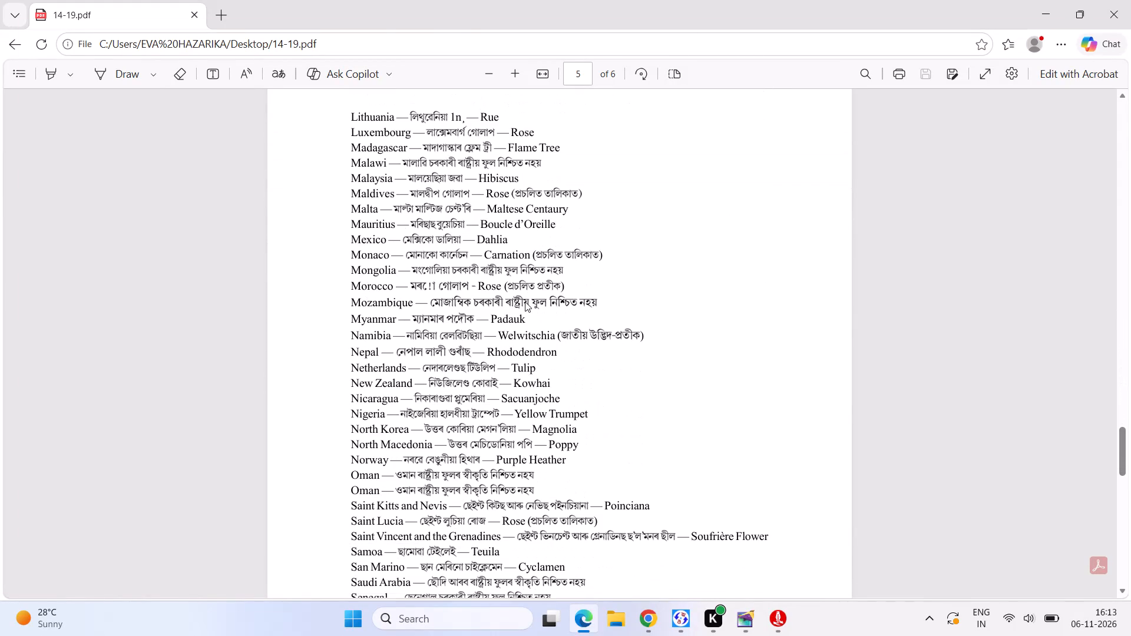
{"action": "scroll", "coordinate": [525, 302], "scroll_direction": "down", "scroll_amount": 17}
{"action": "scroll", "coordinate": [525, 302], "scroll_direction": "up", "scroll_amount": 3}
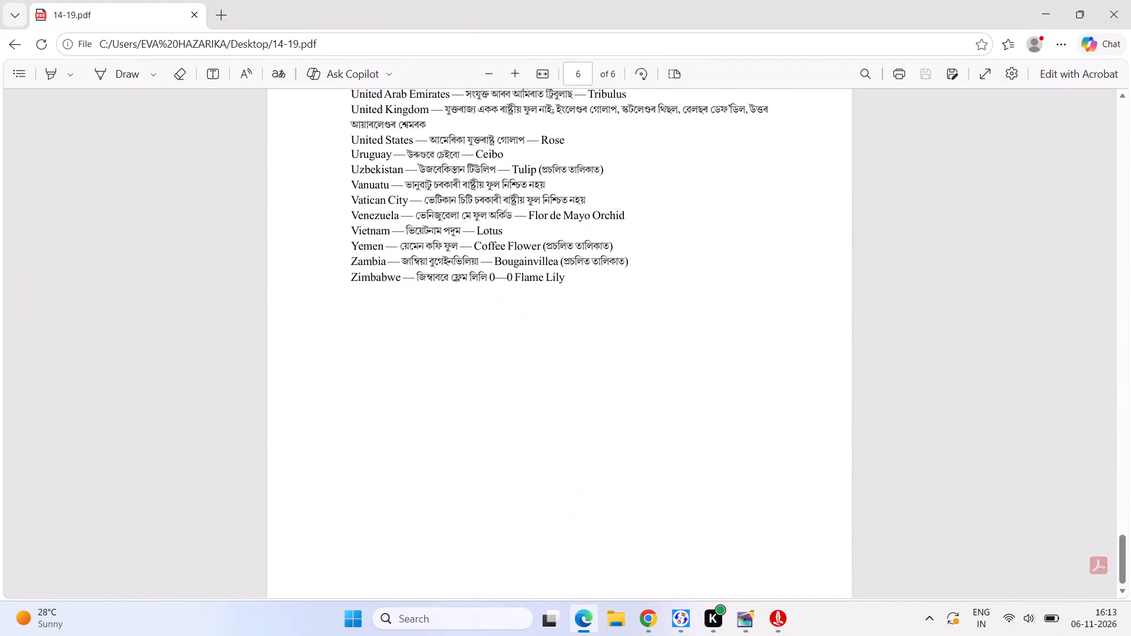
{"action": "scroll", "coordinate": [525, 302], "scroll_direction": "up", "scroll_amount": 18}
{"action": "scroll", "coordinate": [525, 302], "scroll_direction": "up", "scroll_amount": 3}
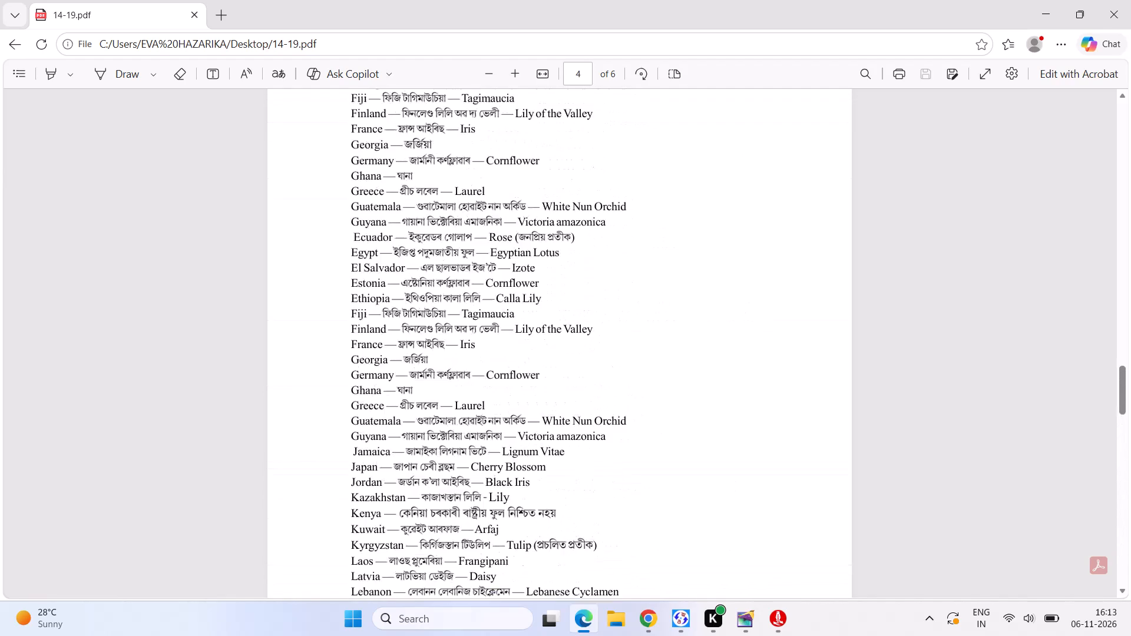
Review the Assamese national flower introduction across PDF pages 3 and 4, including its spacing after the English flower colour text.
{"action": "scroll", "coordinate": [525, 302], "scroll_direction": "up", "scroll_amount": 9}
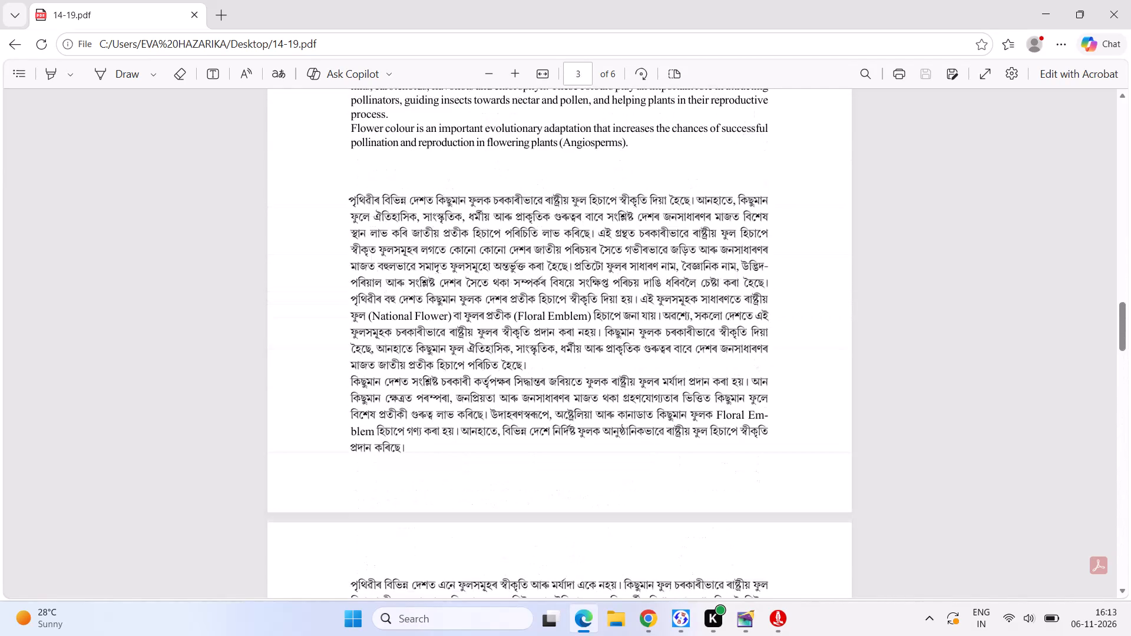
{"action": "scroll", "coordinate": [525, 302], "scroll_direction": "down", "scroll_amount": 3}
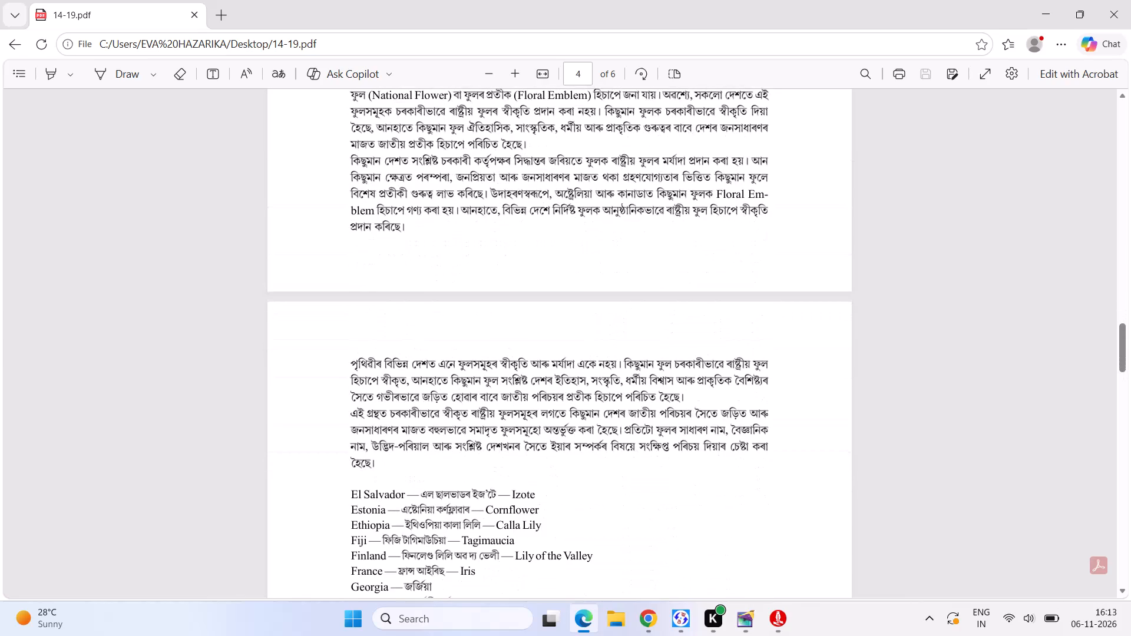
{"action": "scroll", "coordinate": [527, 304], "scroll_direction": "up", "scroll_amount": 7}
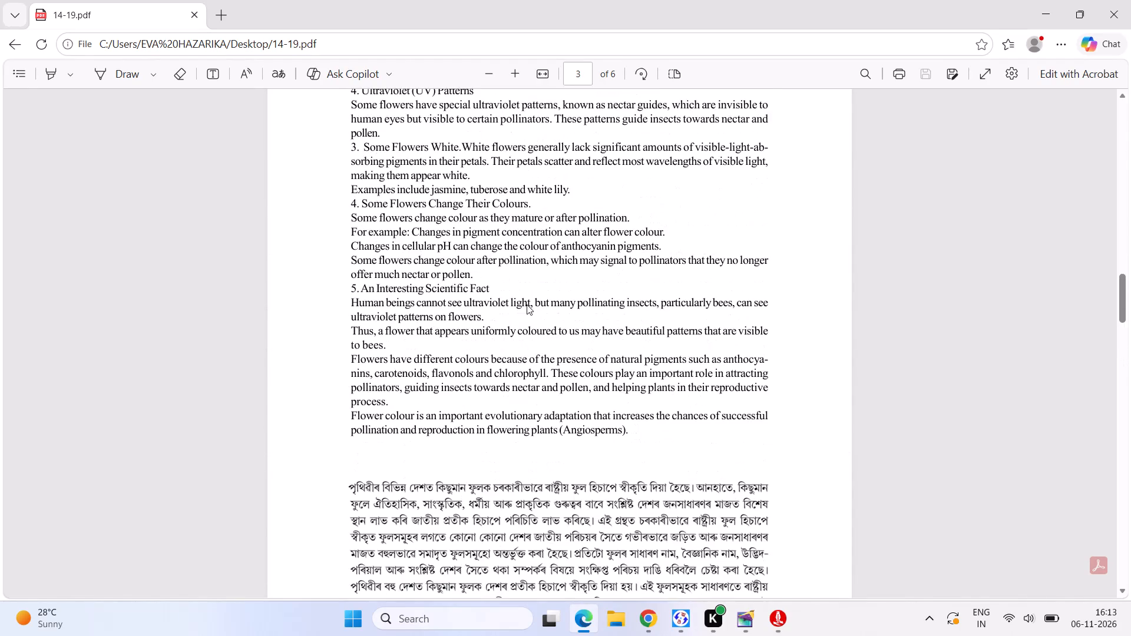
{"action": "scroll", "coordinate": [527, 304], "scroll_direction": "down", "scroll_amount": 5}
{"action": "scroll", "coordinate": [527, 306], "scroll_direction": "up", "scroll_amount": 4}
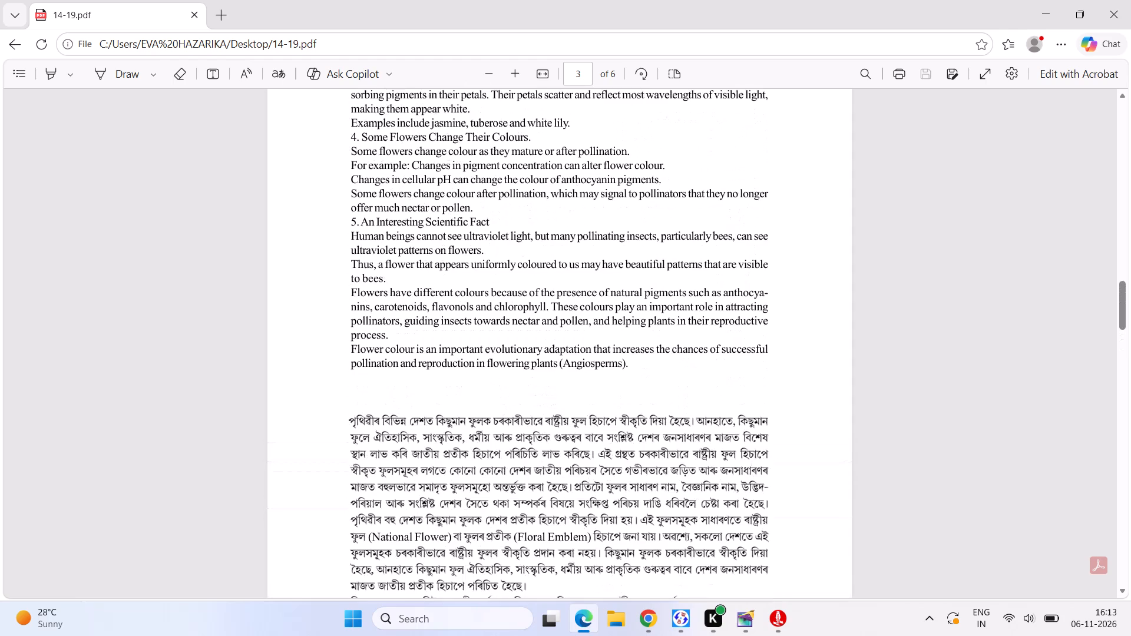
{"action": "scroll", "coordinate": [527, 306], "scroll_direction": "down", "scroll_amount": 4}
{"action": "scroll", "coordinate": [529, 315], "scroll_direction": "up", "scroll_amount": 3}
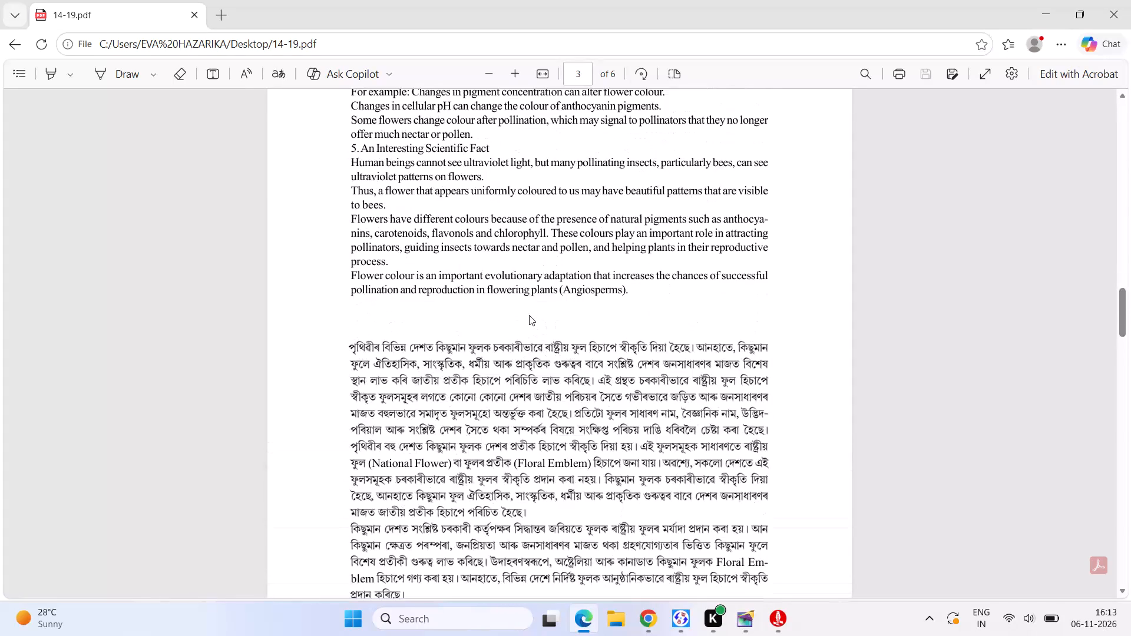
Look back through the English and Assamese flower colour text in 14-19.pdf from PDF page 3 to the start of page 1.
{"action": "scroll", "coordinate": [529, 315], "scroll_direction": "up", "scroll_amount": 7}
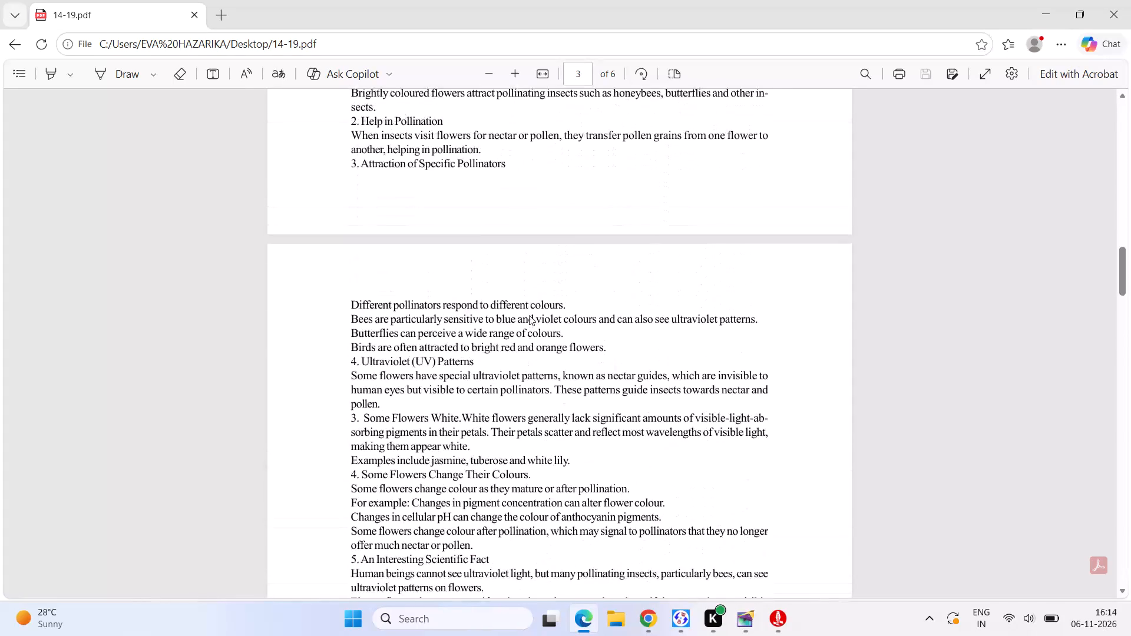
{"action": "scroll", "coordinate": [529, 315], "scroll_direction": "up", "scroll_amount": 7}
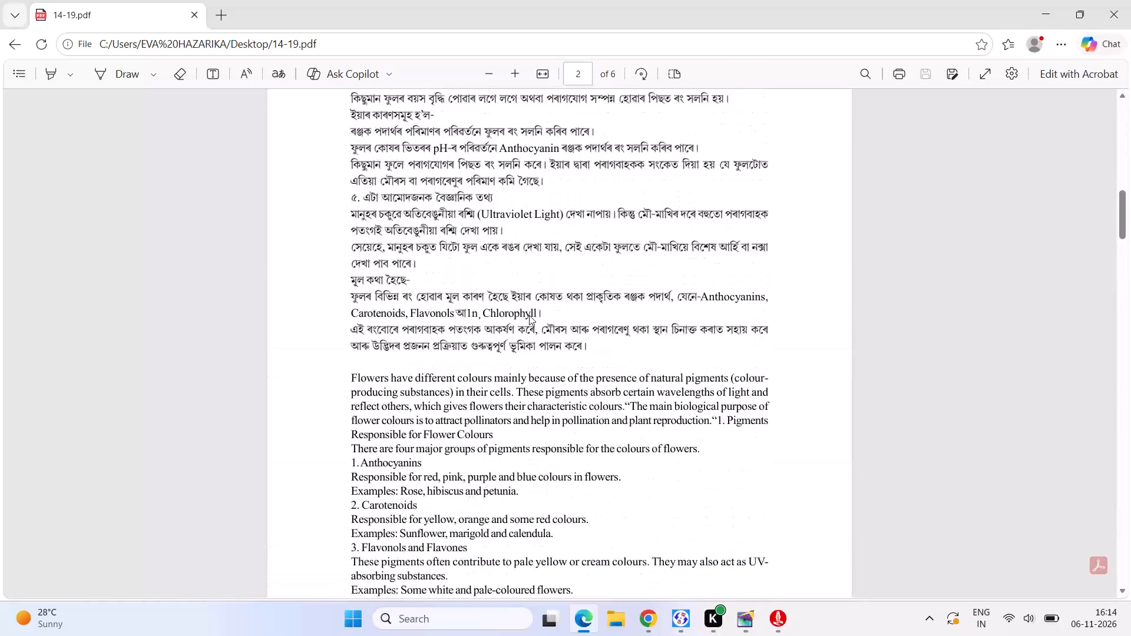
{"action": "scroll", "coordinate": [529, 315], "scroll_direction": "up", "scroll_amount": 9}
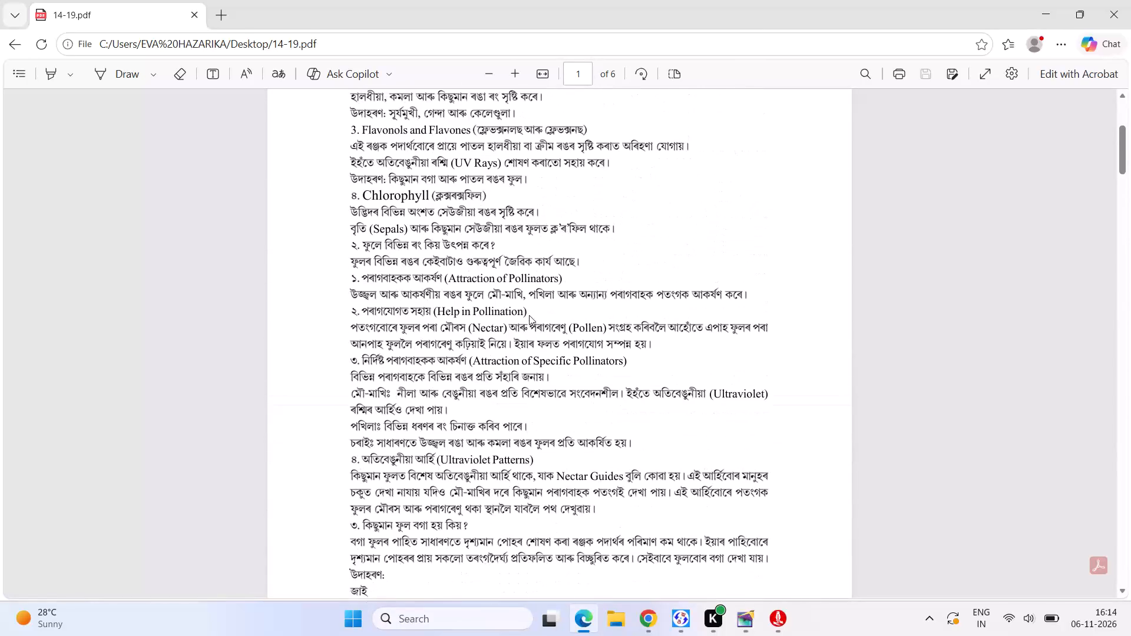
{"action": "scroll", "coordinate": [530, 317], "scroll_direction": "up", "scroll_amount": 9}
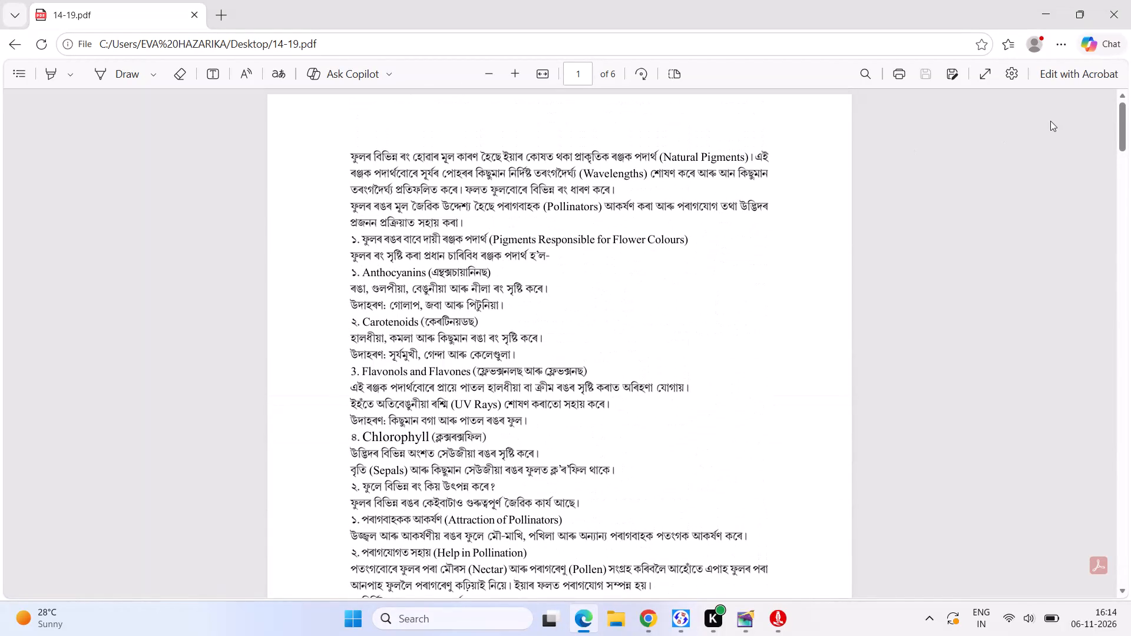
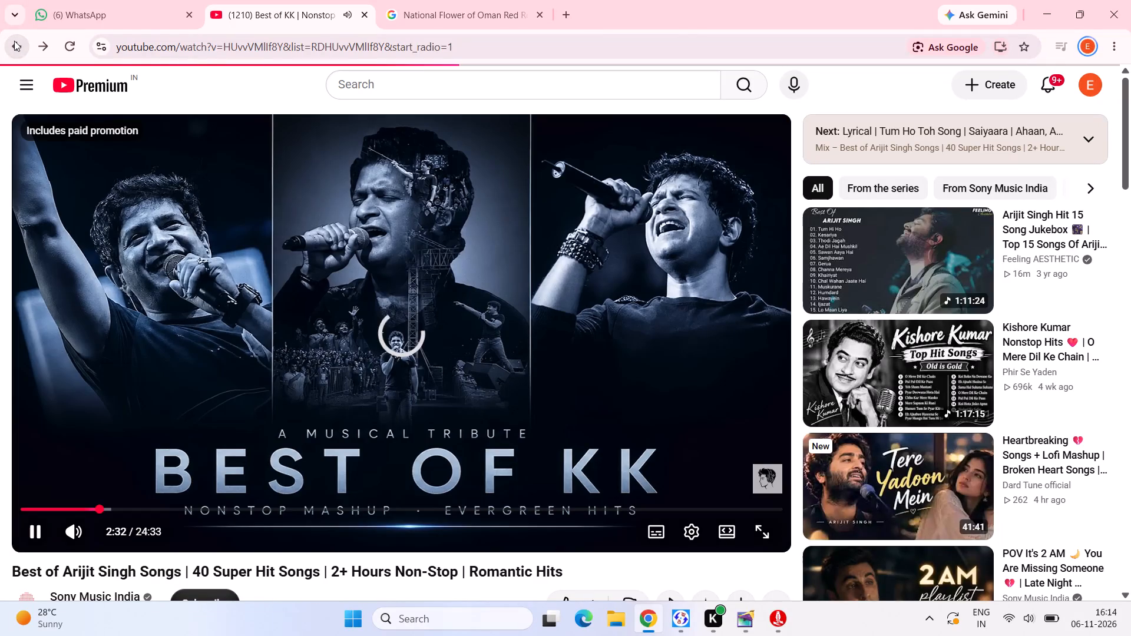
Return to the earlier RUMAL RUMAL video in YouTube, pause its playback, and close the YouTube tab.
{"action": "left_click", "coordinate": [14, 42]}
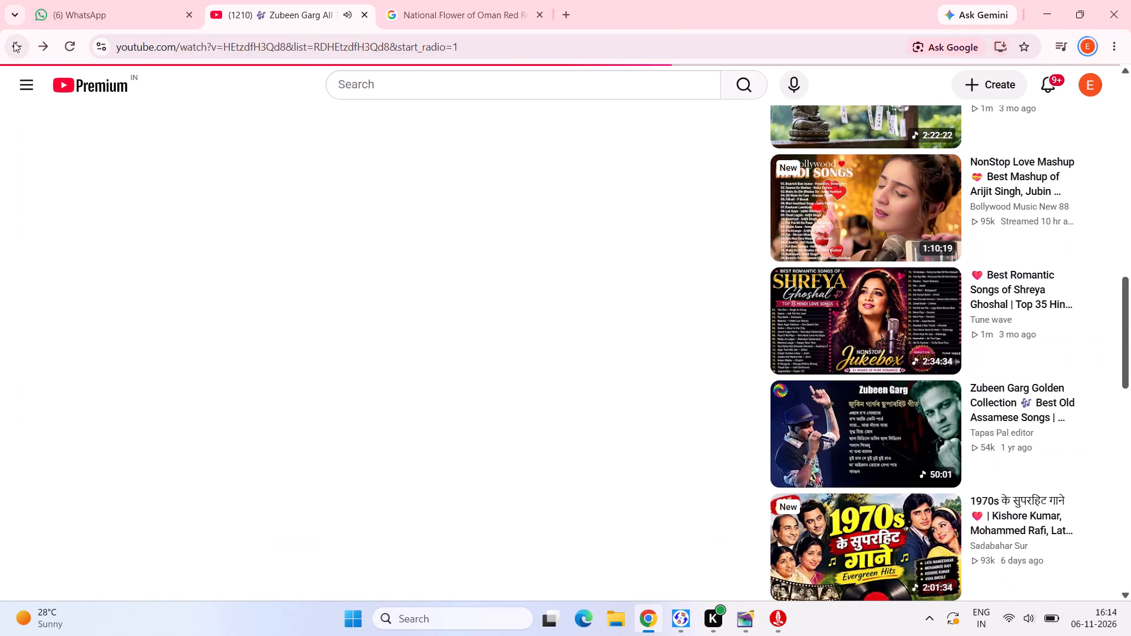
{"action": "left_click", "coordinate": [11, 43]}
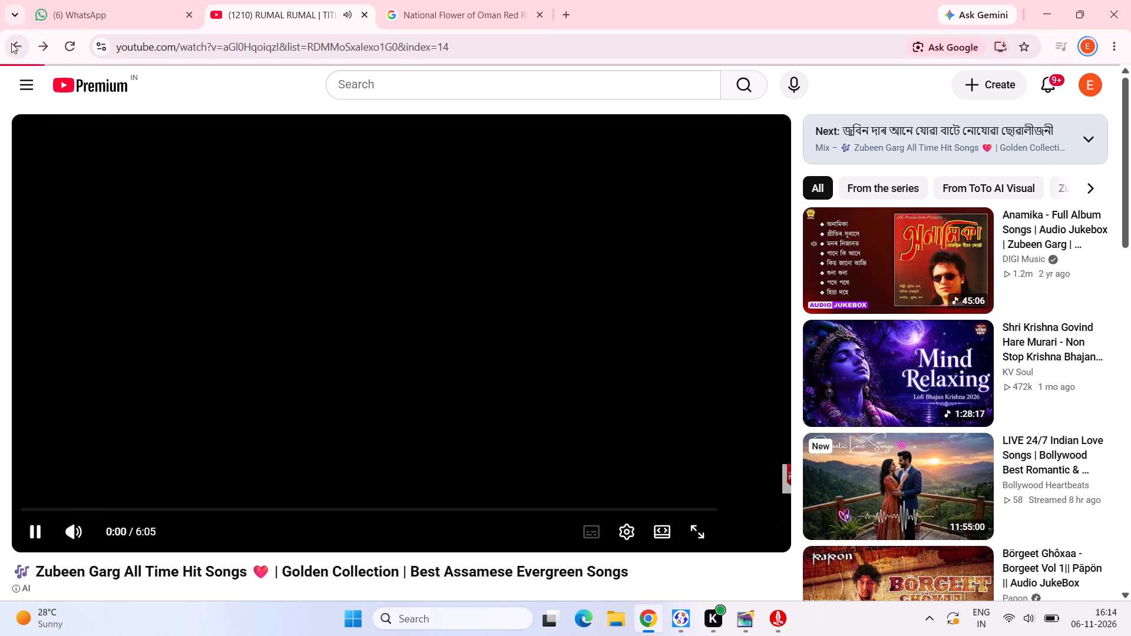
{"action": "left_click", "coordinate": [188, 349]}
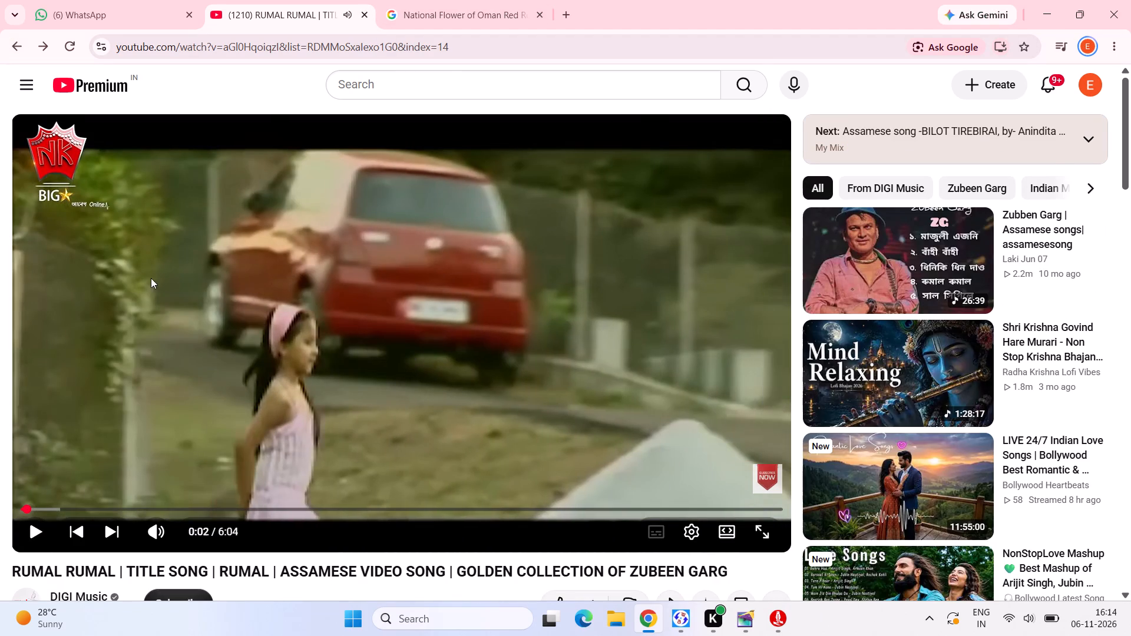
{"action": "left_click", "coordinate": [362, 14]}
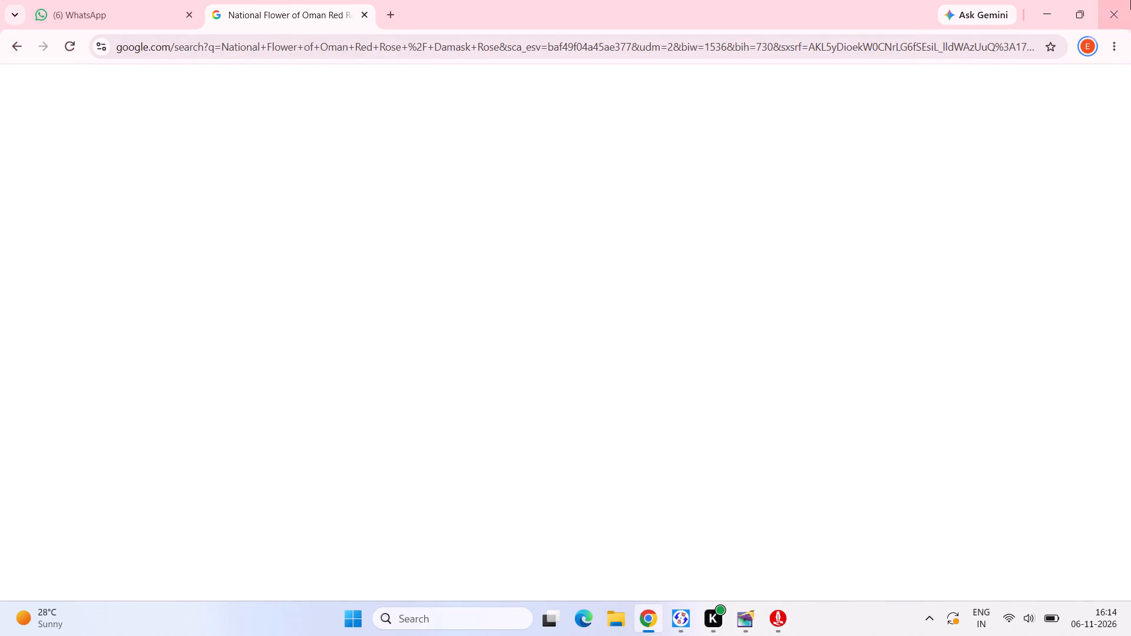
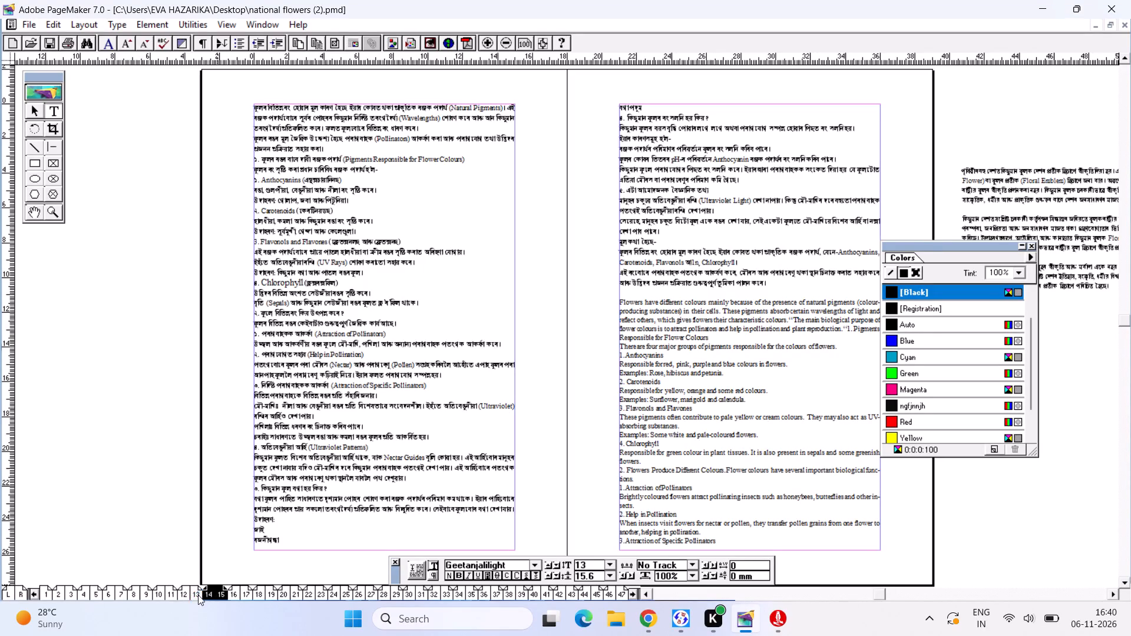
Look back through the publication's earlier spreads, from pages 10–11 through 8–9 and 6–7 to pages 4–5.
{"action": "left_click", "coordinate": [177, 591]}
{"action": "left_click", "coordinate": [167, 594]}
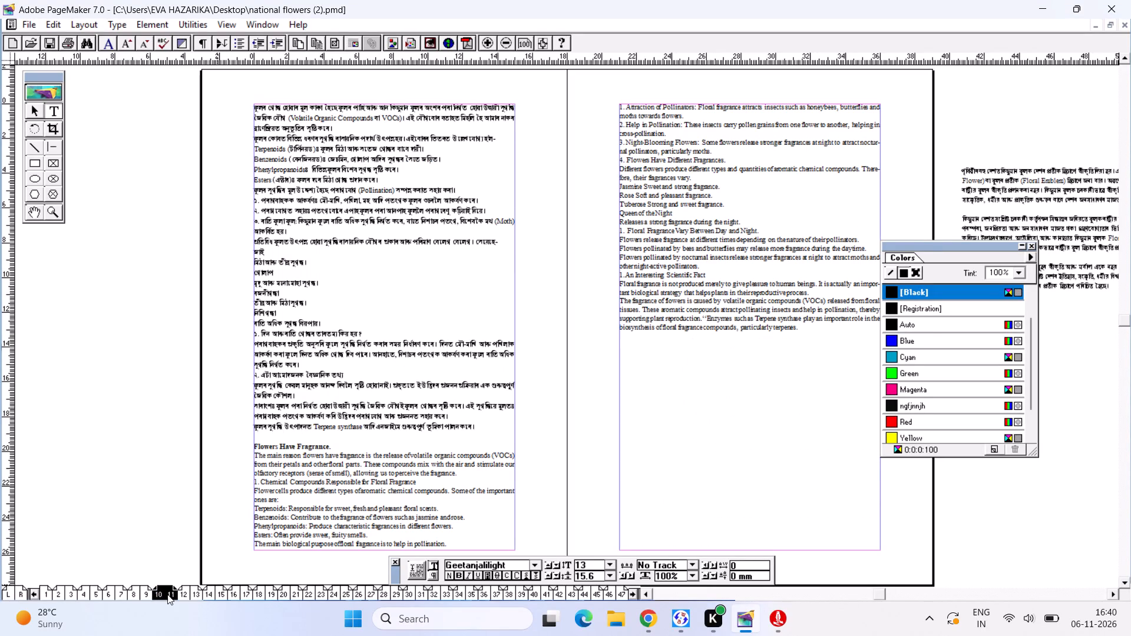
{"action": "left_click", "coordinate": [148, 590]}
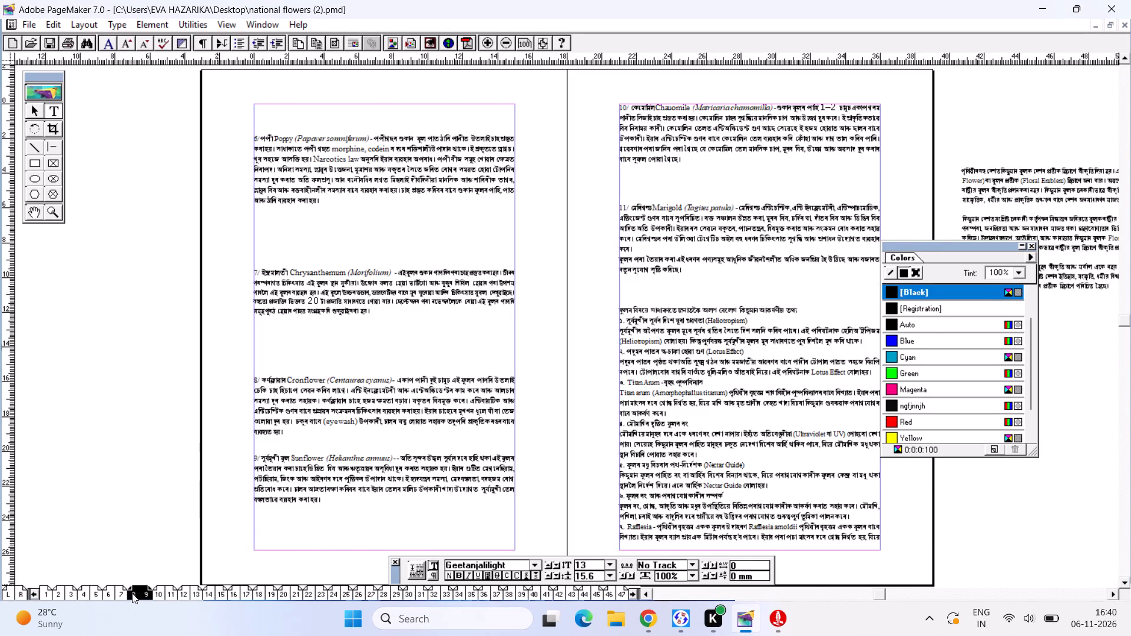
{"action": "left_click", "coordinate": [115, 594]}
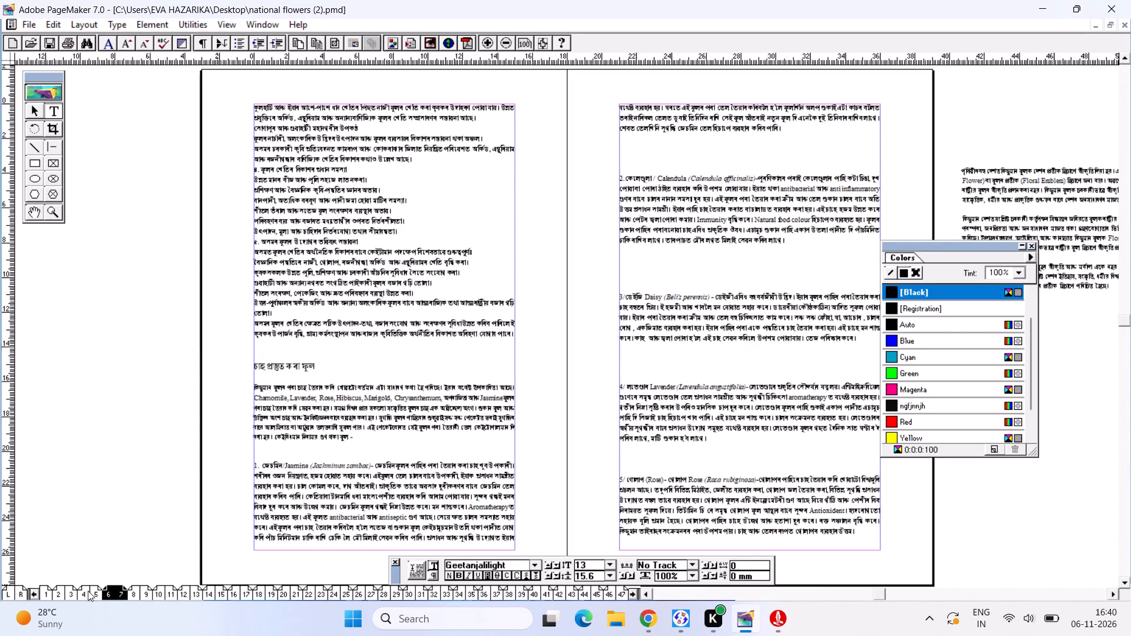
{"action": "left_click", "coordinate": [88, 591]}
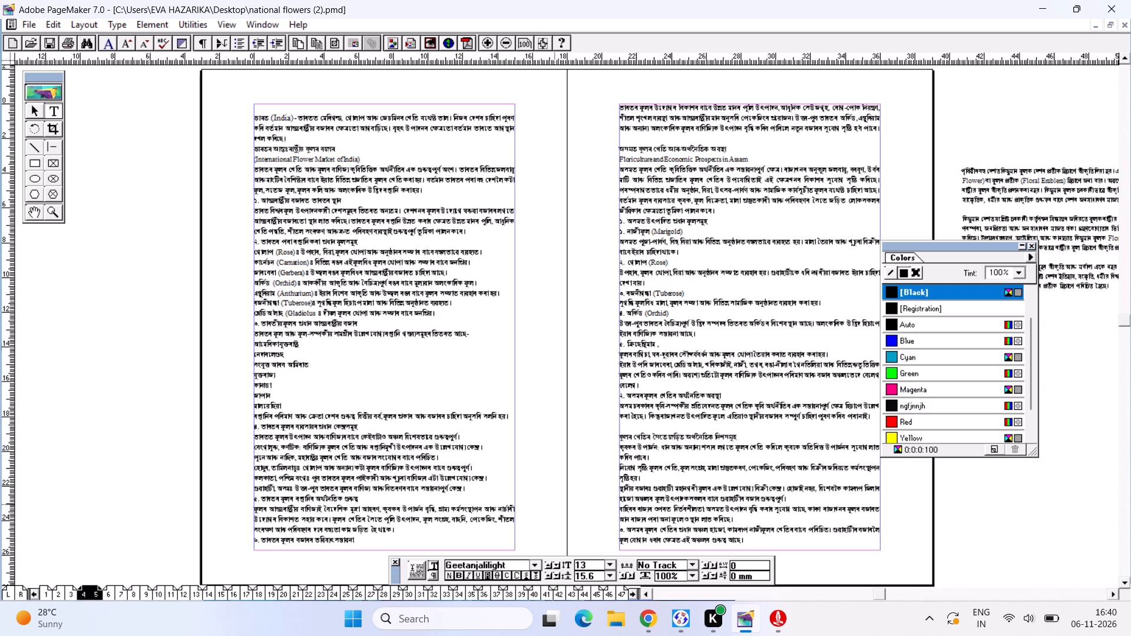
Move the floating Colors palette off page 5 onto the pasteboard beside the spread and place the text cursor in the page 5 text.
{"action": "left_click", "coordinate": [640, 475]}
{"action": "left_click_drag", "start_coordinate": [947, 241], "coordinate": [971, 260]}
{"action": "left_click_drag", "start_coordinate": [971, 260], "coordinate": [1036, 329]}
{"action": "left_click", "coordinate": [725, 363]}
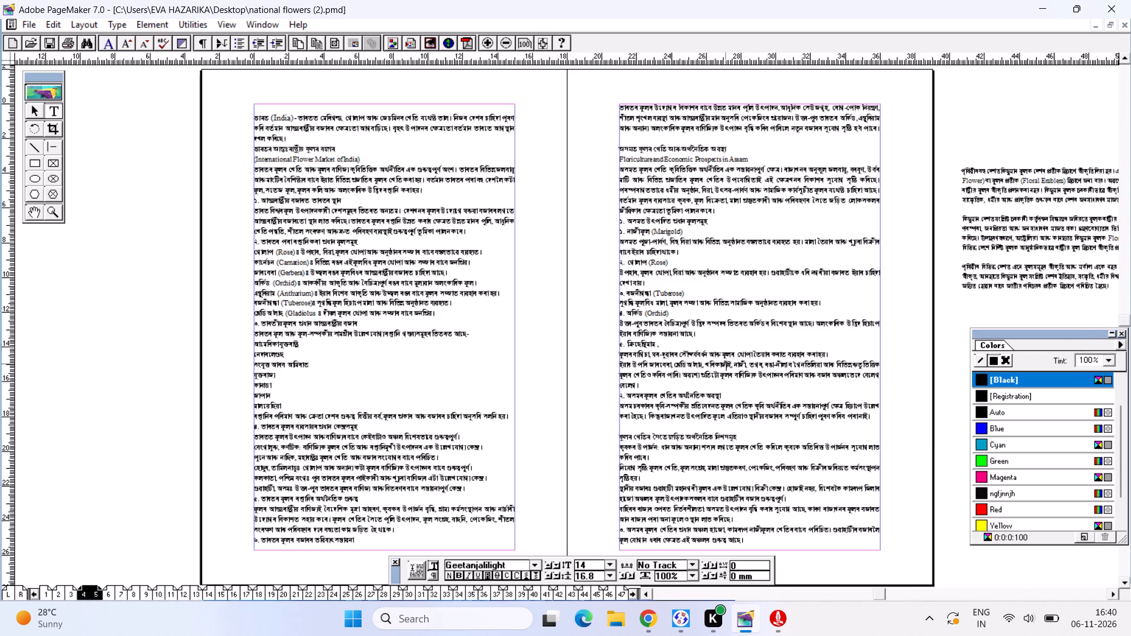
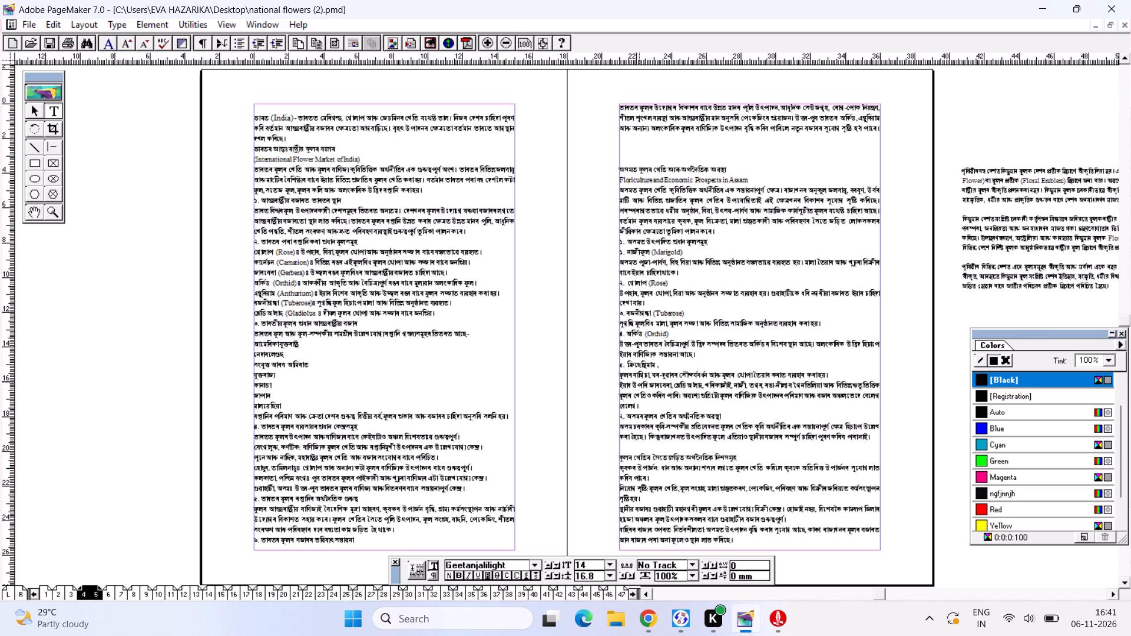
Select the whole story and examine how its text runs across the spreads up to page 21, returning to pages 4–5.
{"action": "key", "text": "ctrl+a"}
{"action": "left_click", "coordinate": [114, 592]}
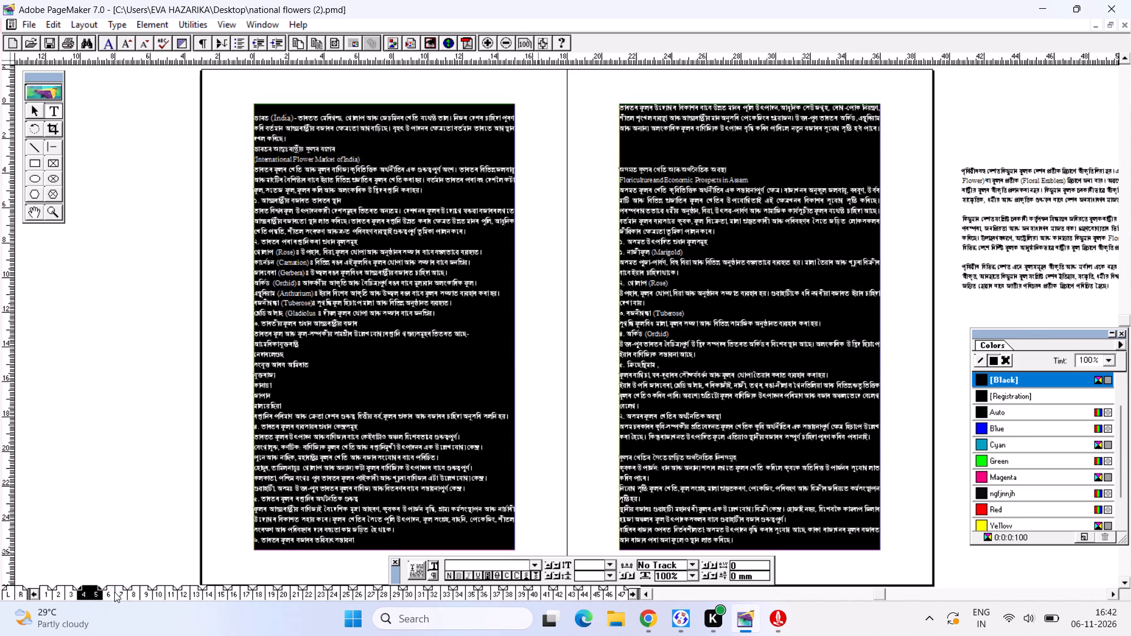
{"action": "left_click", "coordinate": [142, 594]}
{"action": "left_click", "coordinate": [171, 591]}
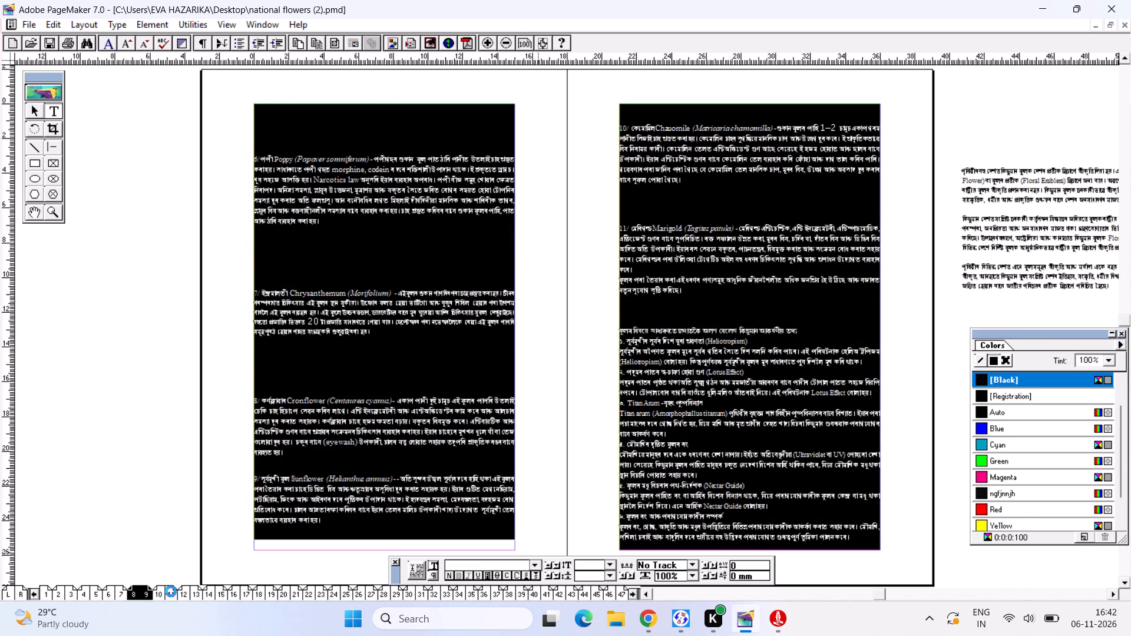
{"action": "left_click", "coordinate": [188, 591]}
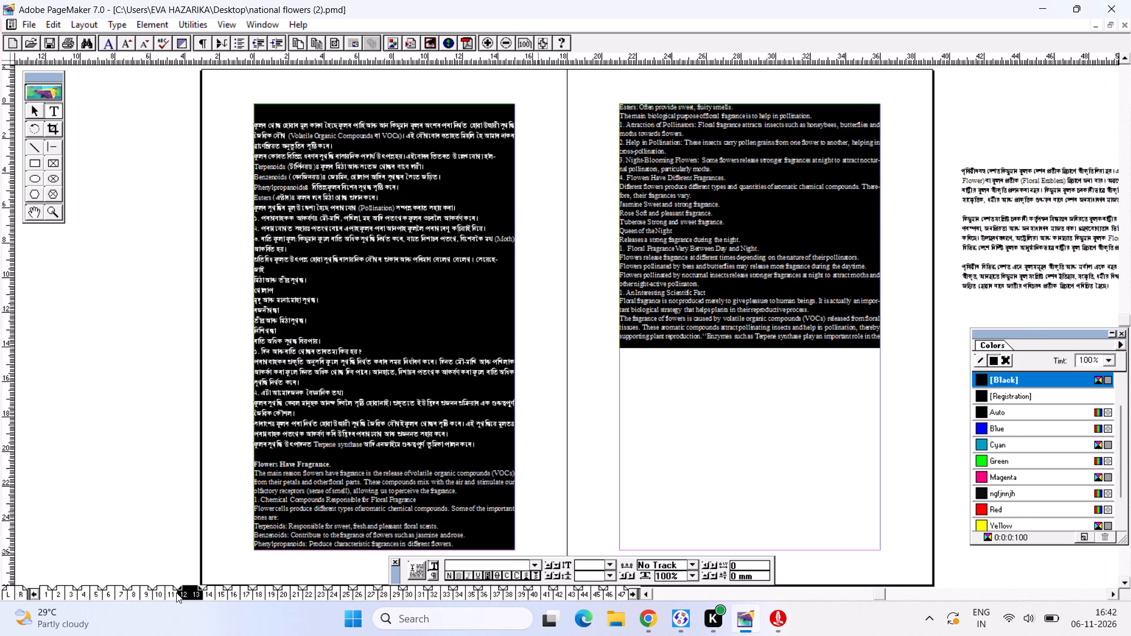
{"action": "left_click", "coordinate": [209, 592]}
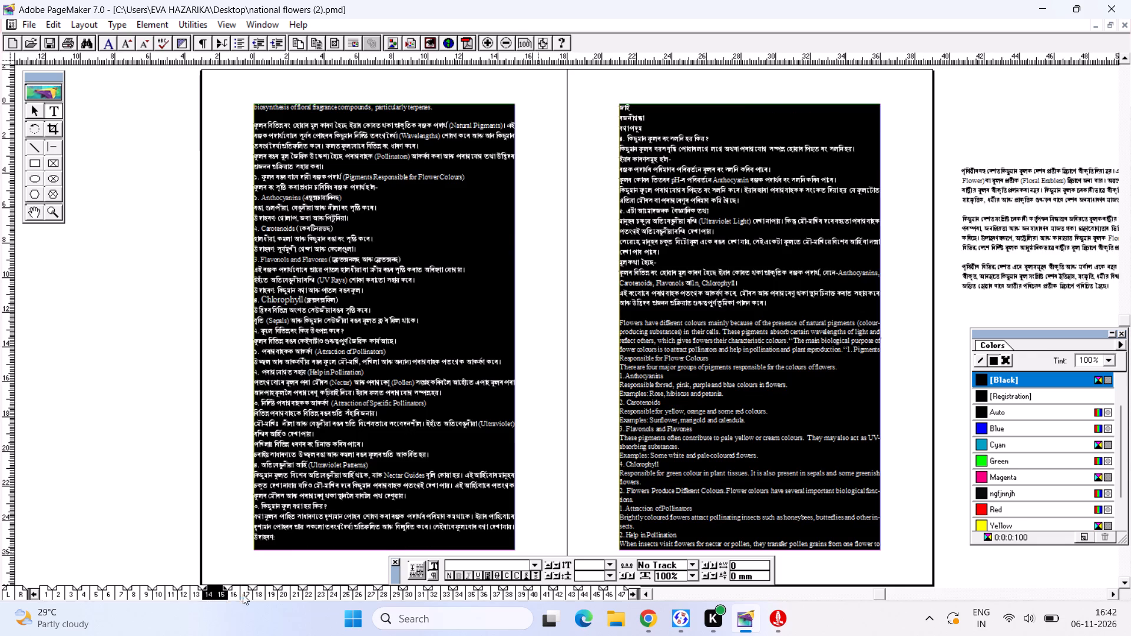
{"action": "left_click", "coordinate": [243, 594]}
{"action": "left_click", "coordinate": [265, 594]}
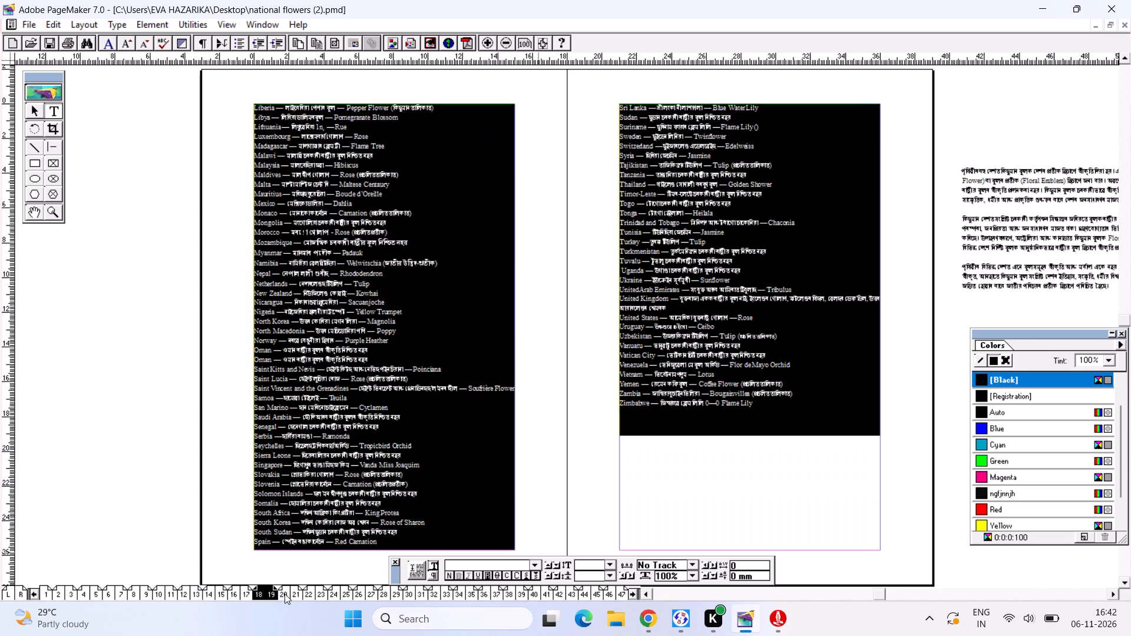
{"action": "left_click", "coordinate": [286, 594]}
{"action": "left_click", "coordinate": [174, 593]}
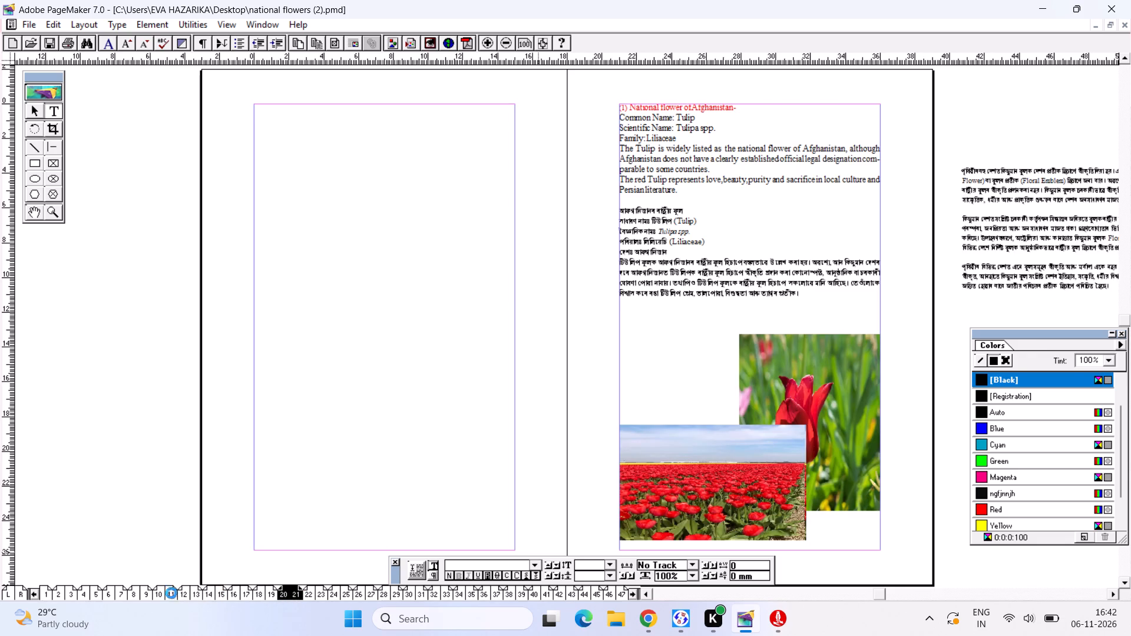
{"action": "left_click", "coordinate": [126, 592]}
{"action": "left_click", "coordinate": [108, 592]}
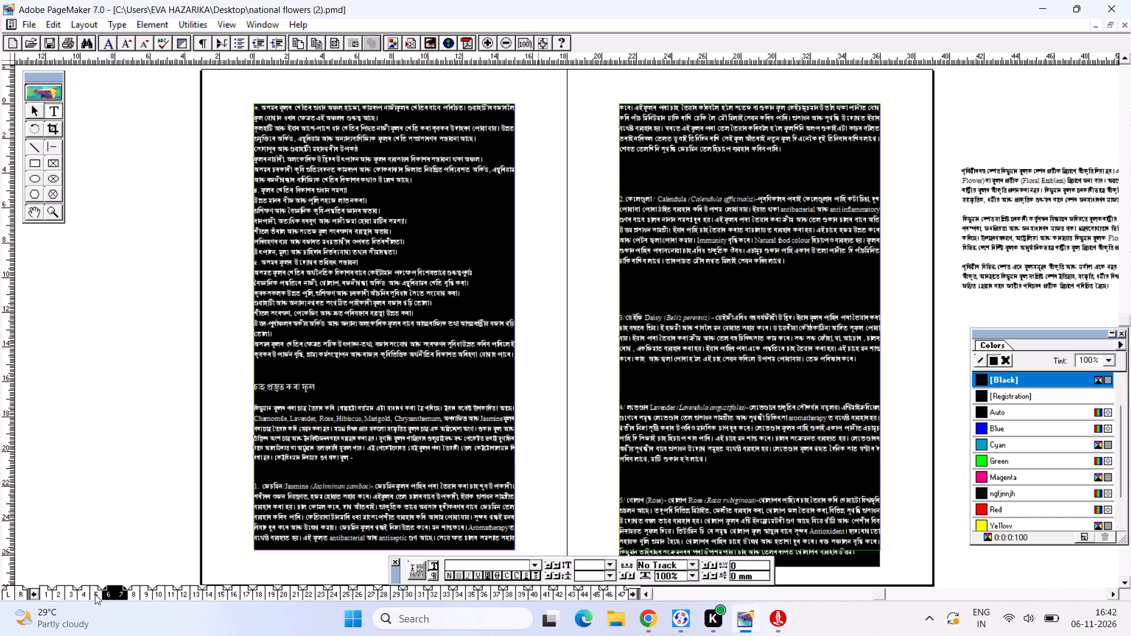
{"action": "left_click", "coordinate": [150, 597]}
{"action": "left_click", "coordinate": [97, 597]}
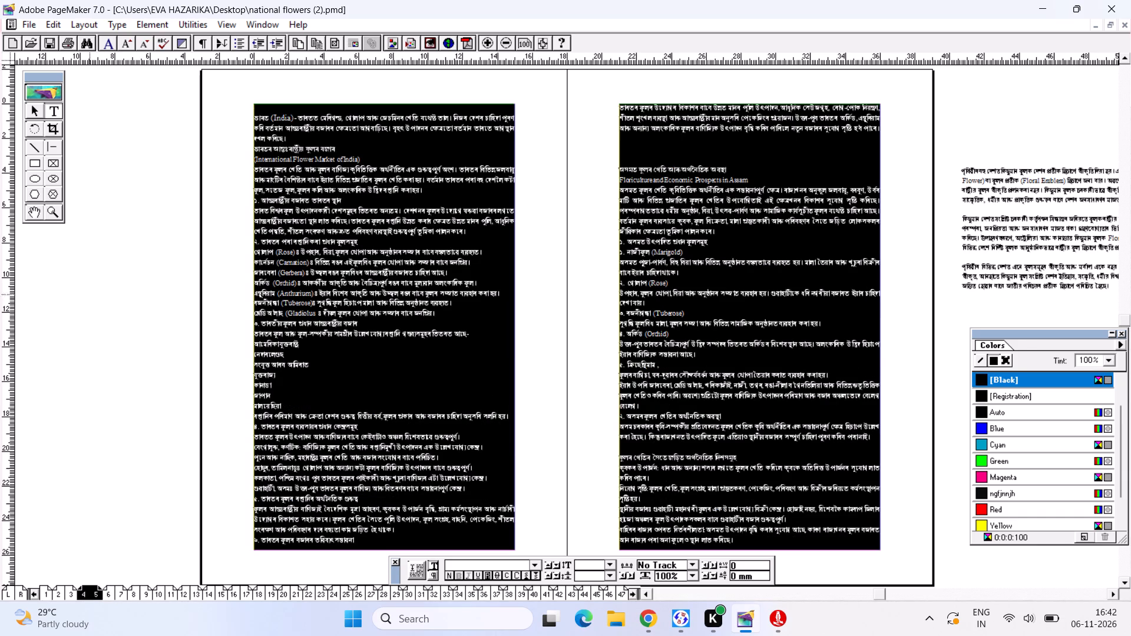
{"action": "left_click", "coordinate": [55, 110]}
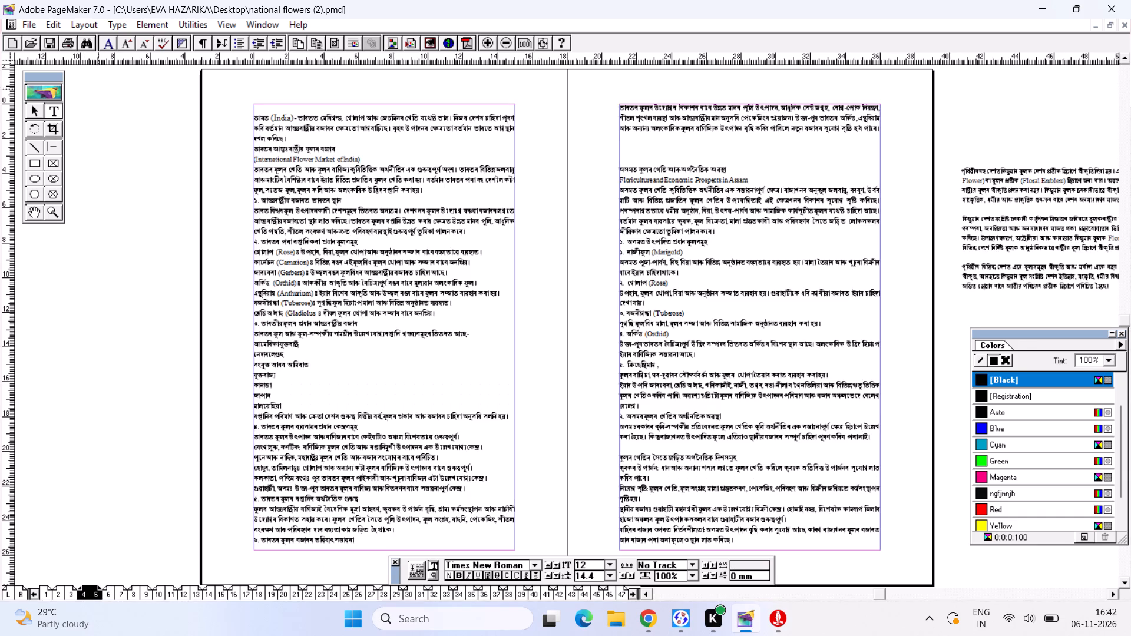
{"action": "left_click", "coordinate": [354, 312]}
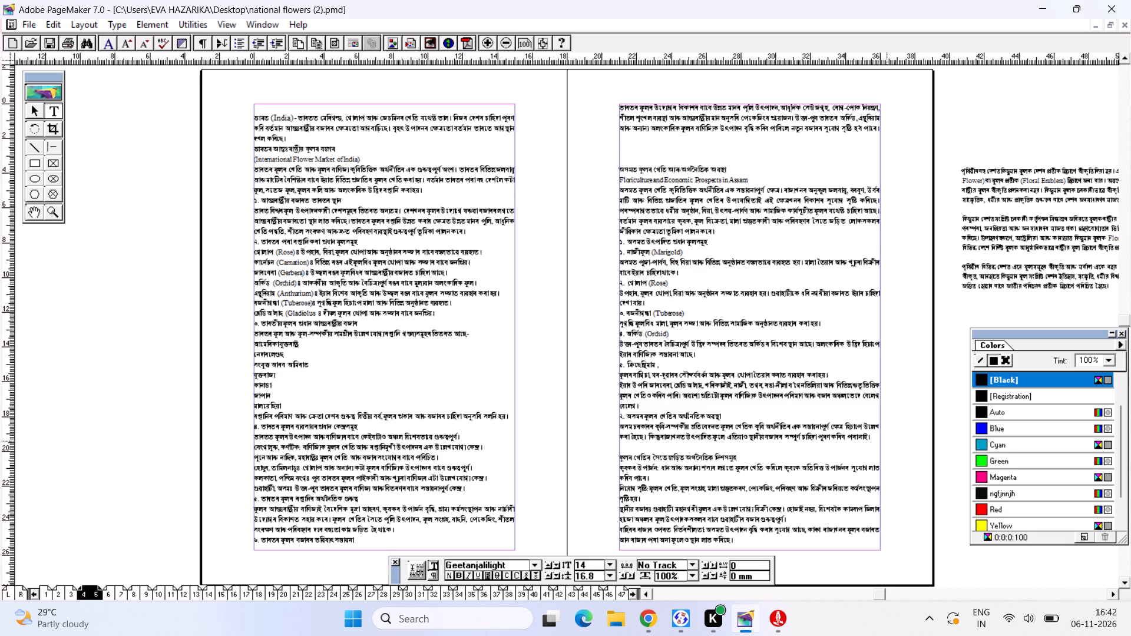
Remove two blank lines above the Assam floriculture heading on page 5.
{"action": "left_click", "coordinate": [658, 148]}
{"action": "key", "text": "BackSpace"}
{"action": "key", "text": "BackSpace"}
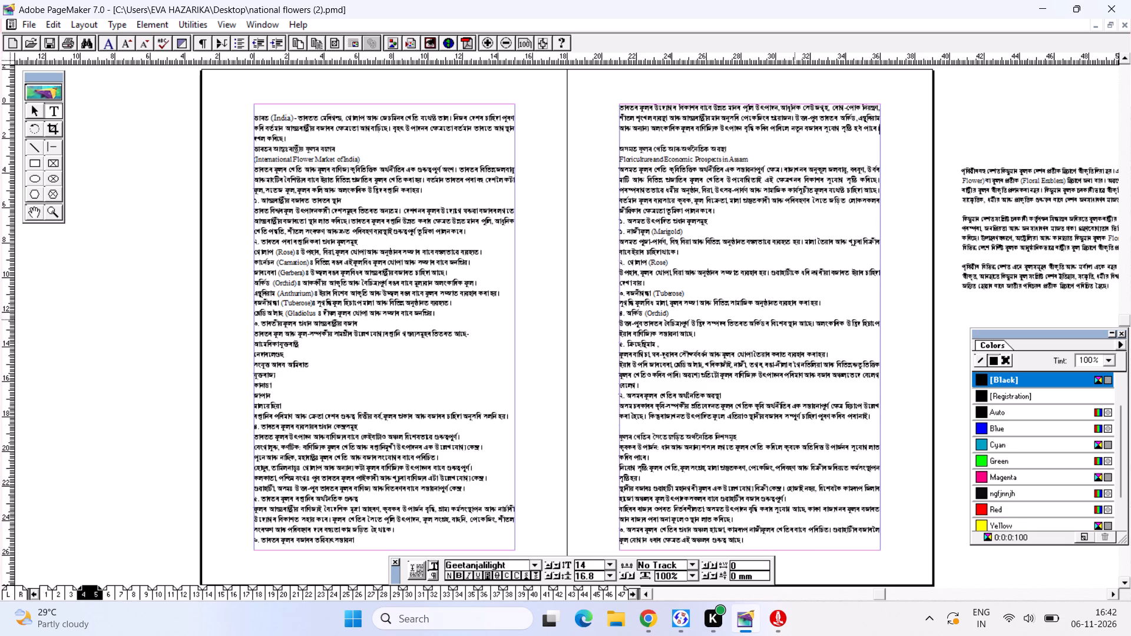
Add two blank lines after the section 2 paragraph on page 5 and paste the copied nursery text there.
{"action": "left_click", "coordinate": [885, 418]}
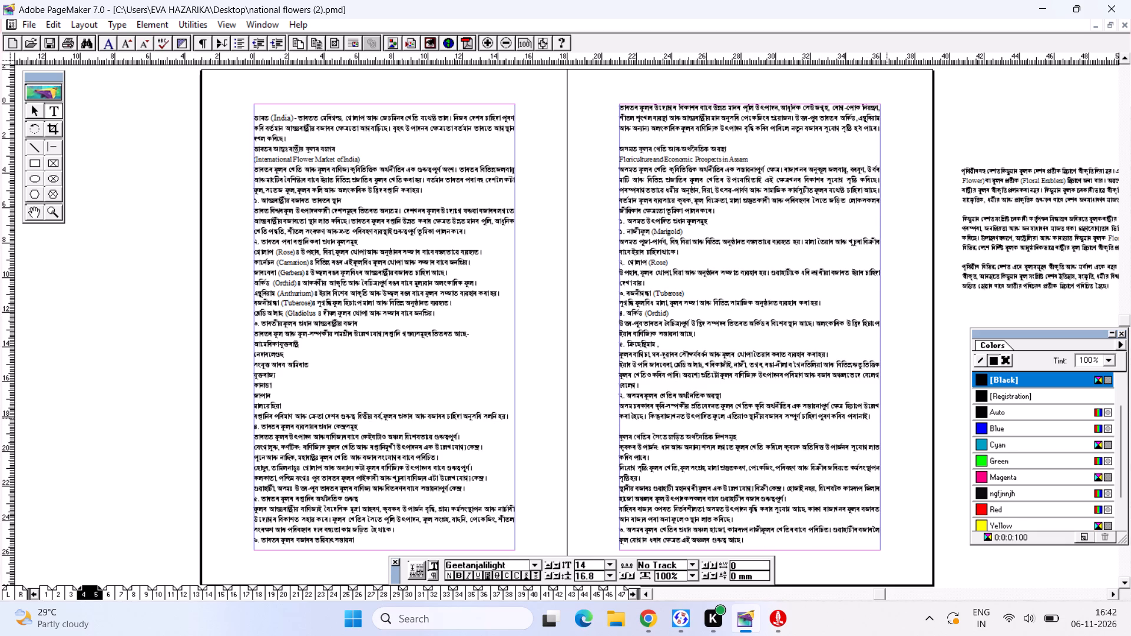
{"action": "left_click", "coordinate": [872, 418]}
{"action": "key", "text": "Return"}
{"action": "key", "text": "Return"}
{"action": "left_click", "coordinate": [669, 430]}
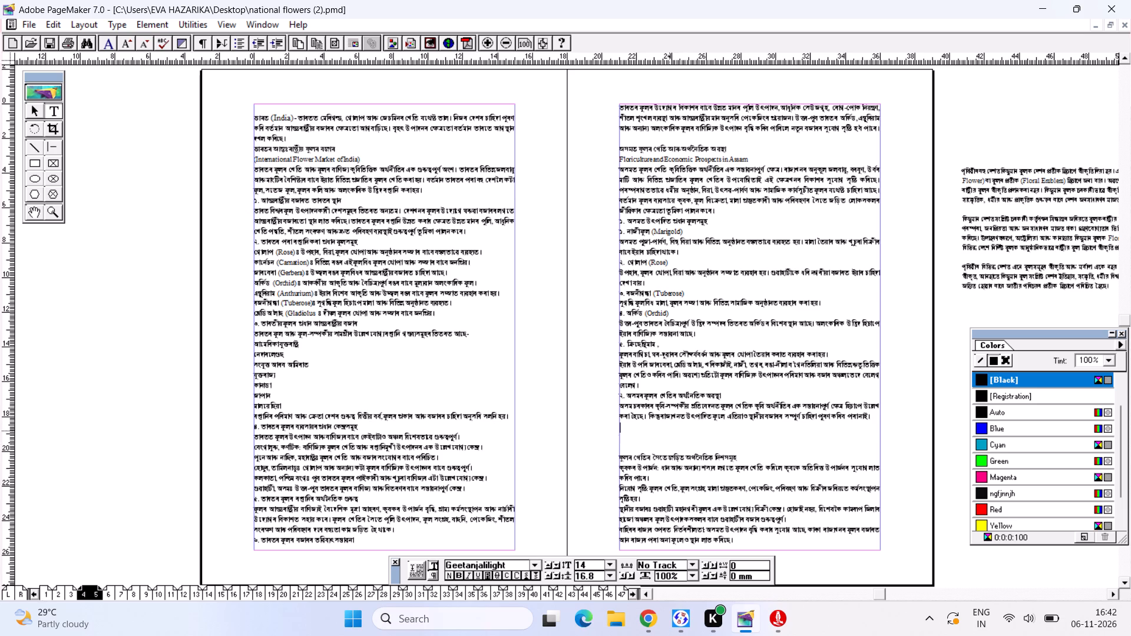
{"action": "left_click", "coordinate": [642, 435]}
{"action": "key", "text": "ctrl+v"}
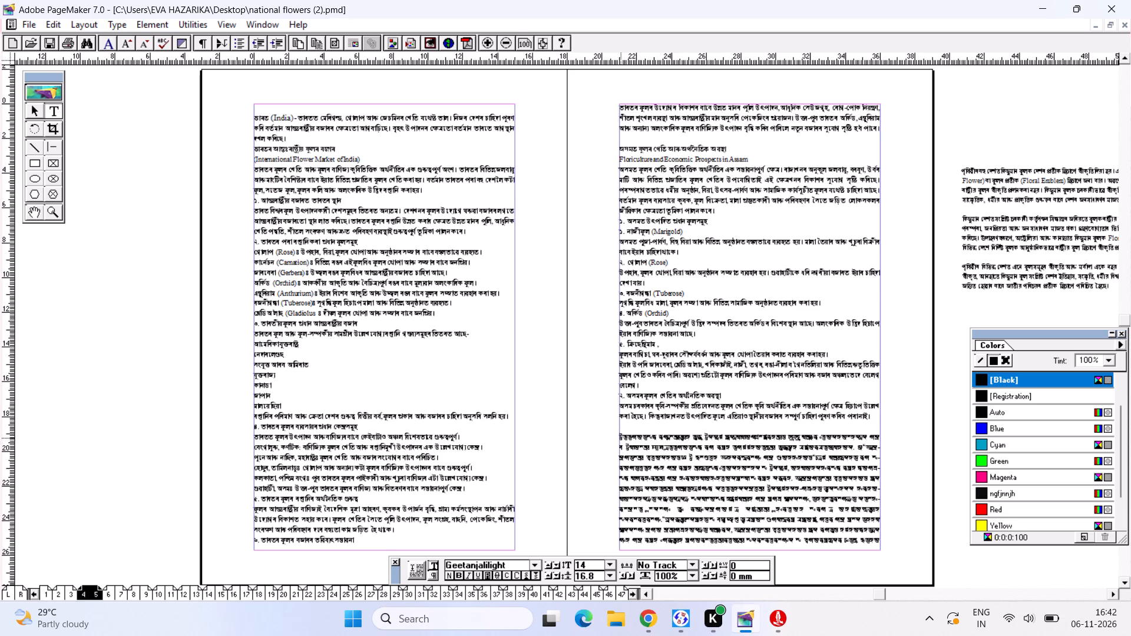
Set the entire pasted nursery text running from page 5 to page 7 in Times New Roman at 12 points.
{"action": "left_click_drag", "start_coordinate": [616, 438], "coordinate": [907, 547]}
{"action": "left_click", "coordinate": [105, 594]}
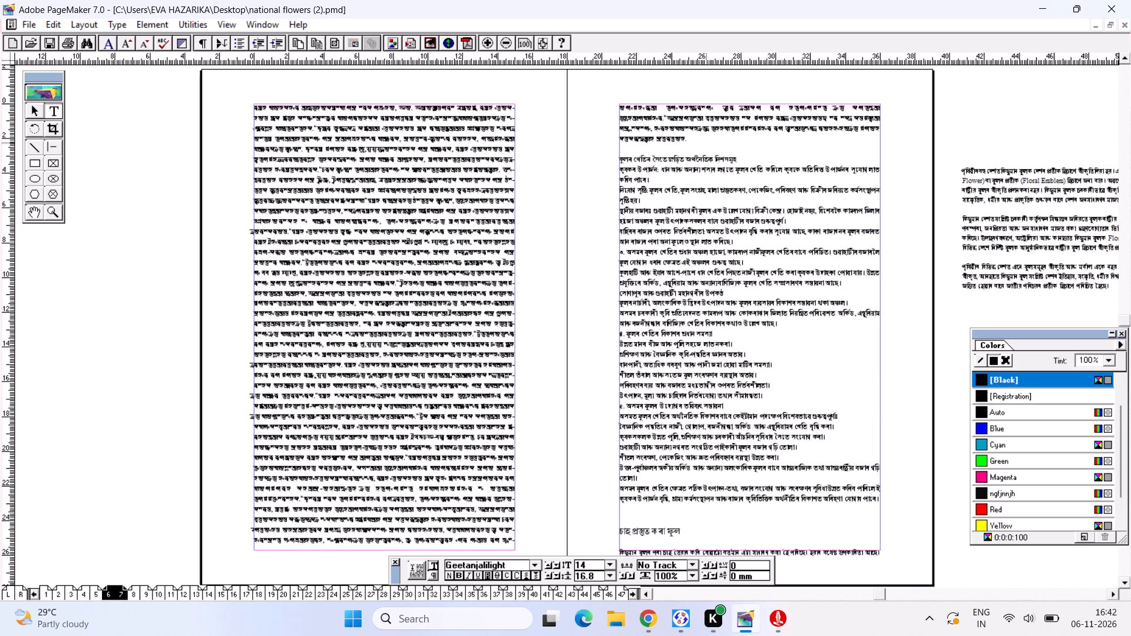
{"action": "left_click", "coordinate": [706, 141], "text": "shift"}
{"action": "key", "text": "ctrl+t"}
{"action": "key", "text": "ctrl+t"}
{"action": "key", "text": "ctrl+t"}
{"action": "key", "text": "ctrl+t"}
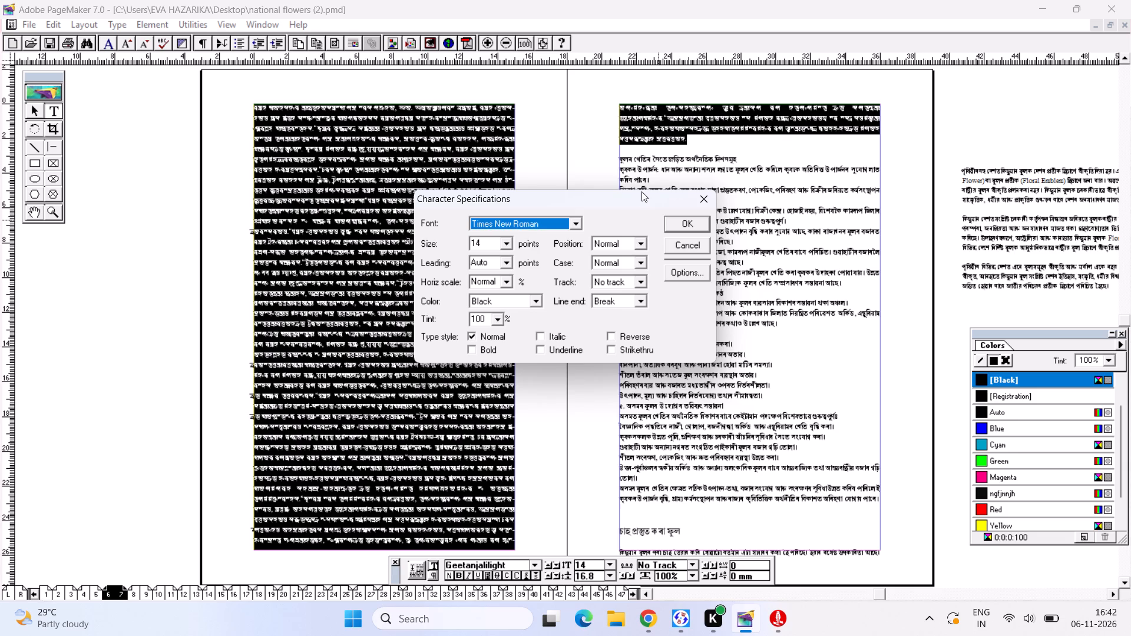
{"action": "key", "text": "Return"}
{"action": "key", "text": "ctrl+shift+comma"}
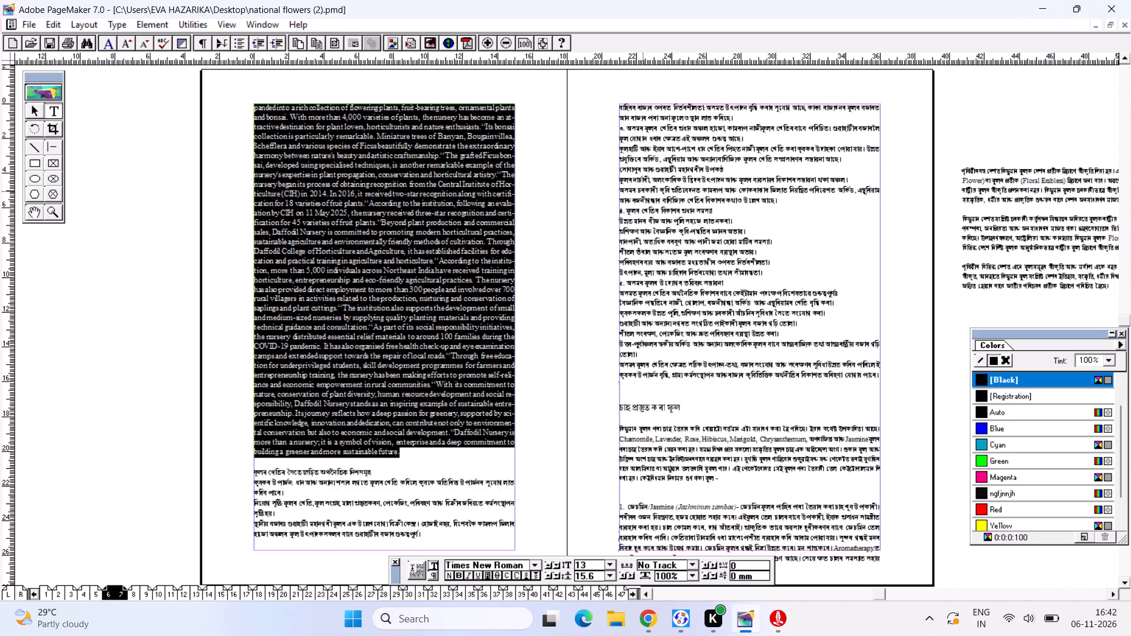
{"action": "key", "text": "ctrl+shift+comma"}
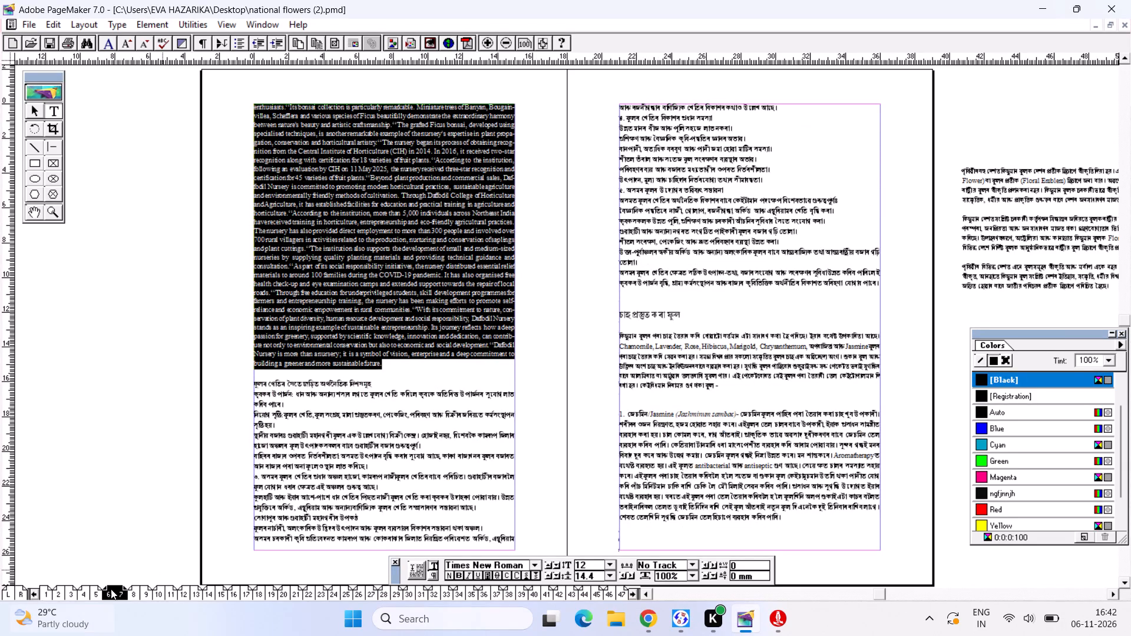
Put "Daffodil Nursery: A Unique Destination of Greenery" on its own line on page 5, deleting the stray quote marks on both sides.
{"action": "left_click", "coordinate": [95, 593]}
{"action": "key", "text": "ctrl+2"}
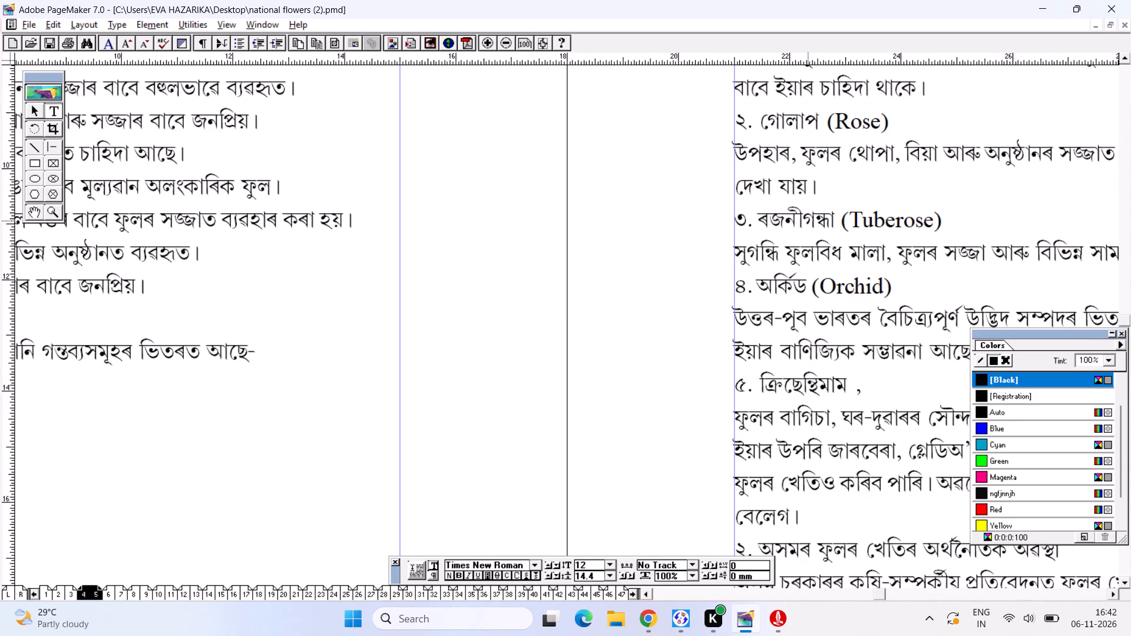
{"action": "left_click_drag", "start_coordinate": [653, 303], "coordinate": [193, 16], "text": "alt"}
{"action": "left_click_drag", "start_coordinate": [411, 118], "coordinate": [211, 0], "text": "alt"}
{"action": "left_click_drag", "start_coordinate": [339, 169], "coordinate": [358, 41], "text": "alt"}
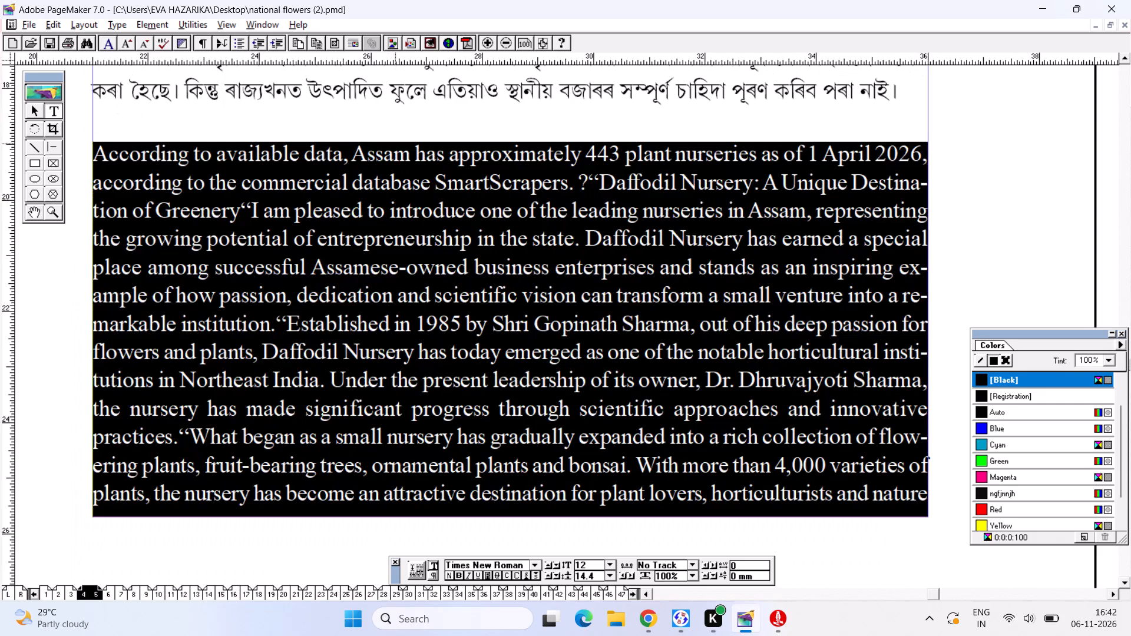
{"action": "left_click", "coordinate": [406, 174], "text": "alt"}
{"action": "left_click", "coordinate": [558, 202]}
{"action": "left_click", "coordinate": [597, 177]}
{"action": "key", "text": "BackSpace"}
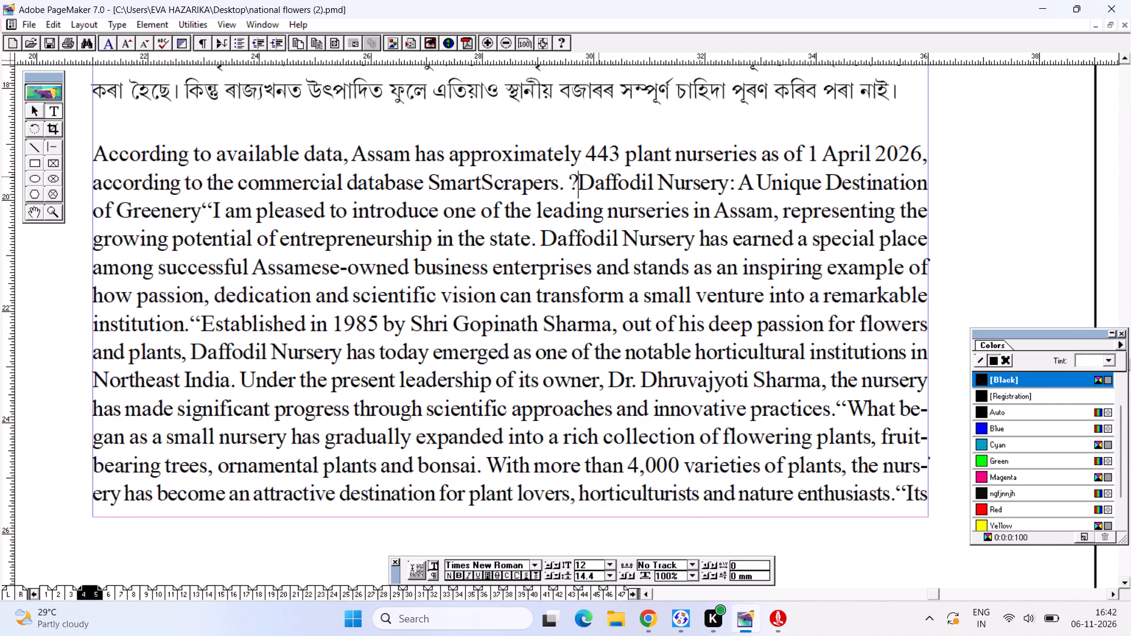
{"action": "key", "text": "Return"}
{"action": "left_click", "coordinate": [555, 208]}
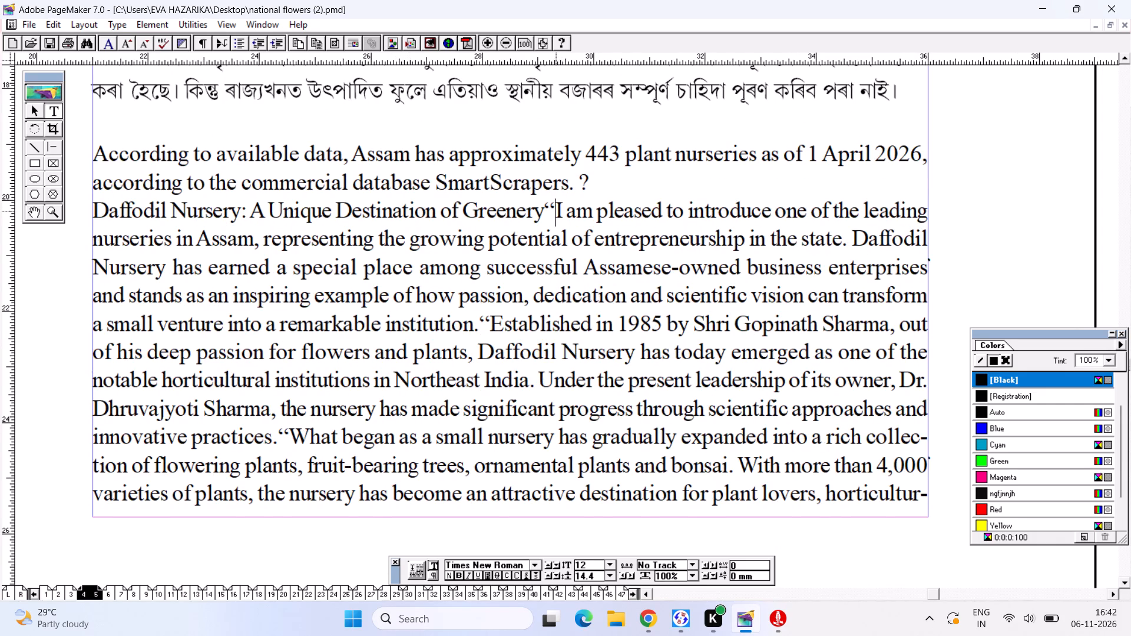
{"action": "key", "text": "BackSpace"}
{"action": "key", "text": "Return"}
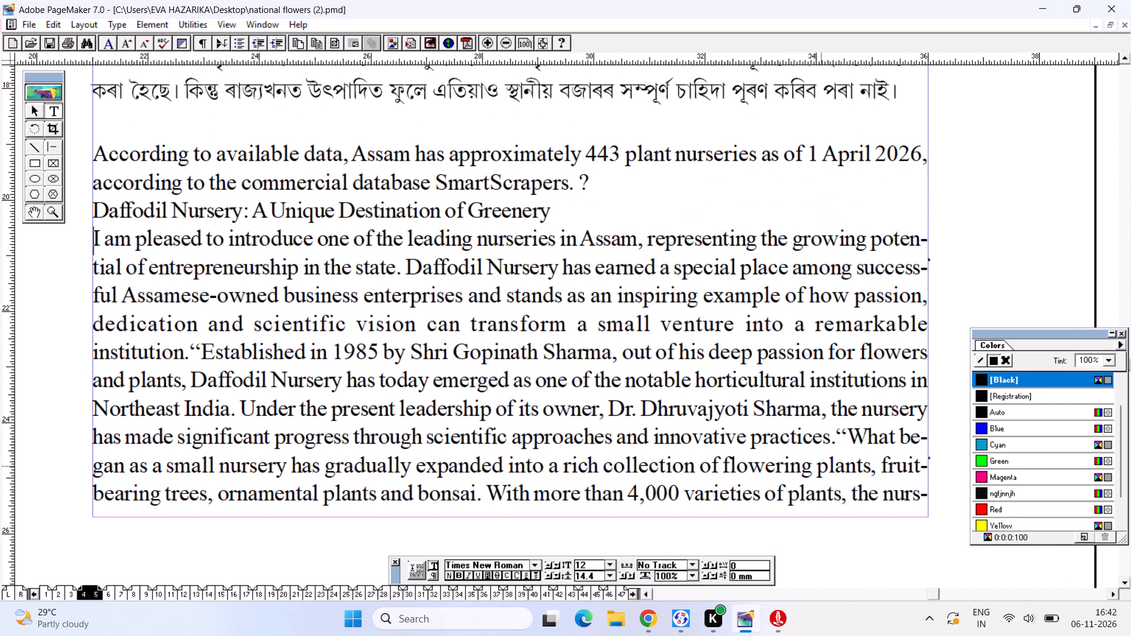
Replace the stray quote mark before "What began as a small nursery" on page 5 with a paragraph break.
{"action": "left_click", "coordinate": [849, 433]}
{"action": "key", "text": "BackSpace"}
{"action": "key", "text": "Return"}
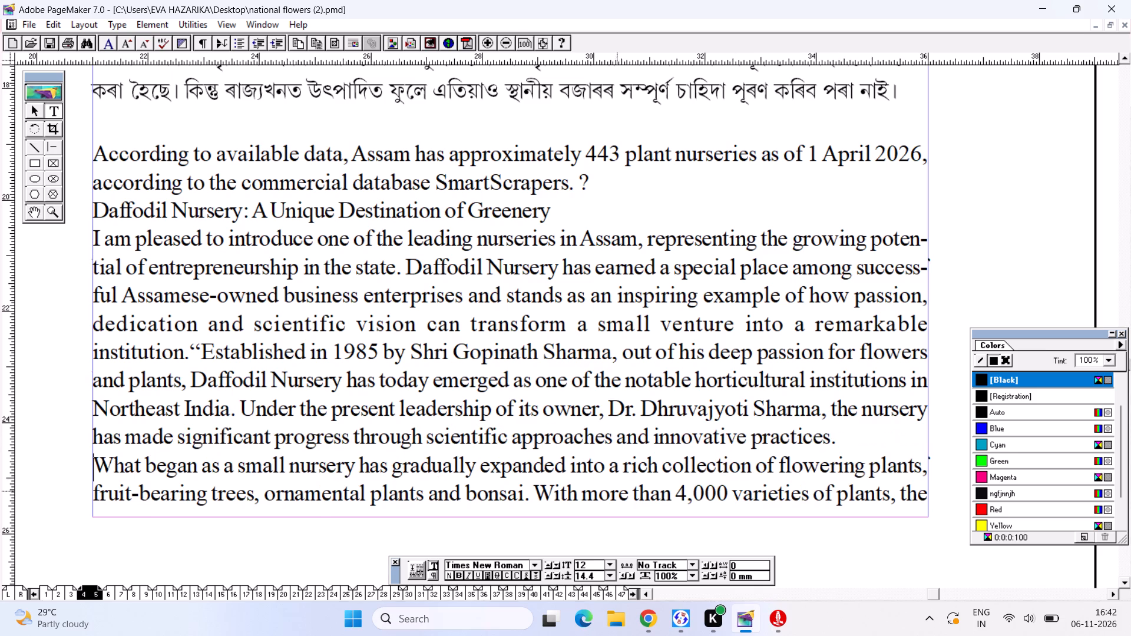
{"action": "key", "text": "BackSpace"}
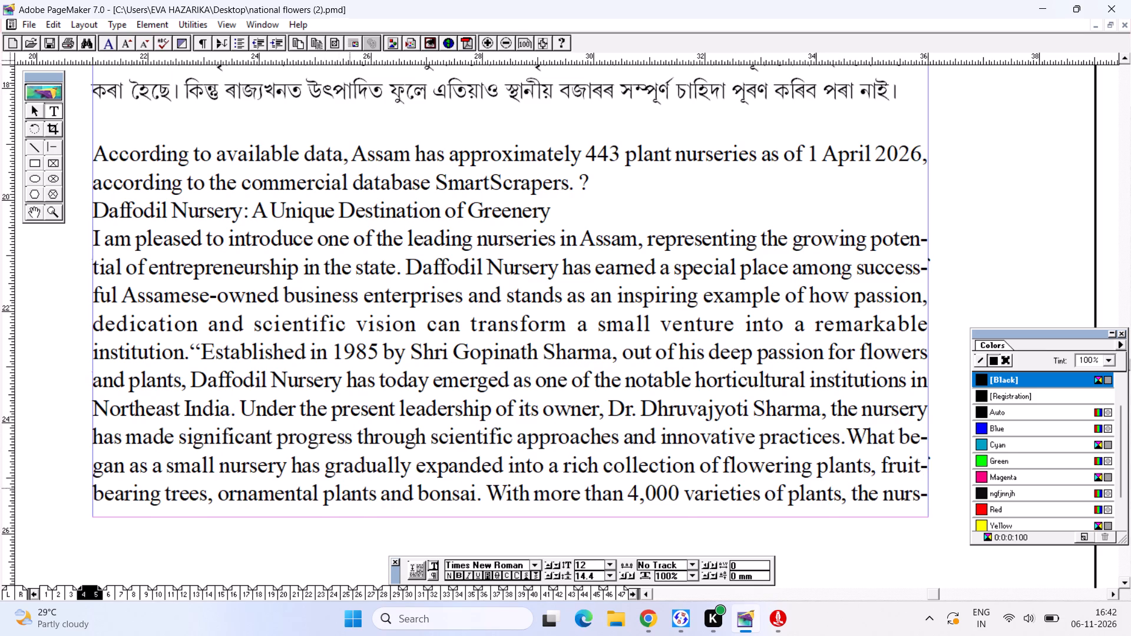
{"action": "key", "text": "Return"}
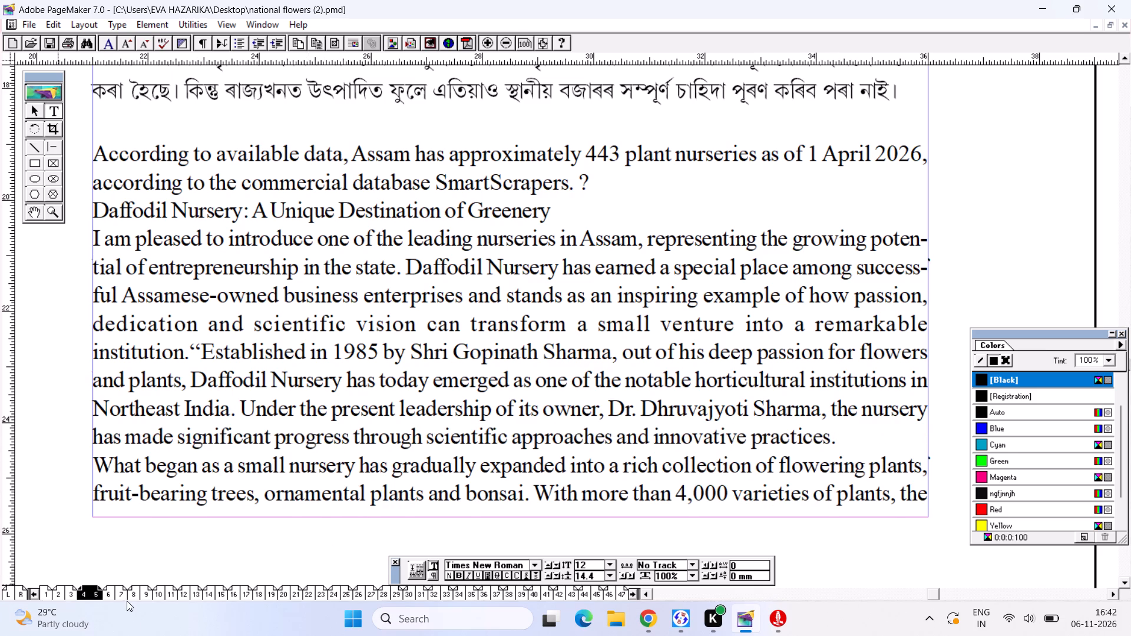
Replace the stray quote marks before "Its bonsai collection" and "The grafted Ficus bonsai" at the start of page 6 with paragraph breaks.
{"action": "left_click", "coordinate": [123, 595]}
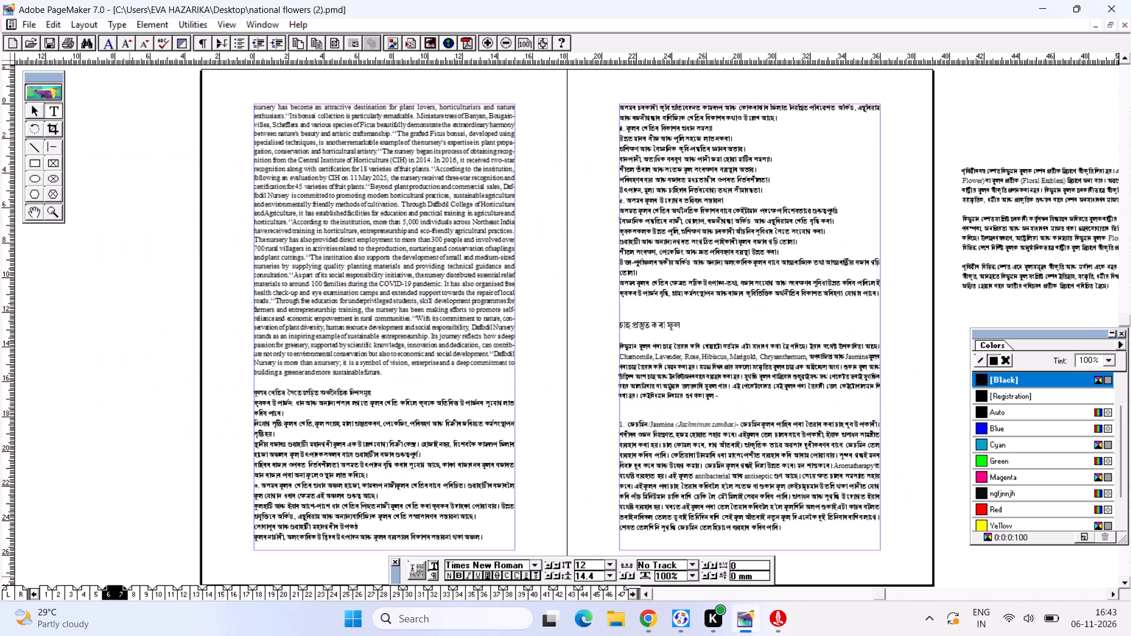
{"action": "left_click", "coordinate": [91, 597]}
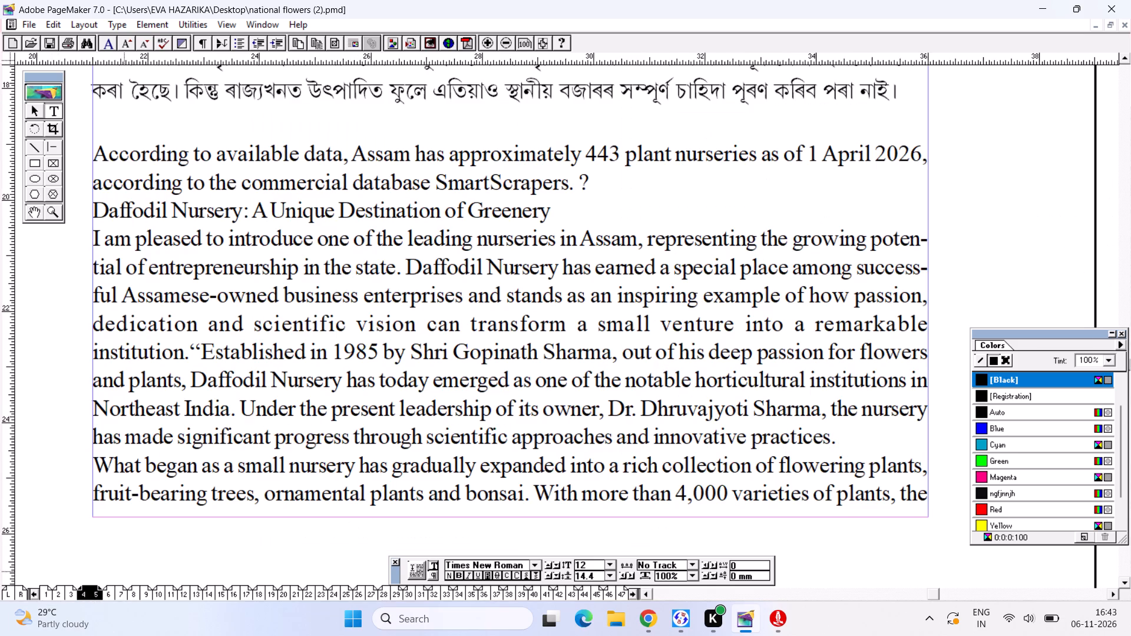
{"action": "key", "text": "ctrl+0"}
{"action": "left_click", "coordinate": [106, 595]}
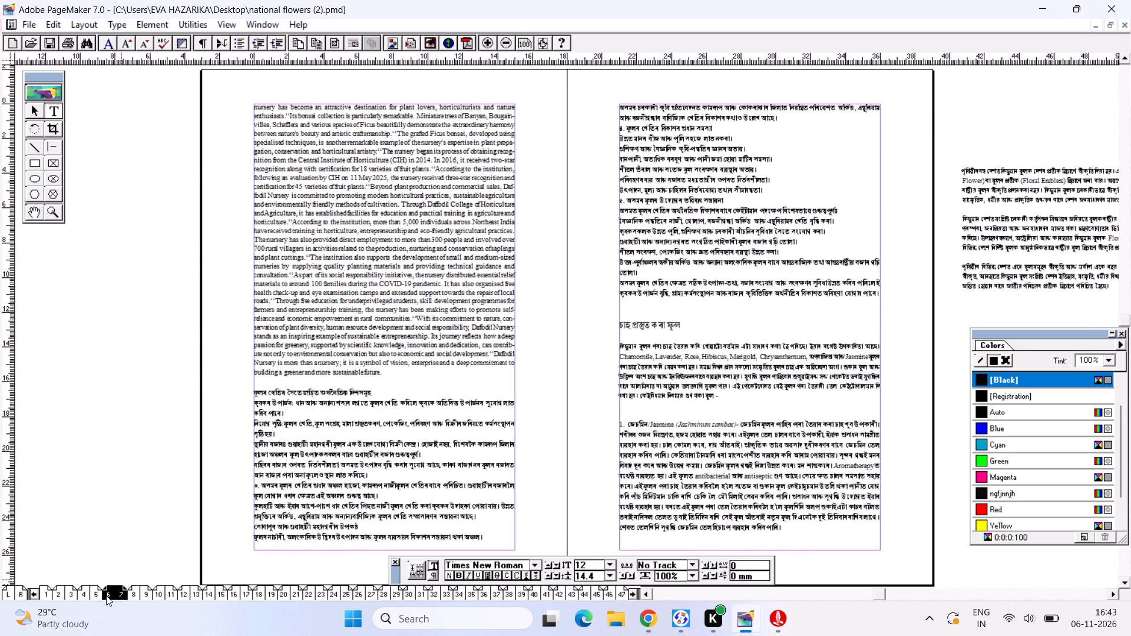
{"action": "key", "text": "ctrl+2"}
{"action": "left_click_drag", "start_coordinate": [287, 364], "coordinate": [690, 635], "text": "alt"}
{"action": "left_click_drag", "start_coordinate": [455, 284], "coordinate": [637, 620], "text": "alt"}
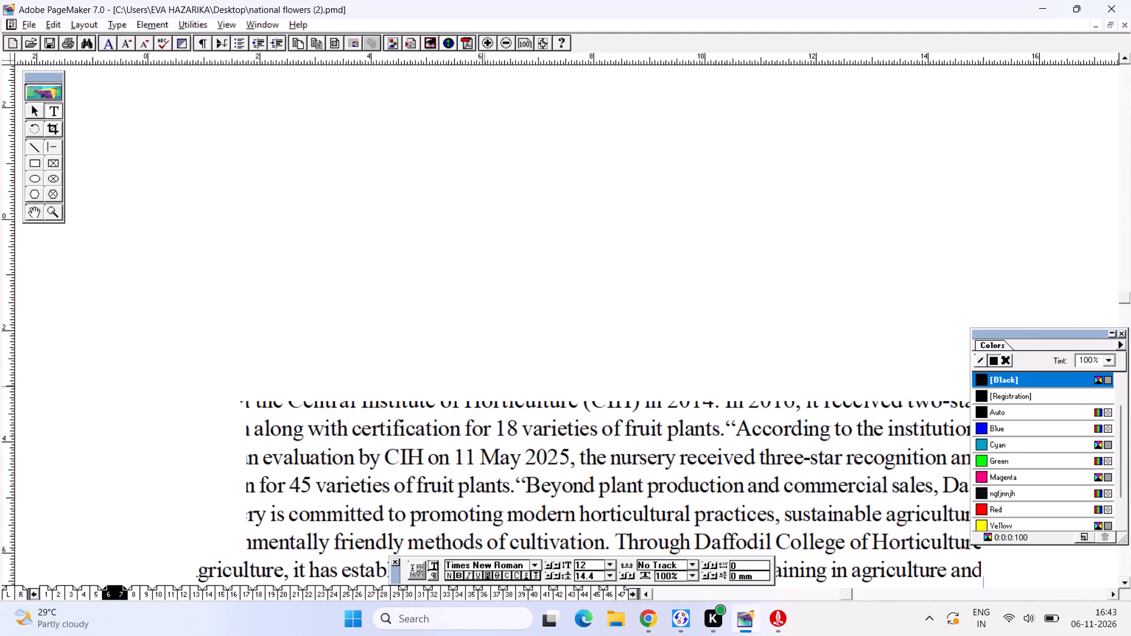
{"action": "left_click_drag", "start_coordinate": [445, 390], "coordinate": [344, 233], "text": "alt"}
{"action": "left_click_drag", "start_coordinate": [406, 248], "coordinate": [449, 310], "text": "alt"}
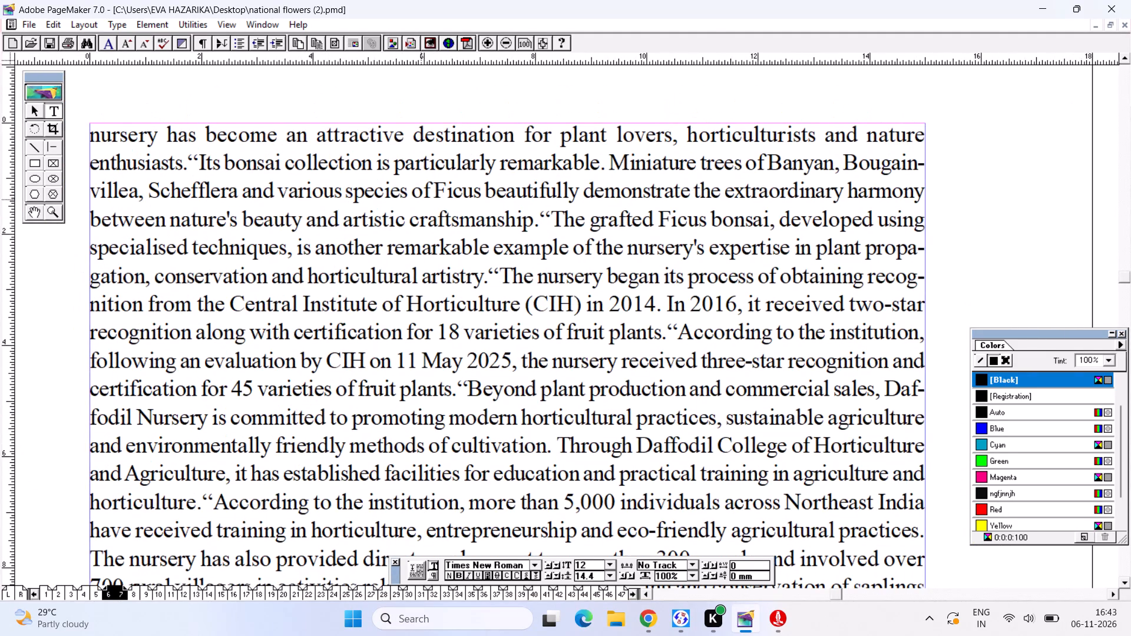
{"action": "left_click", "coordinate": [196, 163]}
{"action": "key", "text": "BackSpace"}
{"action": "key", "text": "Return"}
{"action": "left_click", "coordinate": [401, 253]}
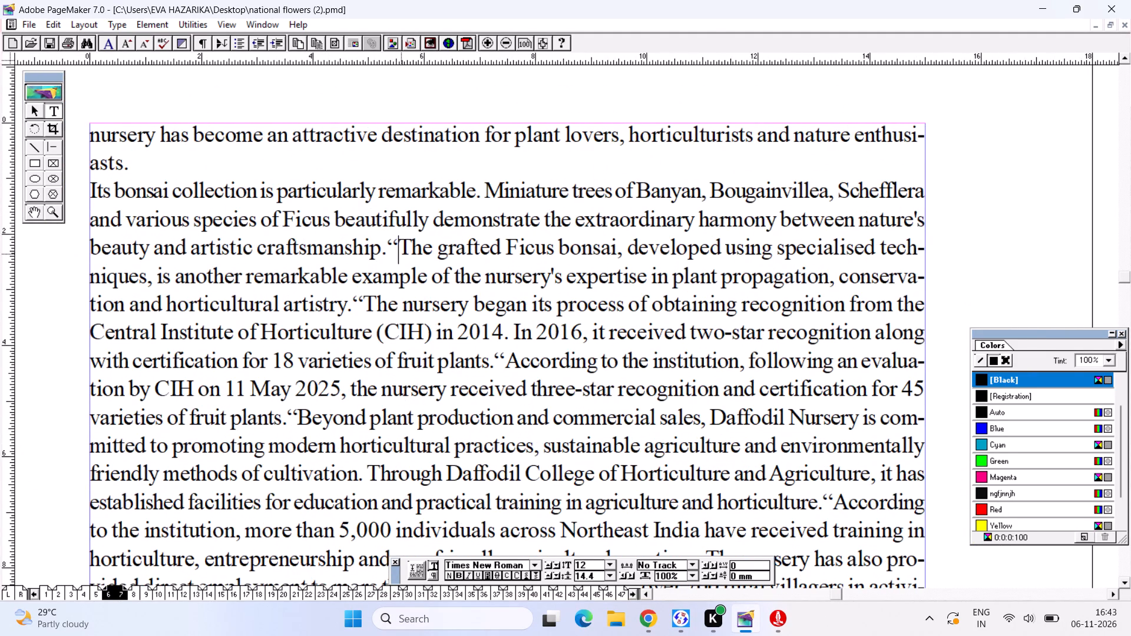
{"action": "key", "text": "BackSpace"}
{"action": "key", "text": "Return"}
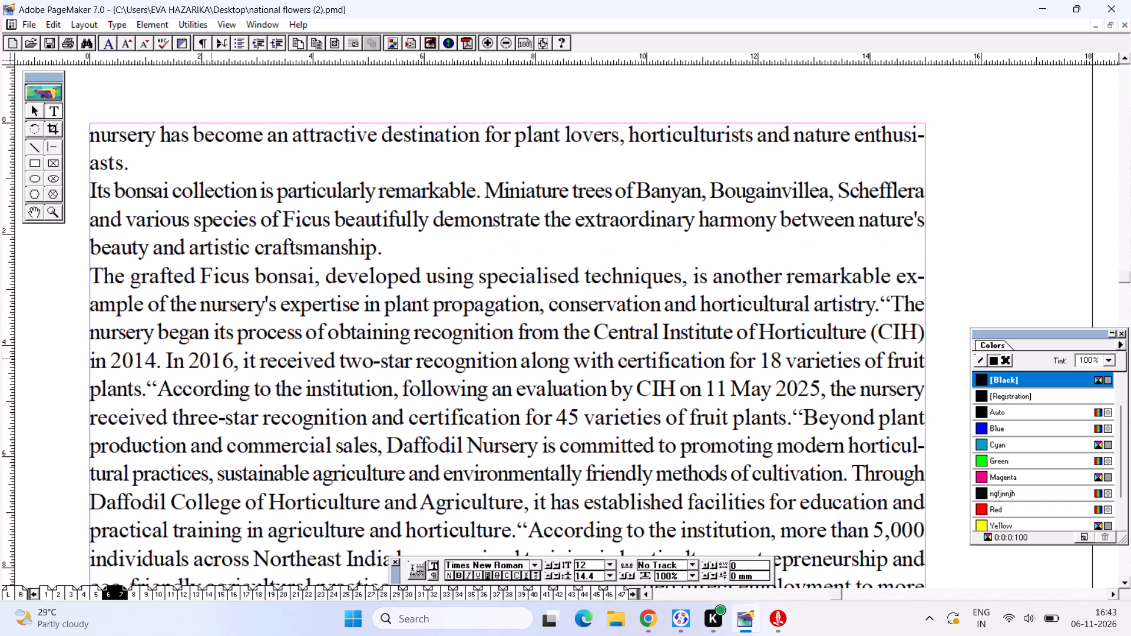
Replace the stray quotes before "The nursery began", "According to the institution, following" and "Beyond plant production" on page 6 with paragraph breaks.
{"action": "left_click", "coordinate": [889, 303]}
{"action": "key", "text": "BackSpace"}
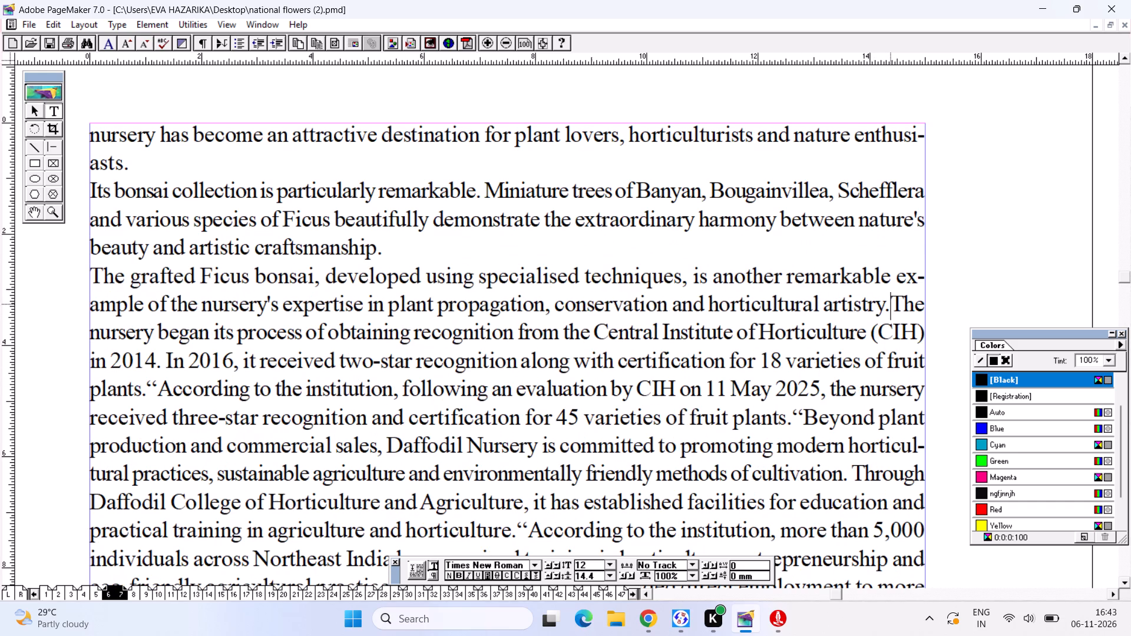
{"action": "key", "text": "Return"}
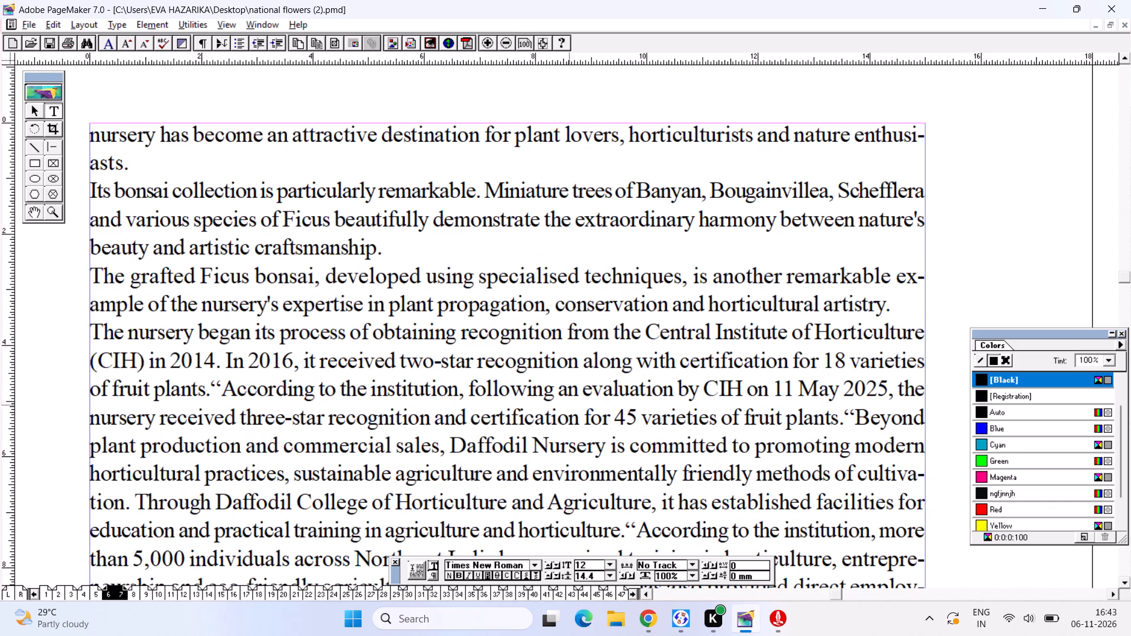
{"action": "left_click_drag", "start_coordinate": [570, 405], "coordinate": [561, 279], "text": "alt"}
{"action": "left_click_drag", "start_coordinate": [426, 299], "coordinate": [425, 286], "text": "alt"}
{"action": "left_click", "coordinate": [215, 257]}
{"action": "key", "text": "BackSpace"}
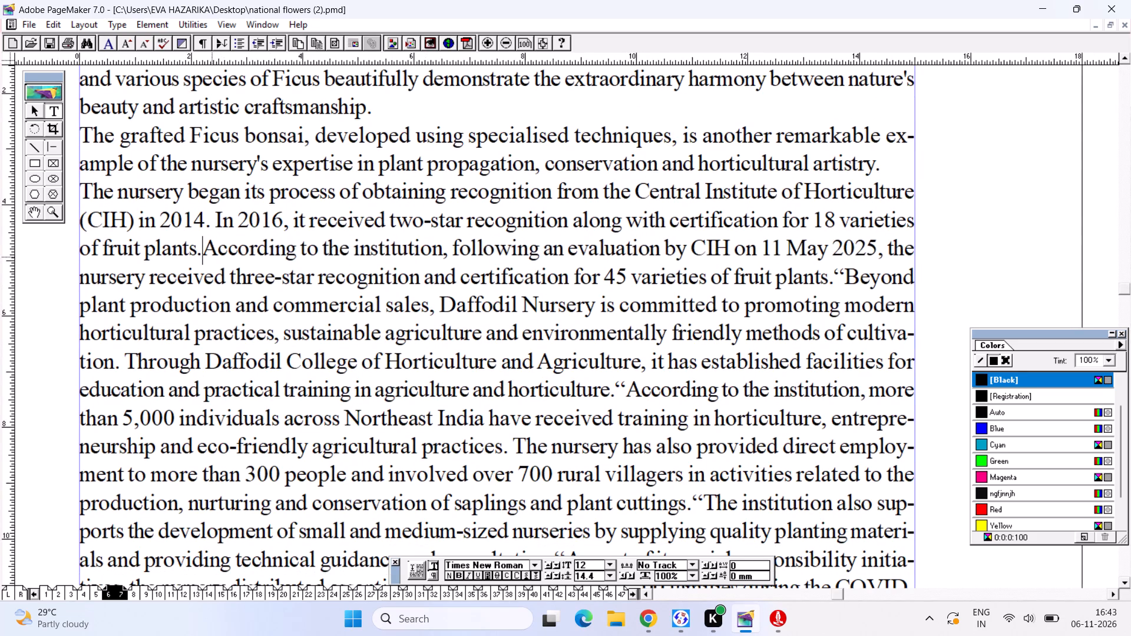
{"action": "key", "text": "Return"}
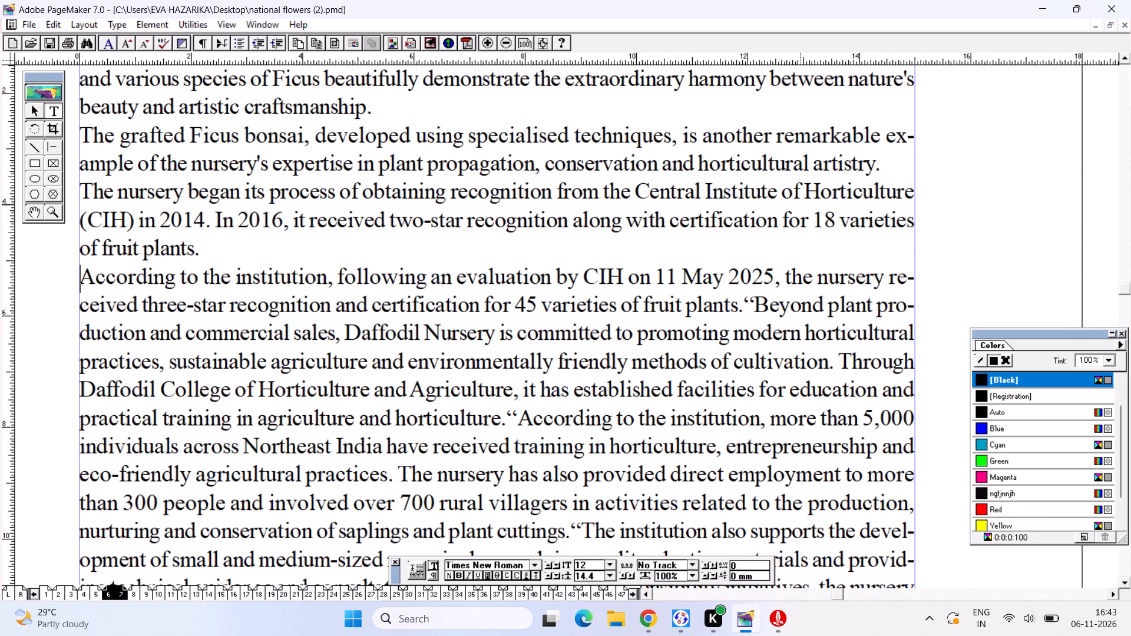
{"action": "left_click", "coordinate": [757, 305]}
{"action": "key", "text": "BackSpace"}
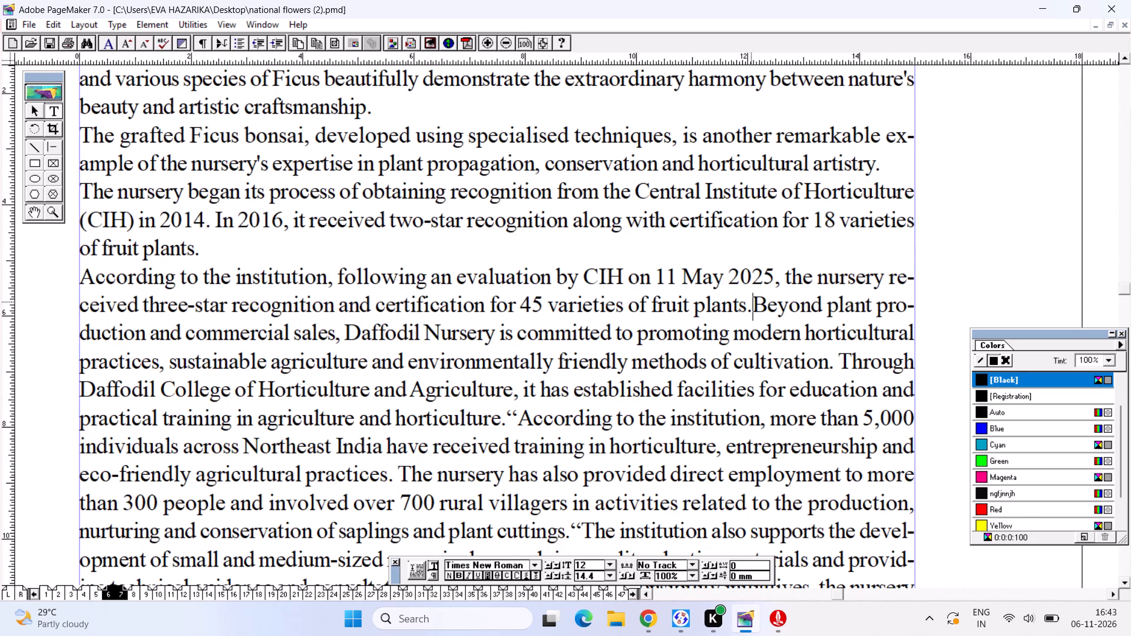
{"action": "key", "text": "Return"}
Replace the stray quotes before "According to the institution, more than 5,000" and "As part of its social responsibility" with paragraph breaks.
{"action": "left_click_drag", "start_coordinate": [598, 433], "coordinate": [584, 292], "text": "alt"}
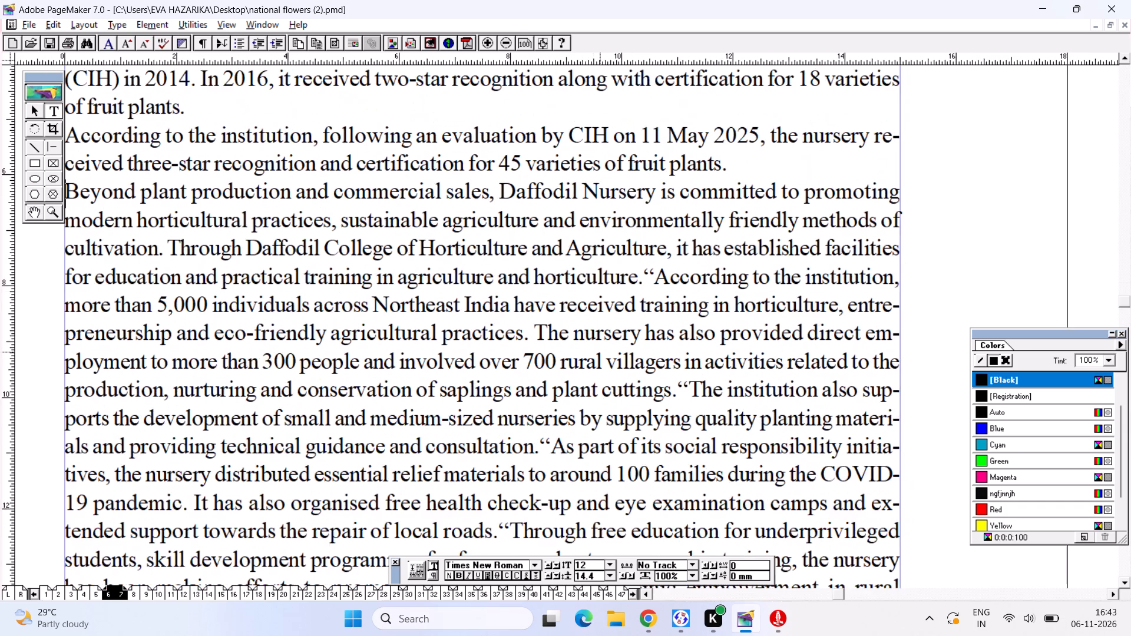
{"action": "left_click_drag", "start_coordinate": [610, 370], "coordinate": [626, 340], "text": "alt"}
{"action": "left_click", "coordinate": [668, 247]}
{"action": "key", "text": "BackSpace"}
{"action": "key", "text": "Return"}
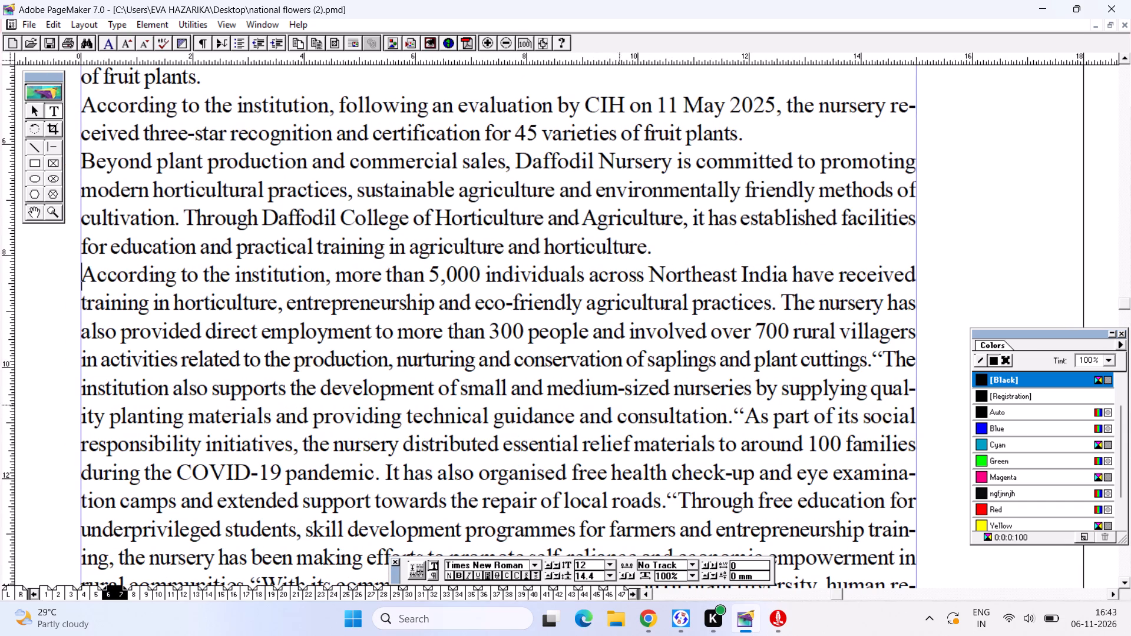
{"action": "left_click", "coordinate": [748, 418]}
{"action": "key", "text": "BackSpace"}
{"action": "key", "text": "Return"}
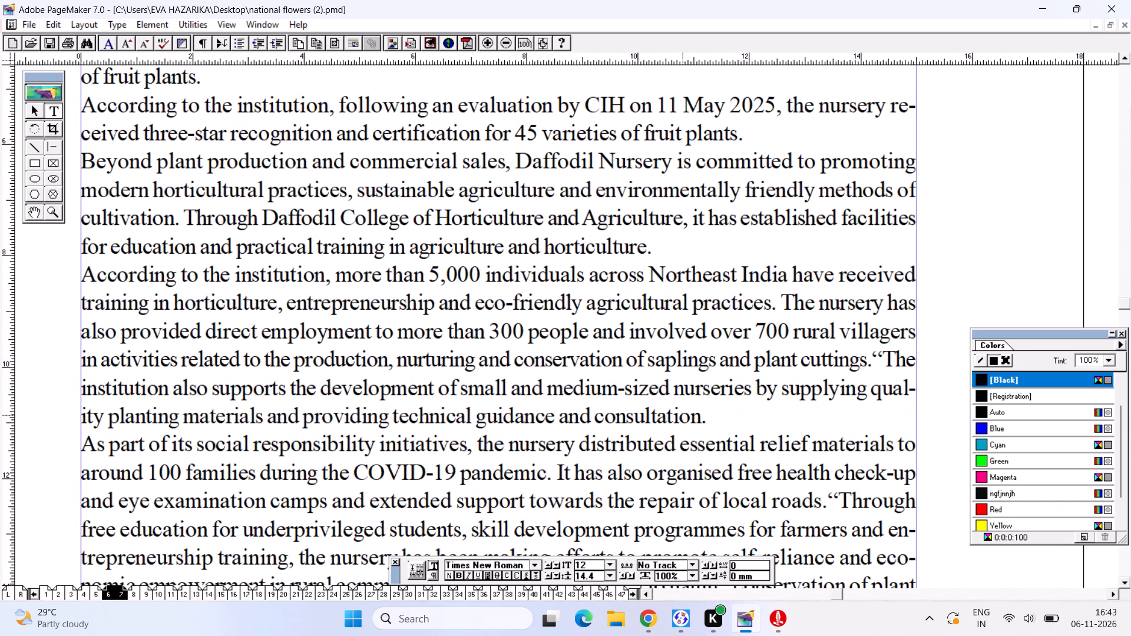
Replace the stray quotes before "Through free education", "Daffodil Nursery is more than a nursery" and "With its commitment to nature" with paragraph breaks.
{"action": "left_click_drag", "start_coordinate": [622, 450], "coordinate": [622, 144], "text": "alt"}
{"action": "left_click_drag", "start_coordinate": [652, 264], "coordinate": [659, 264], "text": "alt"}
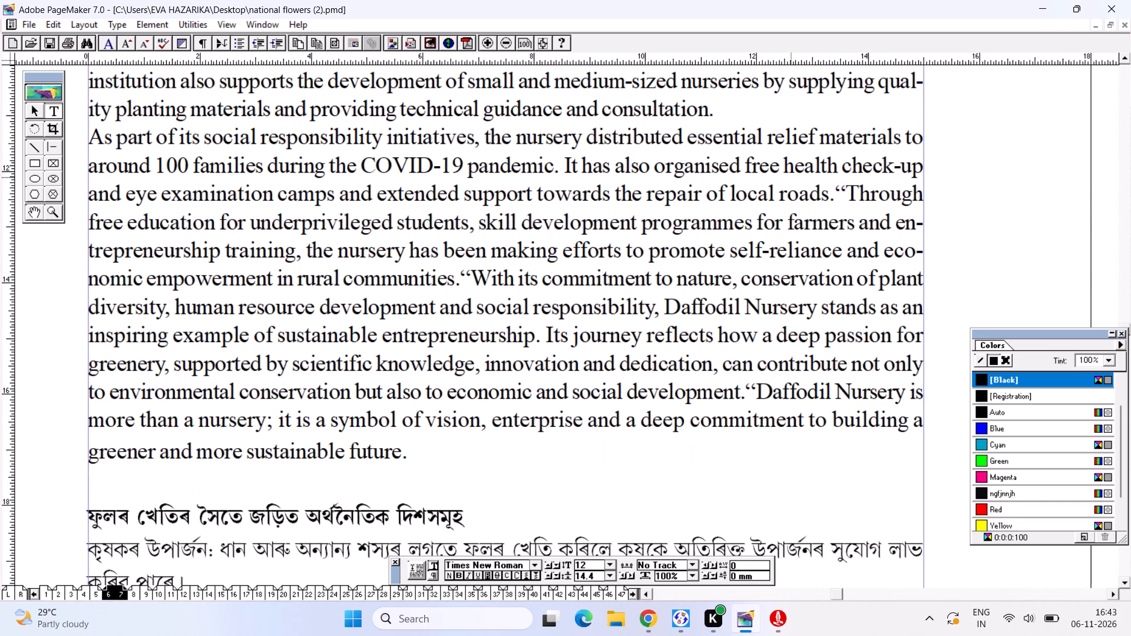
{"action": "left_click", "coordinate": [840, 191]}
{"action": "key", "text": "BackSpace"}
{"action": "key", "text": "Return"}
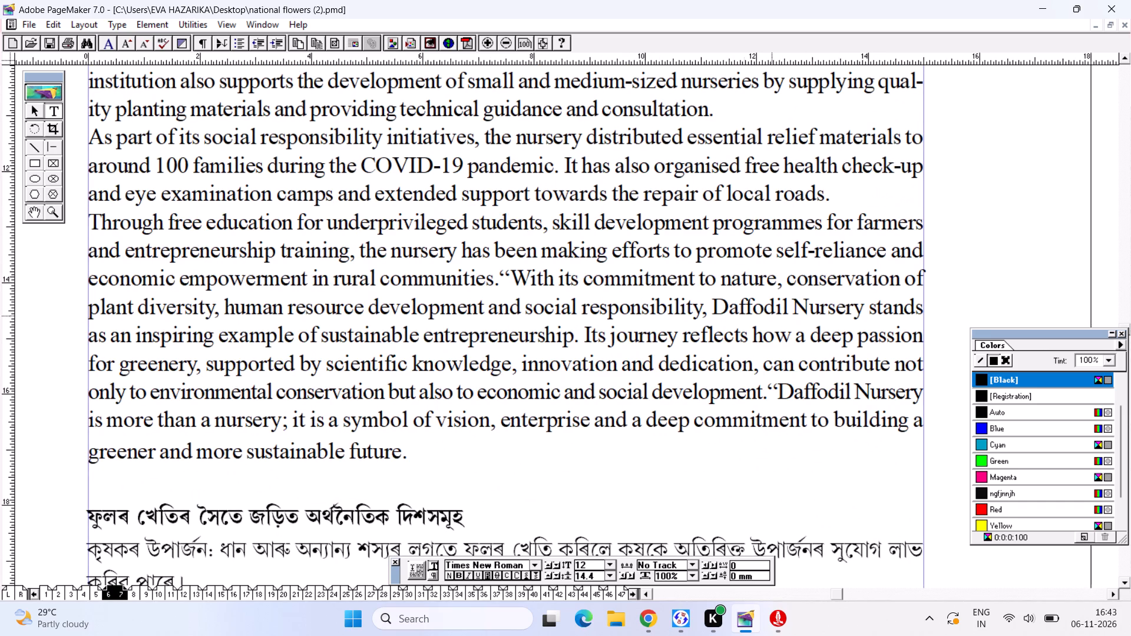
{"action": "left_click", "coordinate": [779, 385]}
{"action": "key", "text": "BackSpace"}
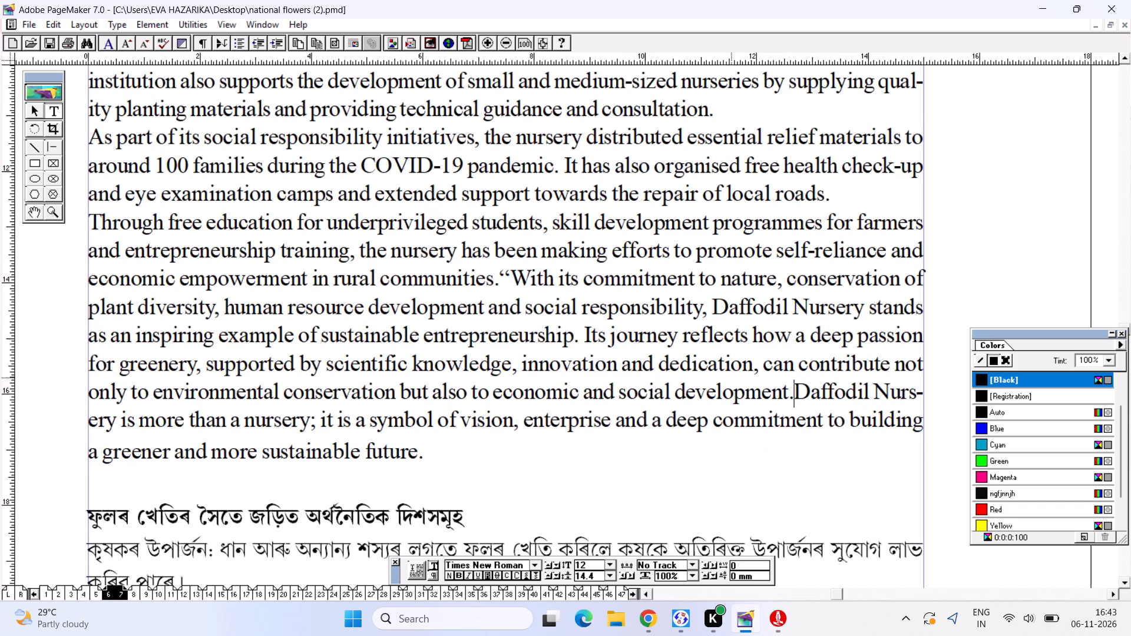
{"action": "key", "text": "Return"}
{"action": "left_click", "coordinate": [511, 269]}
{"action": "key", "text": "BackSpace"}
{"action": "key", "text": "Return"}
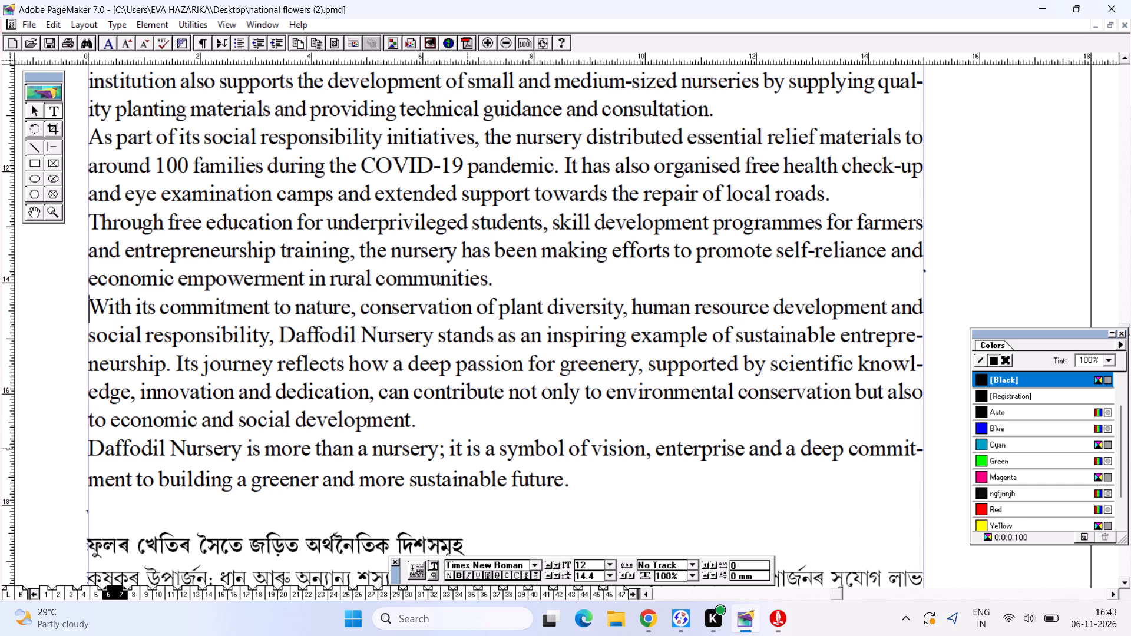
Indent the first lines of page 6 nursery paragraphs with a tab, including "With its commitment to nature" and "As part of its social responsibility".
{"action": "left_click", "coordinate": [445, 453]}
{"action": "left_click", "coordinate": [570, 464]}
{"action": "left_click", "coordinate": [581, 496]}
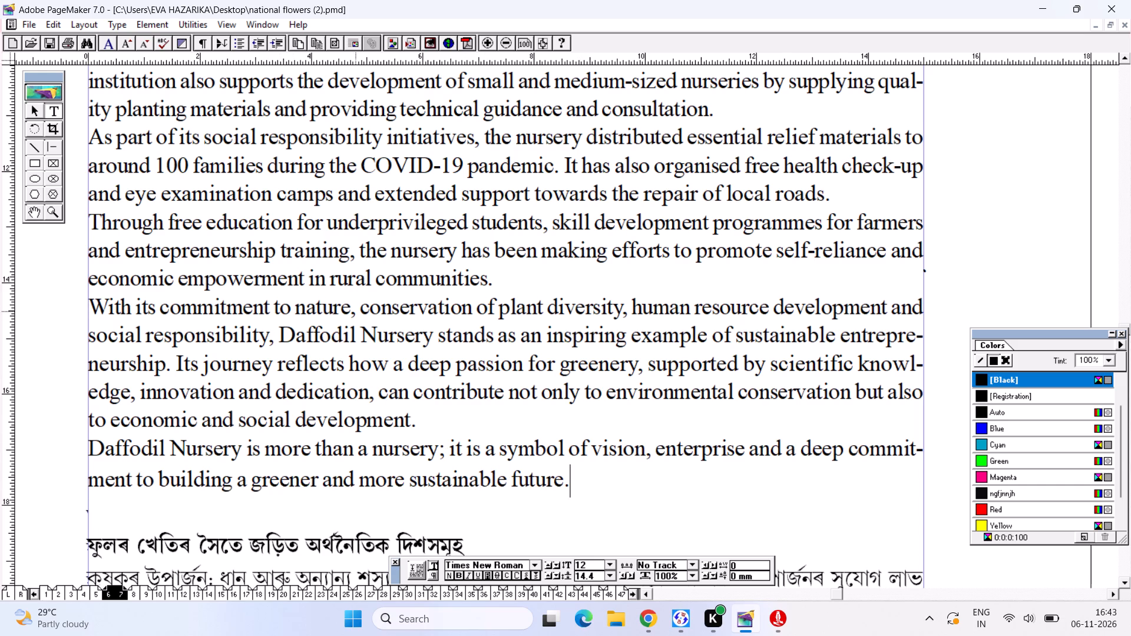
{"action": "left_click", "coordinate": [91, 313]}
{"action": "key", "text": "Tab"}
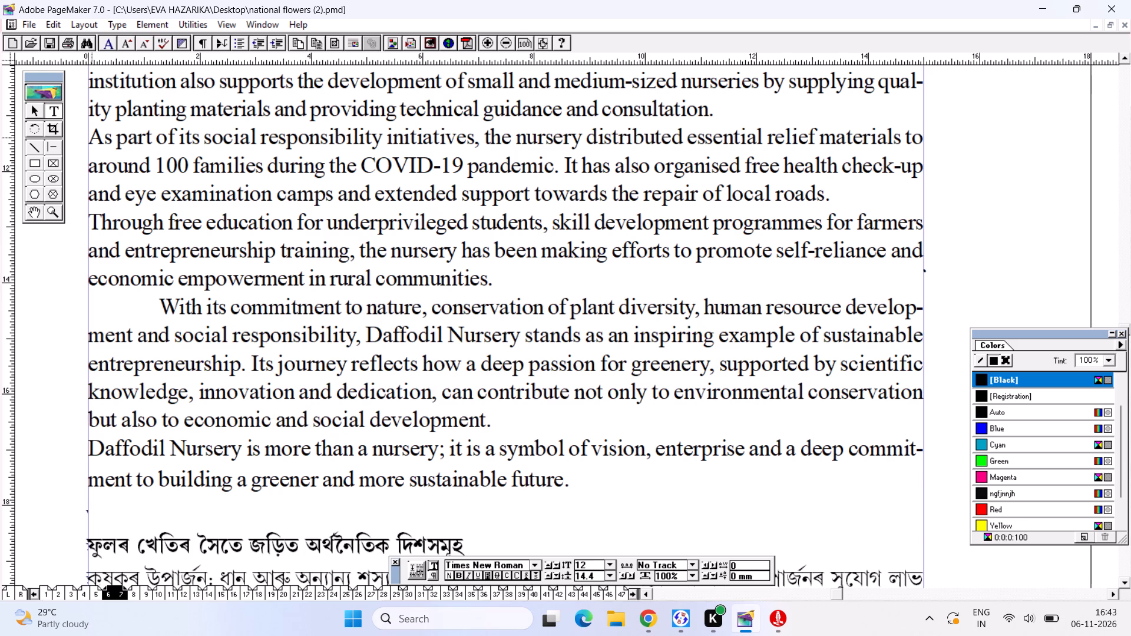
{"action": "left_click", "coordinate": [88, 138]}
{"action": "key", "text": "Tab"}
{"action": "left_click_drag", "start_coordinate": [313, 211], "coordinate": [345, 474], "text": "alt"}
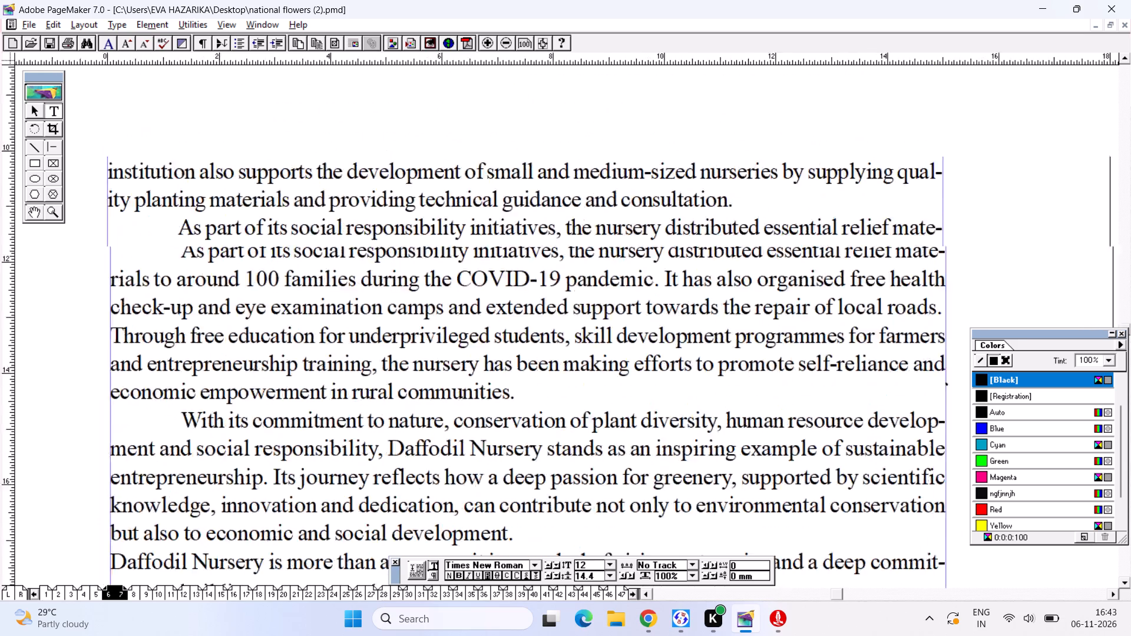
{"action": "left_click", "coordinate": [309, 343], "text": "alt"}
{"action": "left_click", "coordinate": [118, 230]}
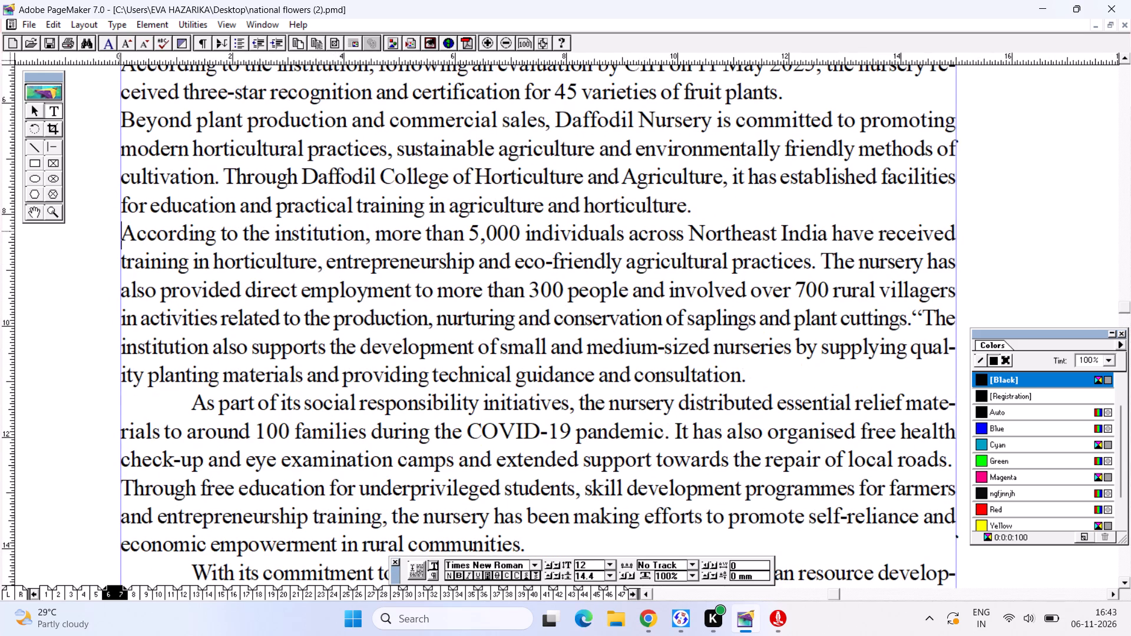
Indent with a tab the page 6 paragraphs starting "According to the institution, more than 5,000", "According to the institution, following" and "The grafted Ficus bonsai".
{"action": "key", "text": "Tab"}
{"action": "left_click_drag", "start_coordinate": [370, 194], "coordinate": [405, 393], "text": "alt"}
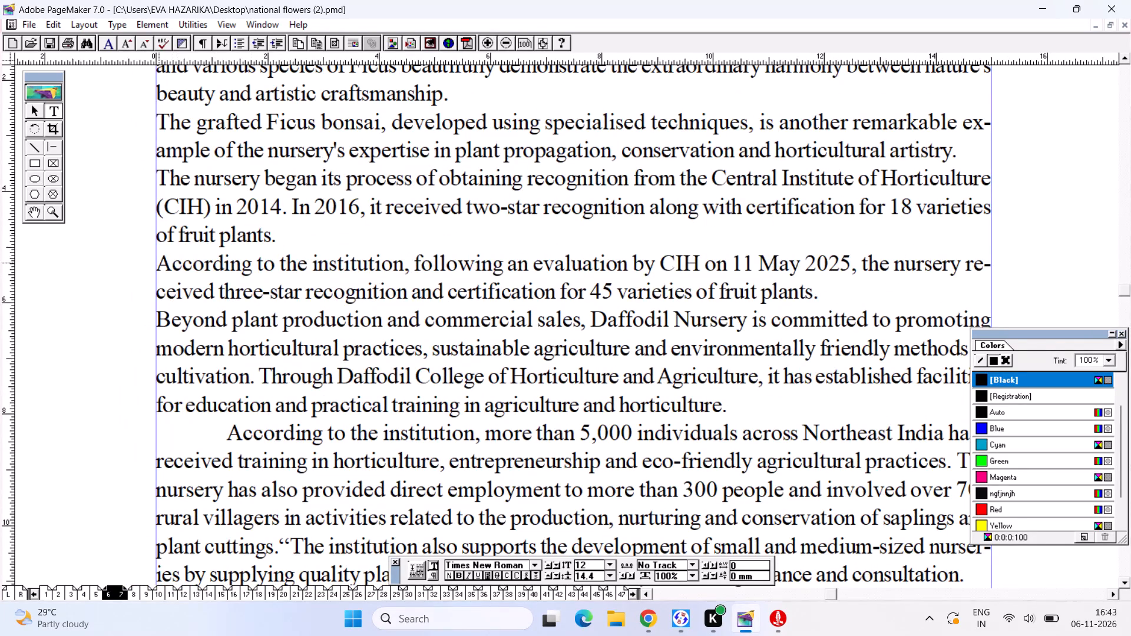
{"action": "left_click", "coordinate": [158, 263]}
{"action": "key", "text": "Tab"}
{"action": "left_click_drag", "start_coordinate": [345, 208], "coordinate": [384, 327], "text": "alt"}
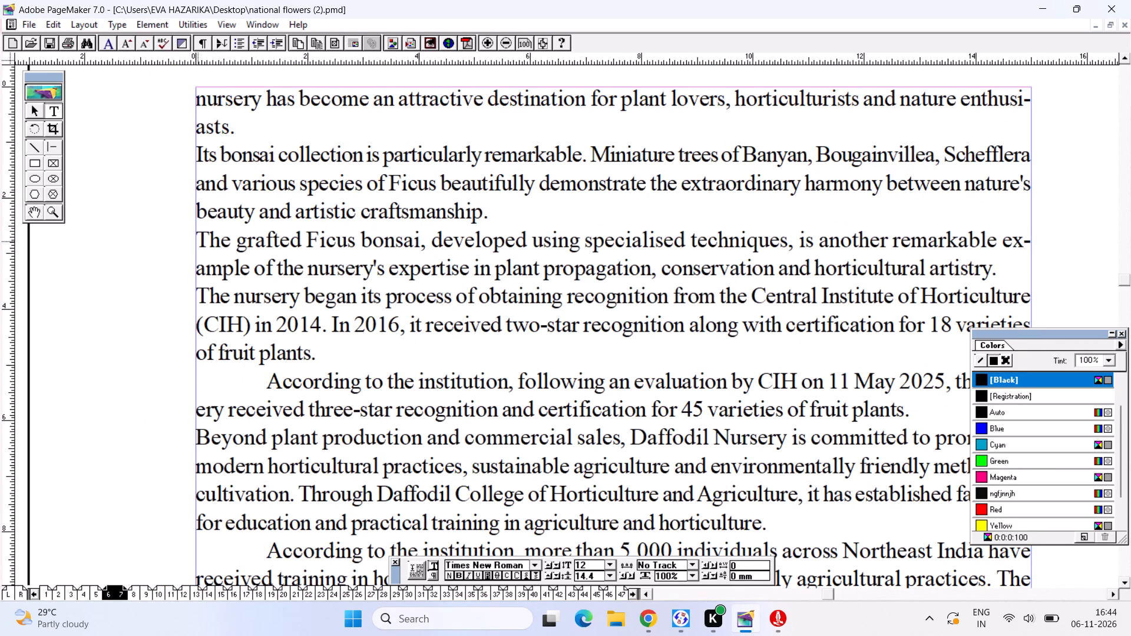
{"action": "left_click", "coordinate": [197, 240]}
{"action": "key", "text": "Tab"}
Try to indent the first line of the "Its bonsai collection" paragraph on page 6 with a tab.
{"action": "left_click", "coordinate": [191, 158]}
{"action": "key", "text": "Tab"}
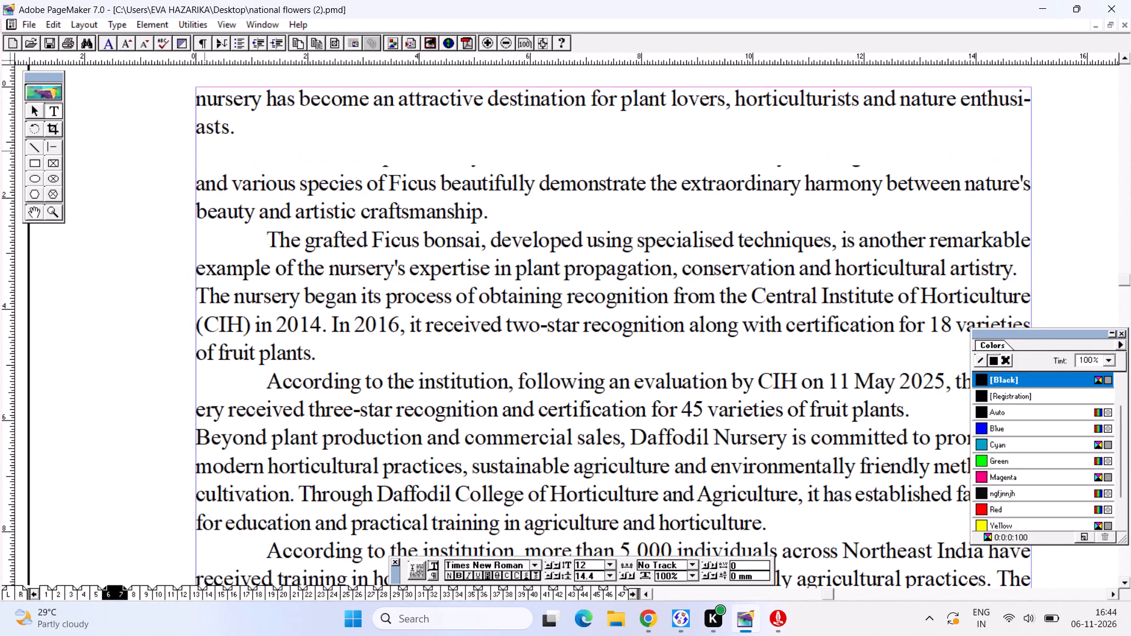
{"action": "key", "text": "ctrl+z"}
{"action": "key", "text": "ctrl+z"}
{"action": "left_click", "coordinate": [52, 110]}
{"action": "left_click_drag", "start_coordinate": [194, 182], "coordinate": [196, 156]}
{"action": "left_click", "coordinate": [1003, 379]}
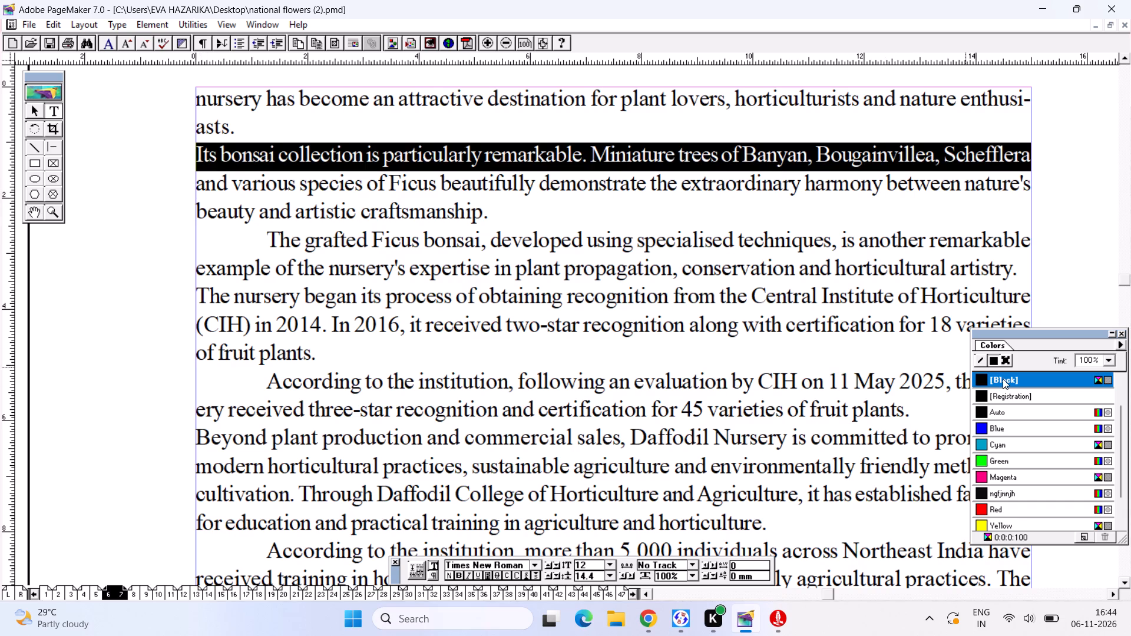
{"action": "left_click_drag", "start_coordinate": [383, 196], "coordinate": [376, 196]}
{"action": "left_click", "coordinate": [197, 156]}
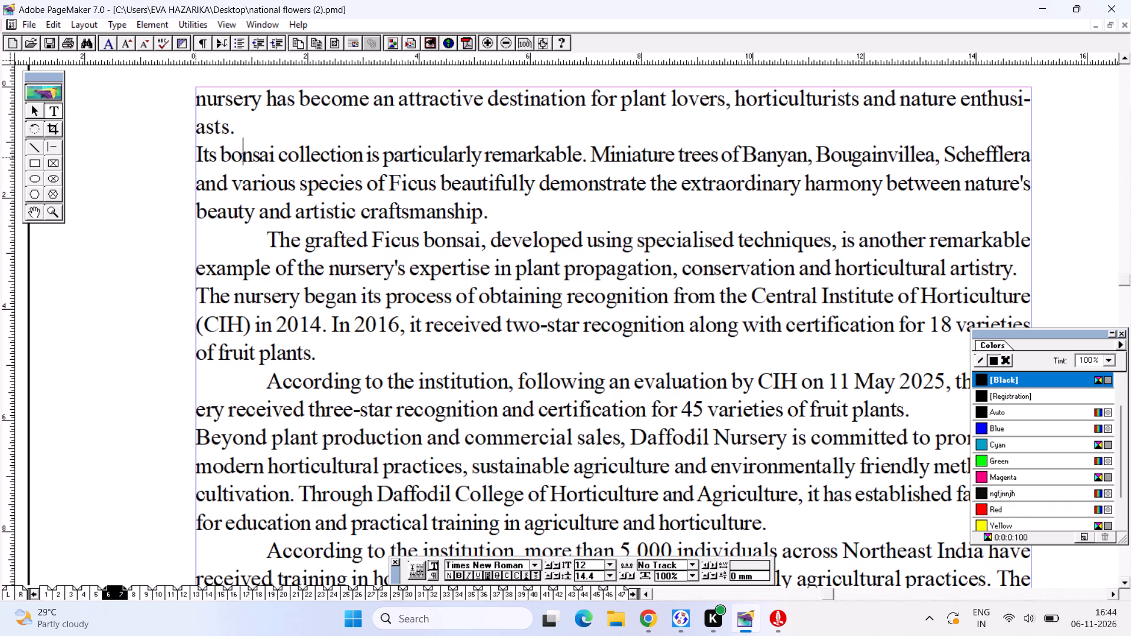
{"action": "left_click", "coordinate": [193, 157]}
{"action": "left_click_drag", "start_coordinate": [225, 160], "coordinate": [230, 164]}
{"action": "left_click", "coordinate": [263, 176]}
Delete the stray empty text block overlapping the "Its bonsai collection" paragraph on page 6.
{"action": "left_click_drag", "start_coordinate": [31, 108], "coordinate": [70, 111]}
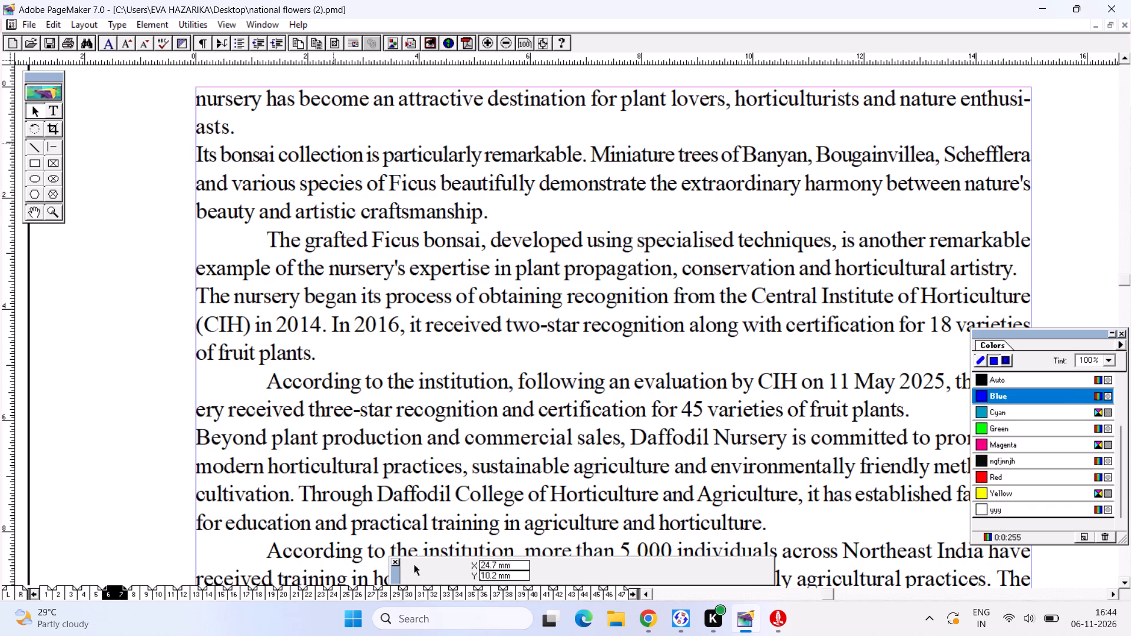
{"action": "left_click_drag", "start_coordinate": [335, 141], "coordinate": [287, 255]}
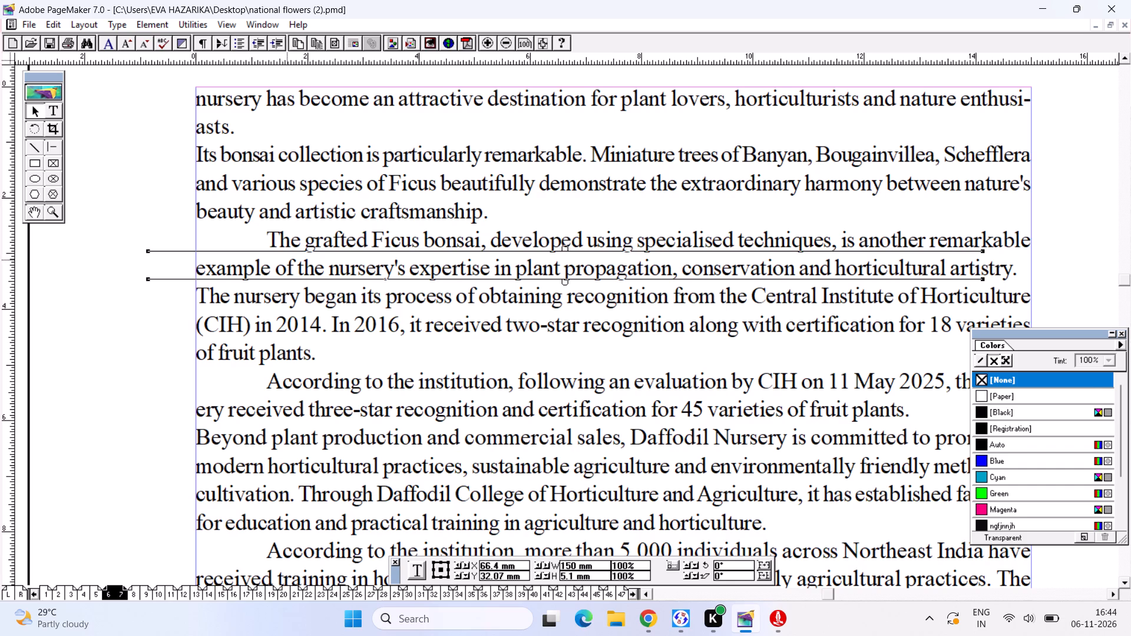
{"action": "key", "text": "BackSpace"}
Indent the first line of the "Its bonsai collection" paragraph on page 6 with a tab.
{"action": "left_click", "coordinate": [53, 110]}
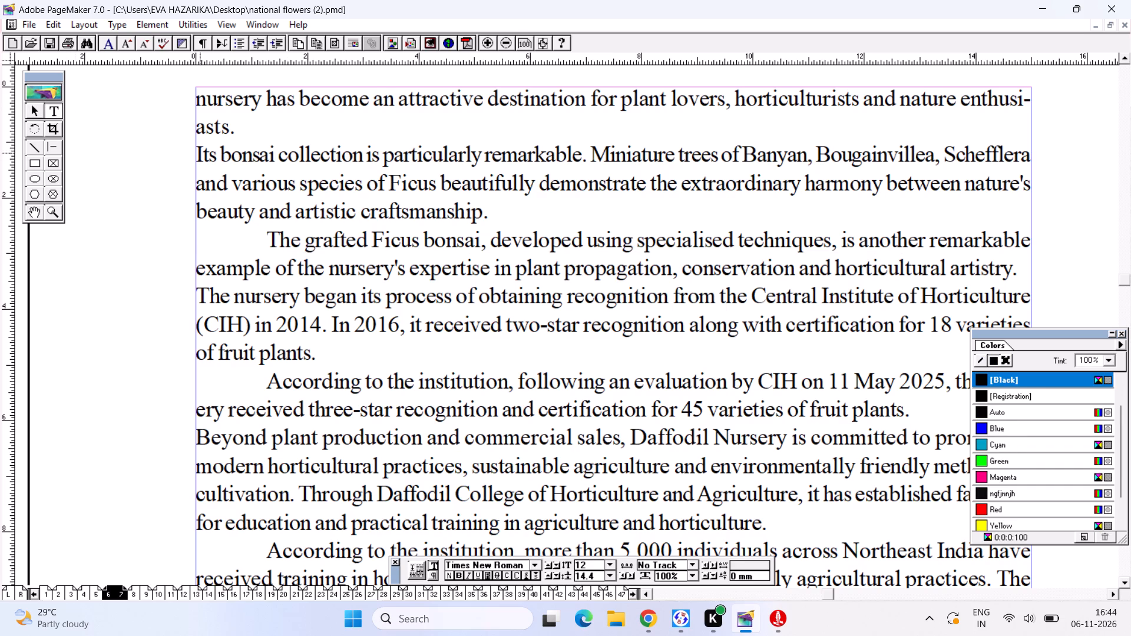
{"action": "left_click", "coordinate": [199, 156]}
{"action": "double_click", "coordinate": [199, 156]}
{"action": "key", "text": "Tab"}
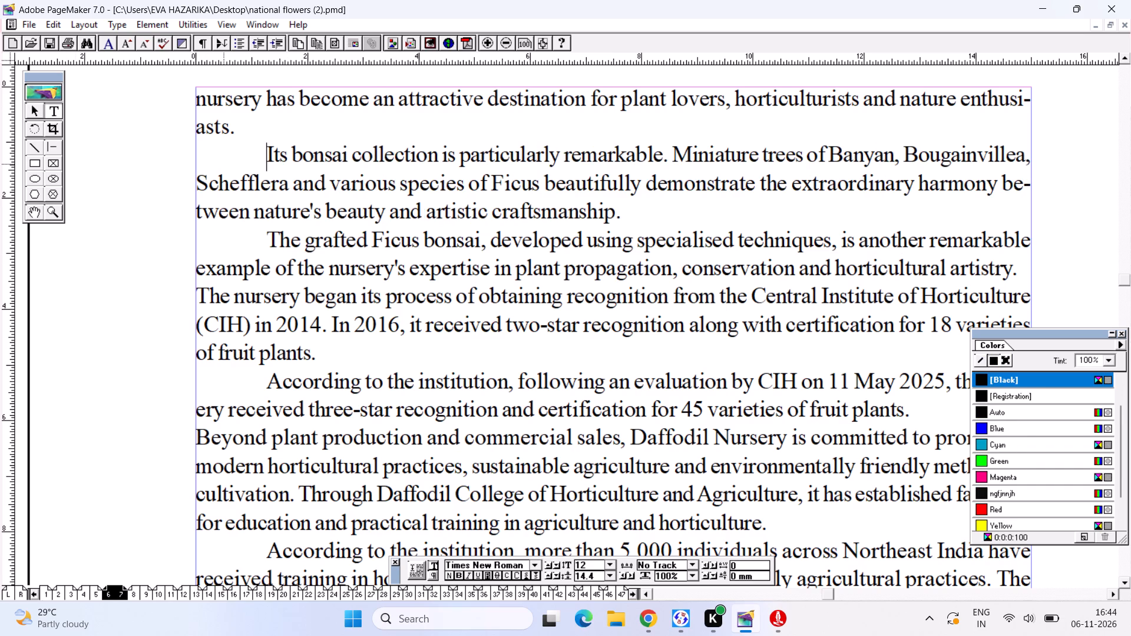
Save the national flowers publication.
{"action": "key", "text": "ctrl+0"}
{"action": "key", "text": "ctrl+s"}
{"action": "key", "text": "ctrl+s"}
{"action": "key", "text": "ctrl+s"}
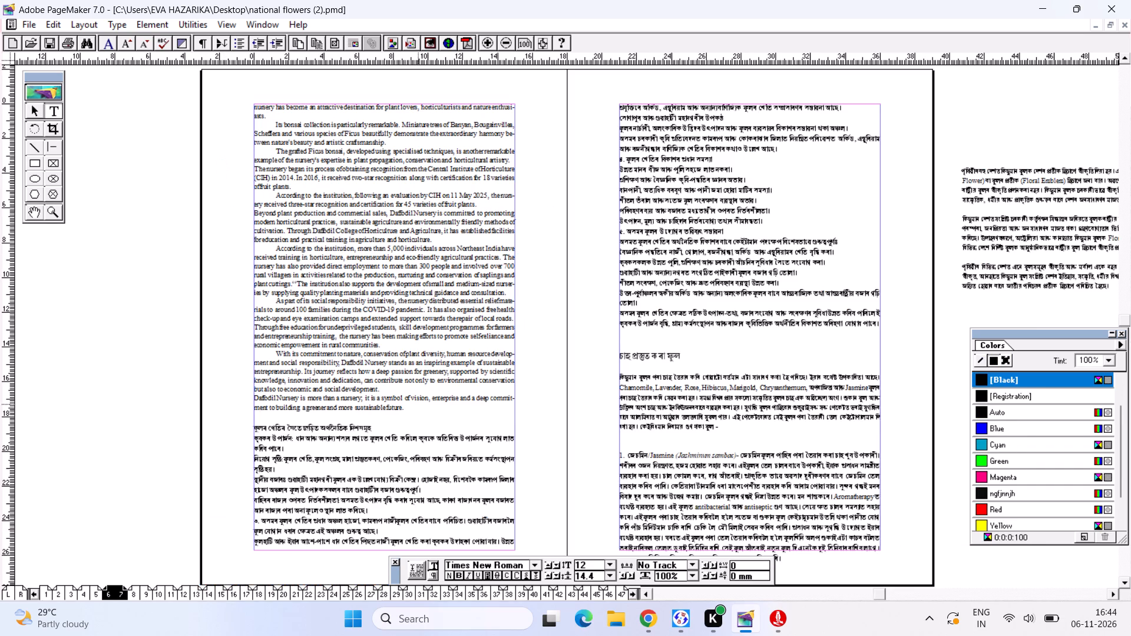
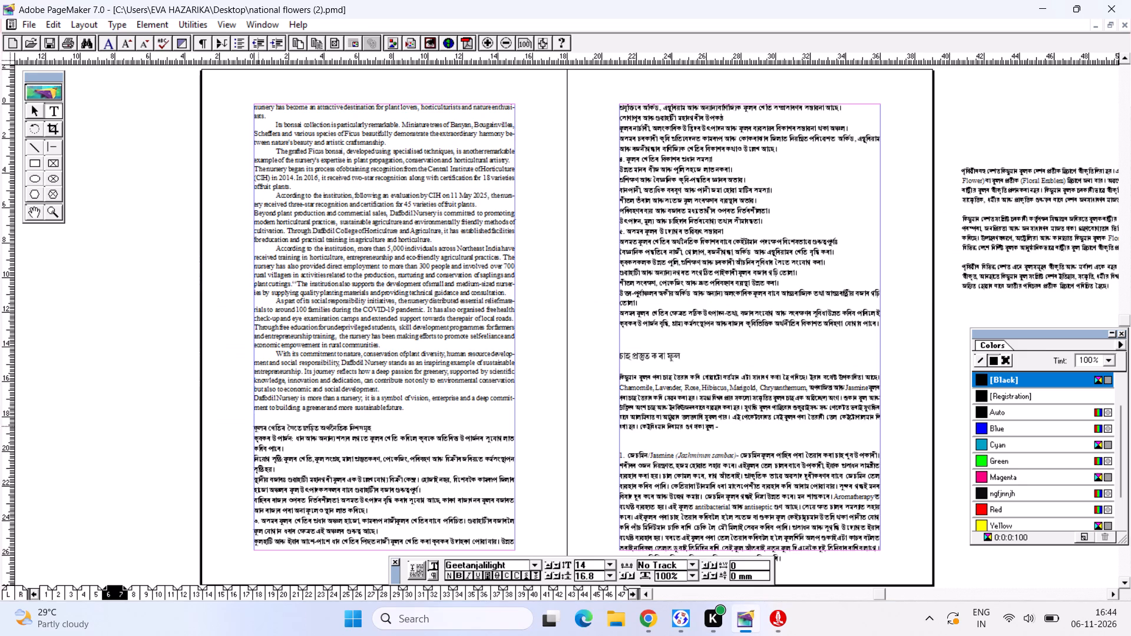
Paste the Assamese nursery text directly below the English Daffodil Nursery article on page 6.
{"action": "key", "text": "ctrl+v"}
In the Assamese Daffodil Nursery heading, correct the opening vowel sign, replace the colon with "ঃ", and save.
{"action": "left_click_drag", "start_coordinate": [253, 420], "coordinate": [263, 425]}
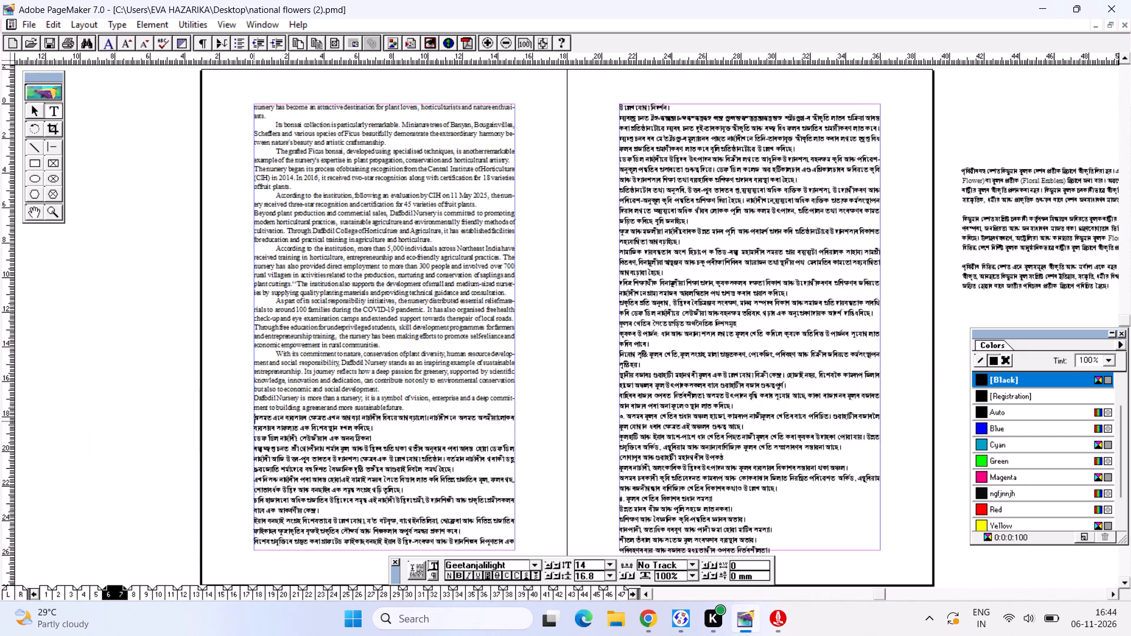
{"action": "left_click_drag", "start_coordinate": [263, 425], "coordinate": [274, 426]}
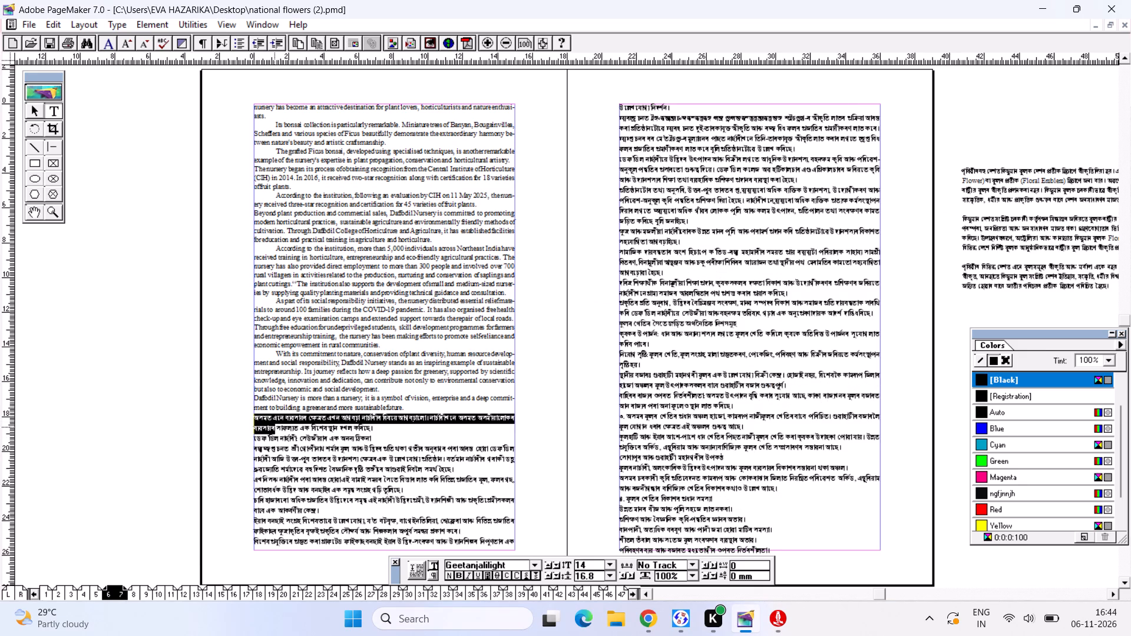
{"action": "key", "text": "ctrl+2"}
{"action": "left_click_drag", "start_coordinate": [336, 373], "coordinate": [312, 258], "text": "alt"}
{"action": "left_click", "coordinate": [323, 288]}
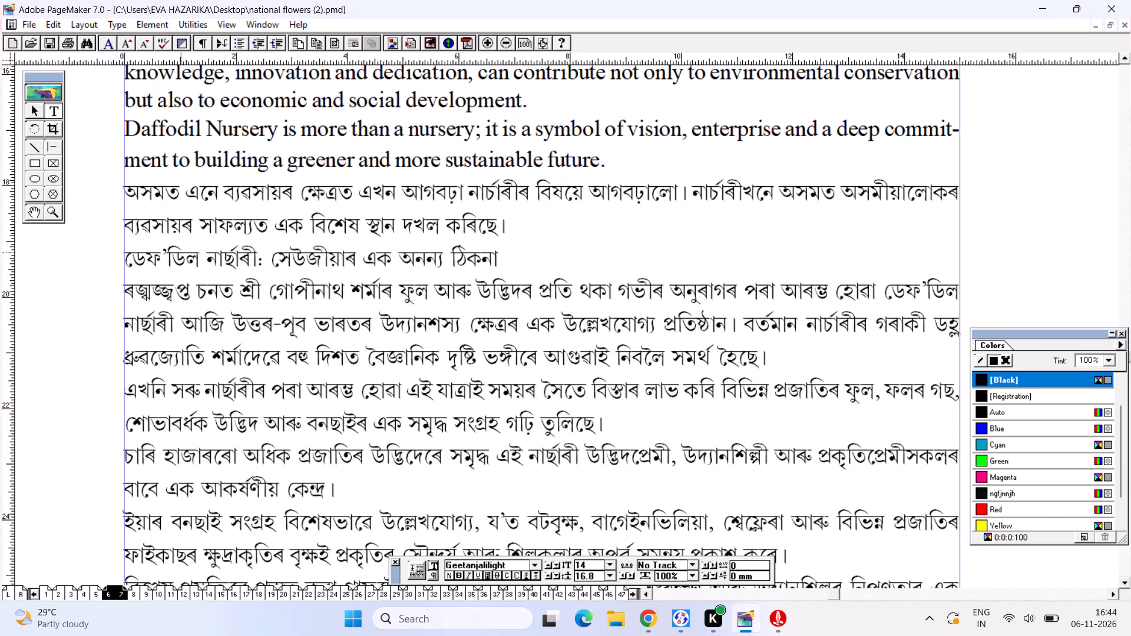
{"action": "left_click_drag", "start_coordinate": [136, 262], "coordinate": [124, 262]}
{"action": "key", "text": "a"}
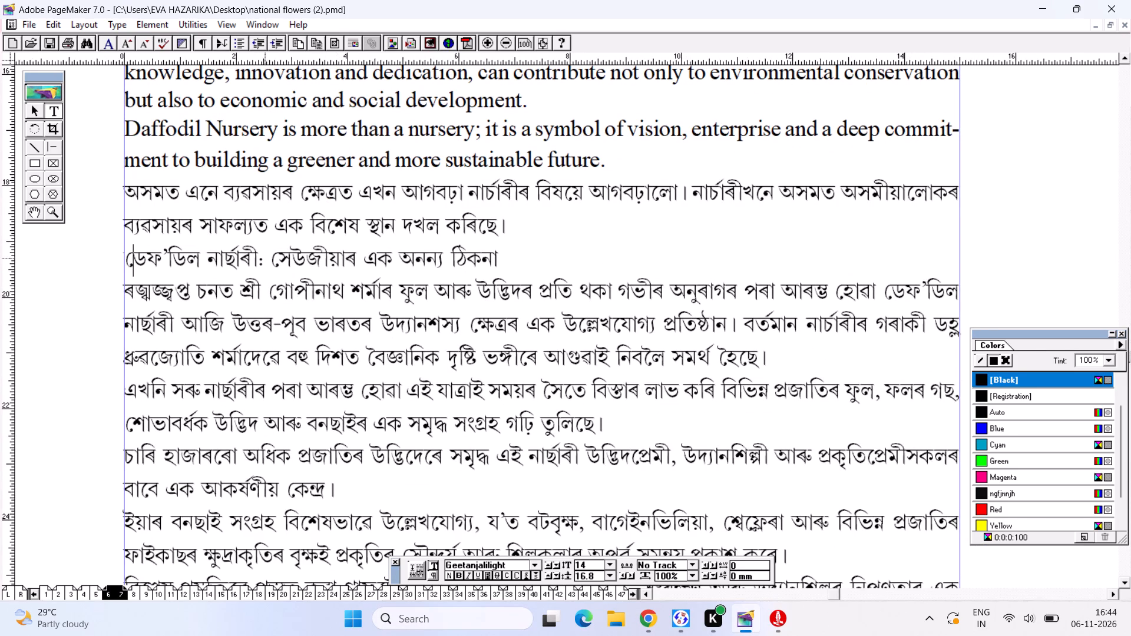
{"action": "left_click", "coordinate": [265, 258]}
{"action": "key", "text": "BackSpace"}
{"action": "key", "text": "BackSpace"}
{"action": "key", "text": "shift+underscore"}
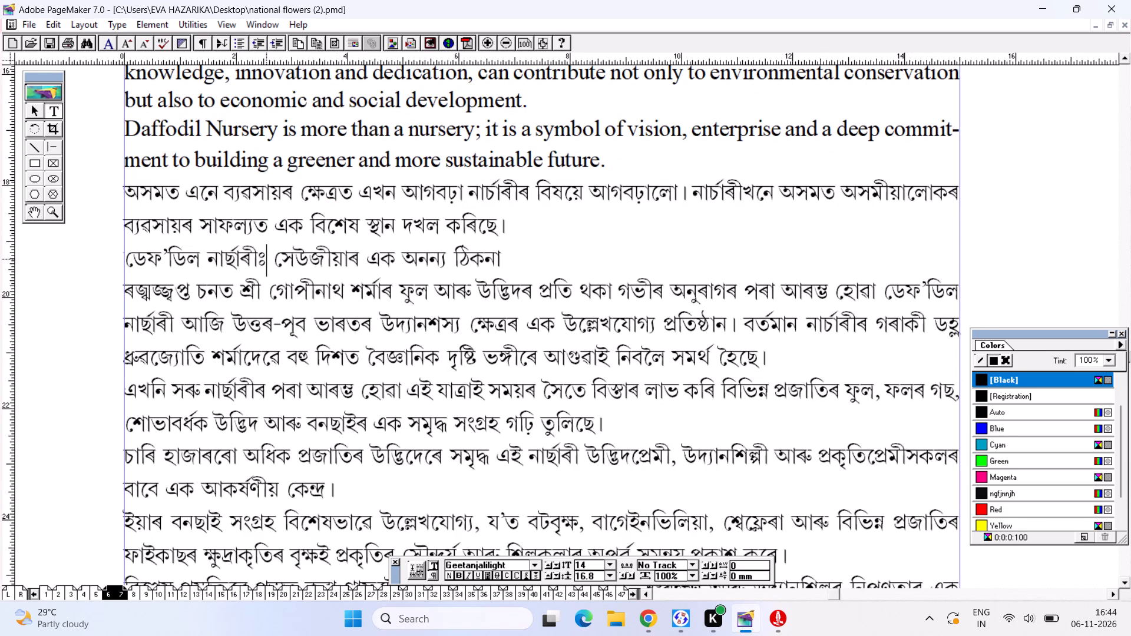
{"action": "key", "text": "ctrl+s"}
Change the garbled year before "চনত" in the first paragraph under the Assamese heading to the Geetanjalip font, and save.
{"action": "left_click_drag", "start_coordinate": [196, 291], "coordinate": [88, 294]}
{"action": "key", "text": "ctrl+t"}
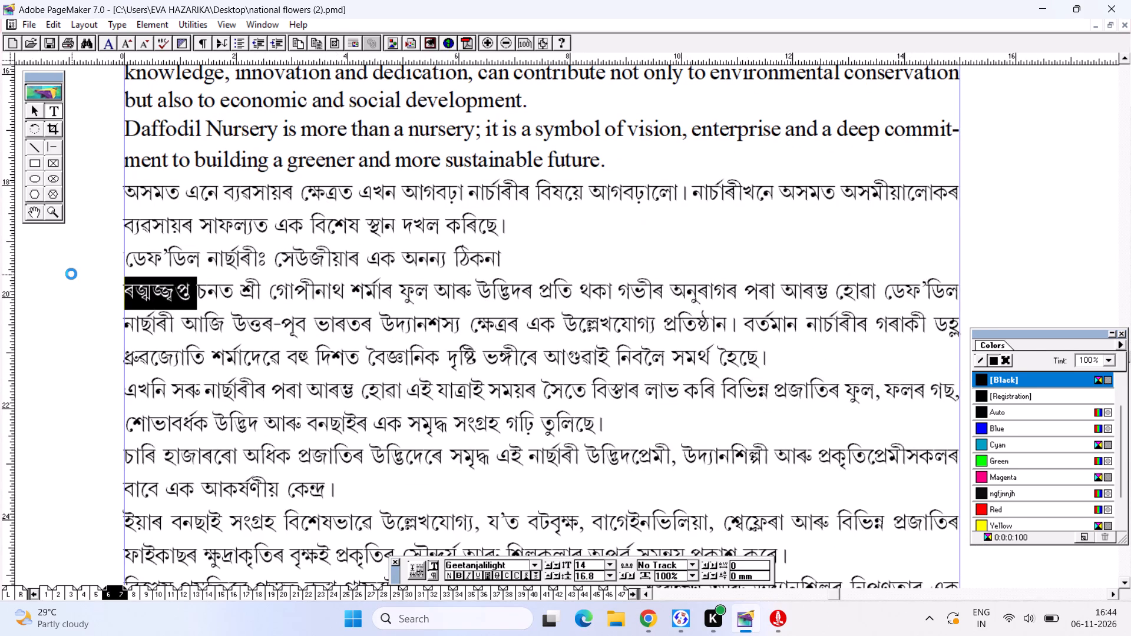
{"action": "key", "text": "ctrl+Right"}
{"action": "key", "text": "ctrl+Return"}
{"action": "key", "text": "ctrl+s"}
{"action": "left_click_drag", "start_coordinate": [426, 350], "coordinate": [427, 351], "text": "alt"}
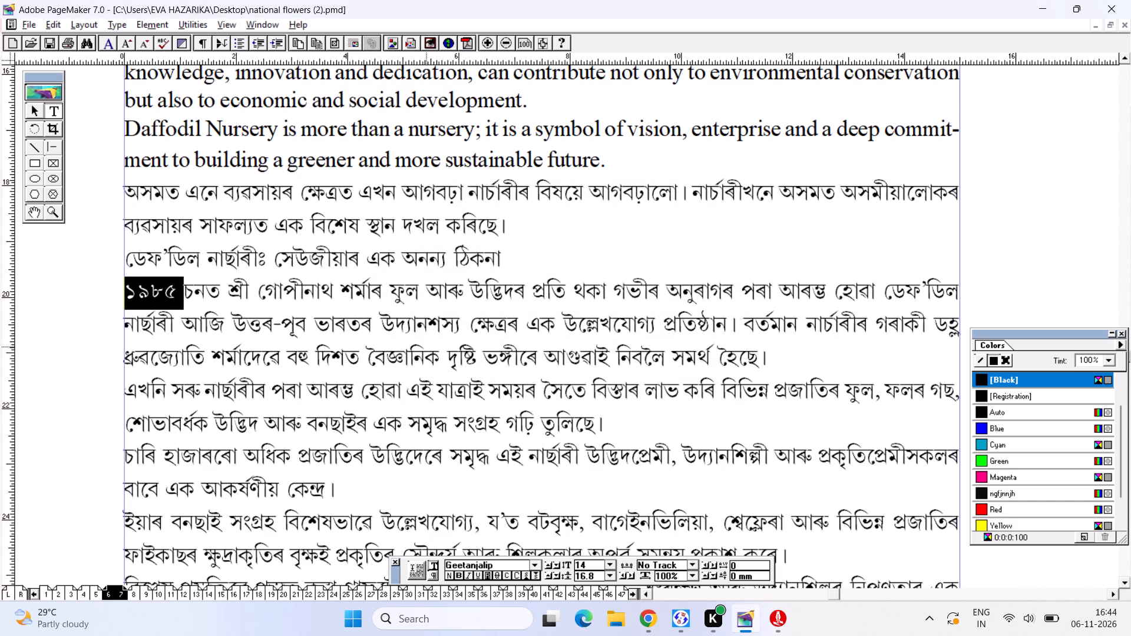
Set the garbled year at the start of page 7's second line to the Geetanjalip font, giving ২০১৪.
{"action": "left_click_drag", "start_coordinate": [427, 351], "coordinate": [426, 197], "text": "alt"}
{"action": "left_click", "coordinate": [382, 344], "text": "alt"}
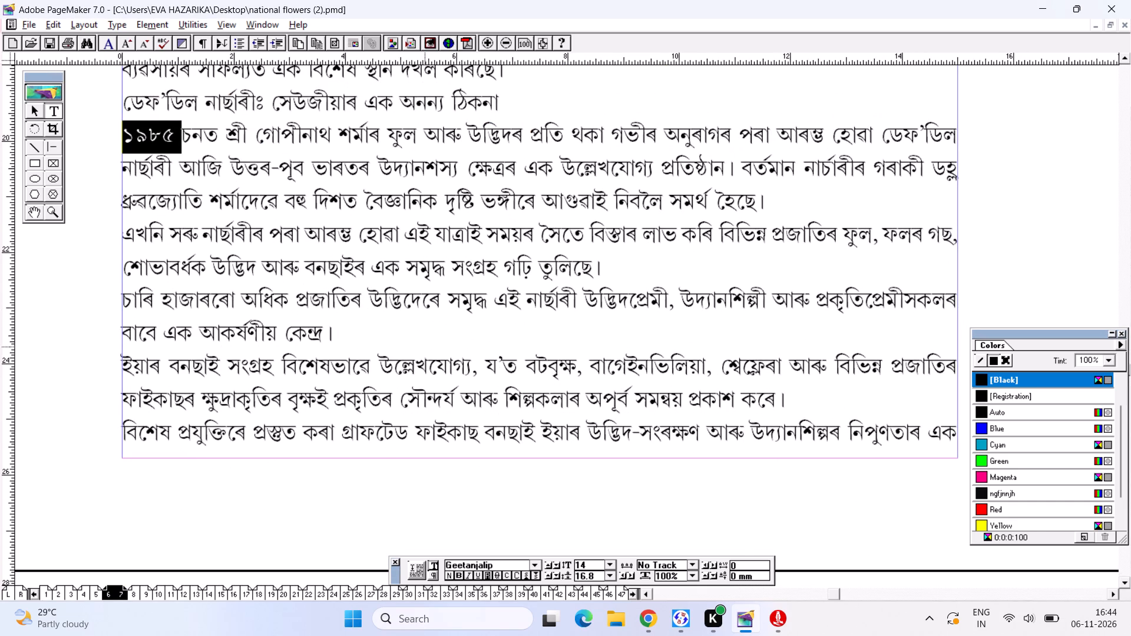
{"action": "left_click_drag", "start_coordinate": [574, 321], "coordinate": [27, 560], "text": "alt"}
{"action": "left_click_drag", "start_coordinate": [468, 267], "coordinate": [58, 607], "text": "alt"}
{"action": "left_click_drag", "start_coordinate": [391, 289], "coordinate": [178, 528], "text": "alt"}
{"action": "left_click_drag", "start_coordinate": [350, 271], "coordinate": [374, 494], "text": "alt"}
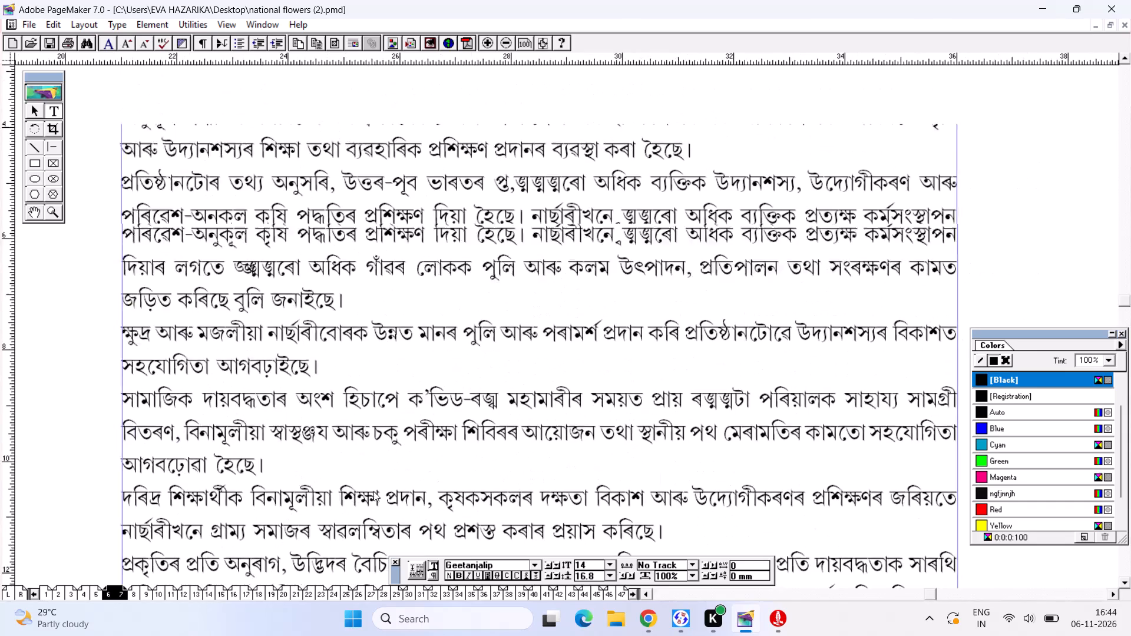
{"action": "left_click_drag", "start_coordinate": [262, 314], "coordinate": [256, 472], "text": "alt"}
{"action": "left_click_drag", "start_coordinate": [193, 281], "coordinate": [120, 284]}
{"action": "key", "text": "shift+t"}
{"action": "key", "text": "ctrl+z"}
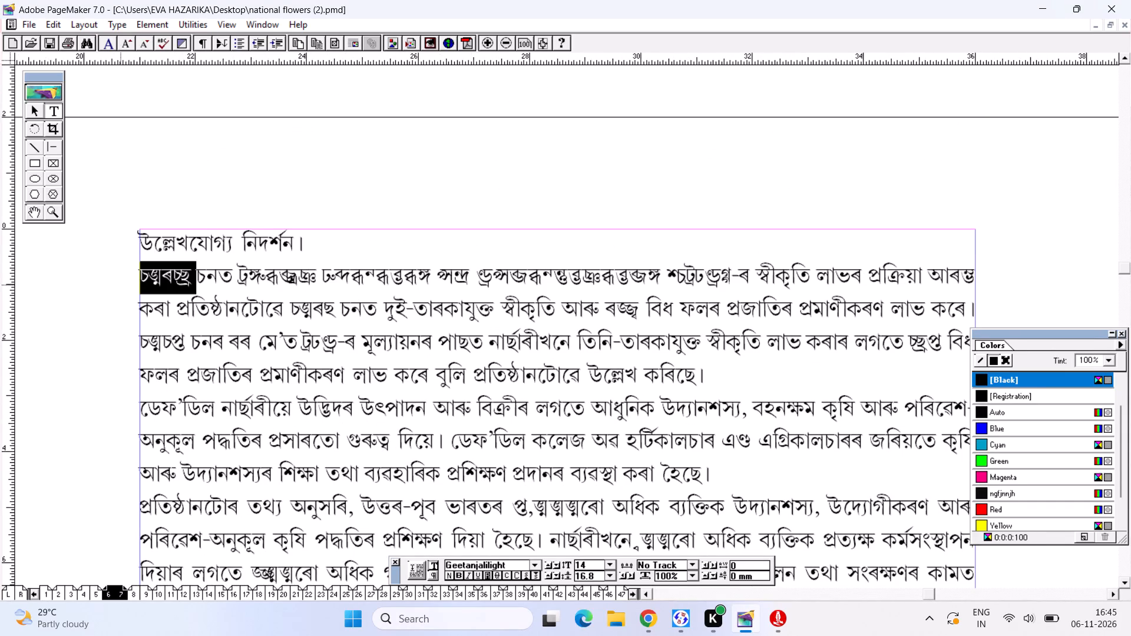
{"action": "key", "text": "ctrl+t"}
{"action": "key", "text": "ctrl+Right"}
{"action": "key", "text": "Return"}
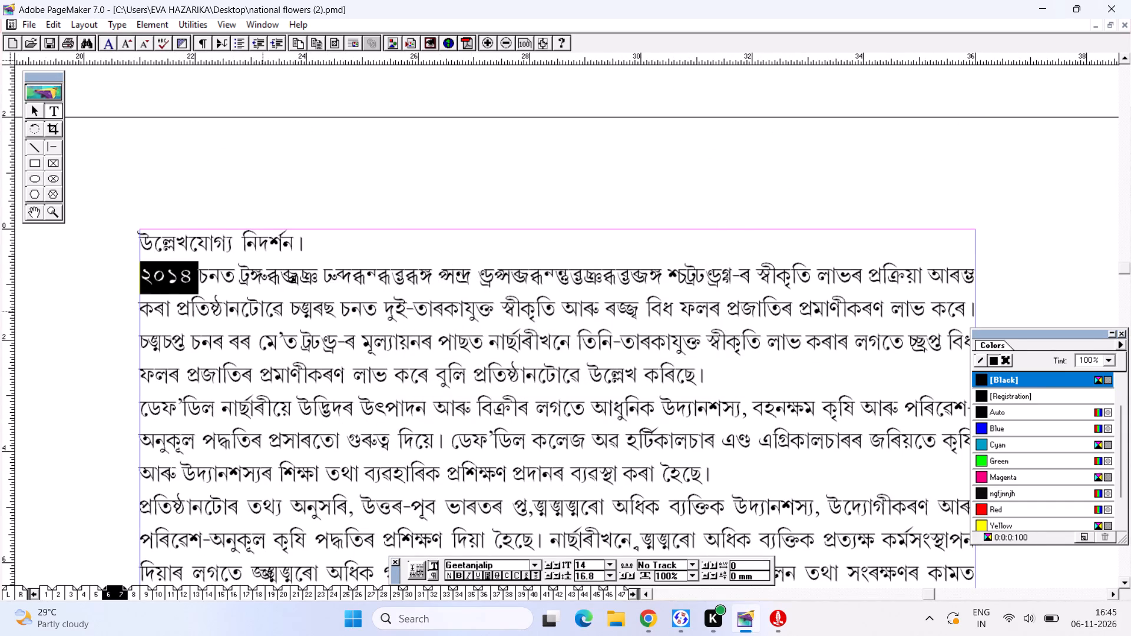
Set the garbled institute name after ২০১৪ চনত to Times New Roman, 12 pt, giving Central Institute of Horticulture (CIH), and save.
{"action": "left_click_drag", "start_coordinate": [242, 279], "coordinate": [737, 289]}
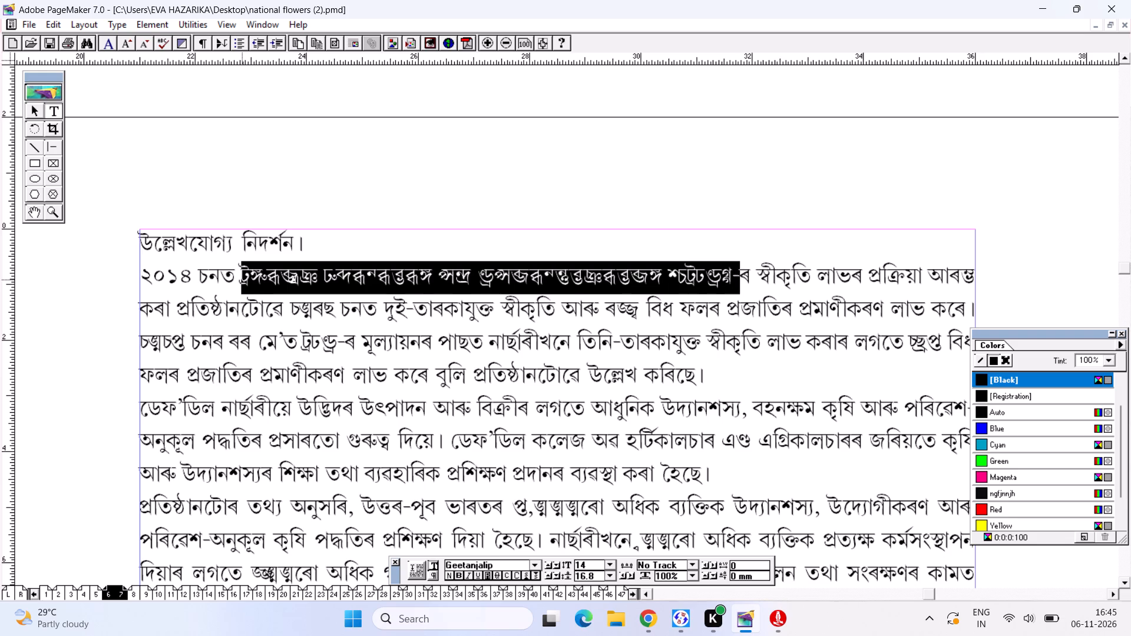
{"action": "left_click_drag", "start_coordinate": [737, 289], "coordinate": [731, 291]}
{"action": "key", "text": "ctrl+t"}
{"action": "key", "text": "ctrl+t"}
{"action": "key", "text": "ctrl+t"}
{"action": "key", "text": "ctrl+t"}
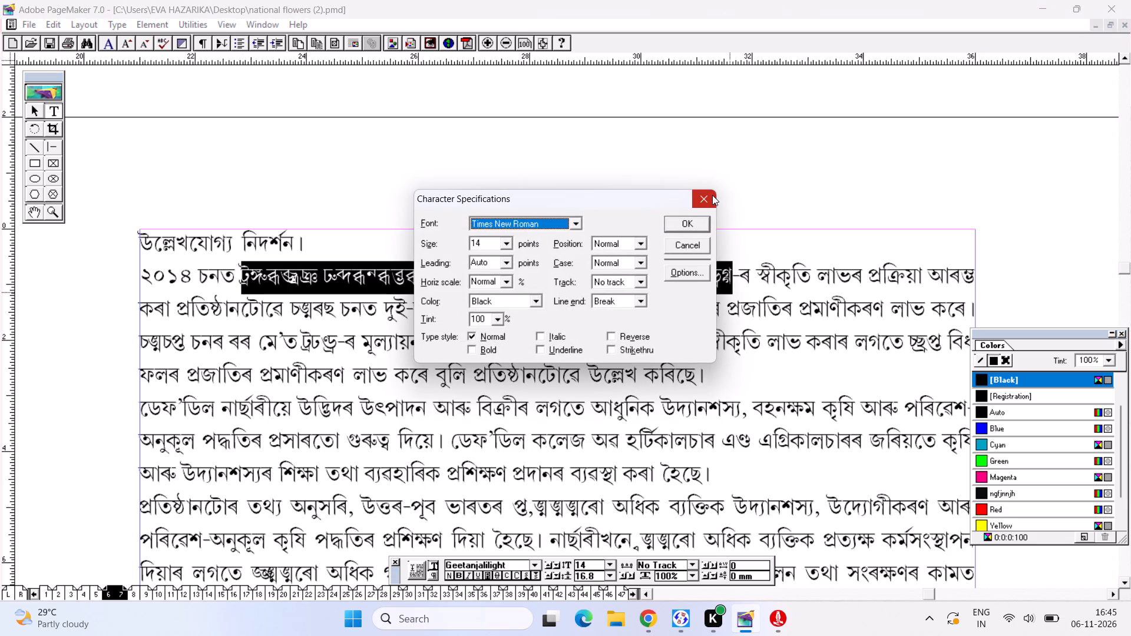
{"action": "key", "text": "Return"}
{"action": "key", "text": "ctrl+shift+comma"}
{"action": "key", "text": "ctrl+shift+comma"}
{"action": "key", "text": "ctrl+s"}
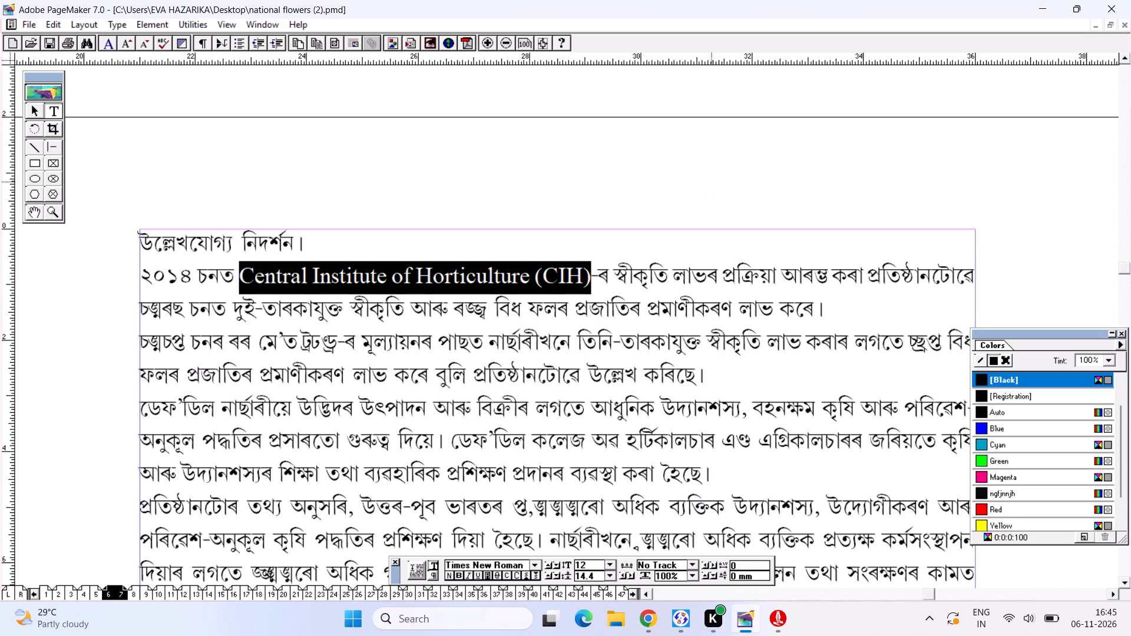
Set the garbled year and fruit-variety number in page 7's third line to Geetanjalip, giving ২০১৬ and ১৮, and save.
{"action": "left_click_drag", "start_coordinate": [515, 401], "coordinate": [514, 350], "text": "alt"}
{"action": "left_click_drag", "start_coordinate": [180, 262], "coordinate": [104, 260]}
{"action": "key", "text": "ctrl+t"}
{"action": "key", "text": "ctrl+Right"}
{"action": "key", "text": "ctrl+Return"}
{"action": "key", "text": "ctrl+s"}
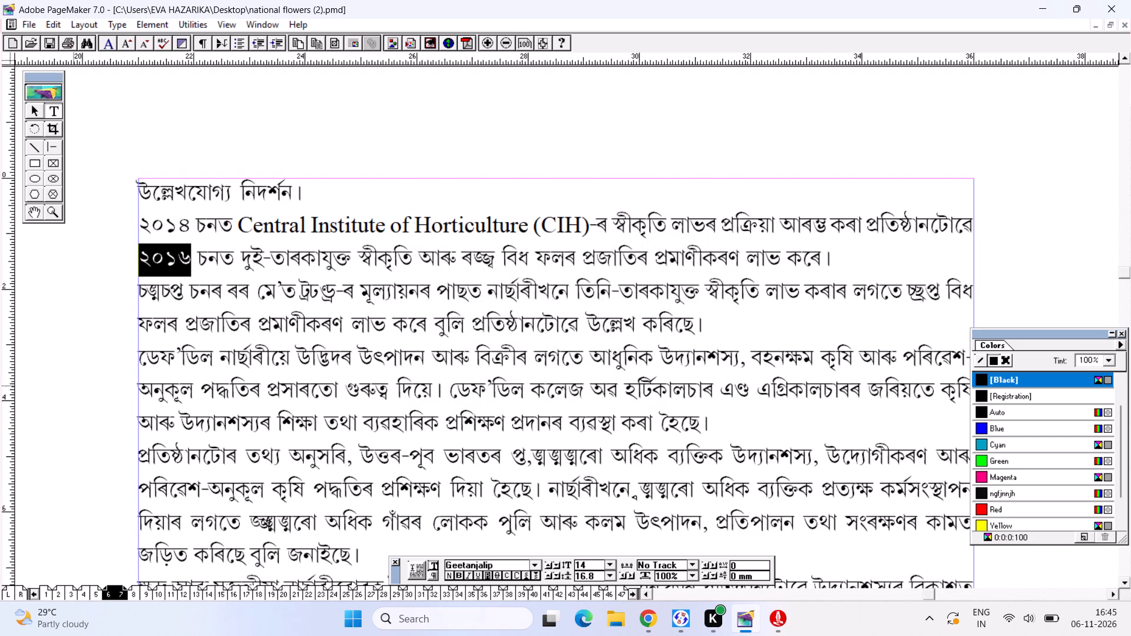
{"action": "key", "text": "ctrl+s"}
{"action": "left_click_drag", "start_coordinate": [464, 254], "coordinate": [499, 264]}
{"action": "key", "text": "ctrl+t"}
{"action": "key", "text": "ctrl+Right"}
{"action": "key", "text": "ctrl+Return"}
{"action": "key", "text": "ctrl+s"}
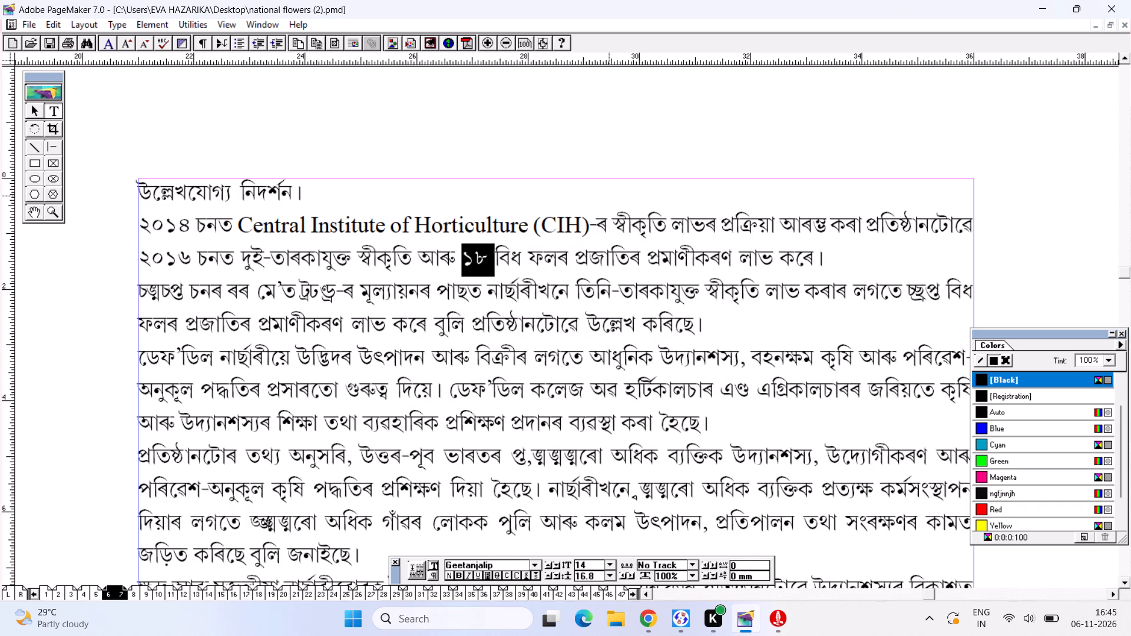
Set the garbled year before চনৰ on page 7 to Geetanjalip, giving ২০২৫, and save.
{"action": "left_click_drag", "start_coordinate": [190, 287], "coordinate": [104, 299]}
{"action": "key", "text": "ctrl+t"}
{"action": "key", "text": "ctrl+Right"}
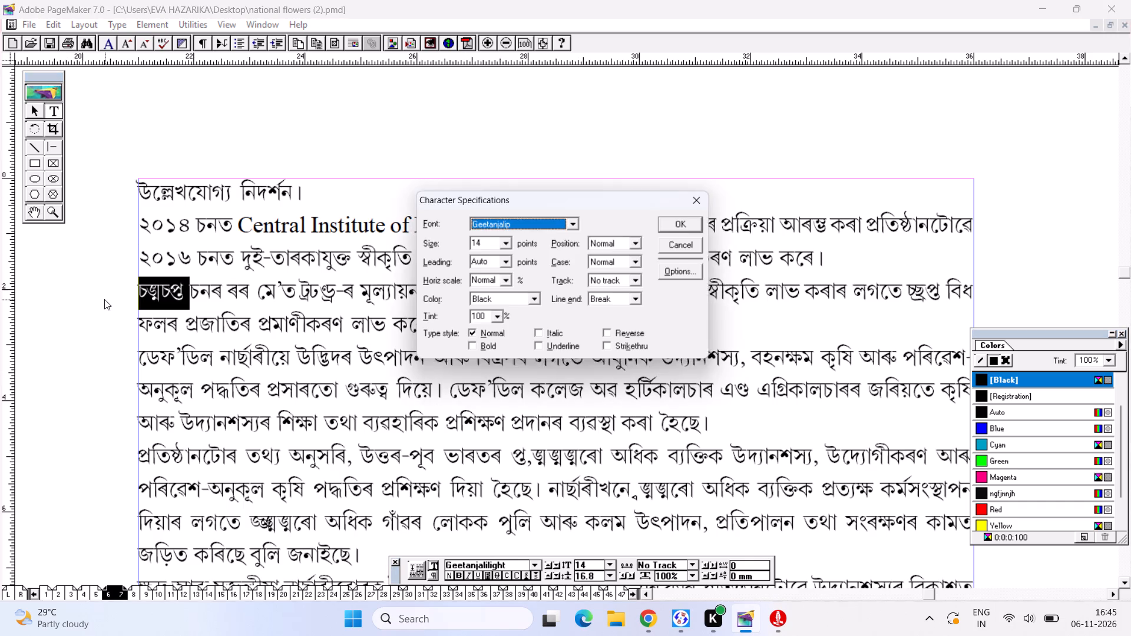
{"action": "key", "text": "ctrl+Return"}
{"action": "key", "text": "ctrl+s"}
{"action": "key", "text": "ctrl+s"}
Set the garbled abbreviation in the ২০২৫ line to Times New Roman, 12 pt, giving CIH, and save.
{"action": "left_click_drag", "start_coordinate": [315, 286], "coordinate": [343, 293]}
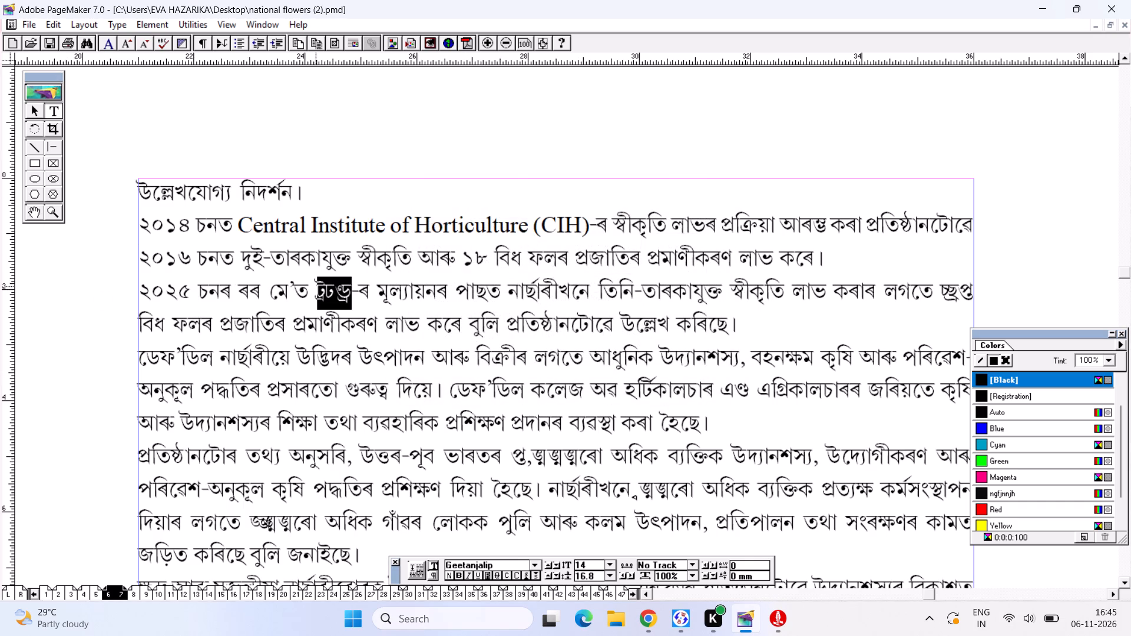
{"action": "left_click_drag", "start_coordinate": [343, 293], "coordinate": [343, 293]}
{"action": "key", "text": "ctrl+t"}
{"action": "key", "text": "ctrl+t"}
{"action": "key", "text": "ctrl+t"}
{"action": "key", "text": "ctrl+t"}
{"action": "key", "text": "ctrl+Return"}
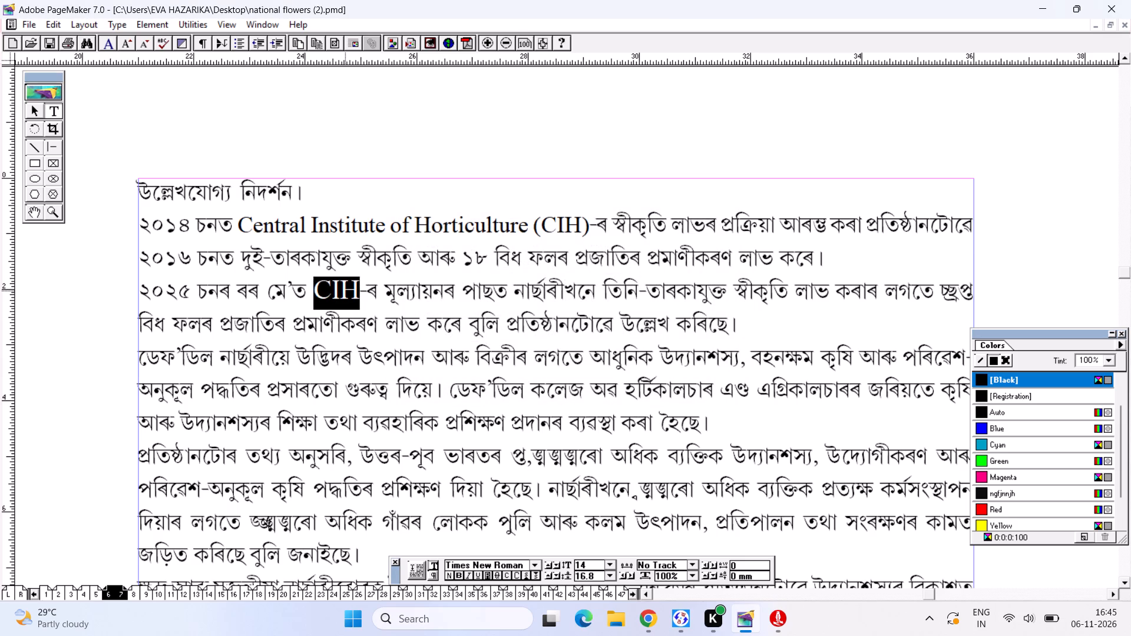
{"action": "key", "text": "ctrl+shift+comma"}
{"action": "key", "text": "ctrl+shift+comma"}
{"action": "key", "text": "ctrl+s"}
Set the garbled number at the end of the ২০২৫ line to Geetanjalip, giving ৪৫, and save.
{"action": "left_click_drag", "start_coordinate": [933, 300], "coordinate": [965, 297]}
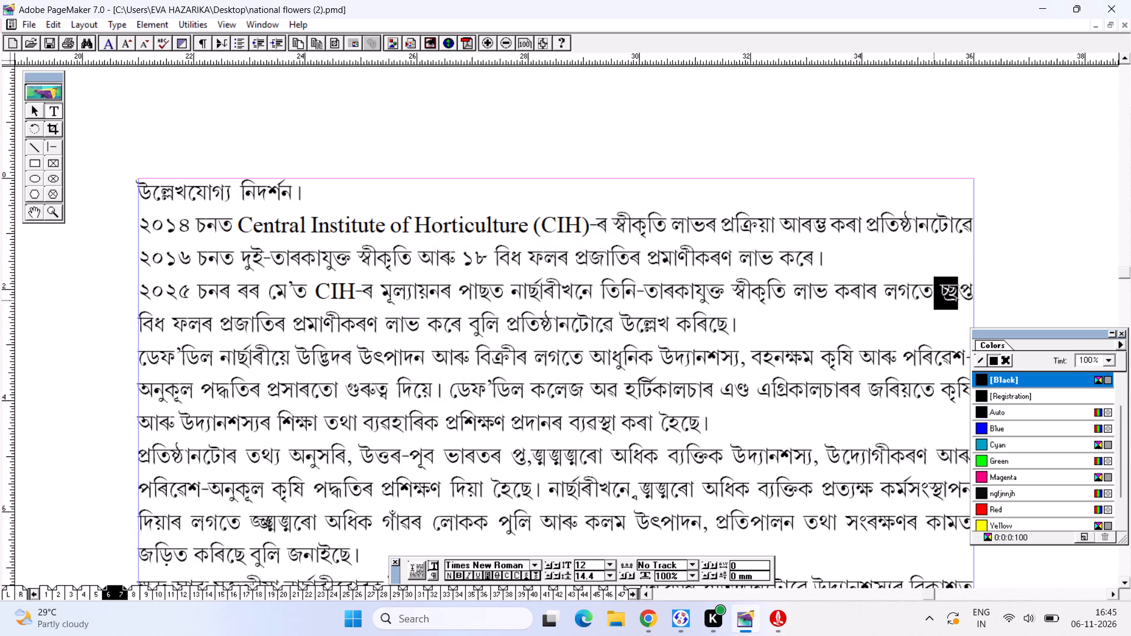
{"action": "left_click_drag", "start_coordinate": [965, 297], "coordinate": [967, 297]}
{"action": "key", "text": "ctrl+t"}
{"action": "key", "text": "ctrl+Right"}
{"action": "key", "text": "ctrl+Return"}
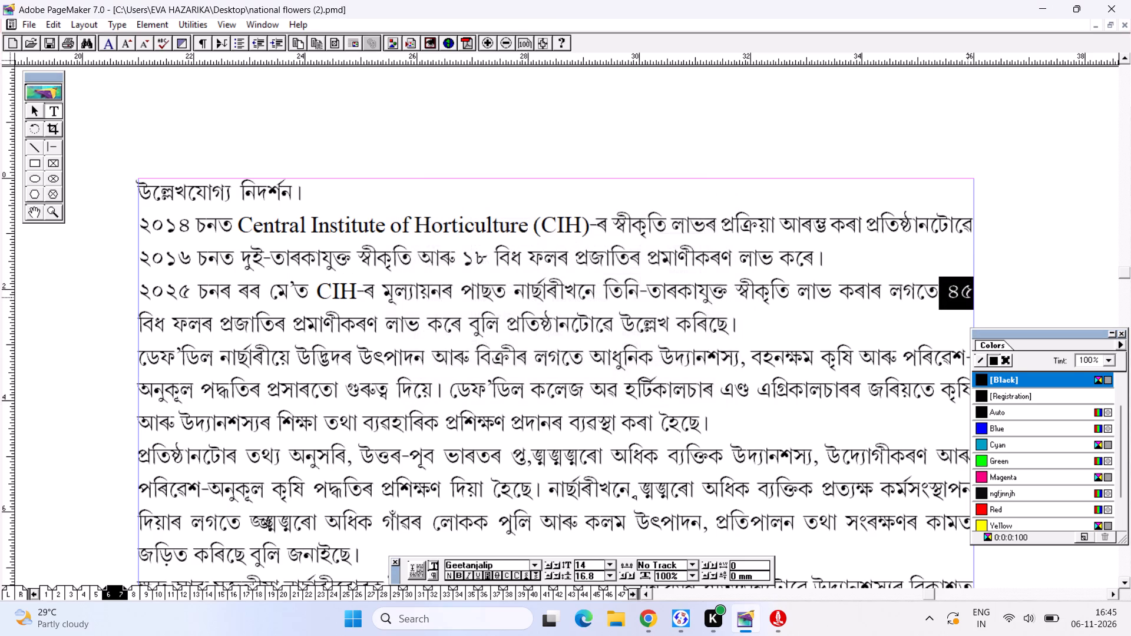
{"action": "key", "text": "ctrl+s"}
Retype the leading vowel sign of ডেফ'ডিল at the start of the paragraph following the ২০২৫ paragraph, and save.
{"action": "left_click_drag", "start_coordinate": [725, 310], "coordinate": [726, 247], "text": "alt"}
{"action": "left_click_drag", "start_coordinate": [561, 286], "coordinate": [549, 205], "text": "alt"}
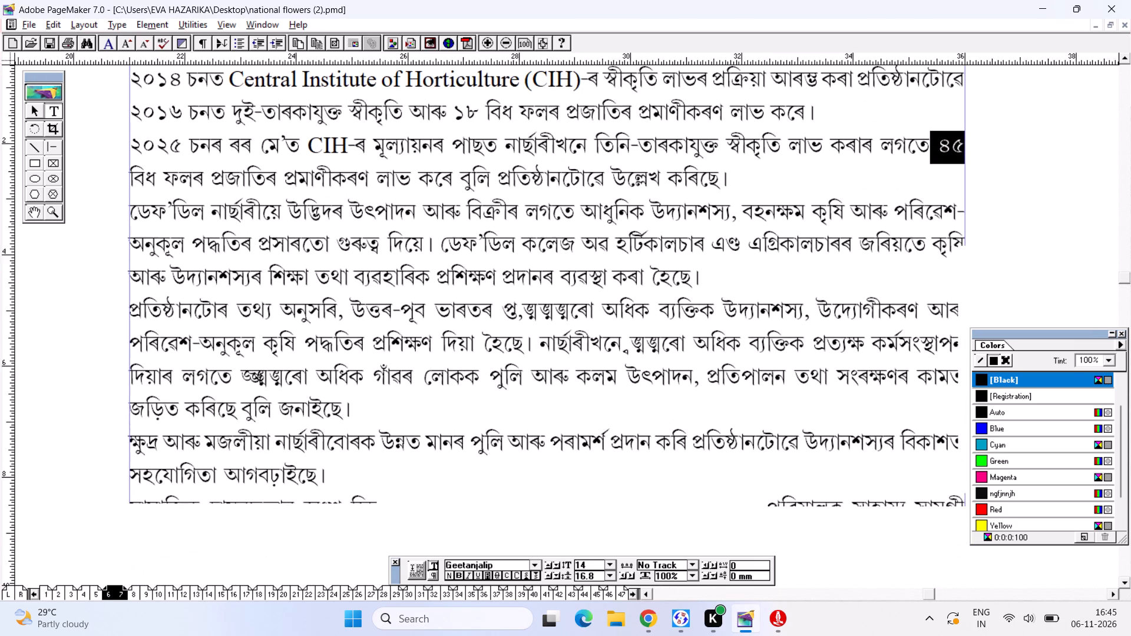
{"action": "left_click_drag", "start_coordinate": [133, 214], "coordinate": [120, 217]}
{"action": "key", "text": "a"}
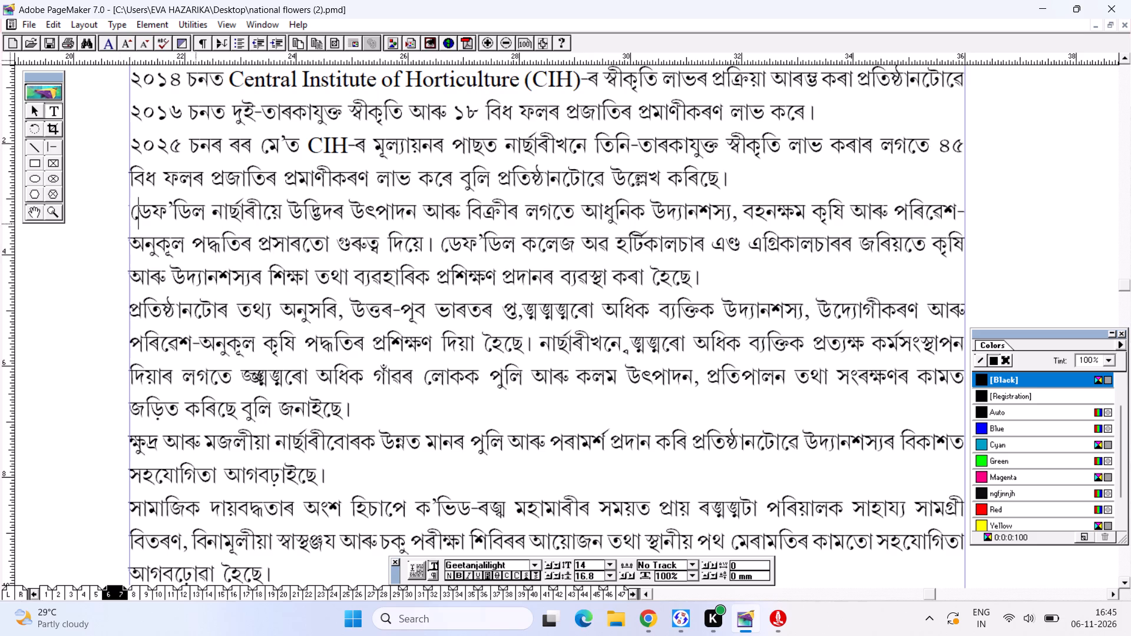
{"action": "key", "text": "ctrl+s"}
Set the garbled numbers for trained and directly employed people on page 7 to Geetanjalip, giving ৫,০০০ and ৩০০, saving each change.
{"action": "left_click_drag", "start_coordinate": [521, 339], "coordinate": [521, 246], "text": "alt"}
{"action": "left_click_drag", "start_coordinate": [501, 218], "coordinate": [570, 225]}
{"action": "key", "text": "ctrl+t"}
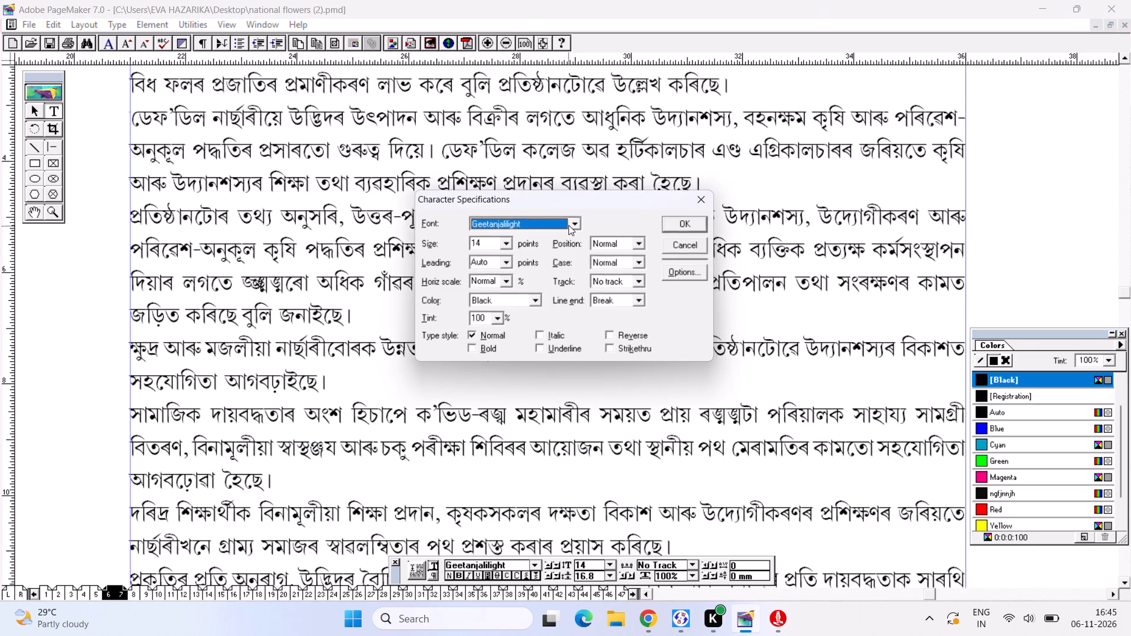
{"action": "key", "text": "ctrl+Right"}
{"action": "key", "text": "ctrl+Return"}
{"action": "key", "text": "ctrl+s"}
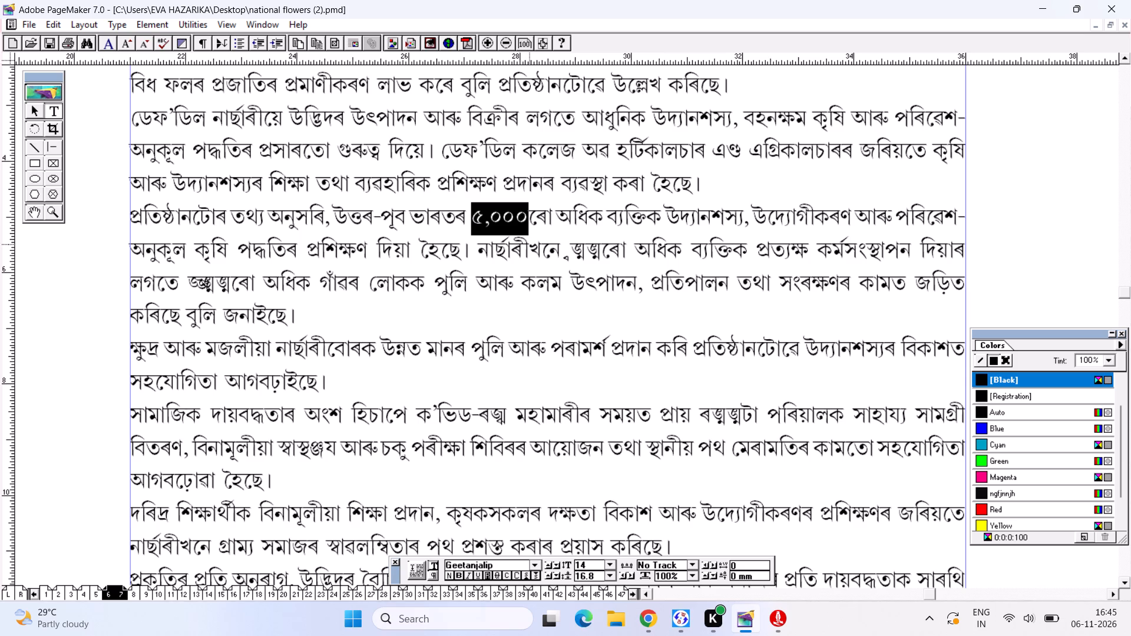
{"action": "left_click_drag", "start_coordinate": [561, 255], "coordinate": [609, 250]}
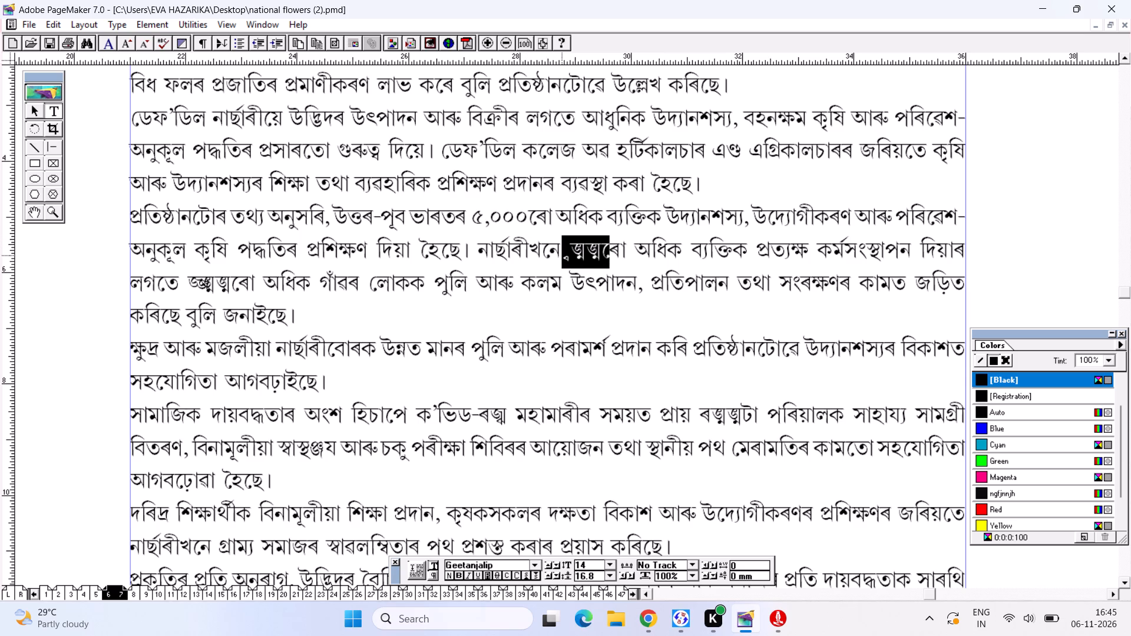
{"action": "left_click_drag", "start_coordinate": [609, 250], "coordinate": [602, 251]}
{"action": "key", "text": "ctrl+t"}
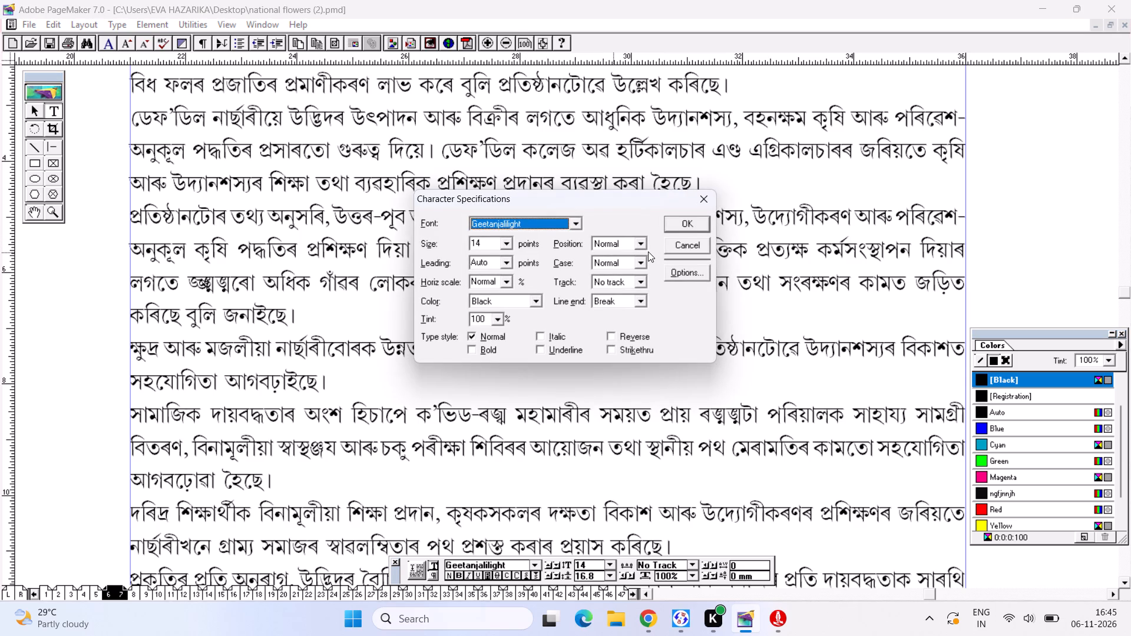
{"action": "key", "text": "ctrl+Right"}
{"action": "key", "text": "ctrl+Return"}
{"action": "key", "text": "ctrl+s"}
Set the garbled number of villages after লগতে on page 7 to Geetanjalip, giving ৭০০, and save.
{"action": "left_click_drag", "start_coordinate": [418, 318], "coordinate": [431, 178], "text": "alt"}
{"action": "left_click_drag", "start_coordinate": [201, 138], "coordinate": [239, 148]}
{"action": "key", "text": "ctrl+t"}
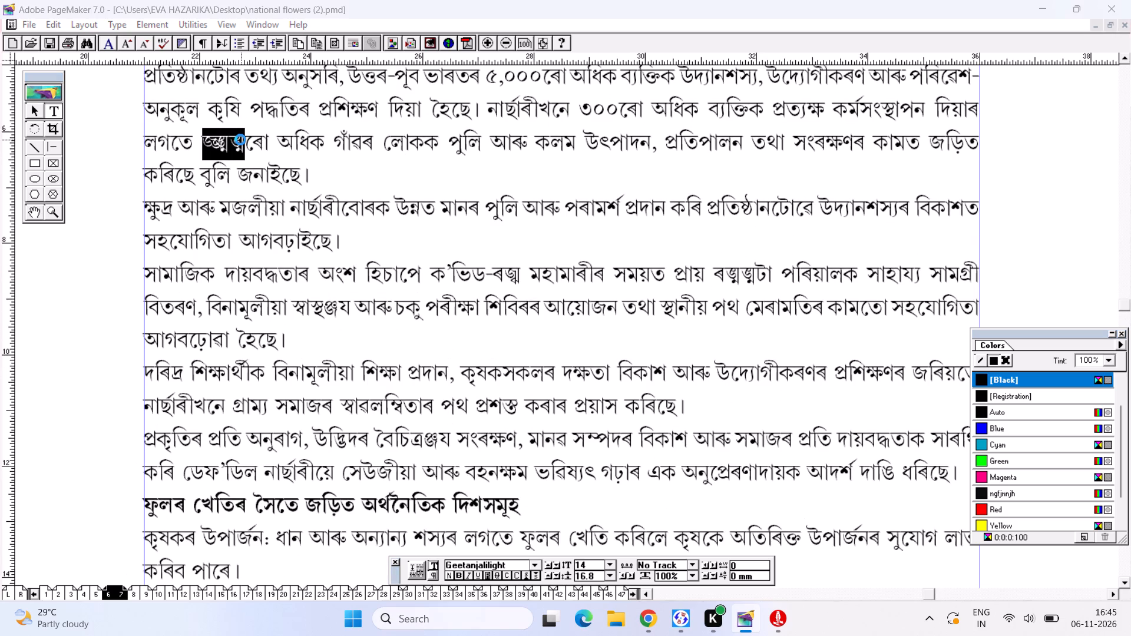
{"action": "key", "text": "ctrl+Right"}
{"action": "key", "text": "ctrl+Return"}
{"action": "key", "text": "ctrl+s"}
{"action": "left_click", "coordinate": [263, 155]}
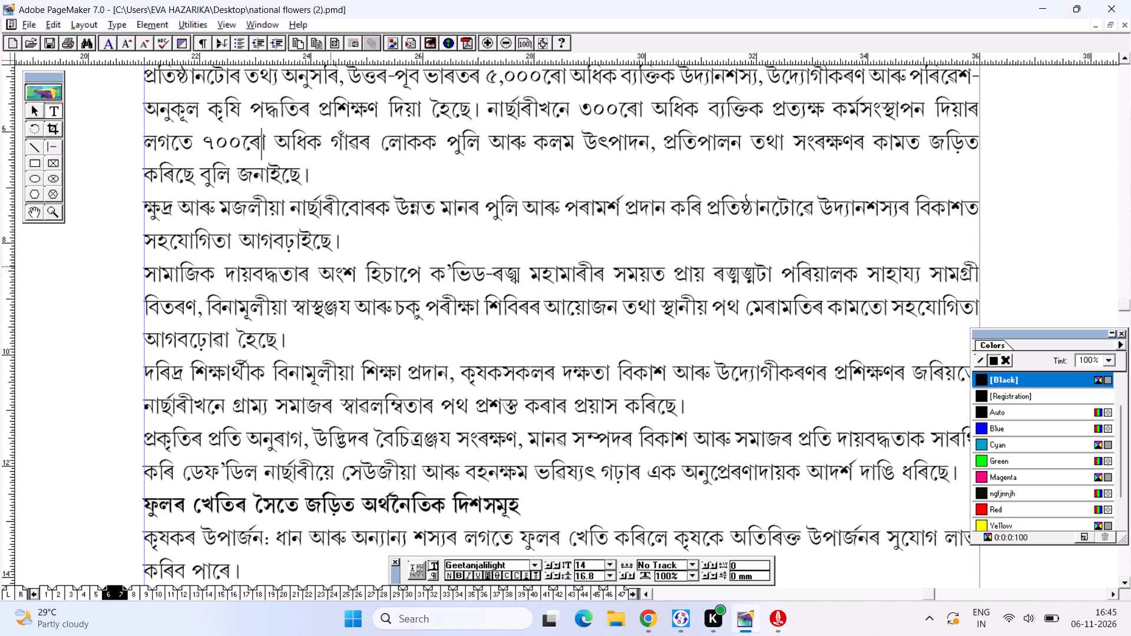
Set the garbled numbers in the ক'ভিড paragraph to Geetanjalip, giving ১৯ after ক'ভিড and ১০০ before টা, and save.
{"action": "left_click_drag", "start_coordinate": [328, 282], "coordinate": [322, 227], "text": "alt"}
{"action": "left_click_drag", "start_coordinate": [242, 244], "coordinate": [242, 217], "text": "alt"}
{"action": "left_click_drag", "start_coordinate": [492, 189], "coordinate": [494, 190]}
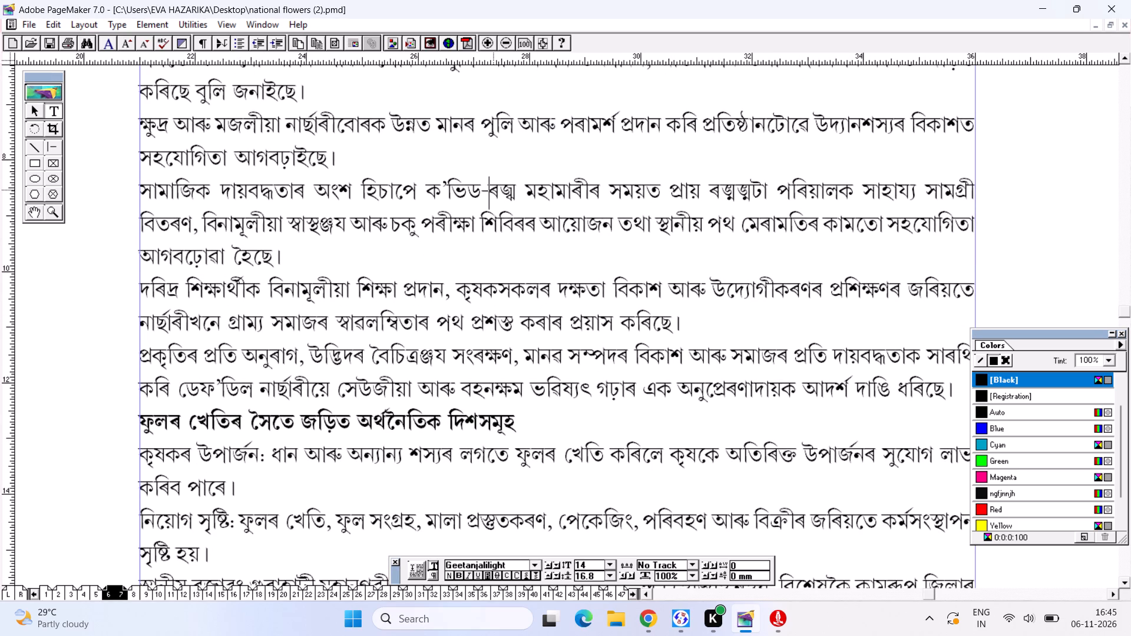
{"action": "left_click_drag", "start_coordinate": [494, 190], "coordinate": [511, 191]}
{"action": "key", "text": "ctrl+t"}
{"action": "key", "text": "ctrl+Right"}
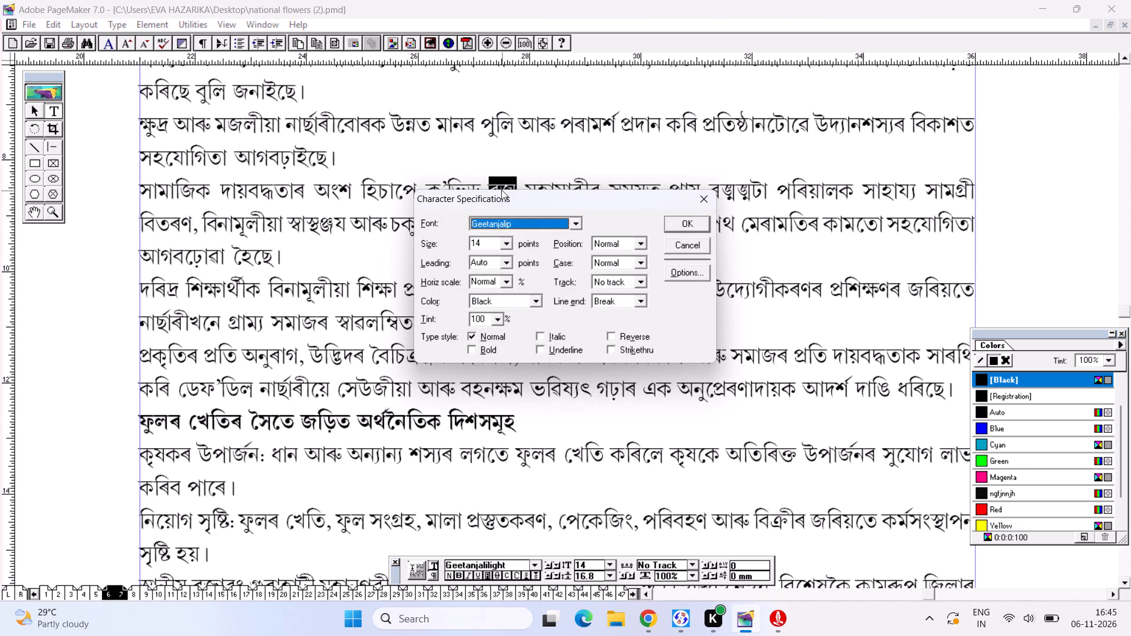
{"action": "key", "text": "ctrl+Right"}
{"action": "key", "text": "ctrl+Left"}
{"action": "key", "text": "ctrl+Return"}
{"action": "key", "text": "ctrl+s"}
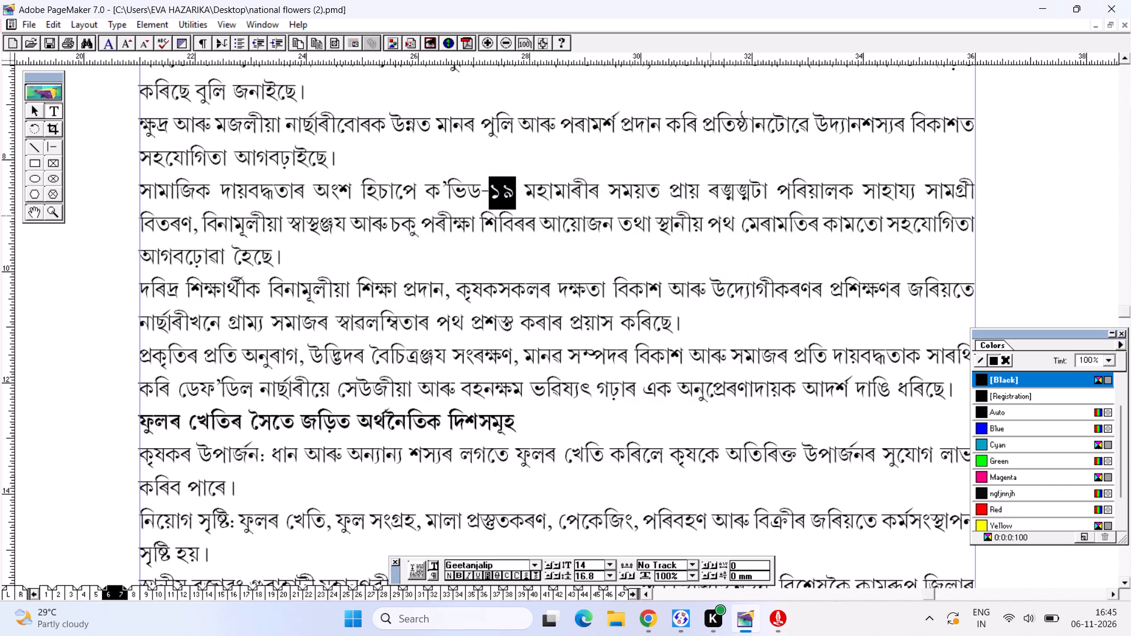
{"action": "left_click_drag", "start_coordinate": [710, 190], "coordinate": [745, 189]}
{"action": "key", "text": "ctrl+t"}
{"action": "key", "text": "ctrl+Right"}
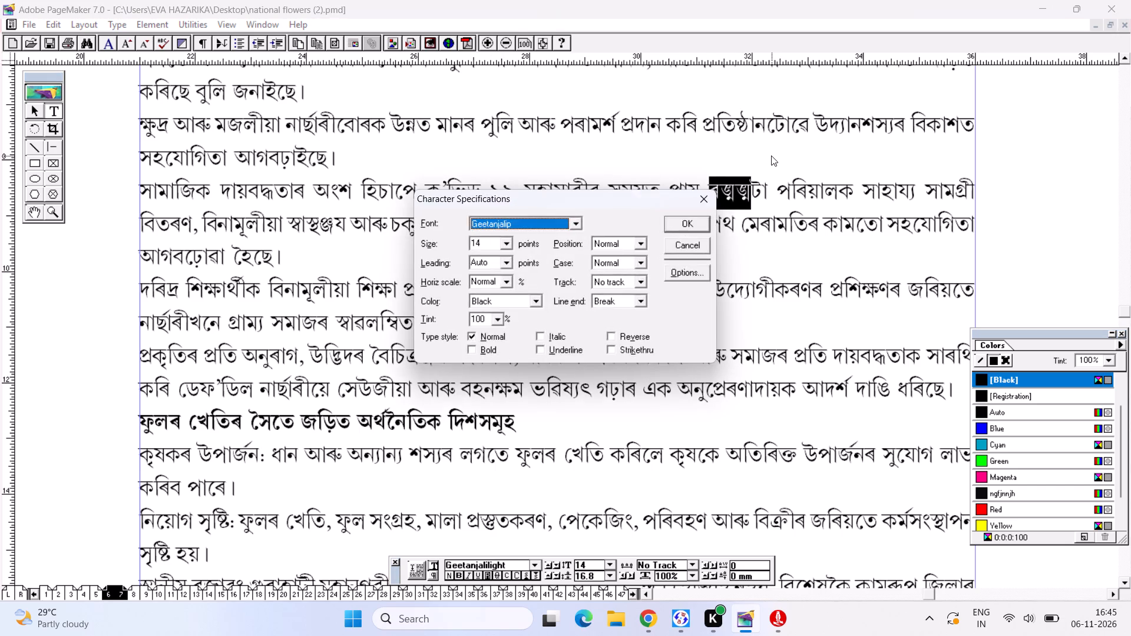
{"action": "key", "text": "ctrl+Return"}
{"action": "key", "text": "ctrl+s"}
Replace the wrong ending of the word before আৰু চকু পৰীক্ষা with the correct conjunct, giving স্বাস্থ্য, and save.
{"action": "left_click_drag", "start_coordinate": [429, 338], "coordinate": [438, 279], "text": "alt"}
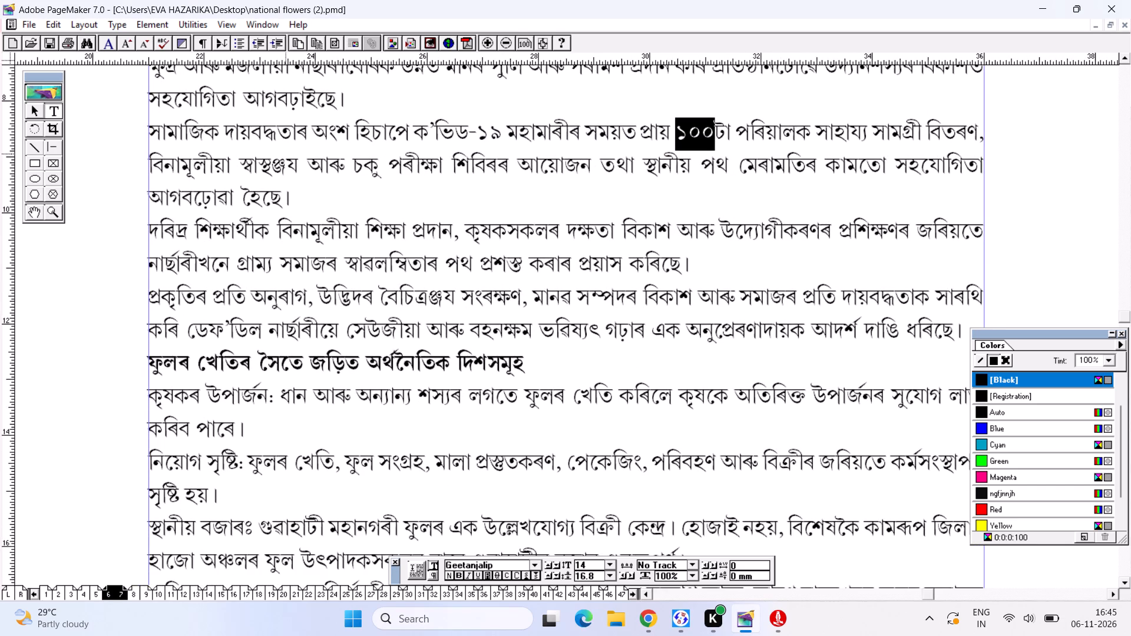
{"action": "left_click", "coordinate": [293, 161]}
{"action": "key", "text": "BackSpace"}
{"action": "key", "text": "BackSpace"}
{"action": "key", "text": "Escape"}
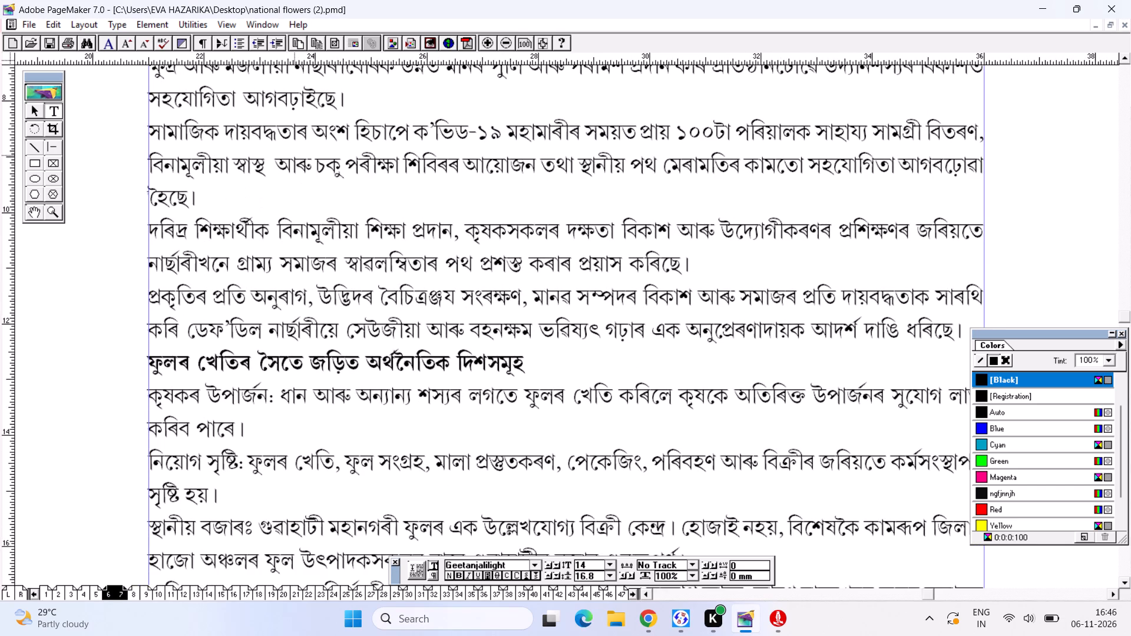
{"action": "key", "text": "BackSpace"}
{"action": "key", "text": "grave"}
{"action": "key", "text": "ctrl+s"}
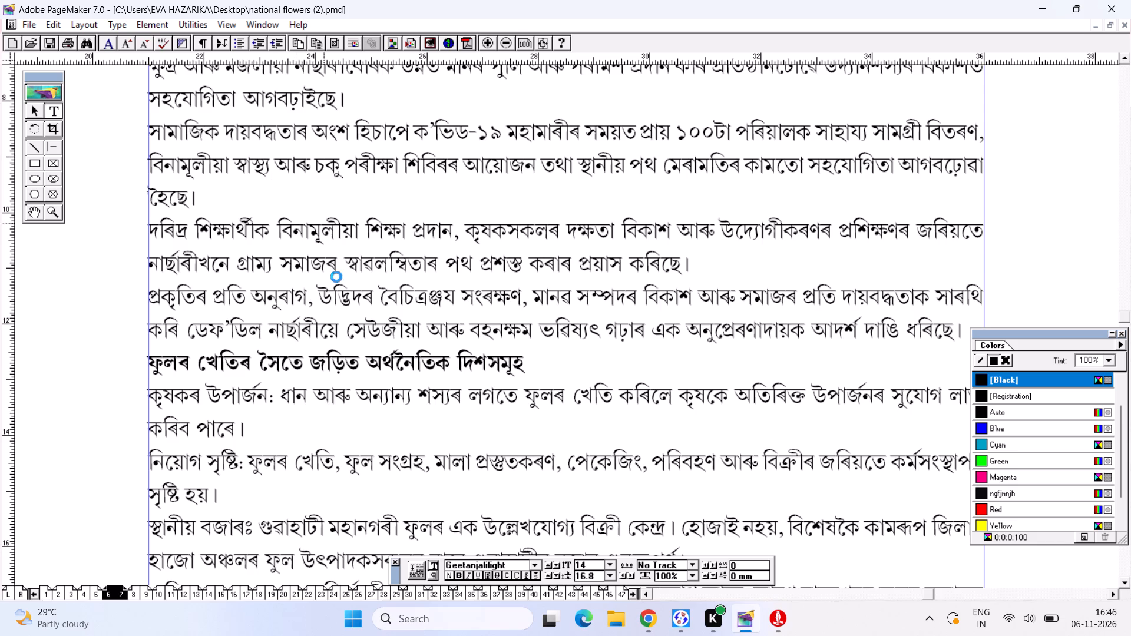
Insert a blank line above the bold heading ফুলৰ খেতিৰ সৈতে জড়িত অৰ্থনৈতিক দিশসমূহ and save.
{"action": "left_click_drag", "start_coordinate": [300, 306], "coordinate": [292, 273], "text": "alt"}
{"action": "left_click_drag", "start_coordinate": [332, 309], "coordinate": [329, 283], "text": "alt"}
{"action": "left_click_drag", "start_coordinate": [321, 347], "coordinate": [318, 320], "text": "alt"}
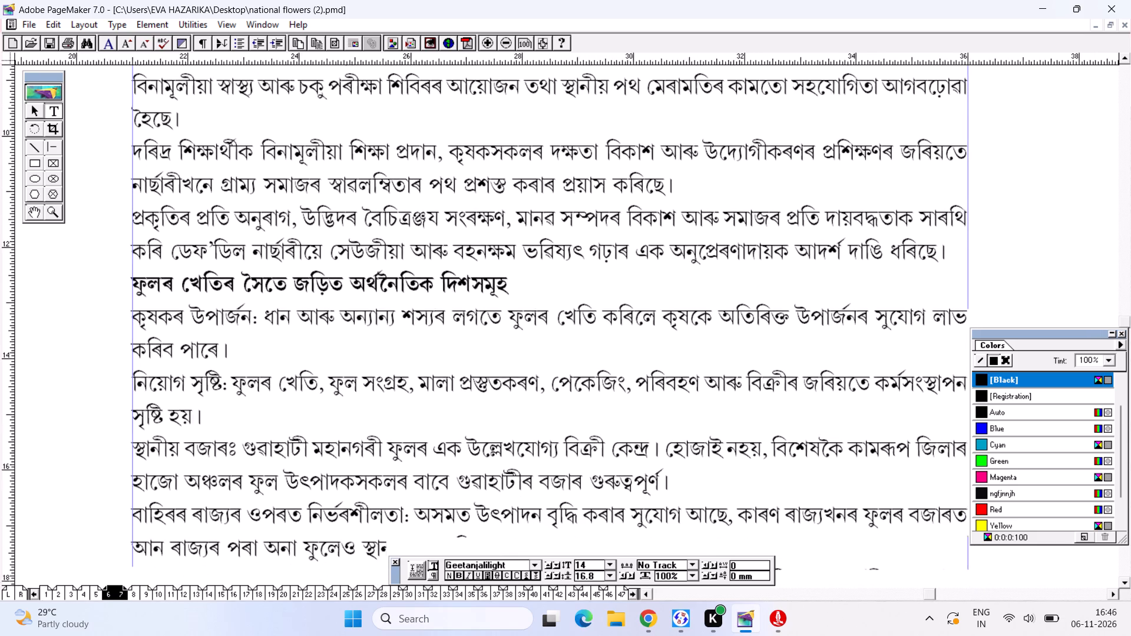
{"action": "left_click_drag", "start_coordinate": [934, 240], "coordinate": [940, 238]}
{"action": "left_click", "coordinate": [940, 239]}
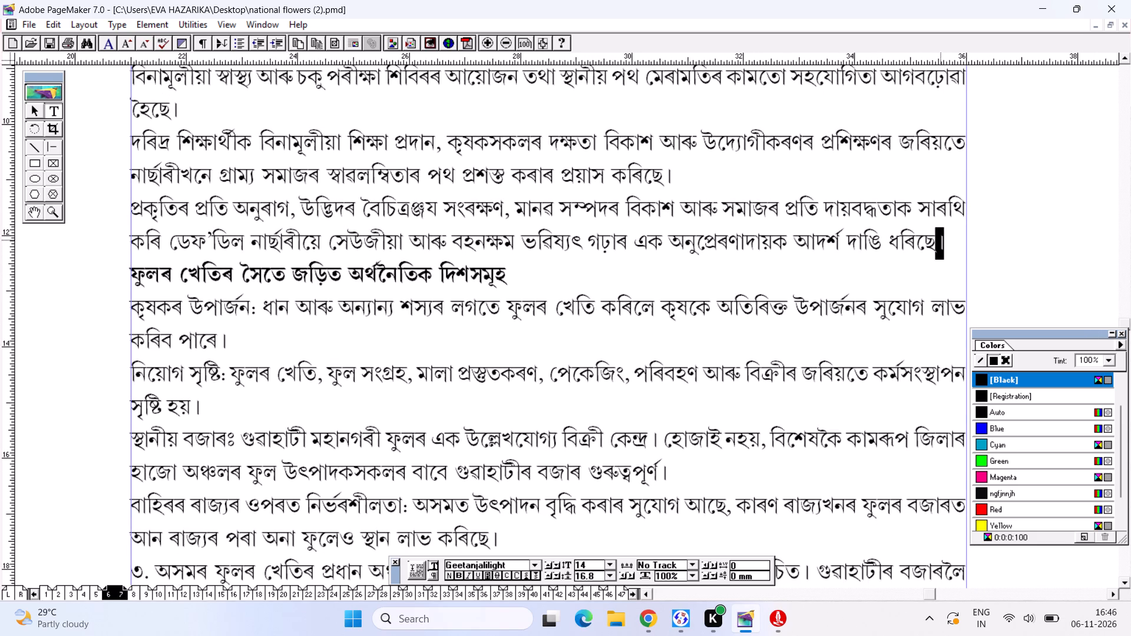
{"action": "key", "text": "Return"}
{"action": "key", "text": "ctrl+s"}
{"action": "key", "text": "ctrl+s"}
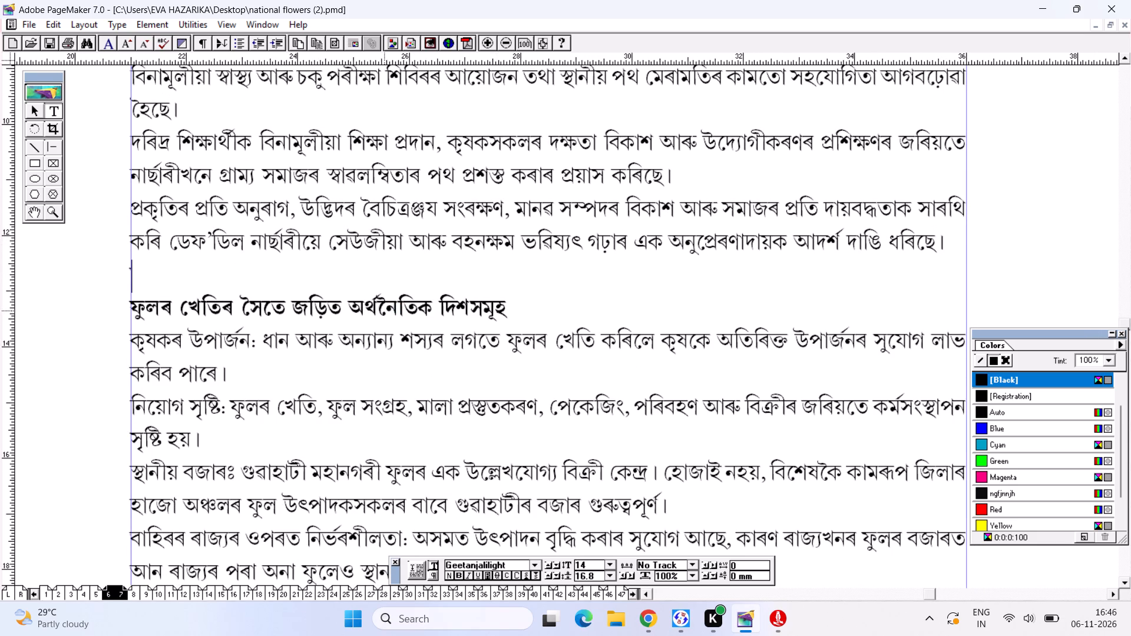
Fit the whole spread in view, save the document and go to pages 8 and 9.
{"action": "key", "text": "ctrl+0"}
{"action": "key", "text": "ctrl+s"}
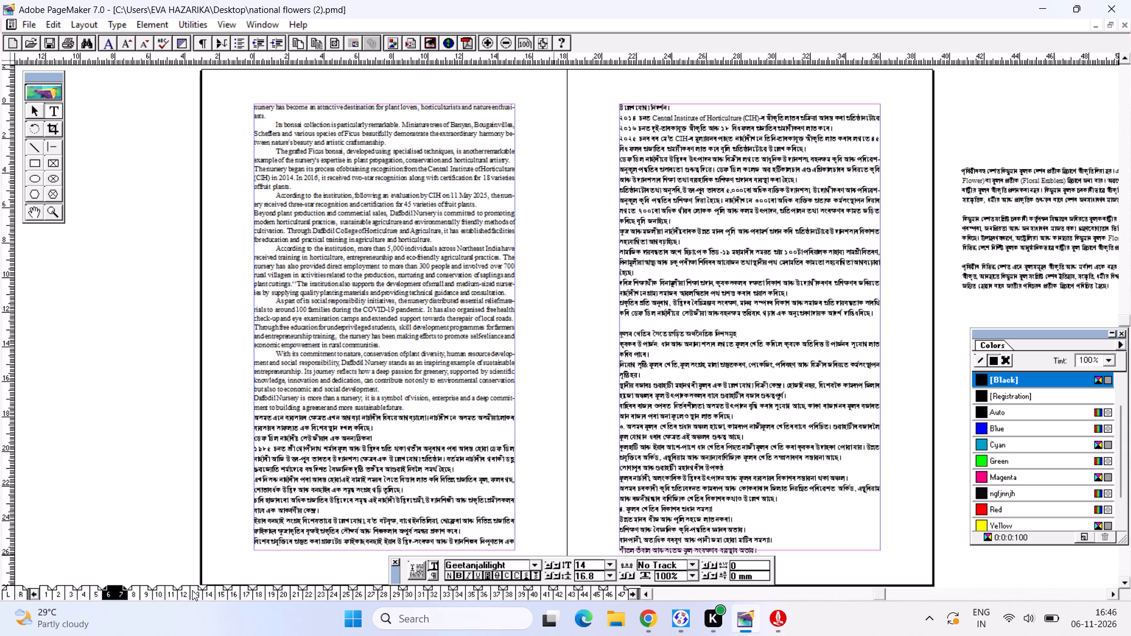
{"action": "left_click", "coordinate": [135, 590]}
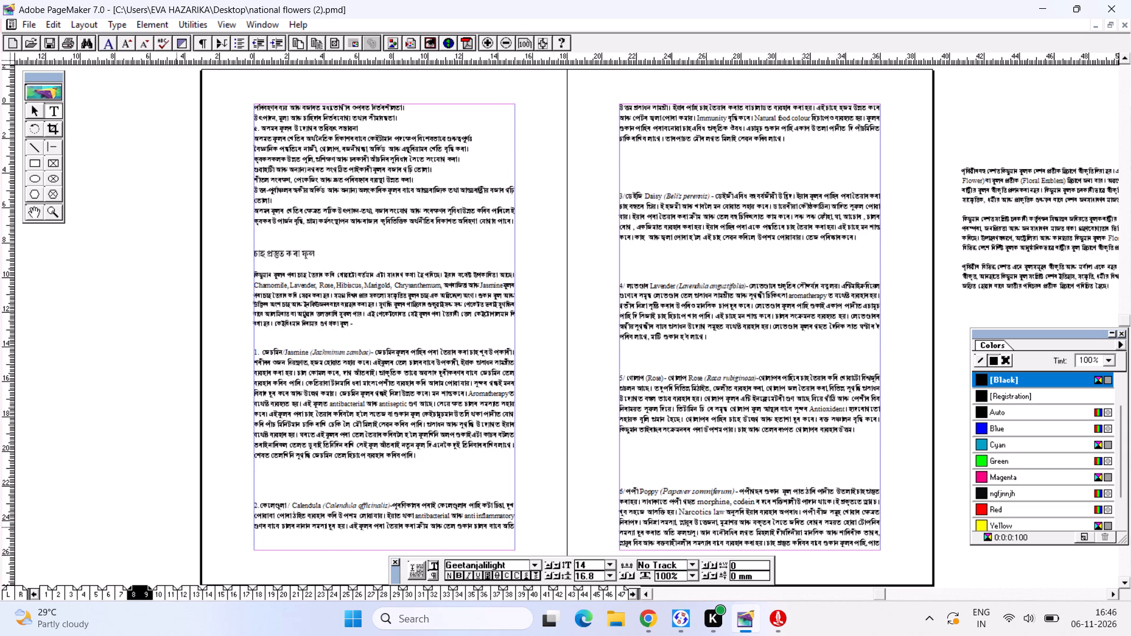
{"action": "left_click", "coordinate": [307, 385]}
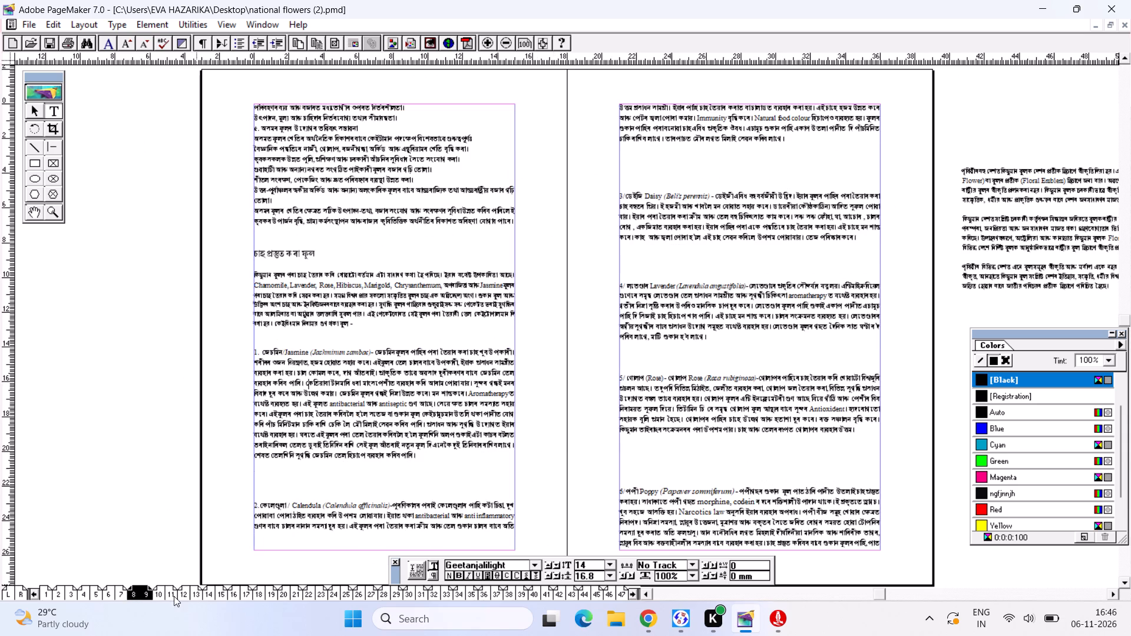
Delete one blank line above the Poppy entry on page 9.
{"action": "left_click", "coordinate": [169, 595]}
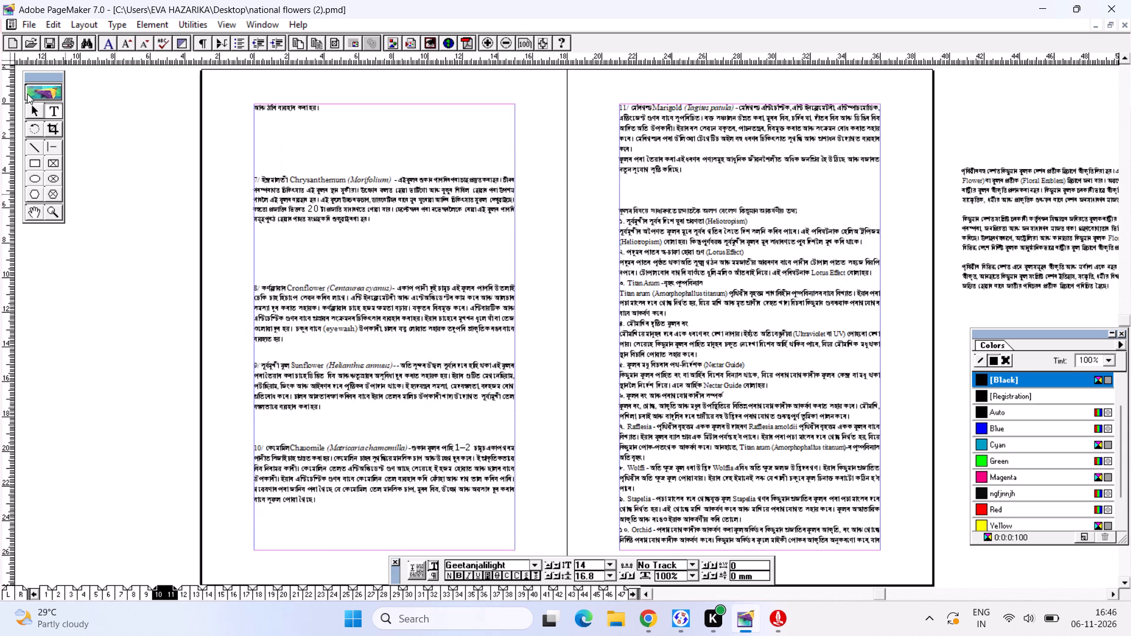
{"action": "left_click", "coordinate": [52, 118]}
{"action": "left_click", "coordinate": [53, 112]}
{"action": "left_click", "coordinate": [144, 597]}
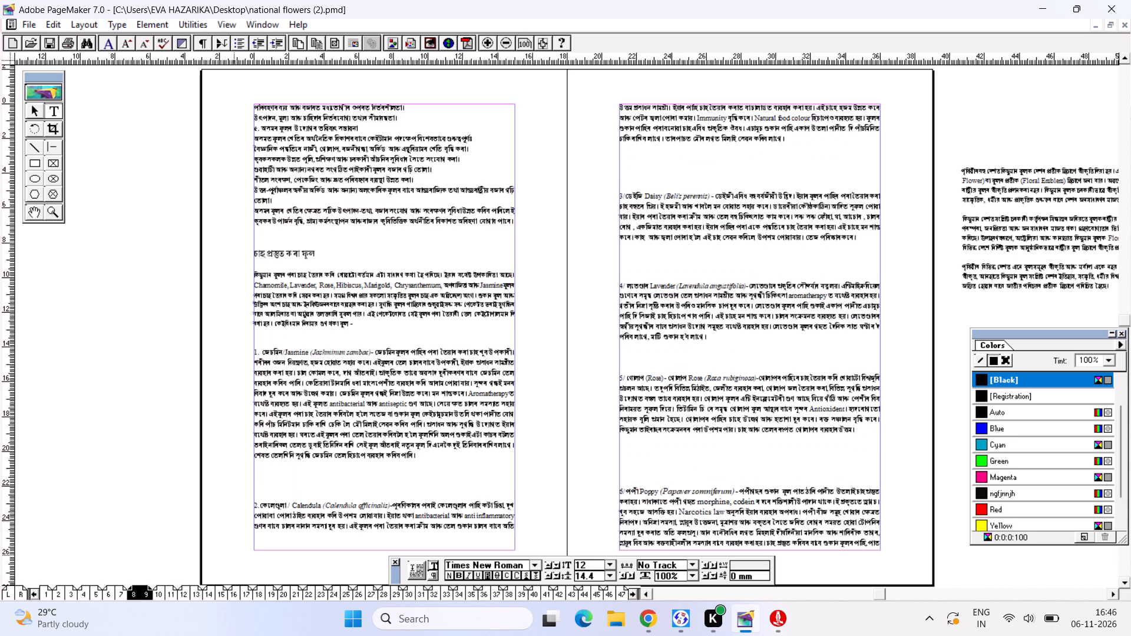
{"action": "left_click", "coordinate": [644, 461]}
{"action": "key", "text": "BackSpace"}
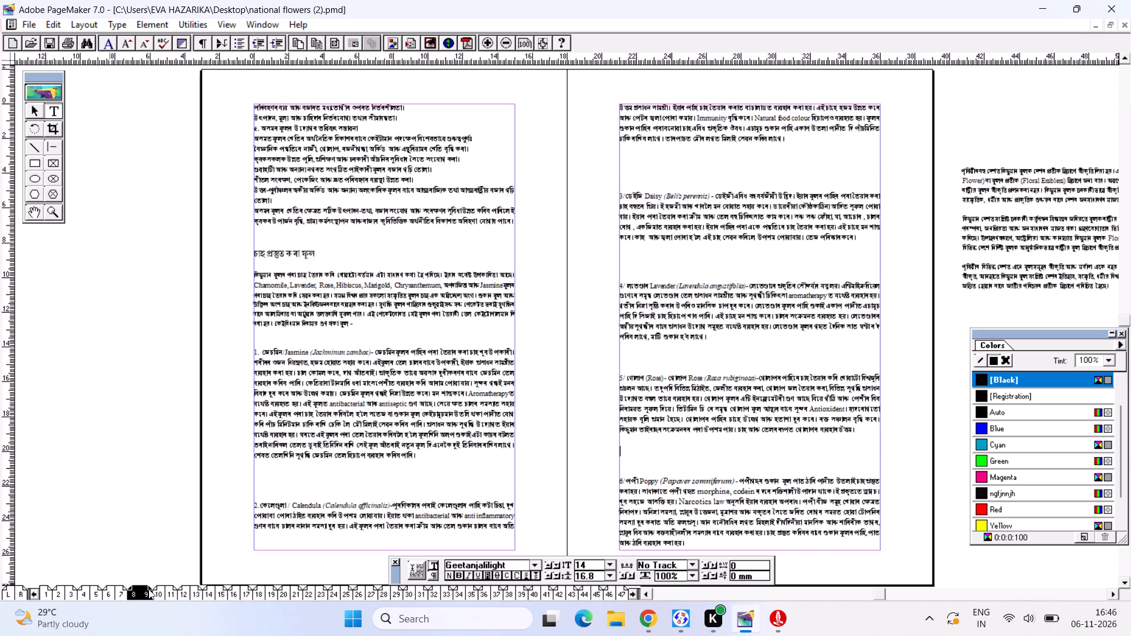
Delete the blank lines above the Chrysanthemum entry so it starts at the top of page 10.
{"action": "left_click", "coordinate": [158, 589]}
{"action": "left_click_drag", "start_coordinate": [252, 166], "coordinate": [249, 104]}
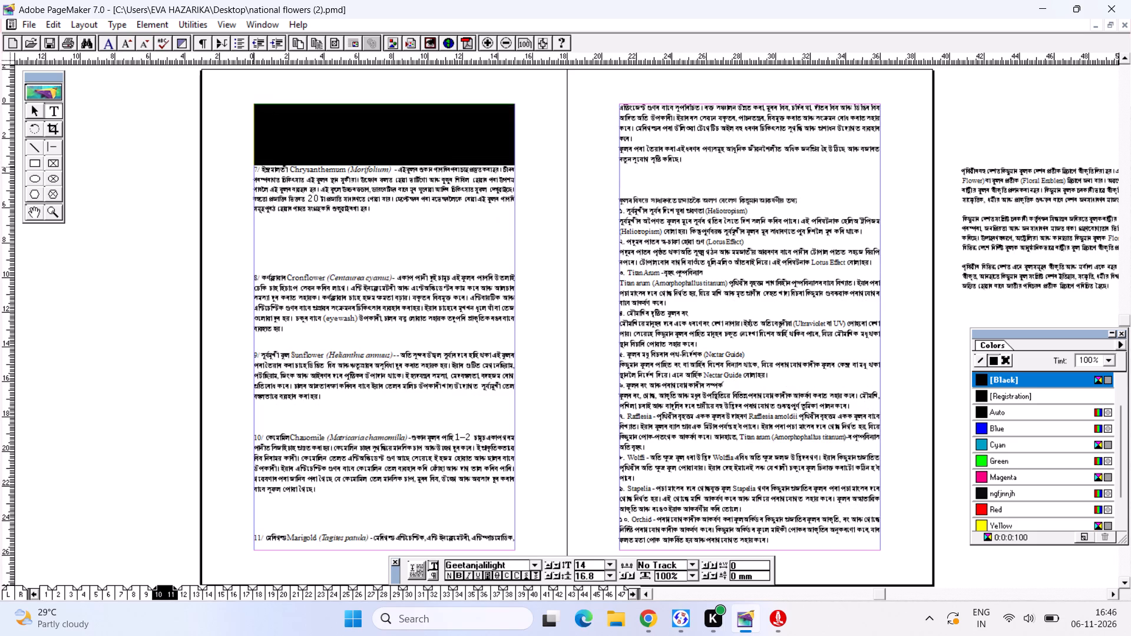
{"action": "left_click_drag", "start_coordinate": [249, 104], "coordinate": [249, 102]}
{"action": "key", "text": "BackSpace"}
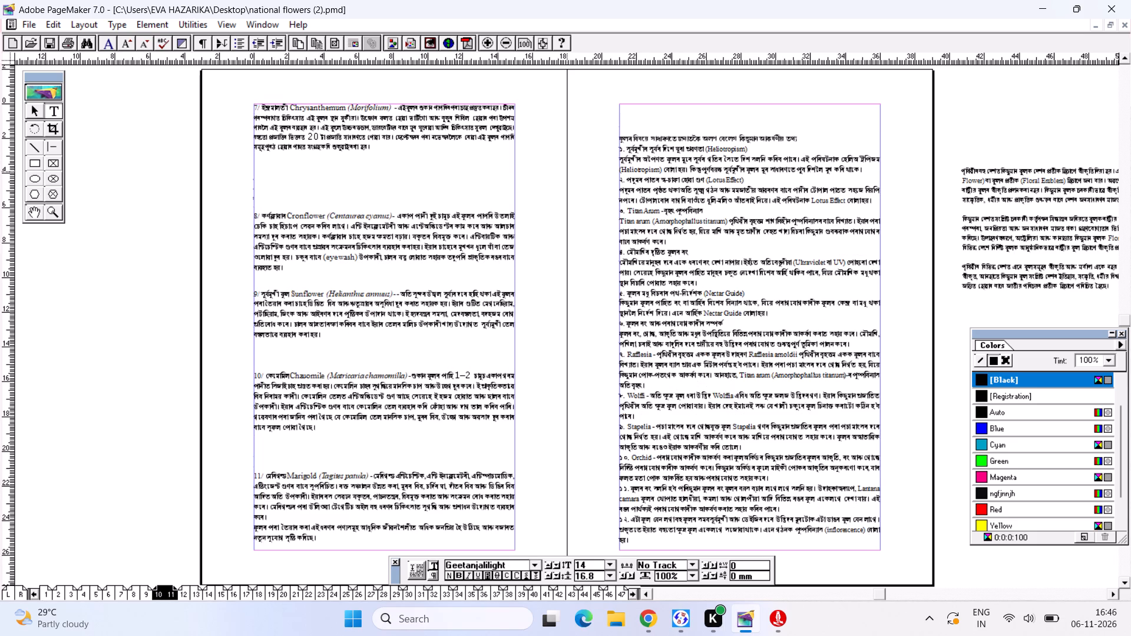
Delete the blank lines at the top of page 11 so the section on interesting flower facts starts at the margin.
{"action": "left_click_drag", "start_coordinate": [619, 133], "coordinate": [617, 105]}
{"action": "key", "text": "BackSpace"}
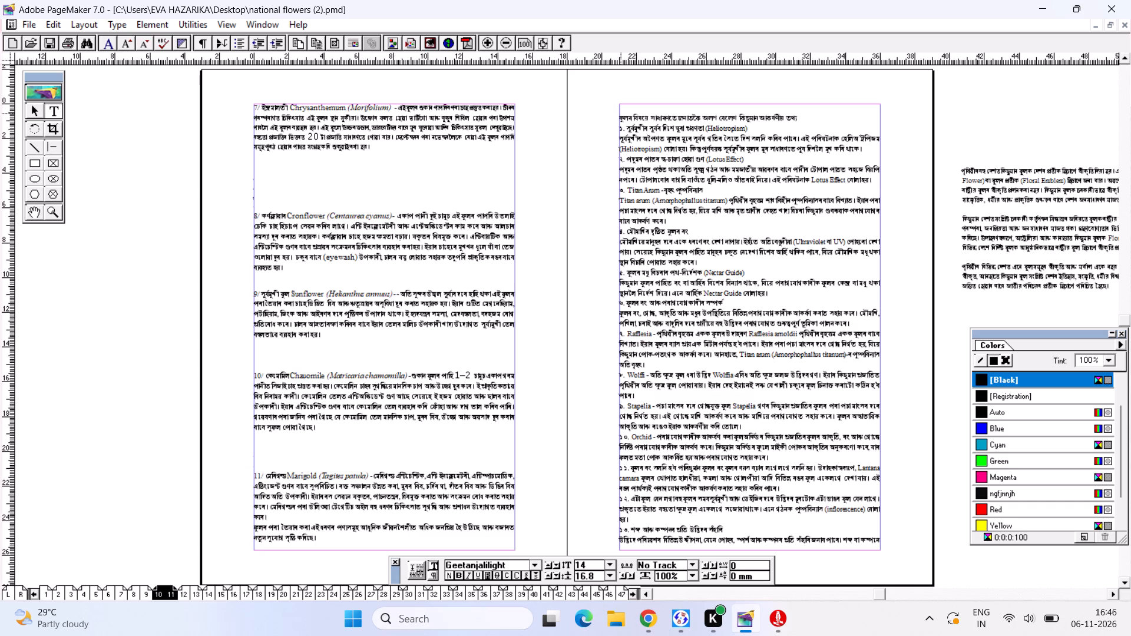
{"action": "key", "text": "BackSpace"}
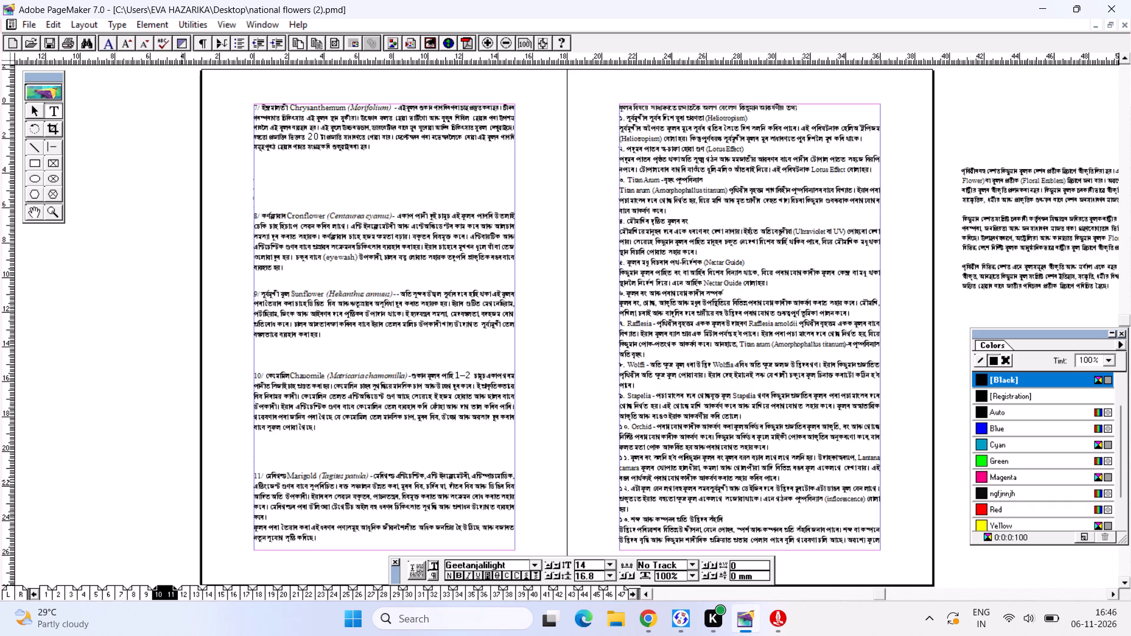
Delete the blank space above the opening flower-fragrance paragraph at the top of page 14.
{"action": "left_click", "coordinate": [183, 591]}
{"action": "left_click", "coordinate": [395, 333]}
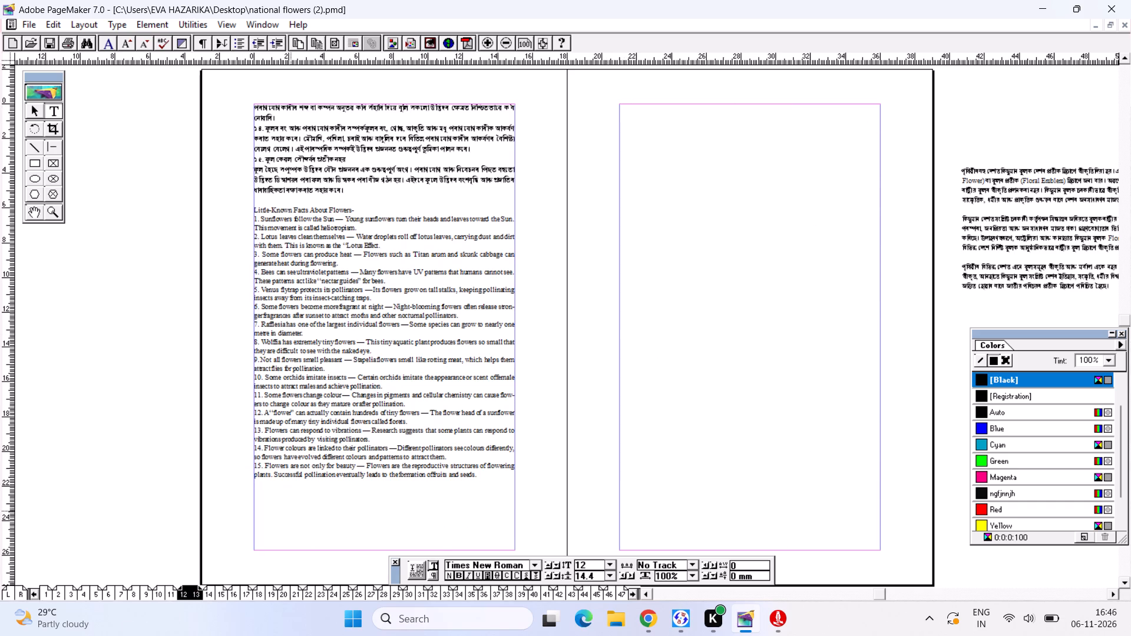
{"action": "left_click", "coordinate": [214, 591]}
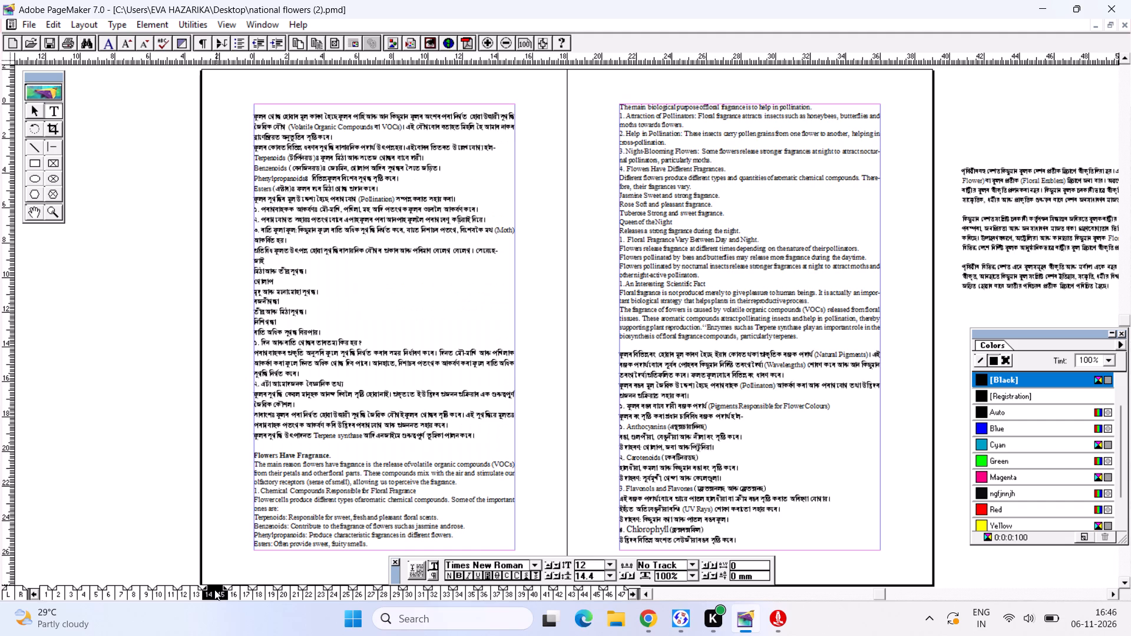
{"action": "left_click", "coordinate": [196, 588]}
{"action": "left_click", "coordinate": [34, 112]}
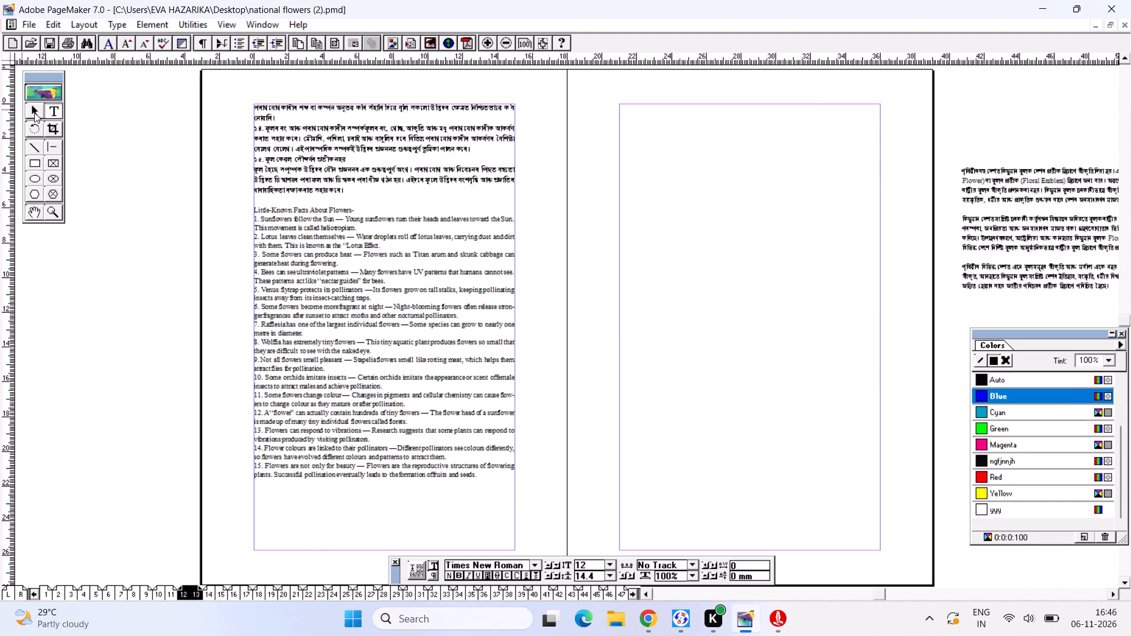
{"action": "left_click", "coordinate": [372, 339]}
{"action": "left_click", "coordinate": [216, 594]}
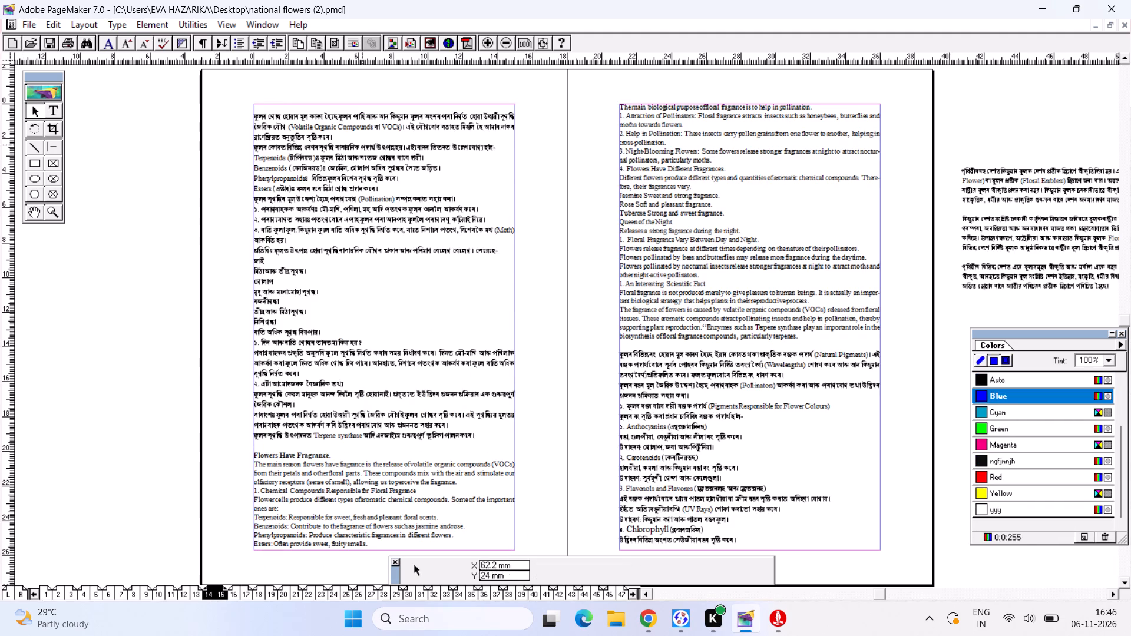
{"action": "left_click", "coordinate": [57, 114]}
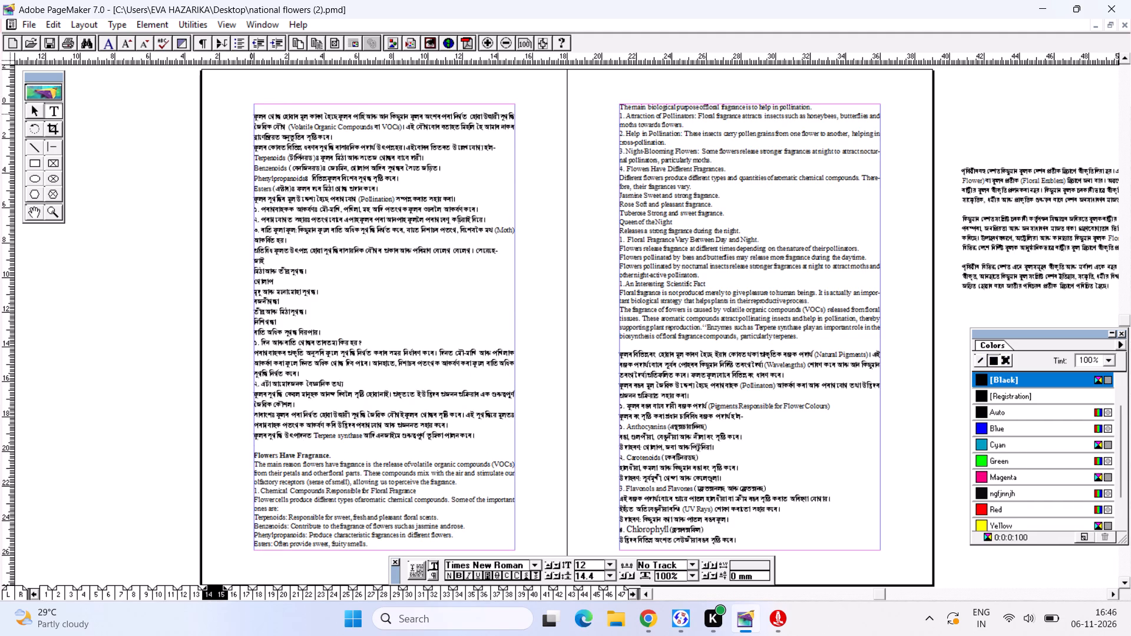
{"action": "left_click_drag", "start_coordinate": [250, 113], "coordinate": [256, 101]}
{"action": "key", "text": "BackSpace"}
{"action": "key", "text": "BackSpace"}
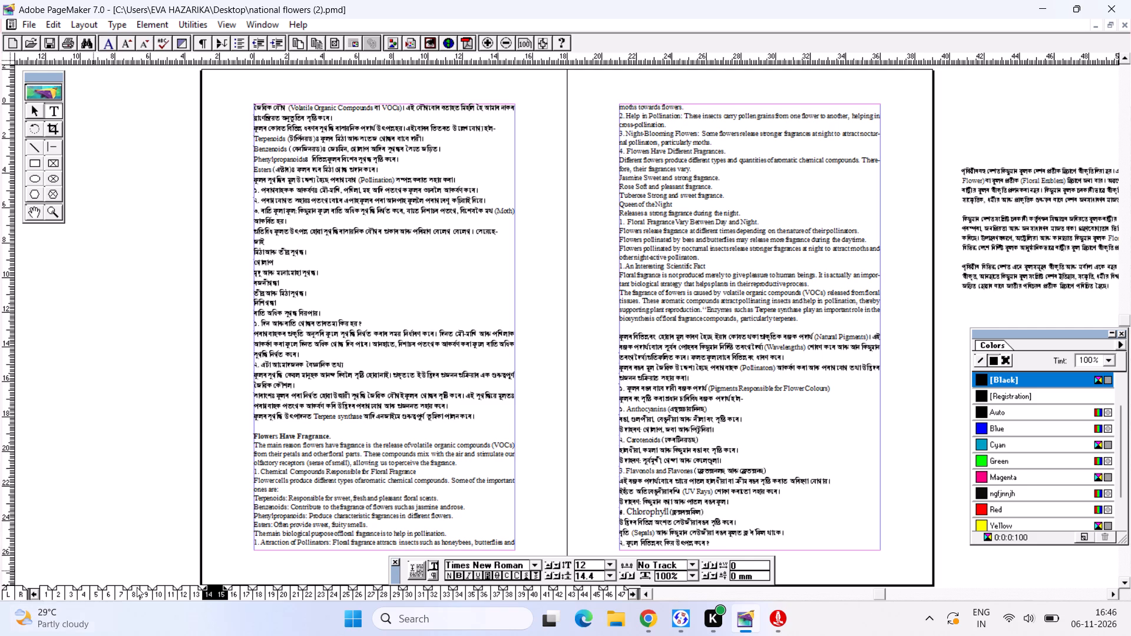
Remove the surplus blank lines before the fragrance paragraph, pulling it up to page 12 just below the Little-Known Facts list.
{"action": "left_click", "coordinate": [186, 589]}
{"action": "key", "text": "BackSpace"}
{"action": "key", "text": "BackSpace"}
{"action": "key", "text": "BackSpace"}
{"action": "key", "text": "BackSpace"}
{"action": "key", "text": "BackSpace"}
{"action": "key", "text": "BackSpace"}
{"action": "key", "text": "BackSpace"}
{"action": "key", "text": "BackSpace"}
{"action": "key", "text": "BackSpace"}
{"action": "key", "text": "BackSpace"}
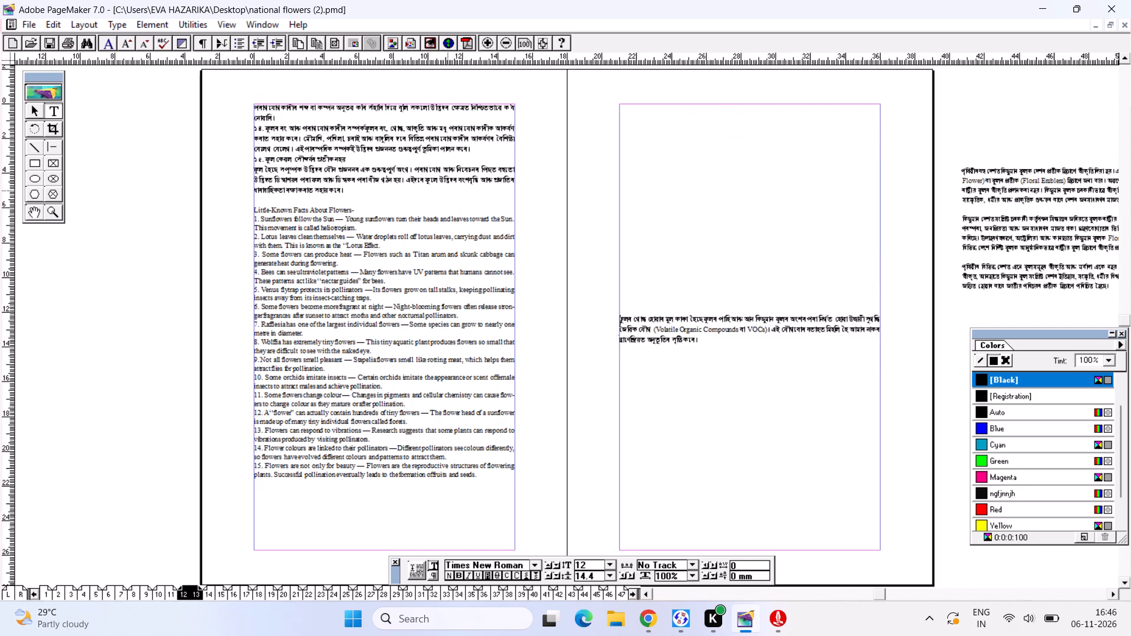
{"action": "key", "text": "BackSpace"}
{"action": "key", "text": "BackSpace"}
{"action": "key", "text": "BackSpace"}
{"action": "key", "text": "BackSpace"}
{"action": "key", "text": "BackSpace"}
{"action": "key", "text": "BackSpace"}
{"action": "key", "text": "BackSpace"}
{"action": "key", "text": "BackSpace"}
{"action": "key", "text": "BackSpace"}
{"action": "key", "text": "BackSpace"}
{"action": "key", "text": "BackSpace"}
{"action": "key", "text": "BackSpace"}
{"action": "key", "text": "BackSpace"}
{"action": "key", "text": "BackSpace"}
{"action": "key", "text": "BackSpace"}
{"action": "key", "text": "BackSpace"}
{"action": "key", "text": "BackSpace"}
{"action": "key", "text": "BackSpace"}
{"action": "key", "text": "BackSpace"}
{"action": "key", "text": "BackSpace"}
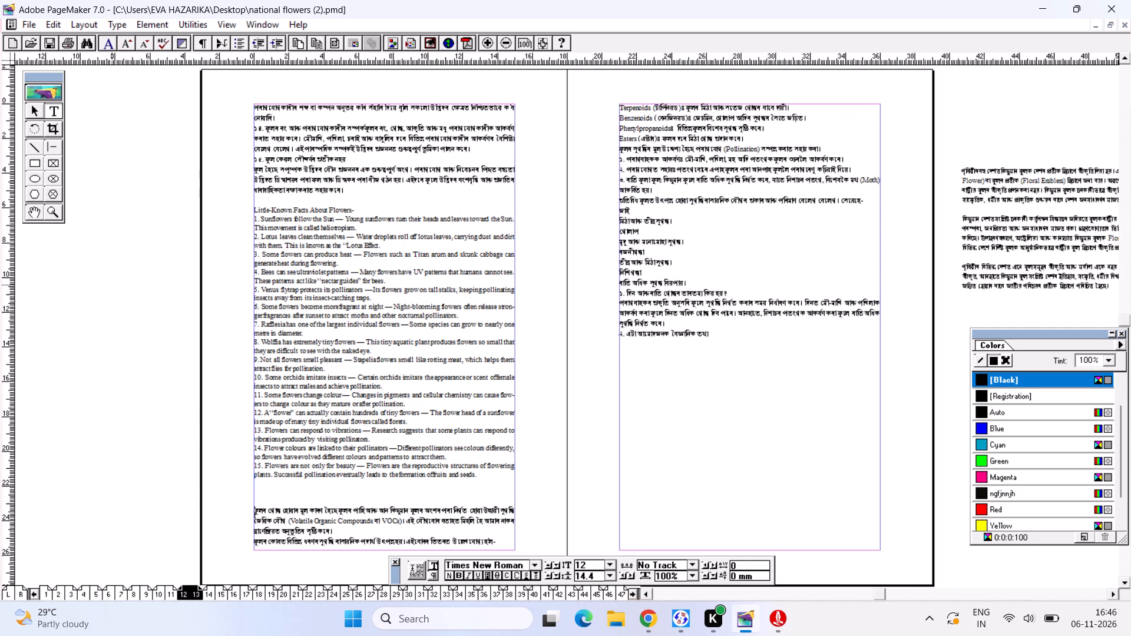
{"action": "key", "text": "BackSpace"}
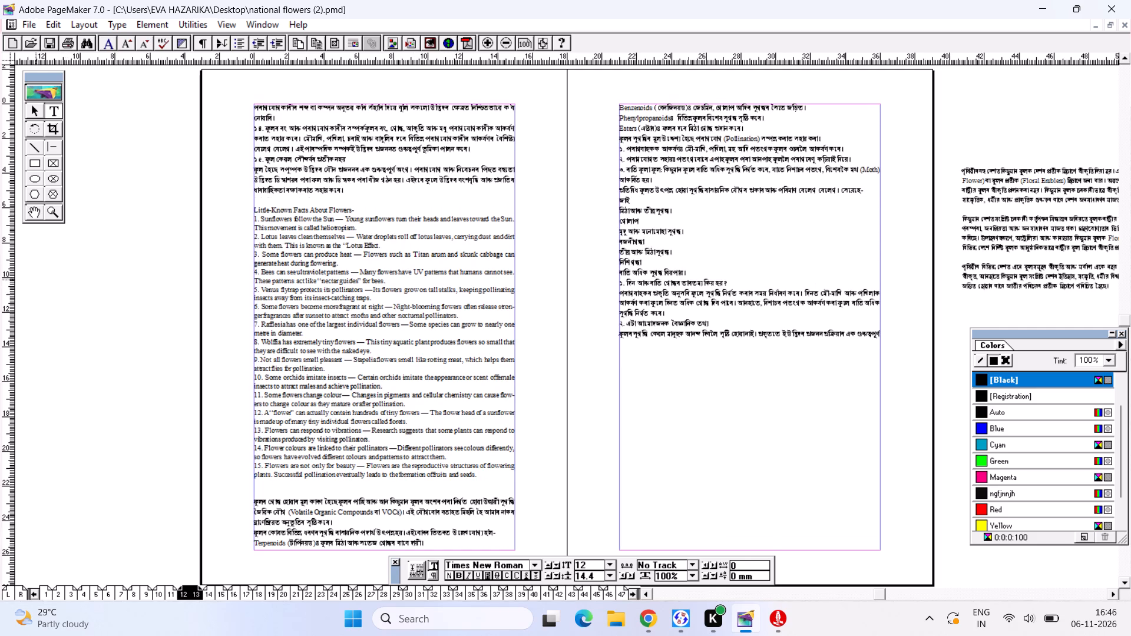
Extend the text block on page 13 down to the bottom margin, making it about 257 mm high.
{"action": "left_click", "coordinate": [35, 110]}
{"action": "left_click", "coordinate": [731, 269]}
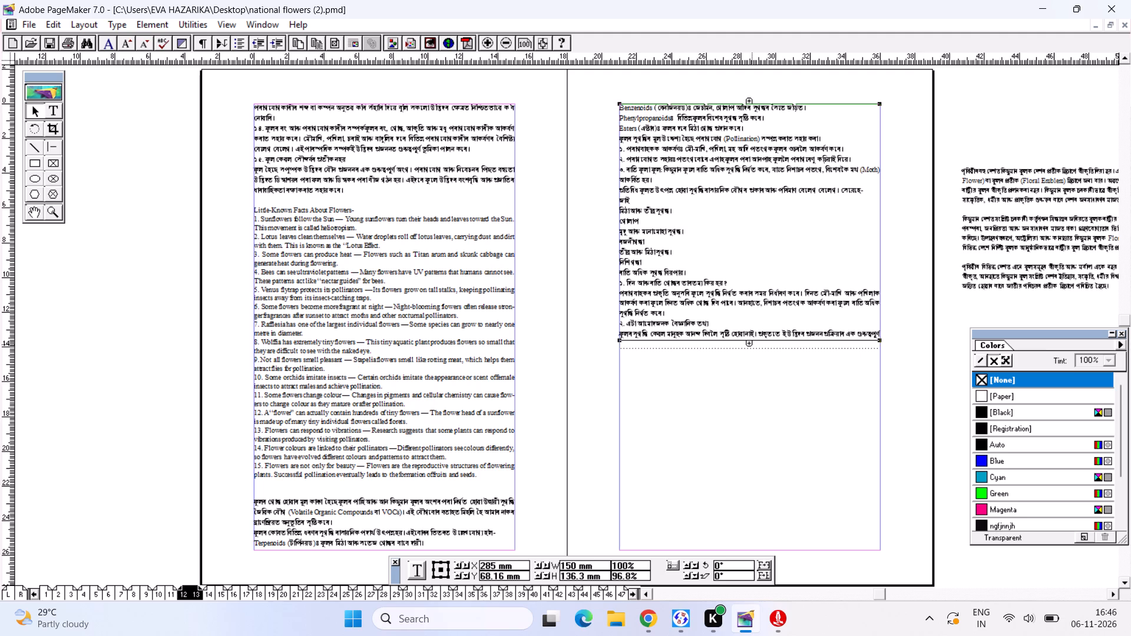
{"action": "left_click_drag", "start_coordinate": [751, 343], "coordinate": [786, 558]}
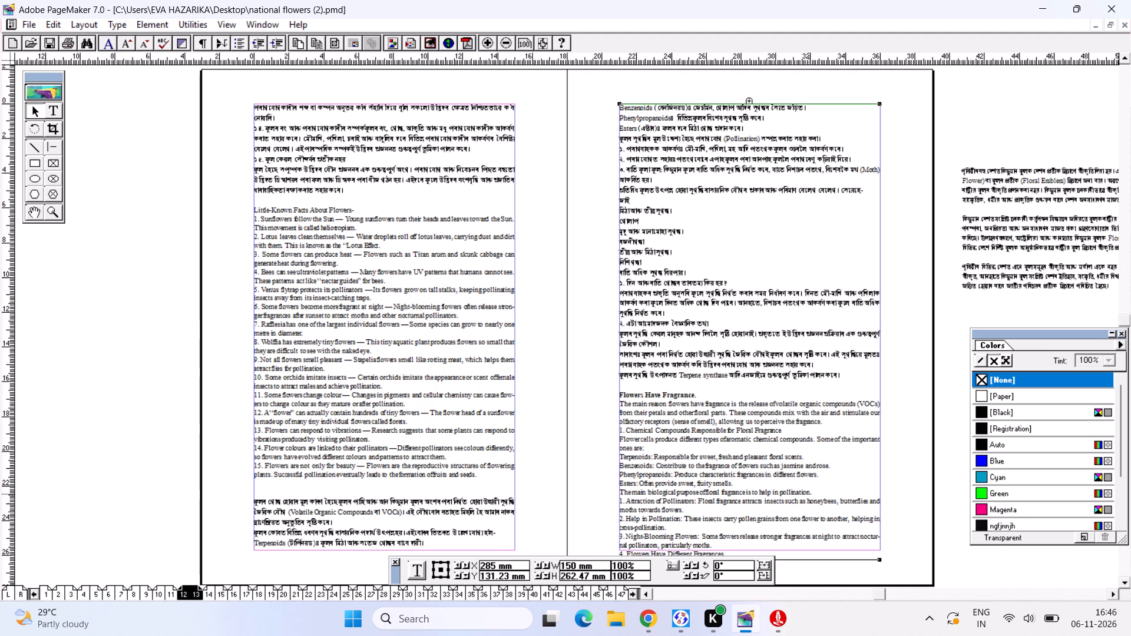
{"action": "left_click_drag", "start_coordinate": [1124, 322], "coordinate": [1124, 328]}
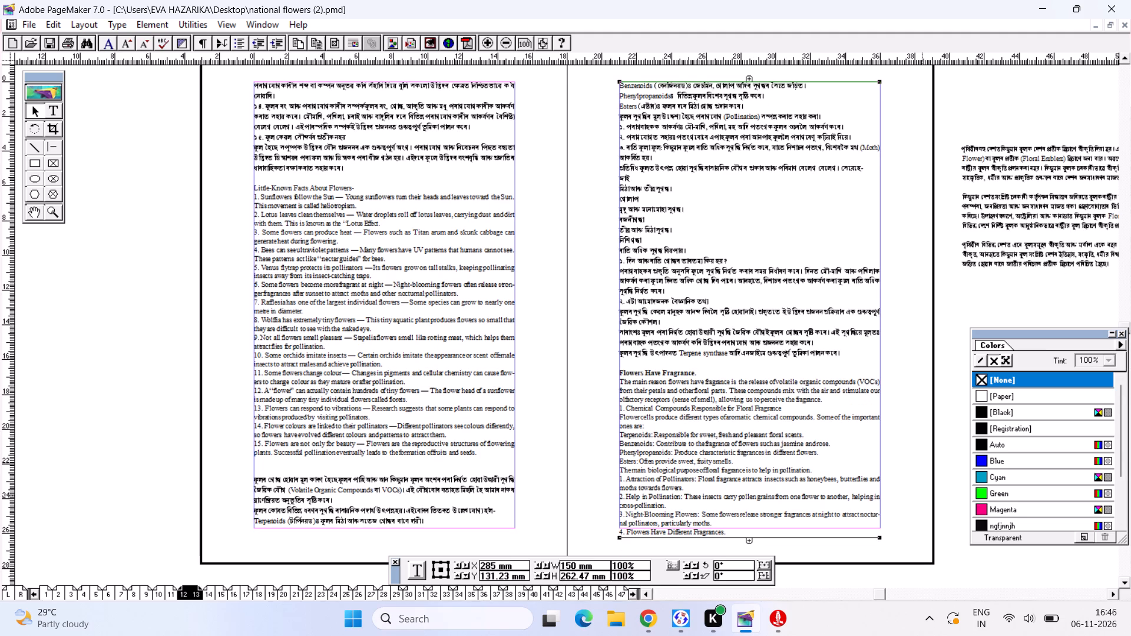
{"action": "left_click_drag", "start_coordinate": [752, 544], "coordinate": [756, 528]}
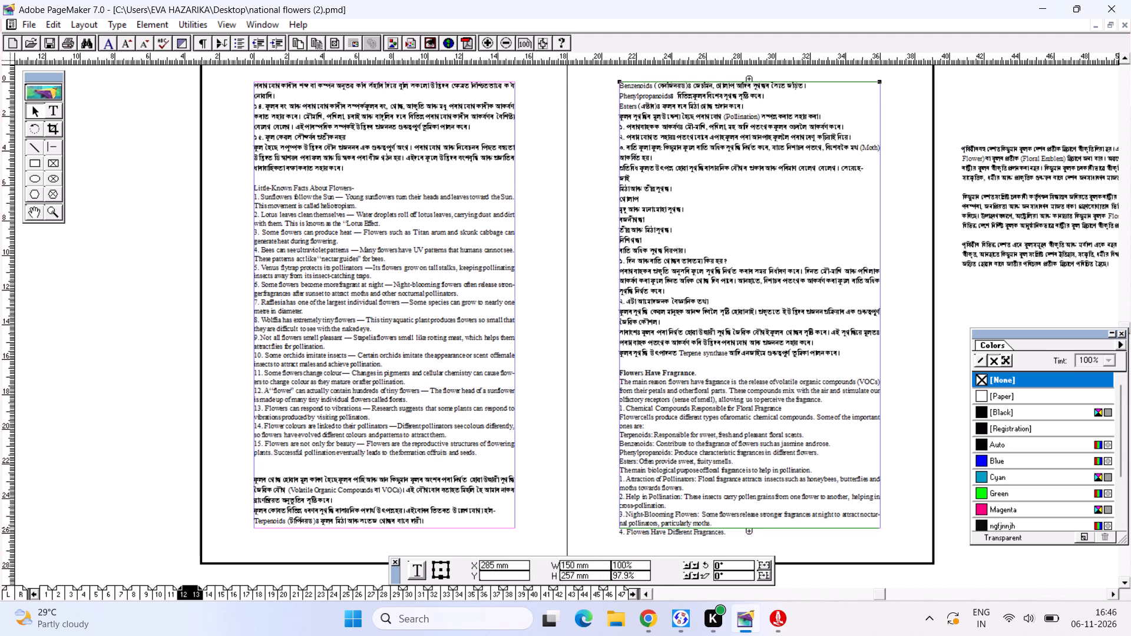
{"action": "left_click_drag", "start_coordinate": [756, 528], "coordinate": [757, 527]}
Adjust the page 13 text block to about 257.4 mm high so it takes in the last line of the Night-Blooming Flowers item.
{"action": "left_click", "coordinate": [204, 591]}
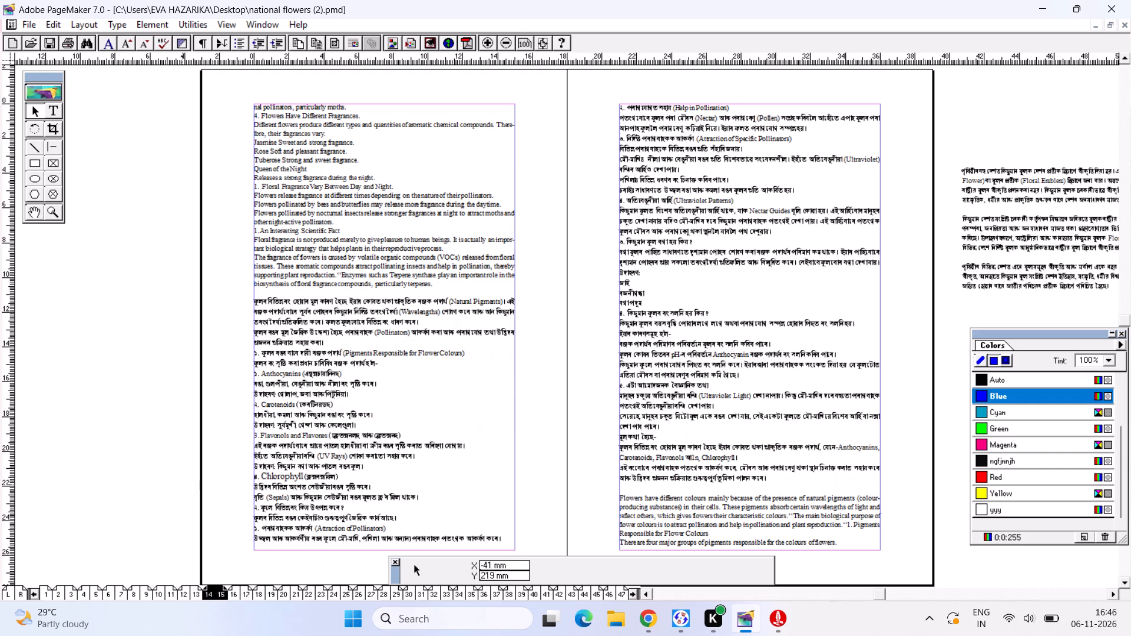
{"action": "left_click", "coordinate": [196, 591]}
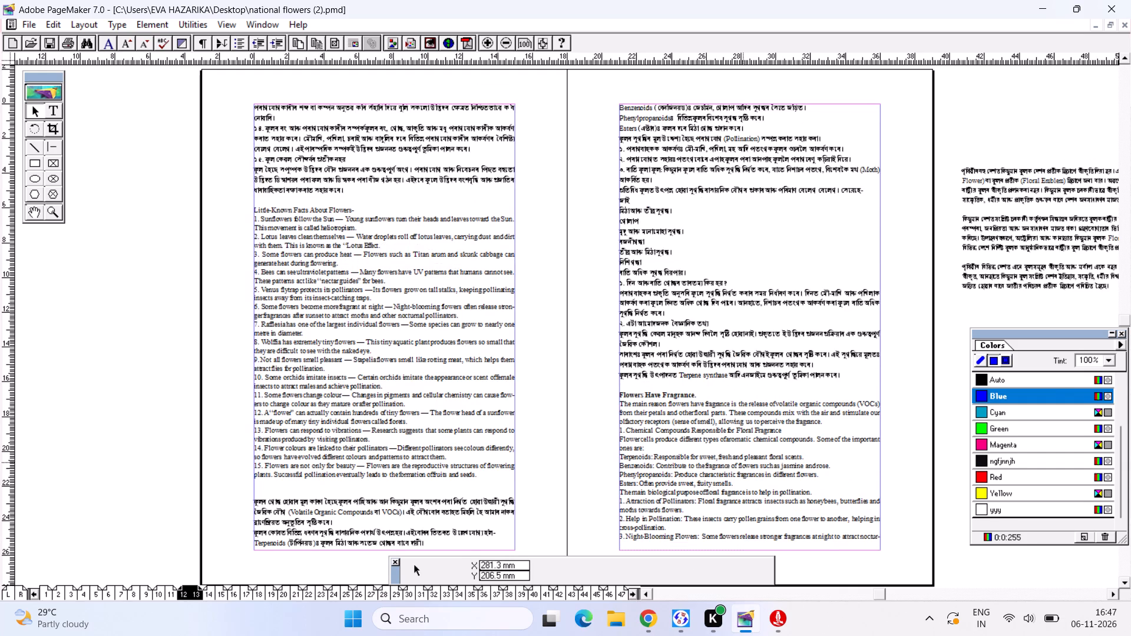
{"action": "left_click", "coordinate": [742, 461]}
{"action": "left_click", "coordinate": [747, 549]}
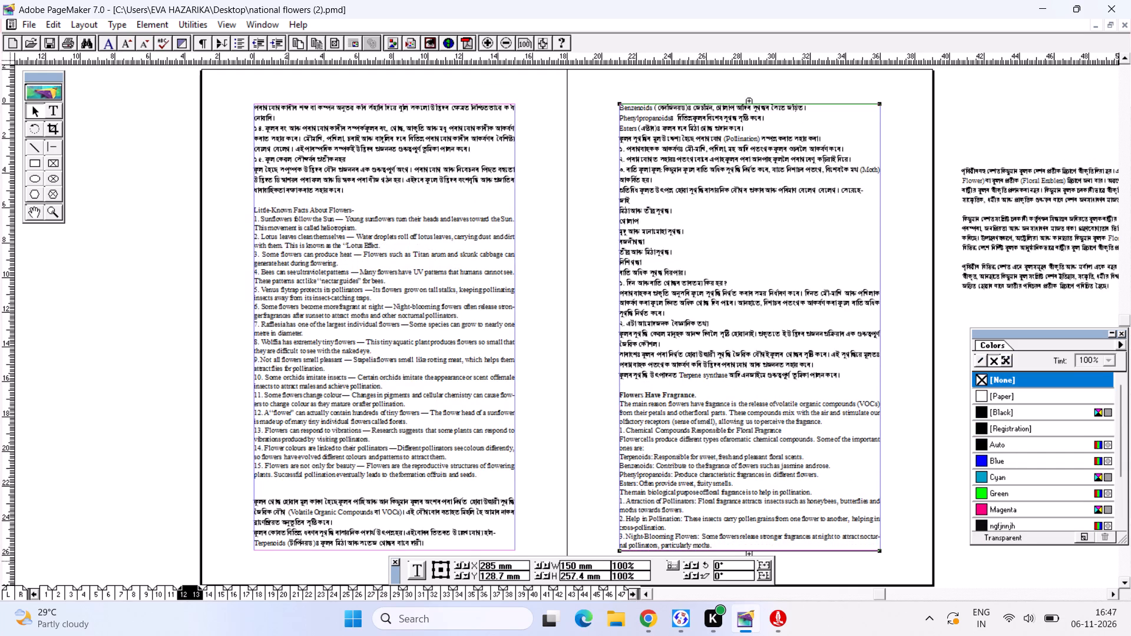
{"action": "key", "text": "ctrl+2"}
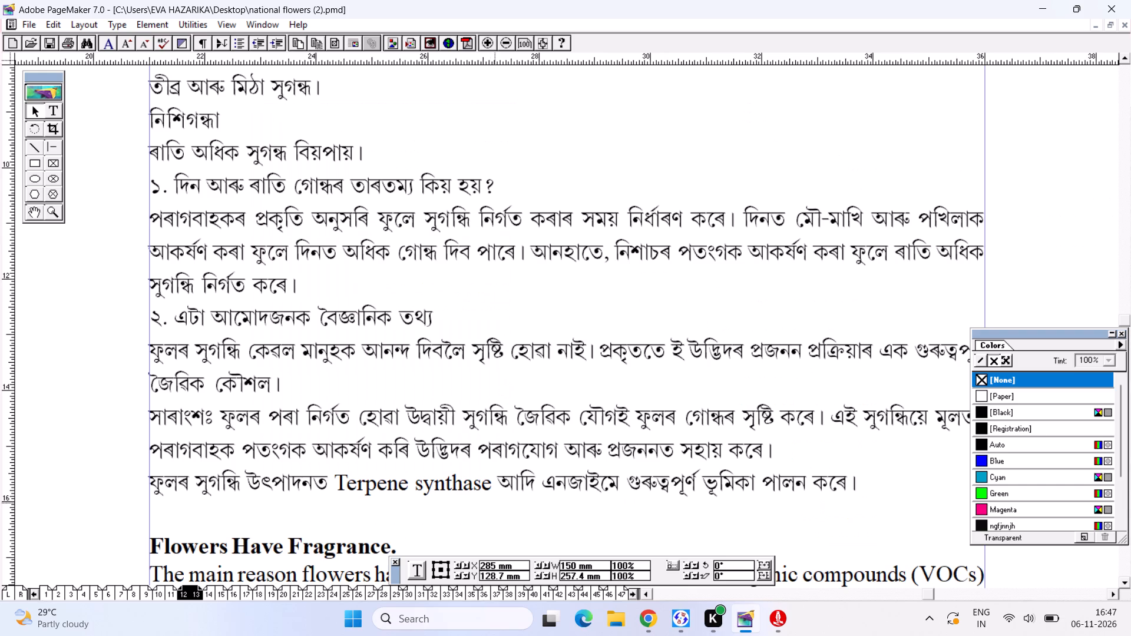
{"action": "left_click_drag", "start_coordinate": [394, 482], "coordinate": [417, 266], "text": "alt"}
{"action": "key", "text": "ctrl+0"}
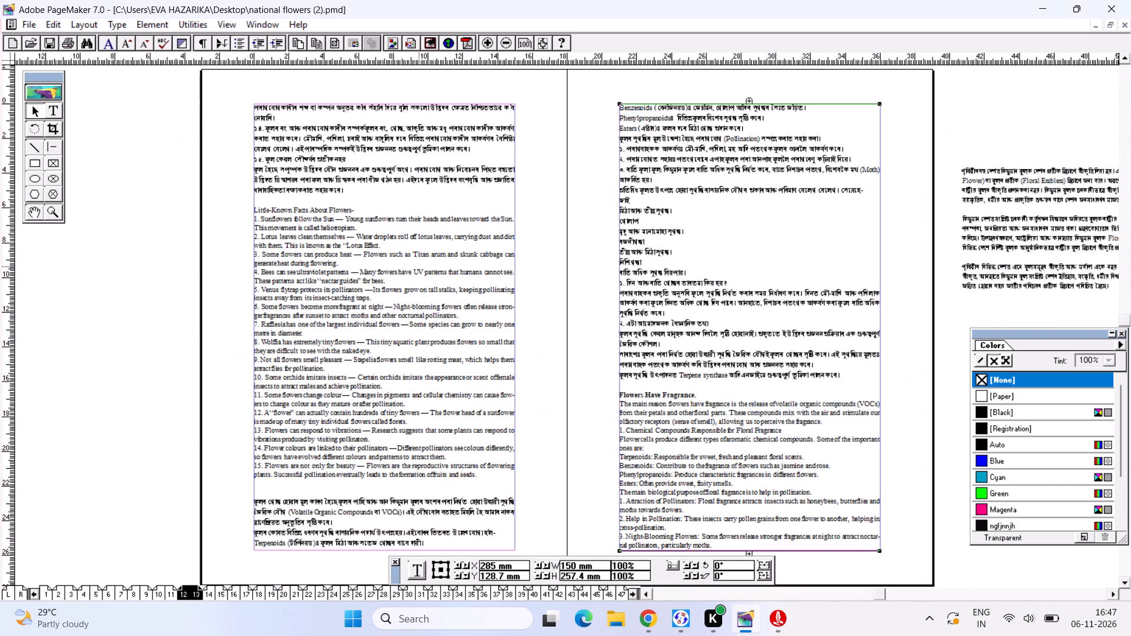
Delete the blank lines at the top of page 17 so the national flowers introduction starts at the margin.
{"action": "left_click", "coordinate": [211, 590]}
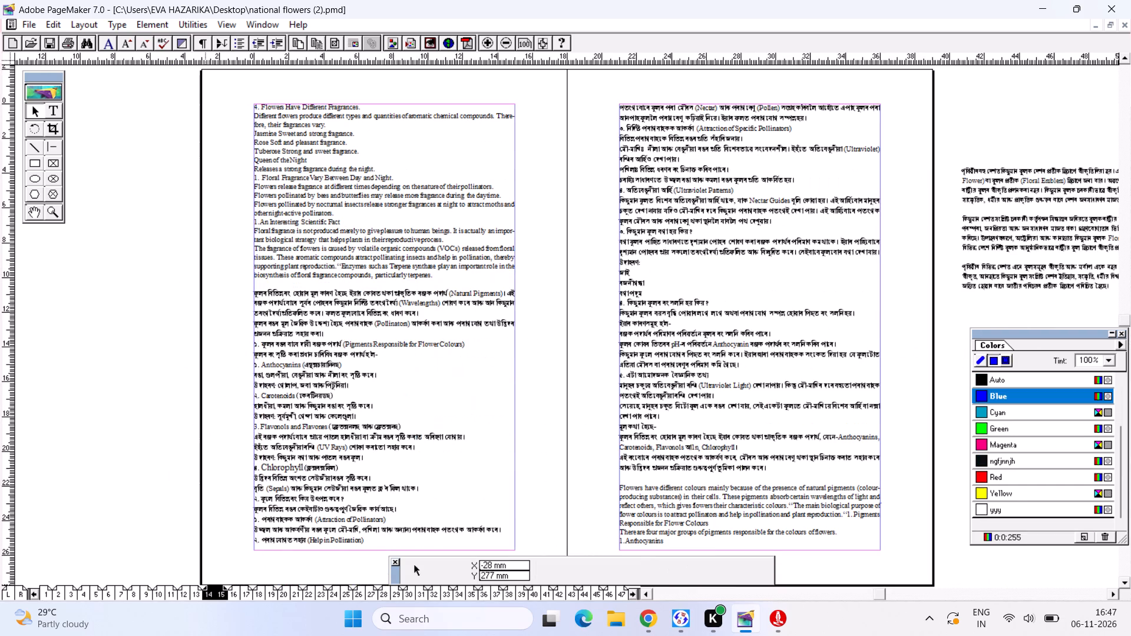
{"action": "left_click", "coordinate": [244, 587]}
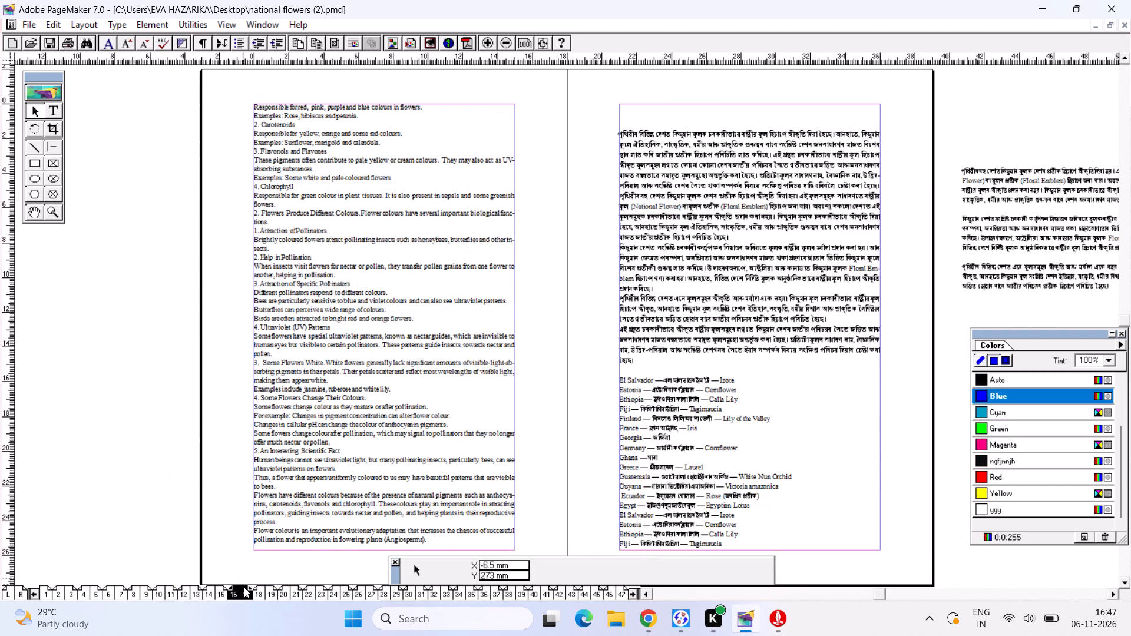
{"action": "left_click", "coordinate": [55, 111]}
{"action": "left_click_drag", "start_coordinate": [619, 128], "coordinate": [621, 111]}
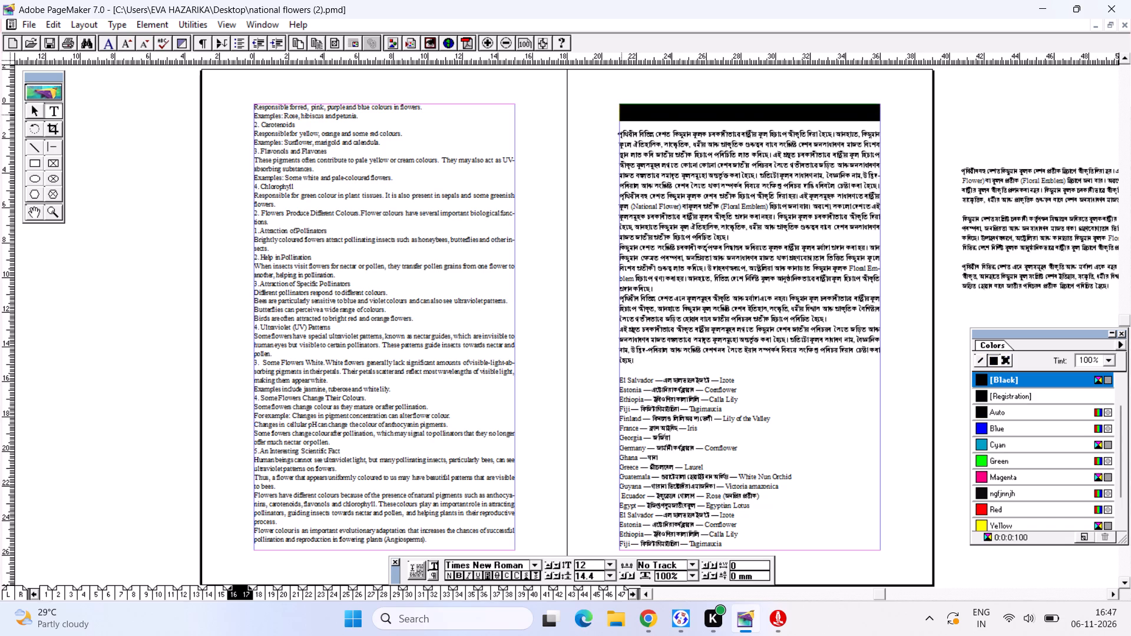
{"action": "key", "text": "BackSpace"}
{"action": "key", "text": "BackSpace"}
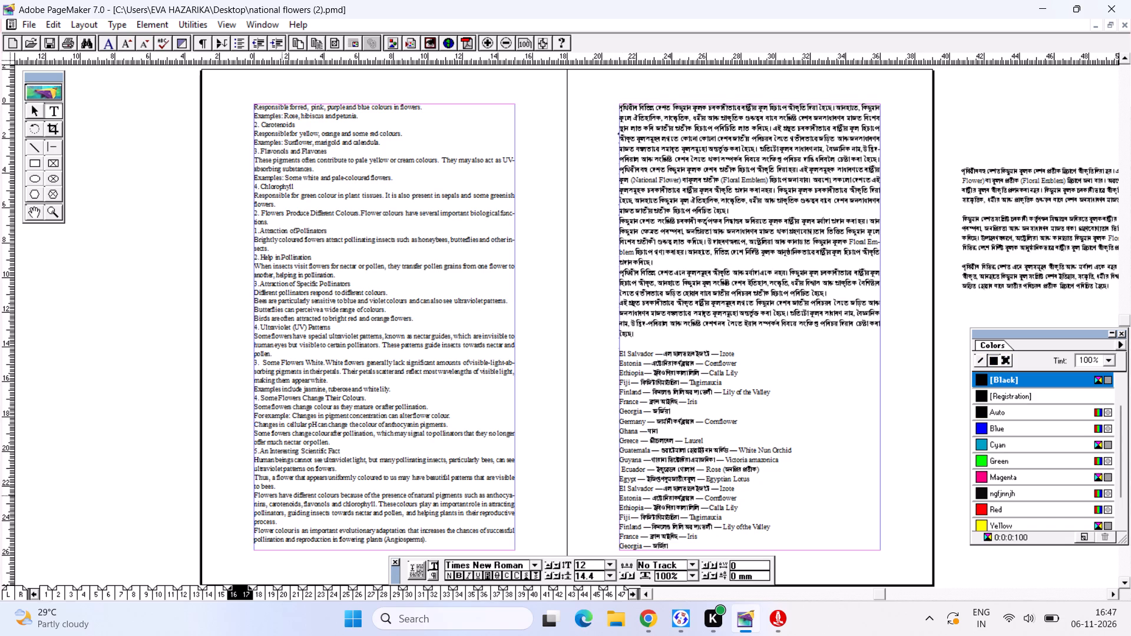
Check the layout of the country flower list on pages 18 and 19 and save the document.
{"action": "left_click", "coordinate": [259, 593]}
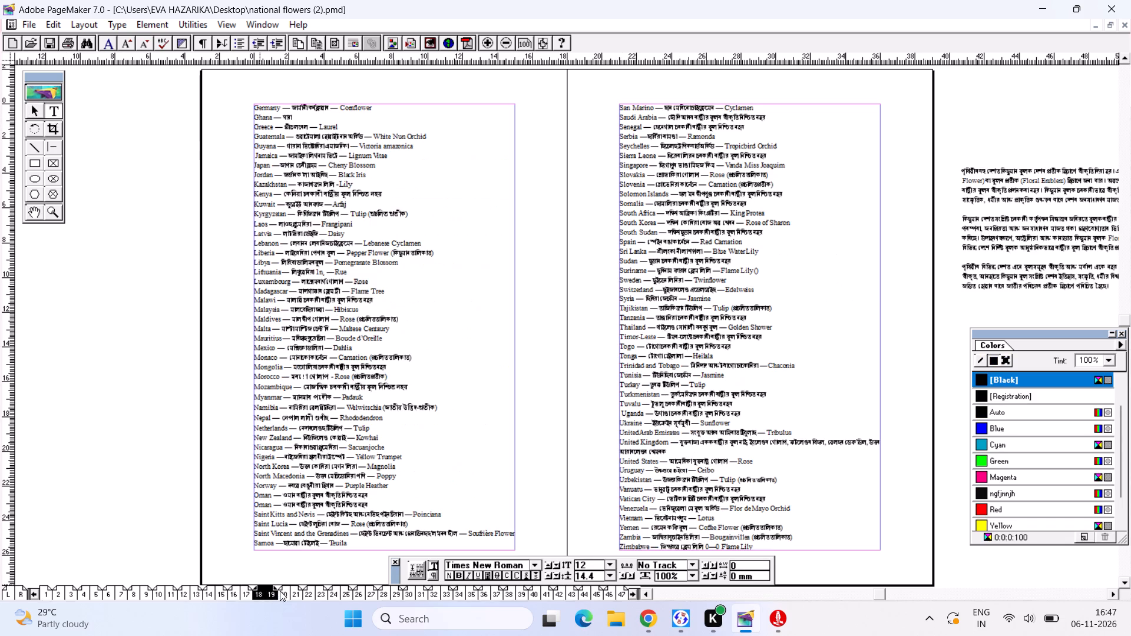
{"action": "left_click", "coordinate": [286, 593]}
{"action": "left_click", "coordinate": [269, 595]}
{"action": "left_click", "coordinate": [29, 112]}
{"action": "left_click", "coordinate": [759, 288]}
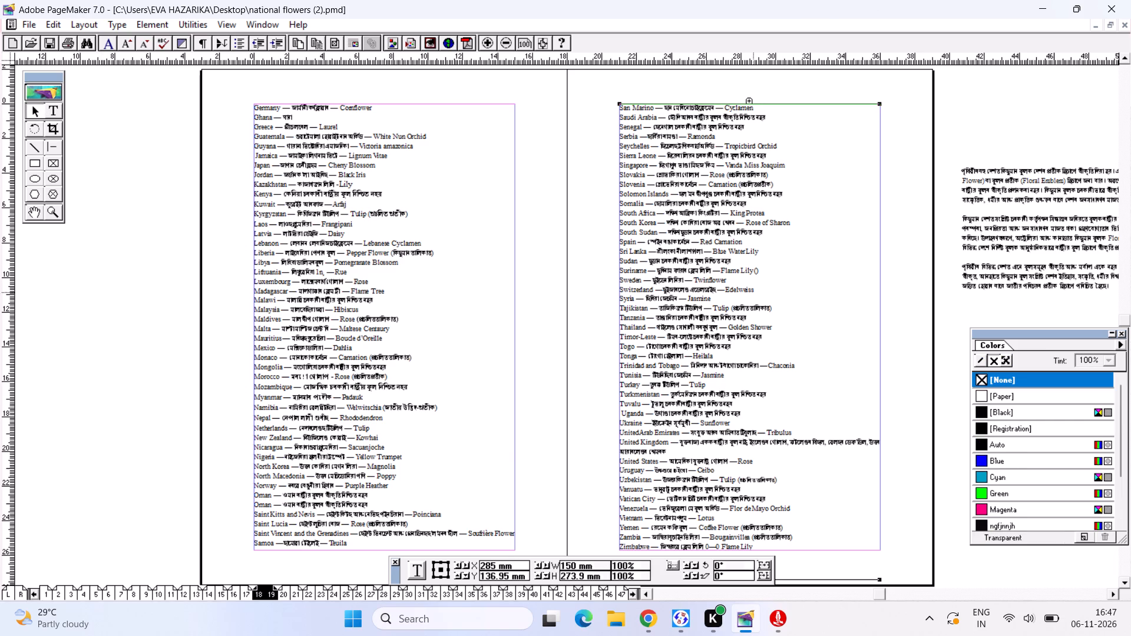
{"action": "left_click_drag", "start_coordinate": [672, 378], "coordinate": [667, 211], "text": "alt"}
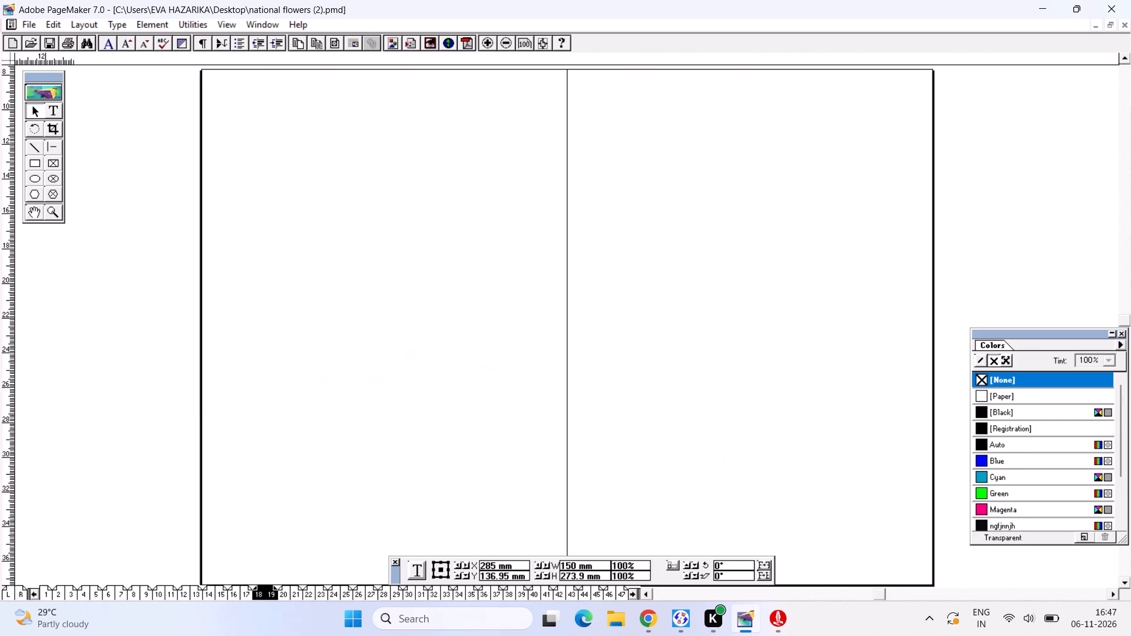
{"action": "key", "text": "ctrl+0"}
{"action": "key", "text": "ctrl+s"}
{"action": "key", "text": "ctrl+s"}
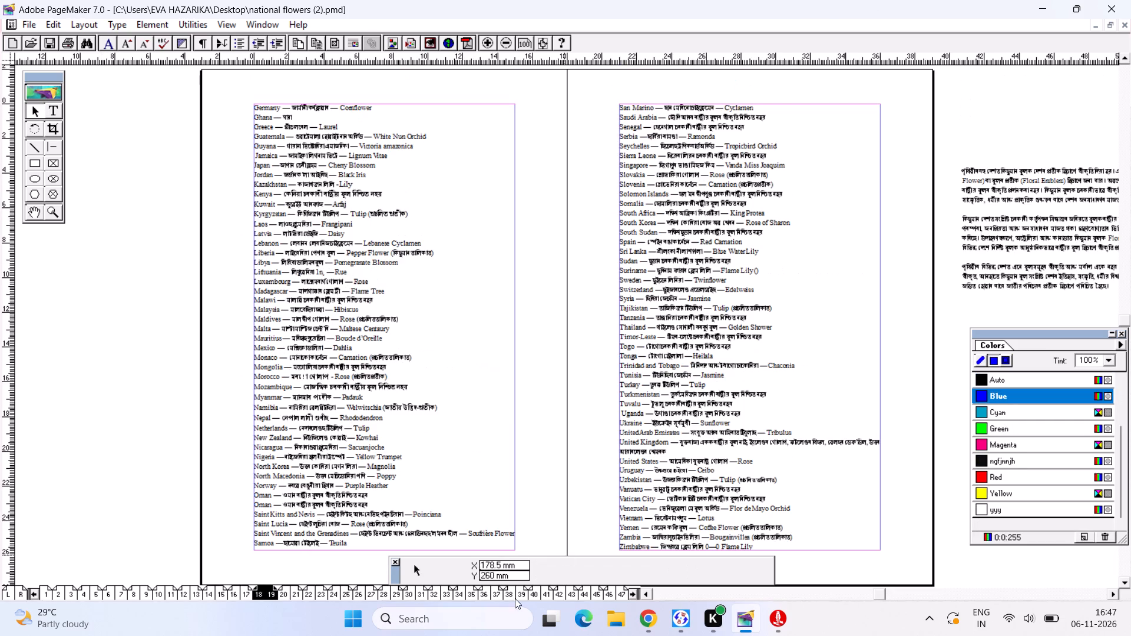
Delete three surplus blank lines between the Chrysanthemum and Cornflower entries on page 10.
{"action": "left_click", "coordinate": [277, 591]}
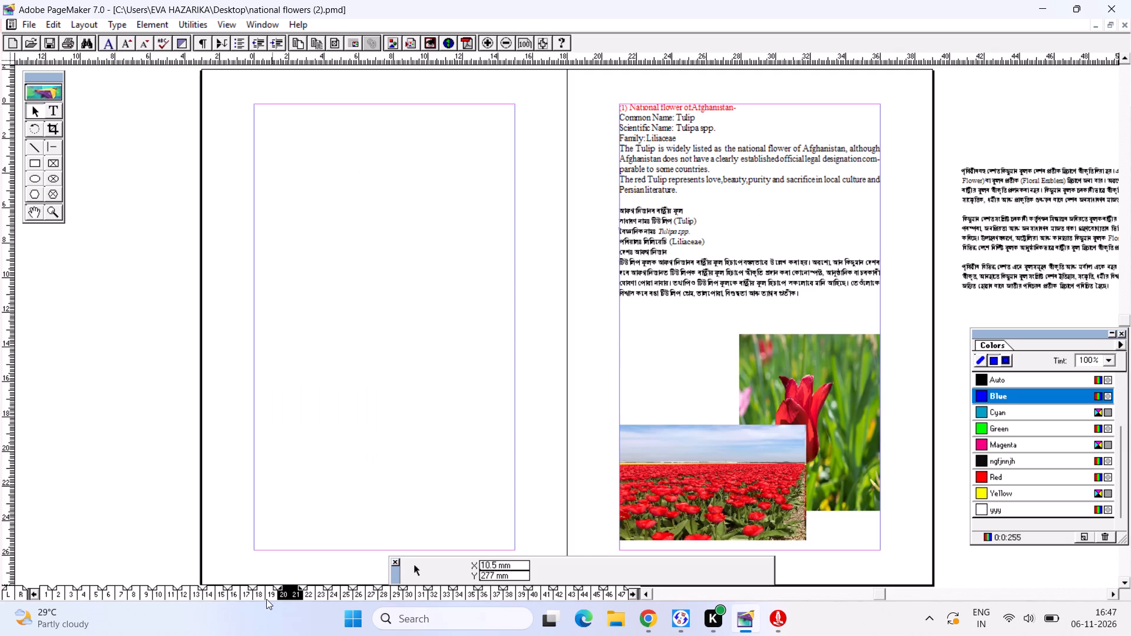
{"action": "left_click", "coordinate": [269, 595]}
{"action": "left_click", "coordinate": [243, 592]}
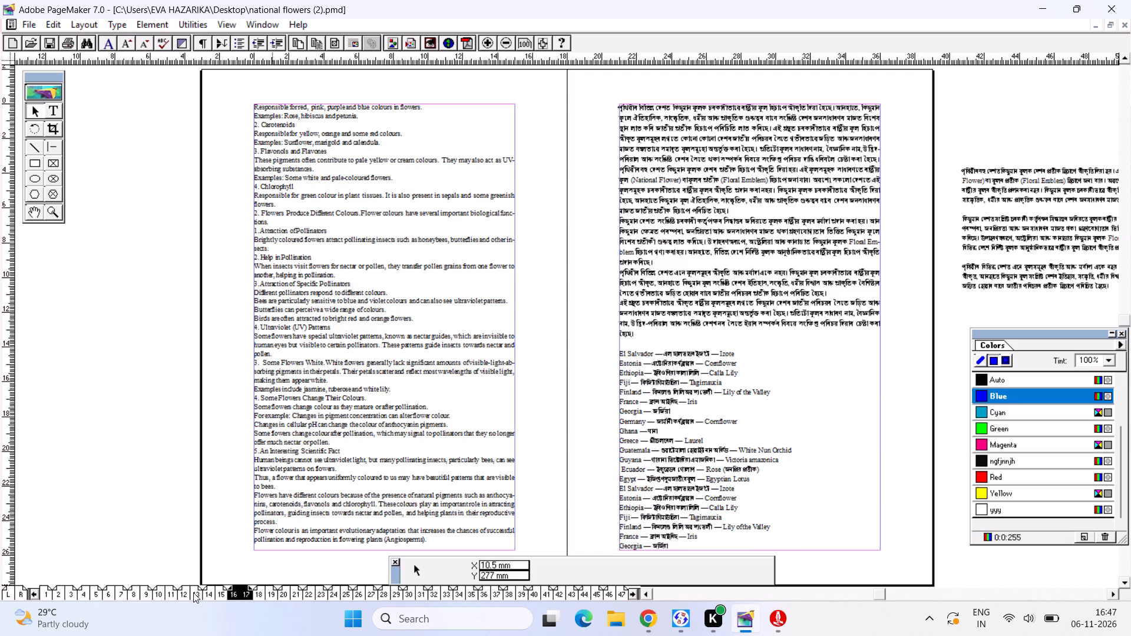
{"action": "left_click", "coordinate": [224, 595]}
{"action": "left_click", "coordinate": [191, 592]}
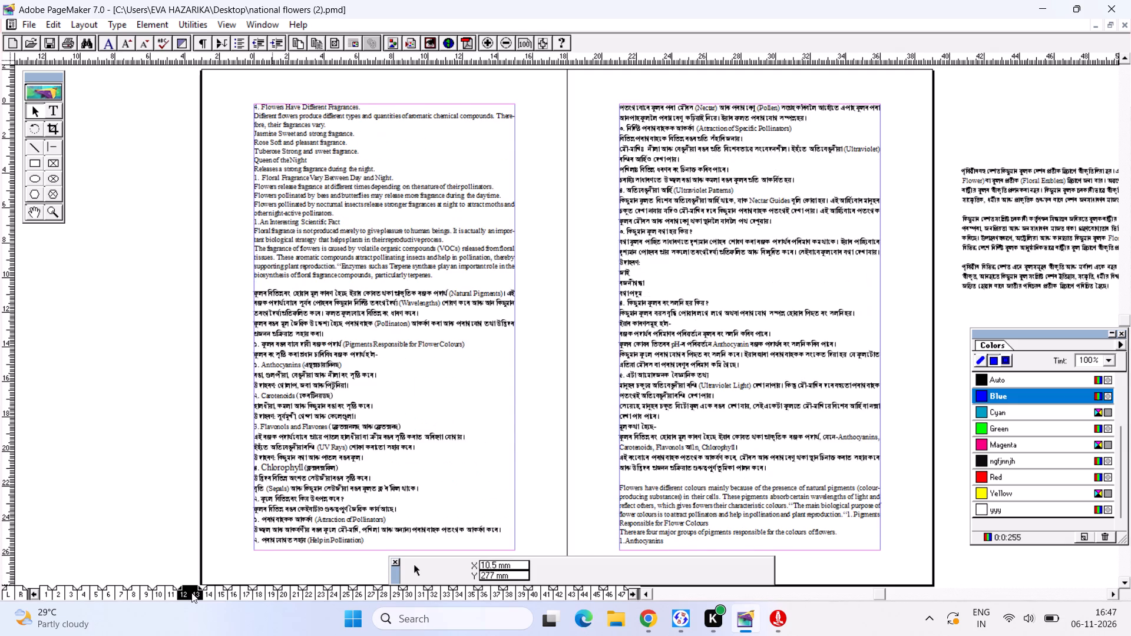
{"action": "left_click", "coordinate": [180, 591]}
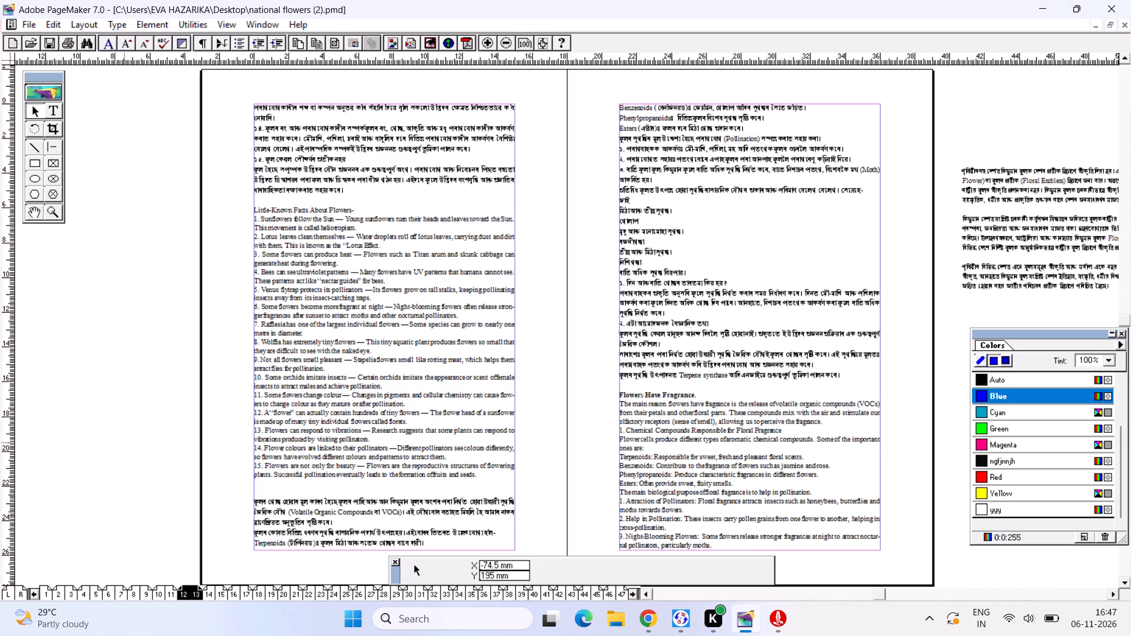
{"action": "left_click", "coordinate": [169, 592]}
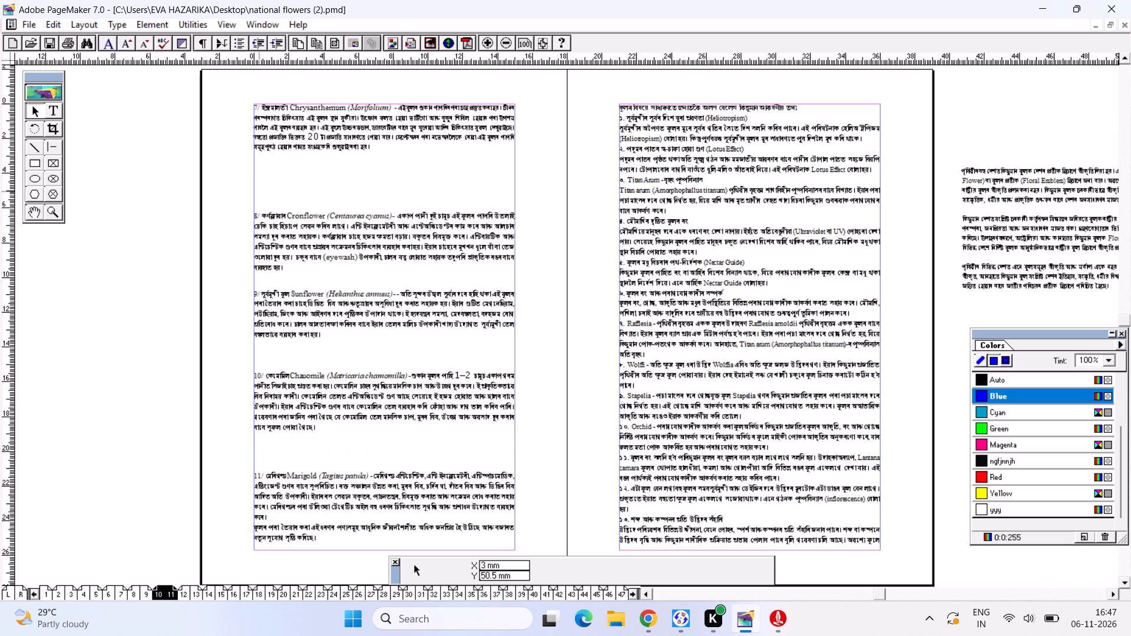
{"action": "left_click", "coordinate": [53, 108]}
{"action": "left_click", "coordinate": [318, 193]}
{"action": "key", "text": "BackSpace"}
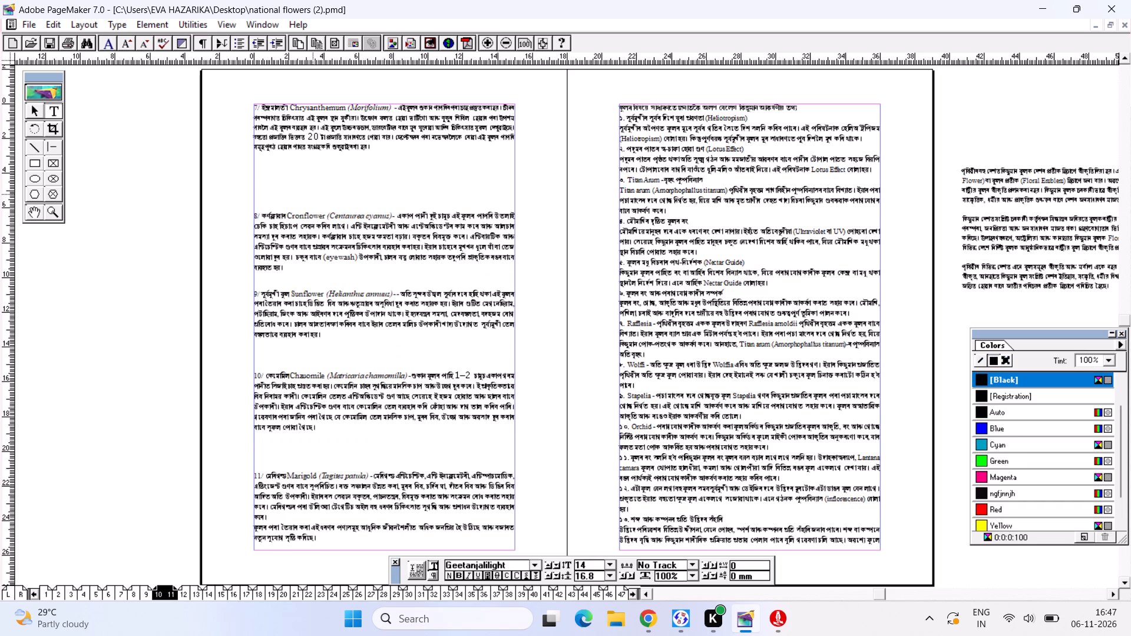
{"action": "key", "text": "BackSpace"}
{"action": "key", "text": "BackSpace"}
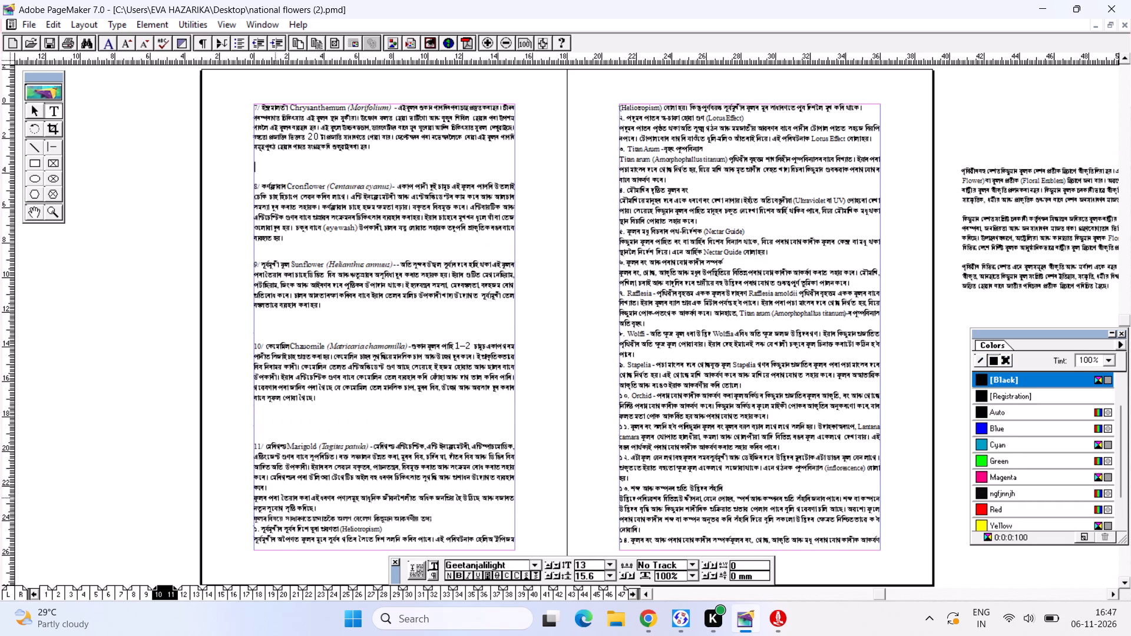
Delete one surplus blank line above the Marigold entry and one above the Chamomile entry on page 10.
{"action": "left_click_drag", "start_coordinate": [240, 534], "coordinate": [339, 391]}
{"action": "left_click", "coordinate": [326, 419]}
{"action": "key", "text": "BackSpace"}
{"action": "left_click", "coordinate": [304, 324]}
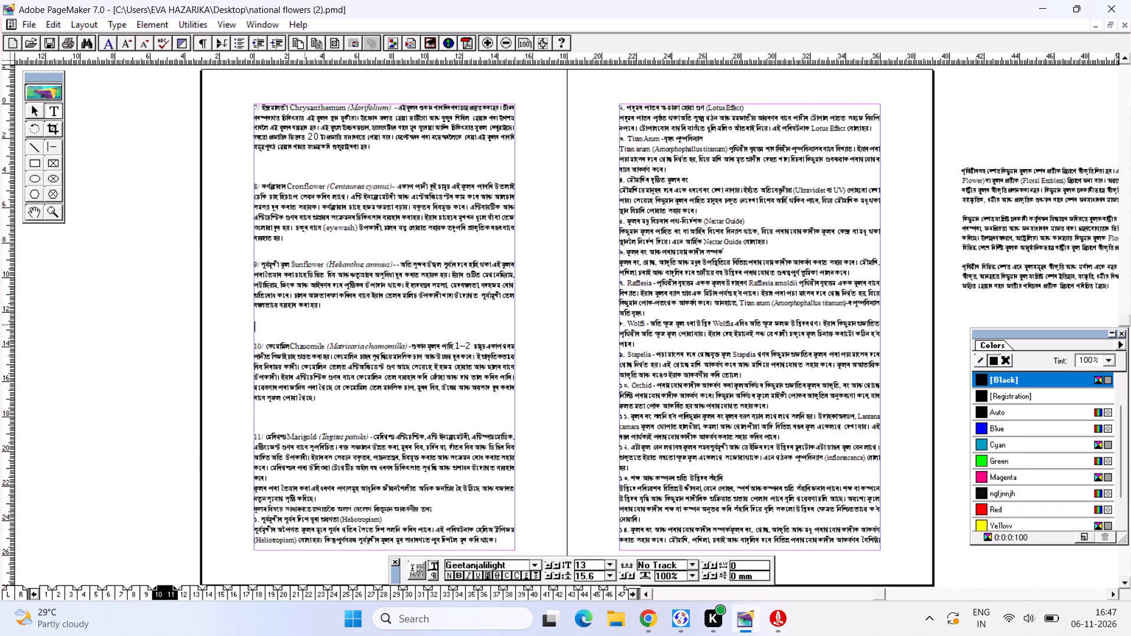
{"action": "key", "text": "BackSpace"}
Delete one surplus blank line above each of the Calendula, Daisy, Lavender and Poppy entries on pages 8 and 9.
{"action": "left_click", "coordinate": [138, 592]}
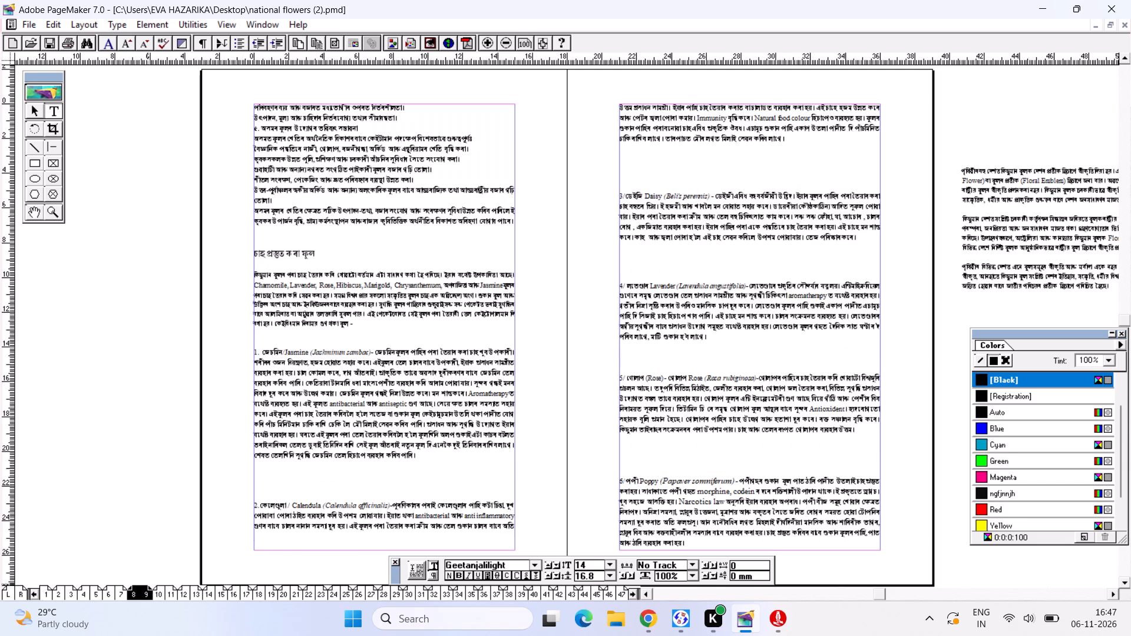
{"action": "left_click", "coordinate": [312, 486]}
{"action": "key", "text": "BackSpace"}
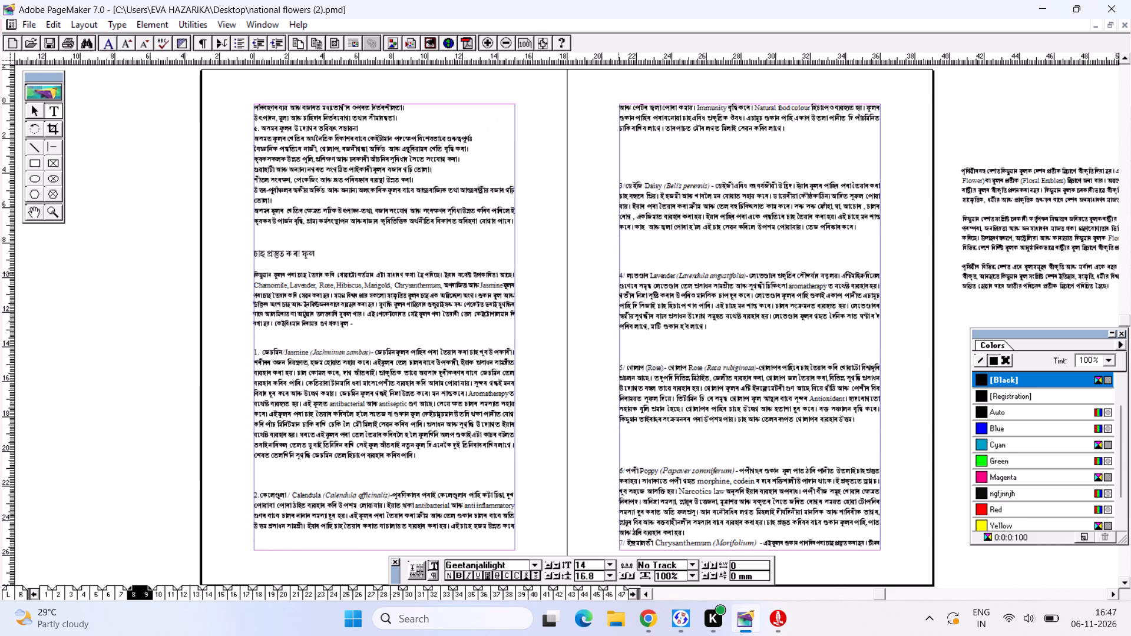
{"action": "left_click", "coordinate": [642, 164]}
{"action": "key", "text": "BackSpace"}
{"action": "left_click", "coordinate": [664, 249]}
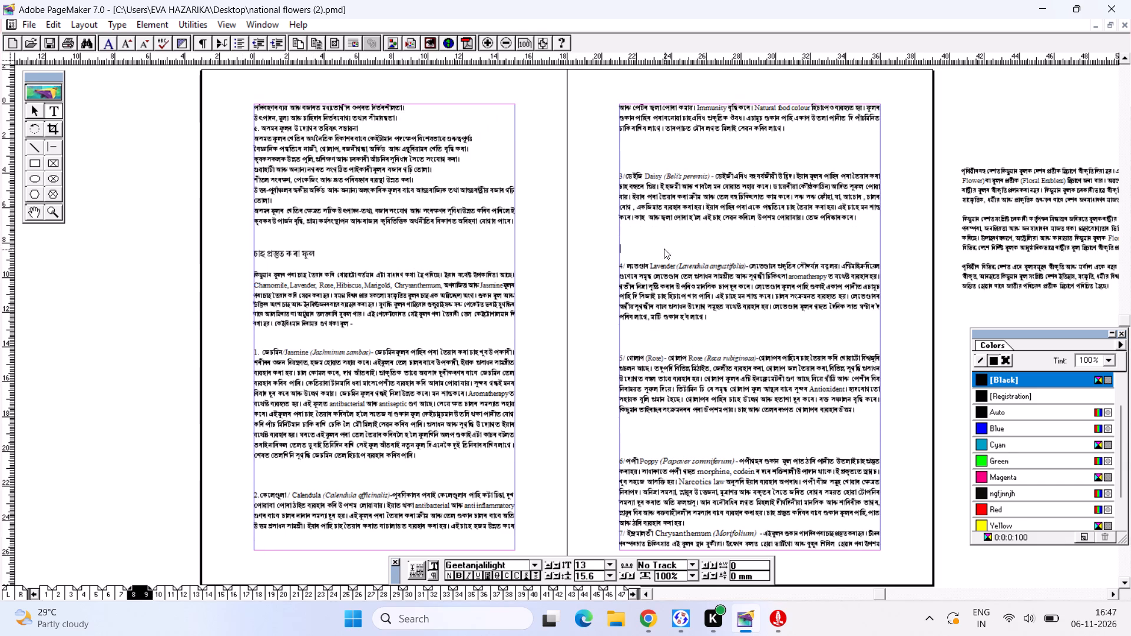
{"action": "key", "text": "BackSpace"}
{"action": "left_click", "coordinate": [670, 426]}
{"action": "key", "text": "BackSpace"}
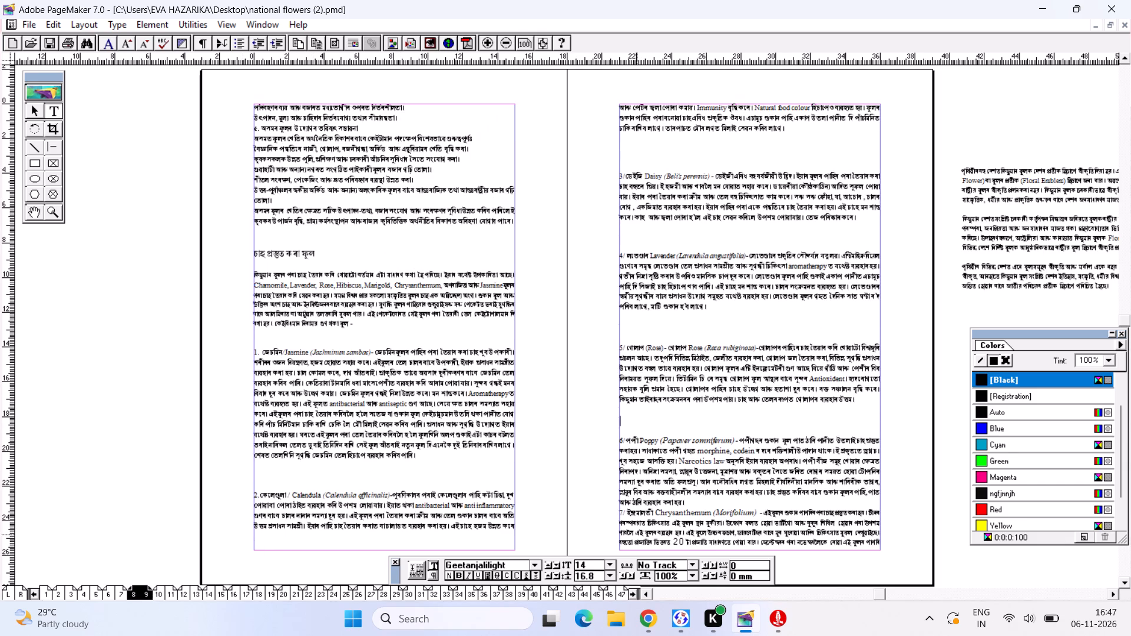
Insert two line breaks ahead of the Chrysanthemum entry on page 9 to separate it from the Poppy entry.
{"action": "left_click", "coordinate": [709, 507]}
{"action": "key", "text": "Return"}
{"action": "key", "text": "Return"}
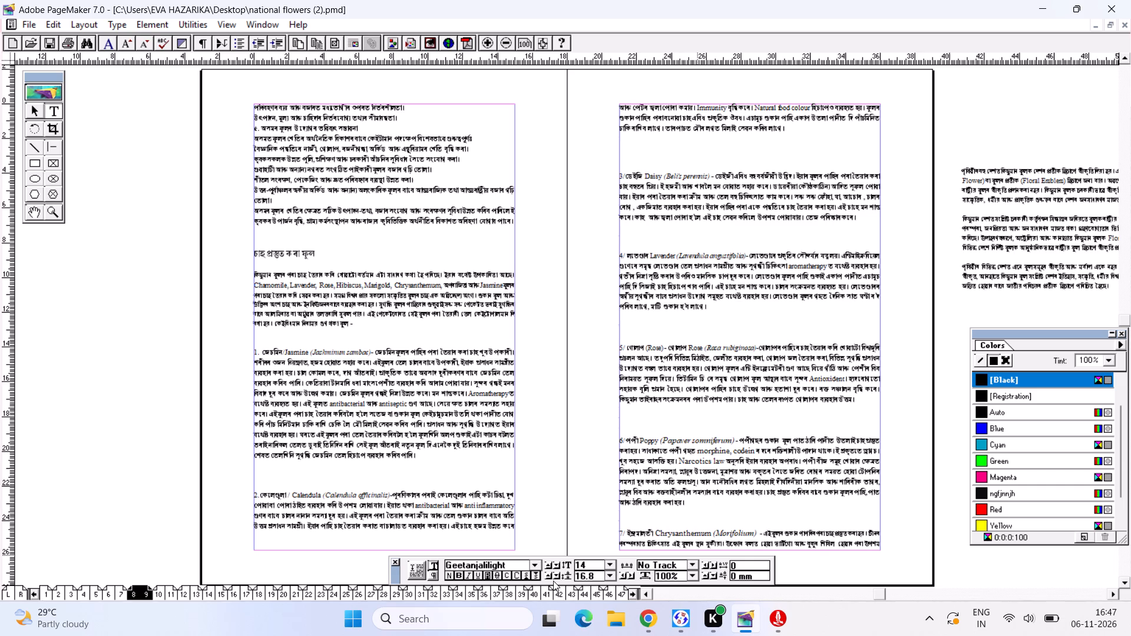
Review the text flow across pages 1 to 19, then examine the Assam plant nursery passage on page 5 up close.
{"action": "left_click", "coordinate": [118, 592]}
{"action": "left_click", "coordinate": [95, 588]}
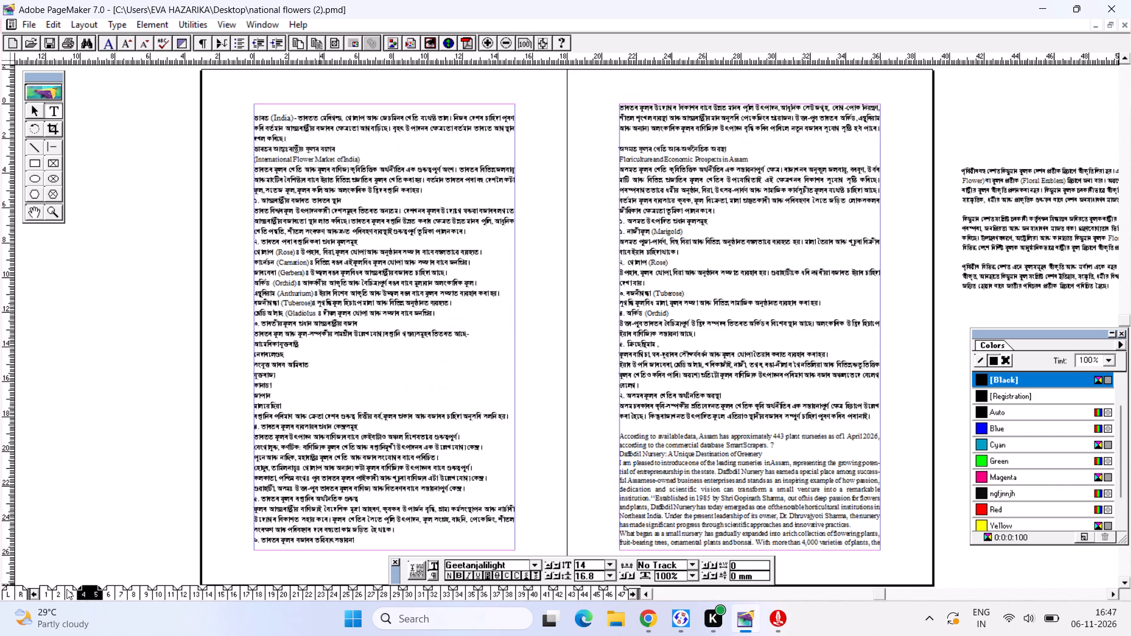
{"action": "left_click", "coordinate": [67, 589]}
{"action": "left_click", "coordinate": [50, 591]}
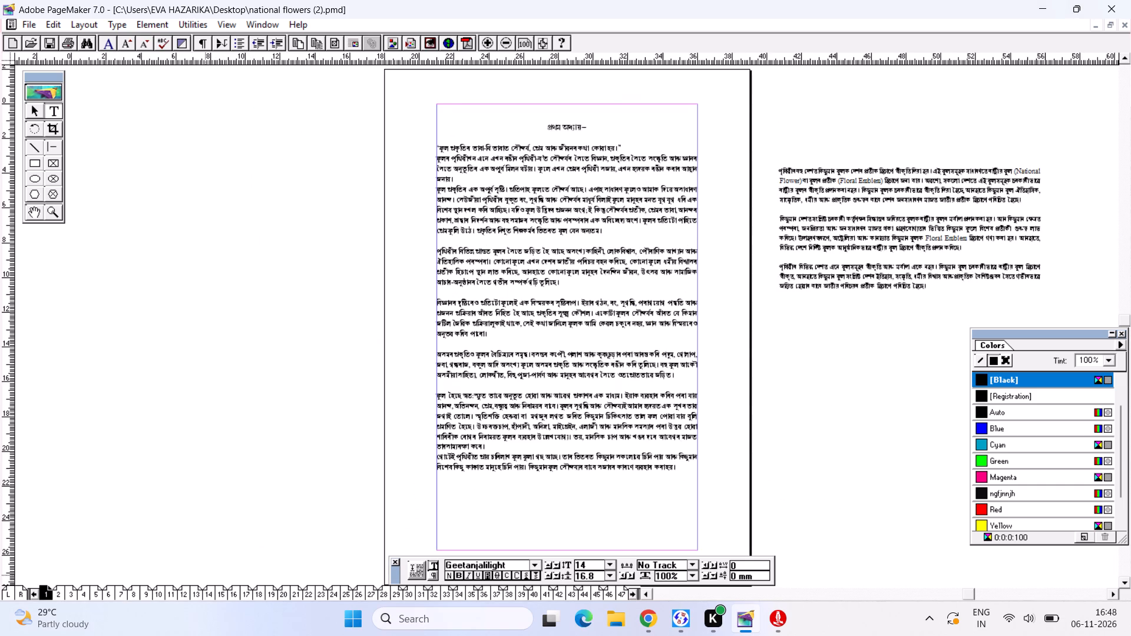
{"action": "left_click", "coordinate": [229, 598]}
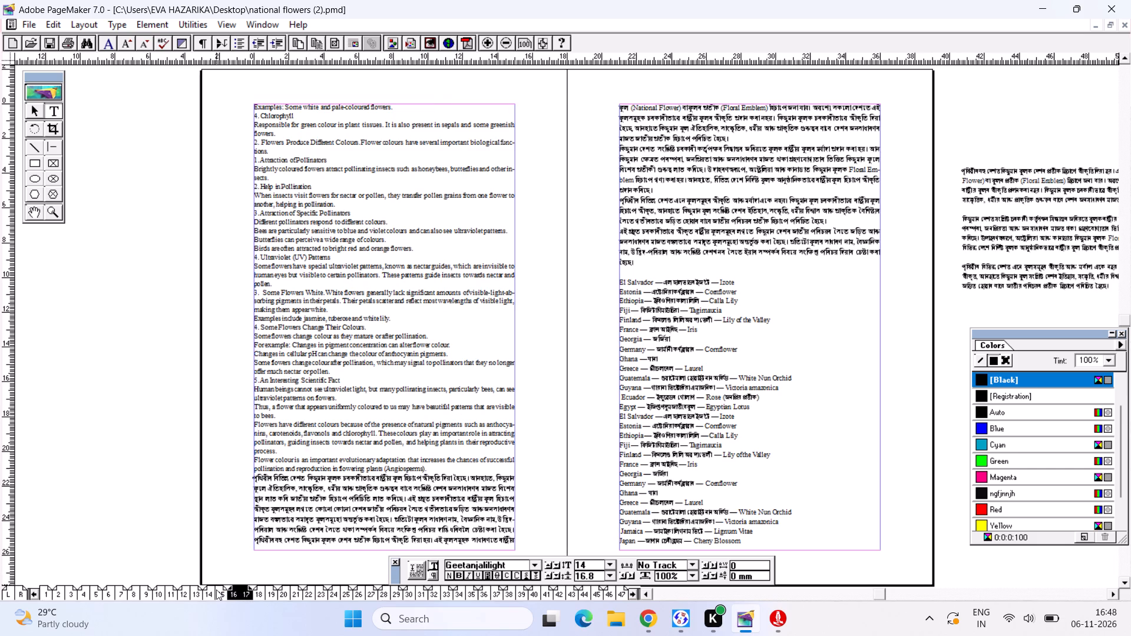
{"action": "left_click", "coordinate": [271, 589]}
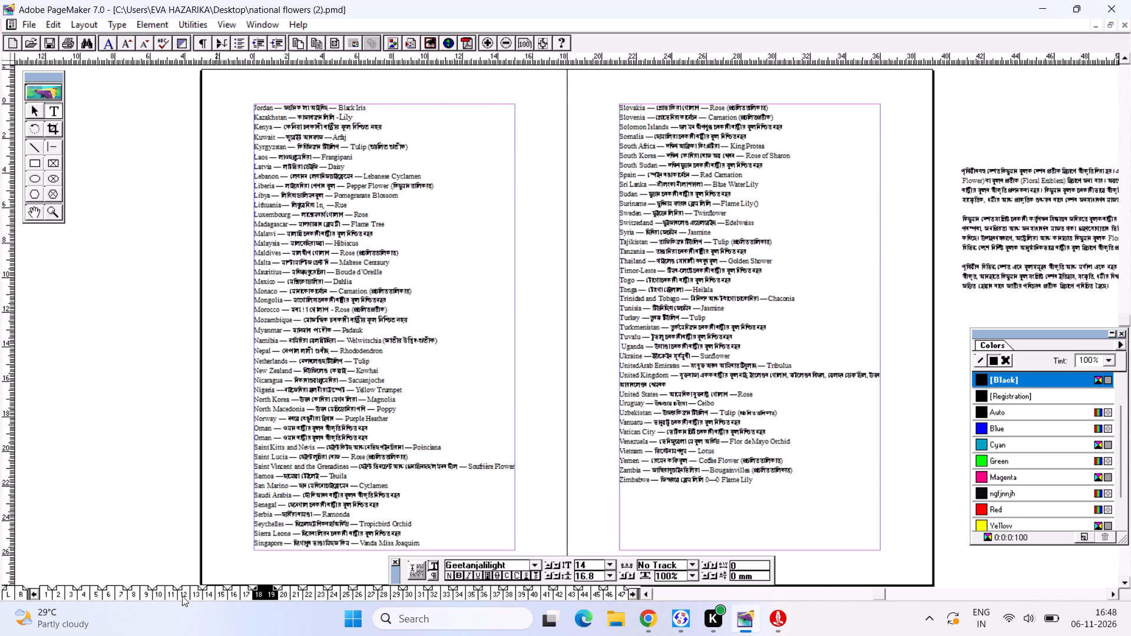
{"action": "left_click", "coordinate": [167, 593]}
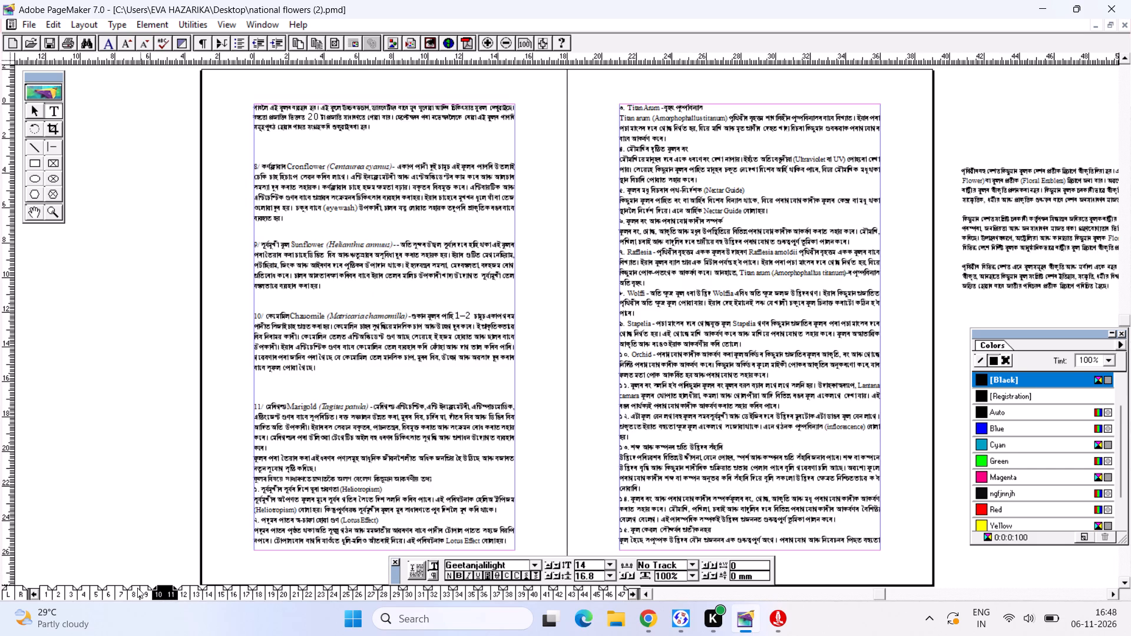
{"action": "left_click", "coordinate": [137, 589]}
{"action": "left_click", "coordinate": [104, 593]}
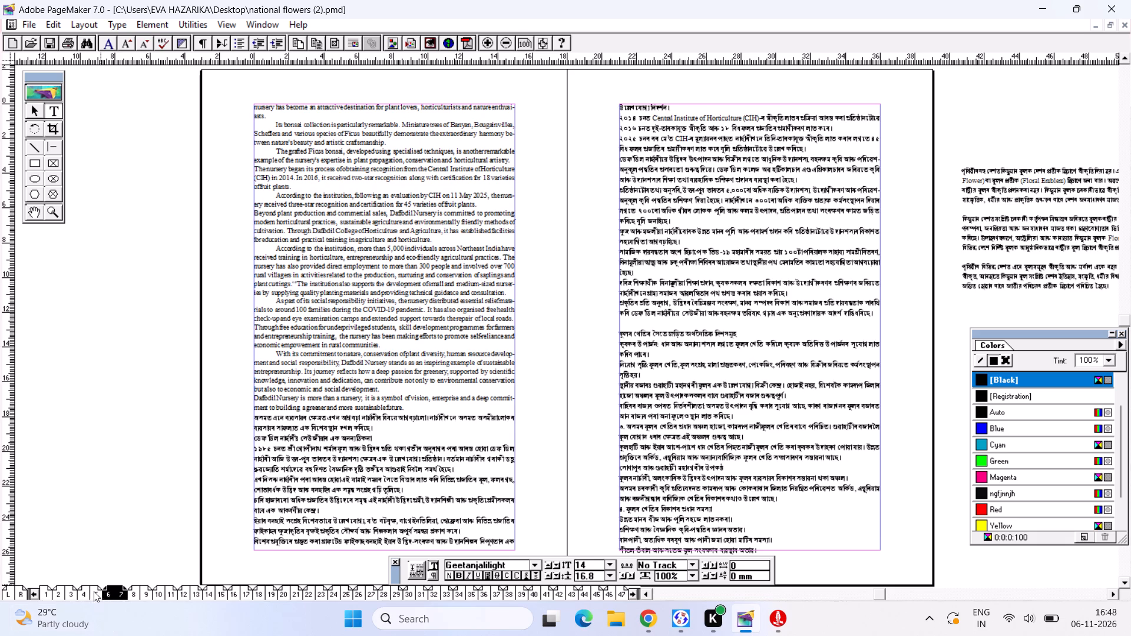
{"action": "left_click", "coordinate": [96, 591]}
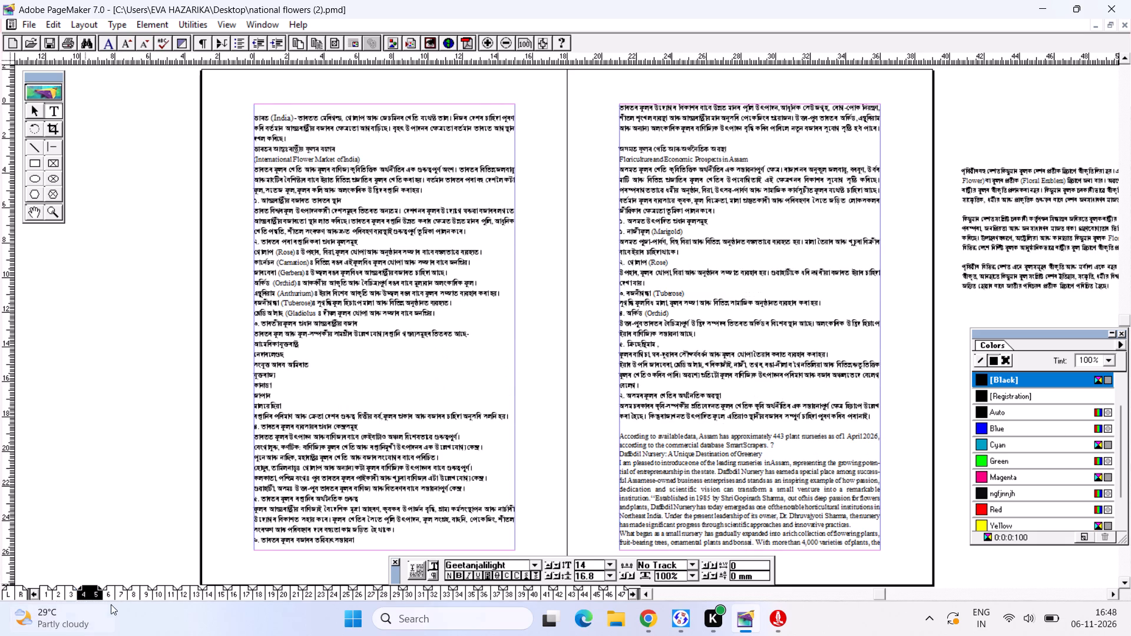
{"action": "key", "text": "ctrl+2"}
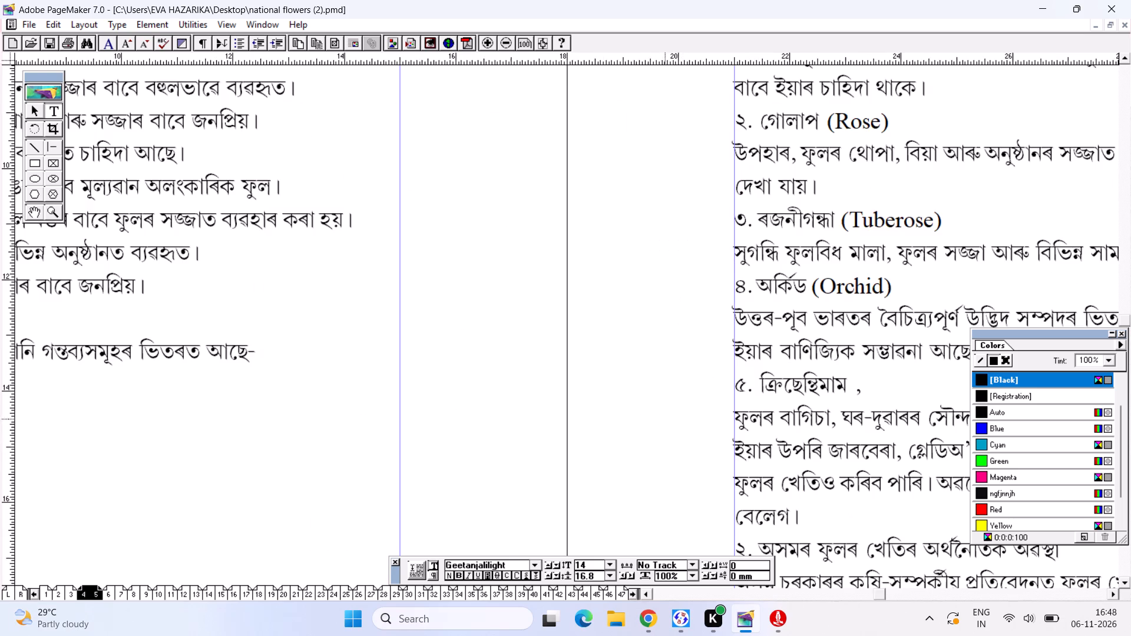
{"action": "left_click_drag", "start_coordinate": [682, 422], "coordinate": [94, 65], "text": "alt"}
{"action": "left_click_drag", "start_coordinate": [314, 328], "coordinate": [315, 279], "text": "alt"}
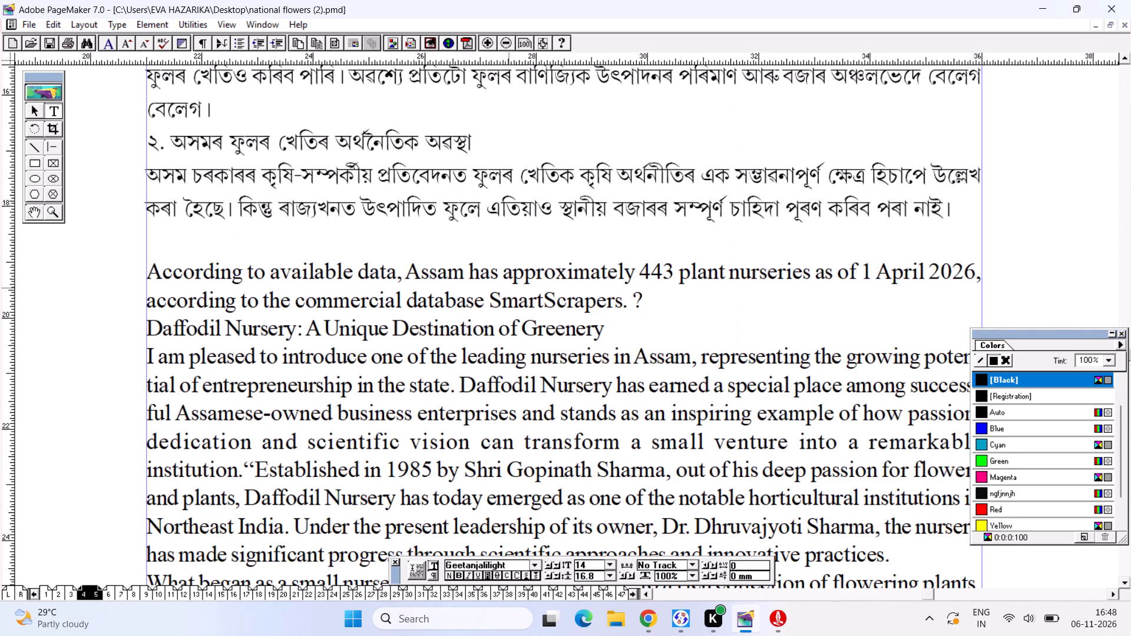
Save the national flowers document.
{"action": "key", "text": "ctrl+s"}
{"action": "key", "text": "ctrl+s"}
{"action": "key", "text": "ctrl+s"}
{"action": "key", "text": "ctrl+0"}
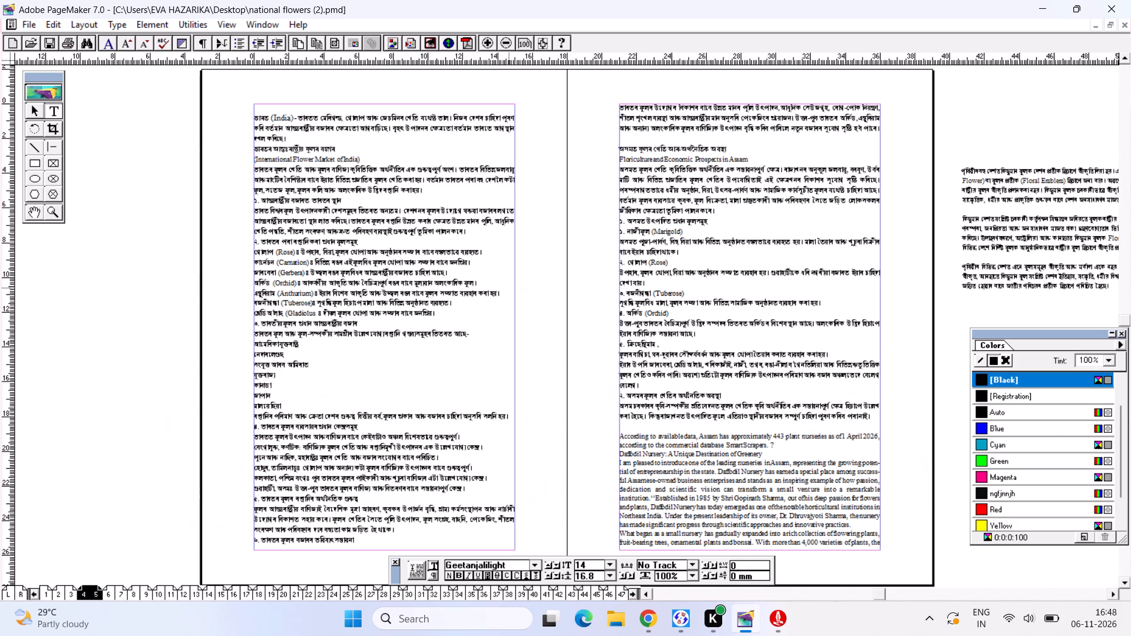
Check the first and last finished pages, then print page range 1-19 using Microsoft Print to PDF.
{"action": "left_click", "coordinate": [104, 591]}
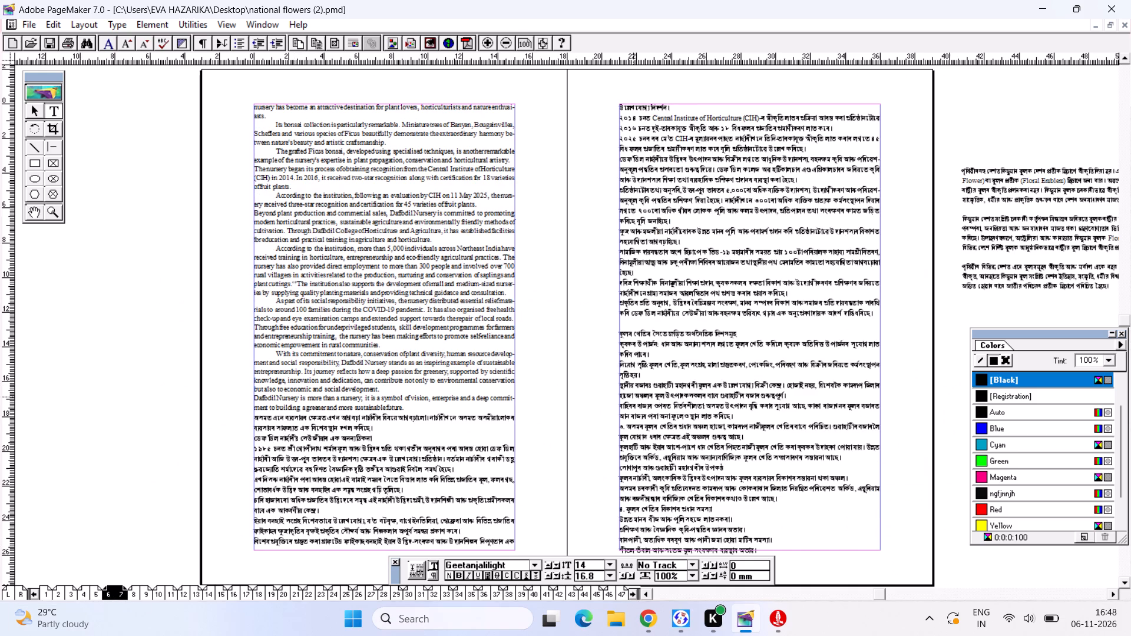
{"action": "left_click", "coordinate": [57, 591]}
{"action": "left_click", "coordinate": [44, 597]}
{"action": "left_click", "coordinate": [262, 593]}
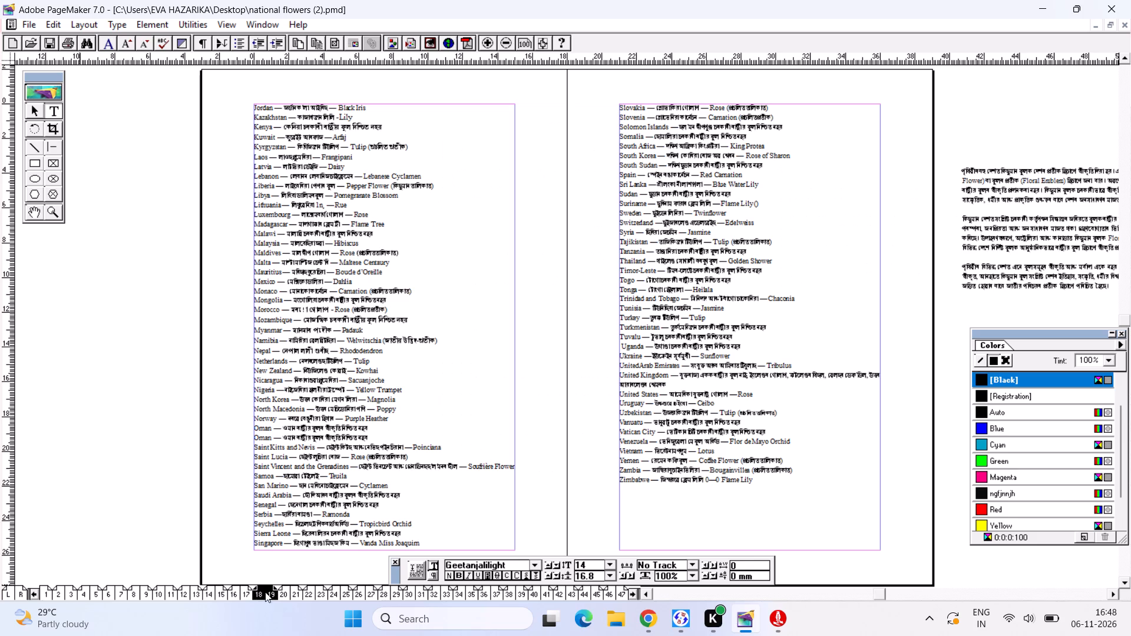
{"action": "left_click", "coordinate": [42, 595]}
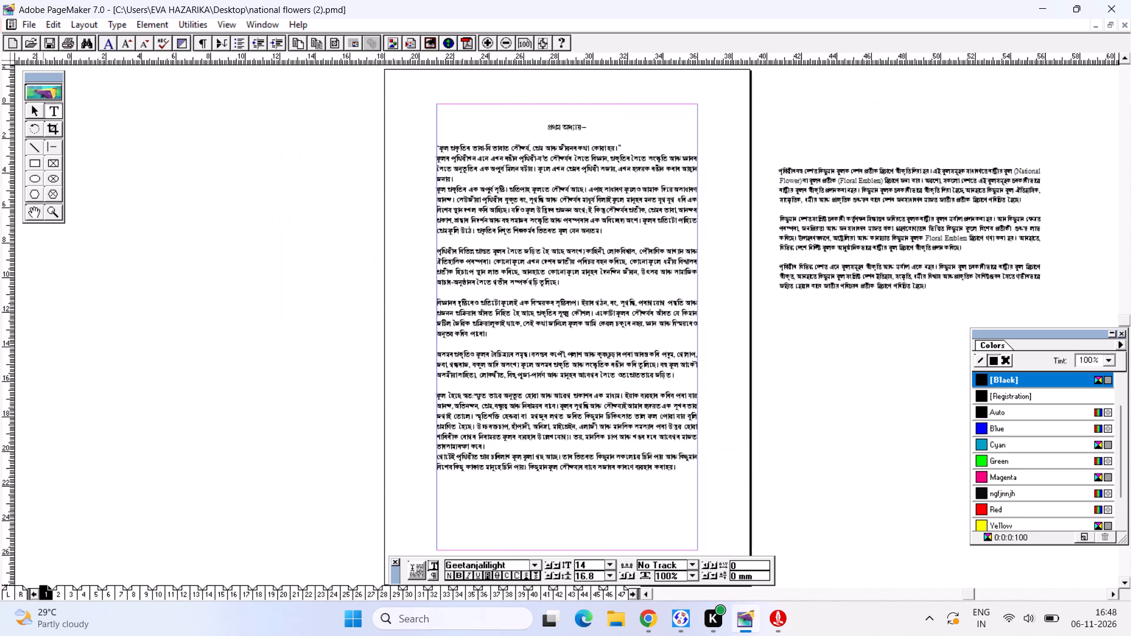
{"action": "key", "text": "ctrl+p"}
{"action": "left_click_drag", "start_coordinate": [498, 248], "coordinate": [375, 243]}
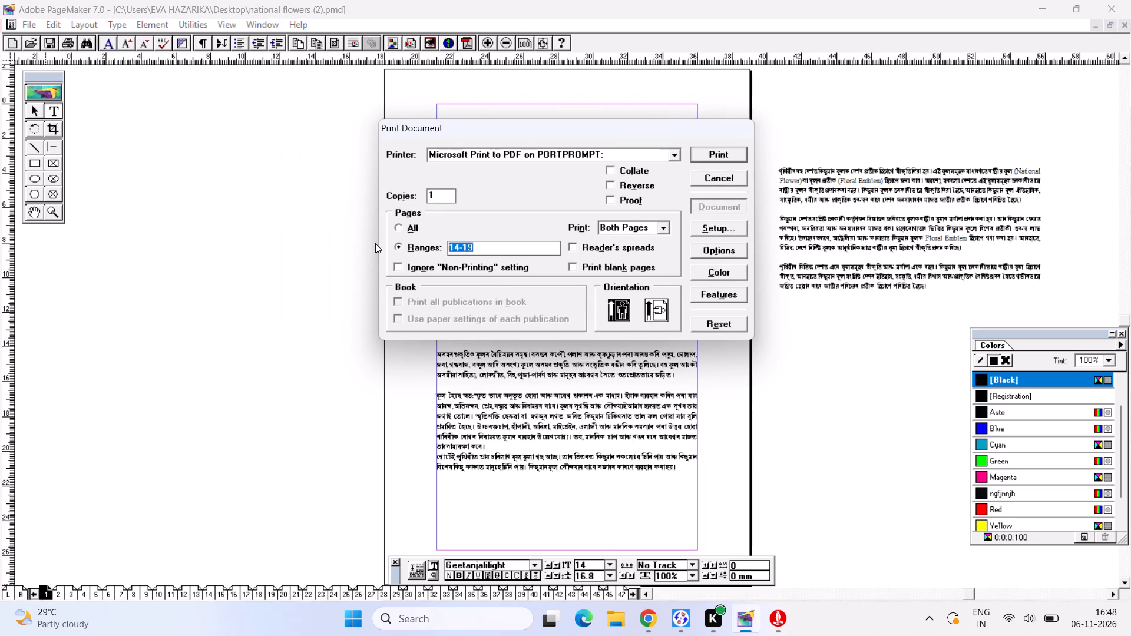
{"action": "type", "text": "1-19"}
{"action": "left_click", "coordinate": [736, 154]}
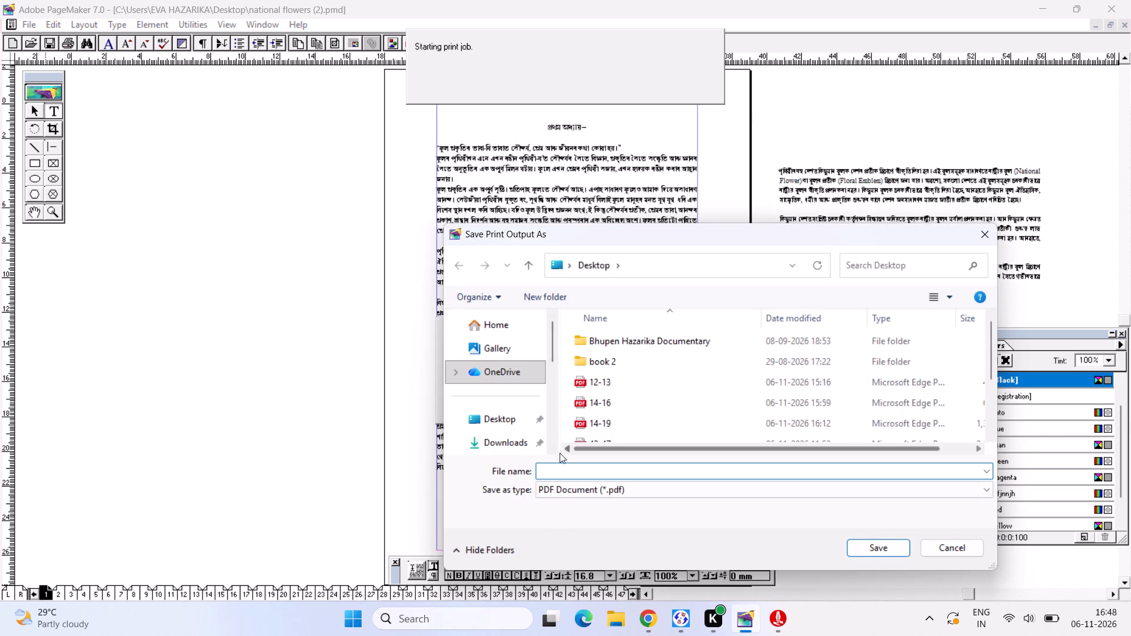
Save the PDF print output on the Desktop with the file name 1-19.
{"action": "double_click", "coordinate": [508, 425]}
{"action": "left_click", "coordinate": [573, 476]}
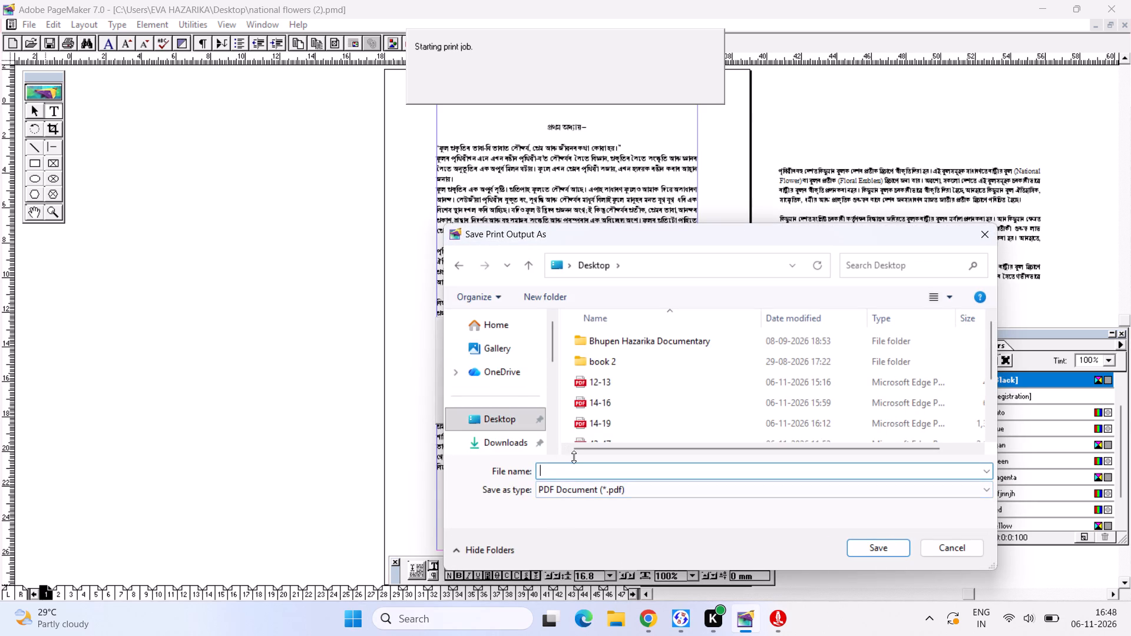
{"action": "type", "text": "1-1"}
{"action": "key", "text": "9"}
{"action": "key", "text": "Return"}
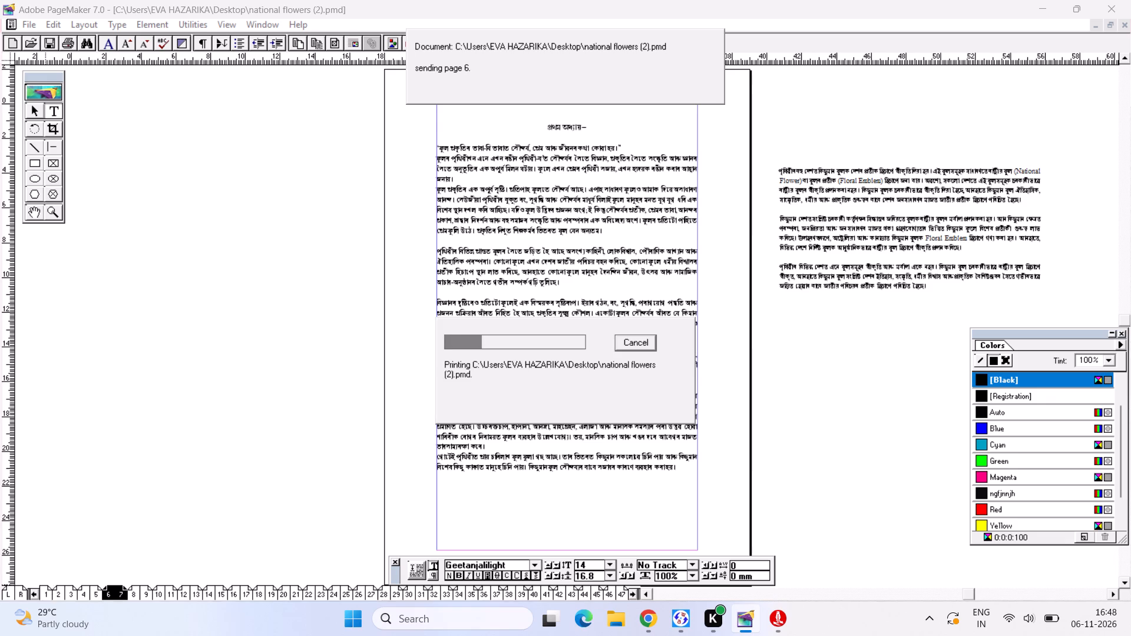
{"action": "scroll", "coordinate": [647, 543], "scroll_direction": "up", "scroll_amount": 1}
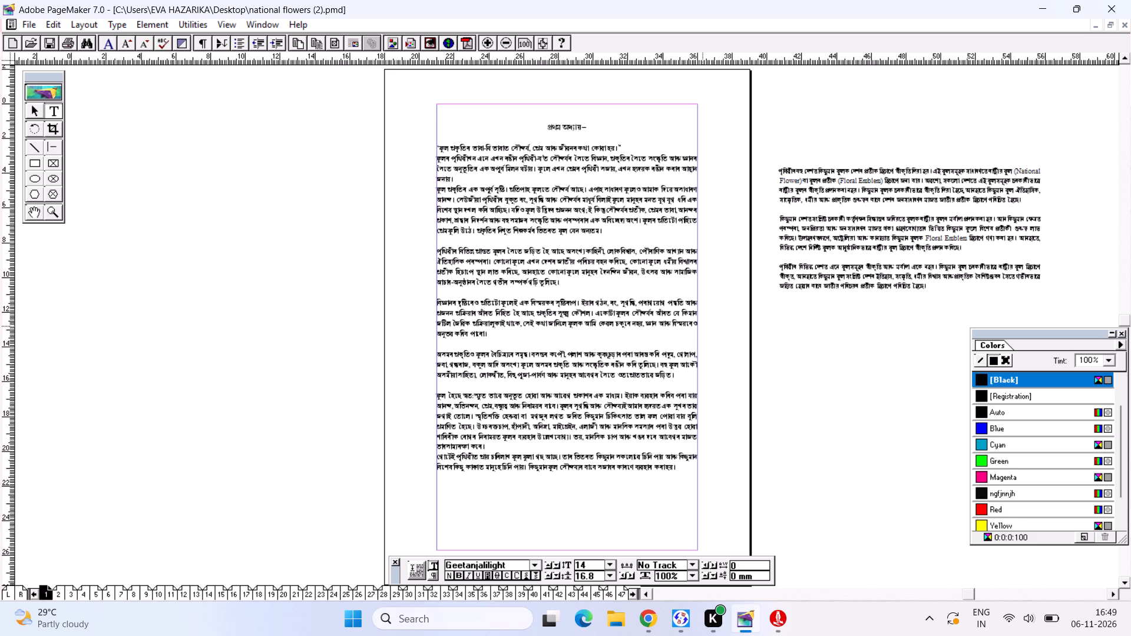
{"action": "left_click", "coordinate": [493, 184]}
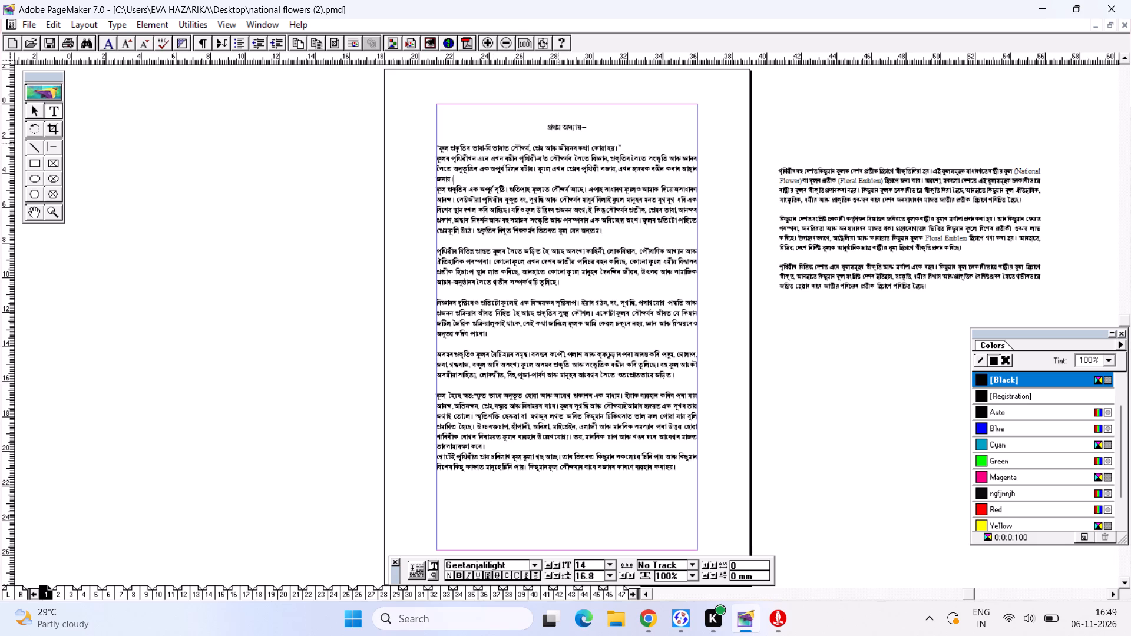
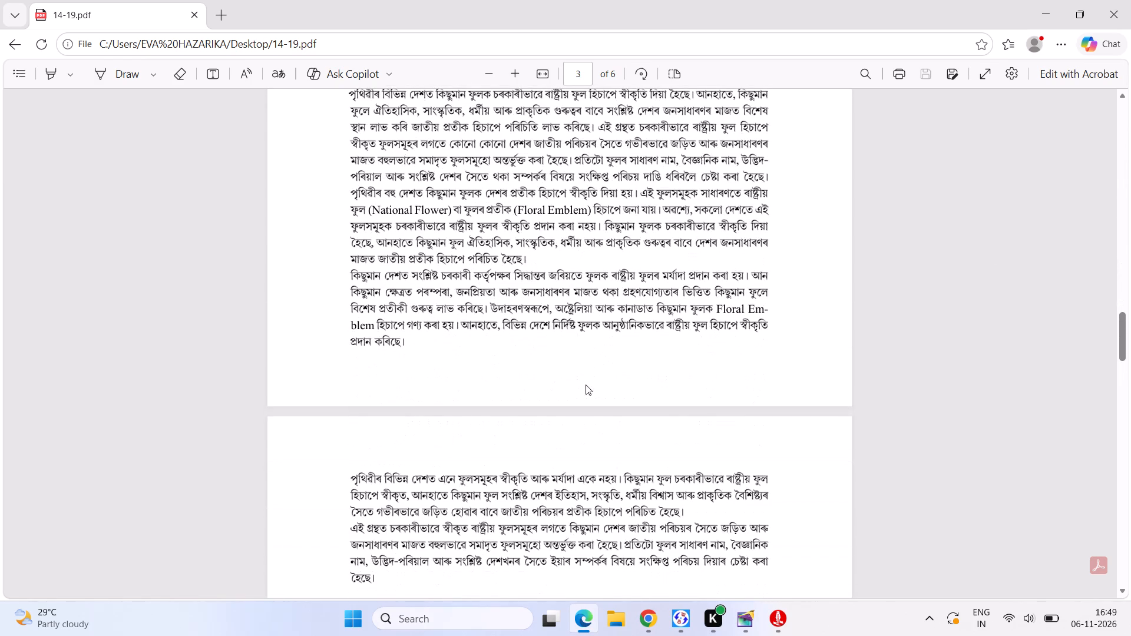
Look through the introductory text and the country-by-country national flower list in 14-19.pdf, from page 3 onward.
{"action": "scroll", "coordinate": [573, 383], "scroll_direction": "down", "scroll_amount": 15}
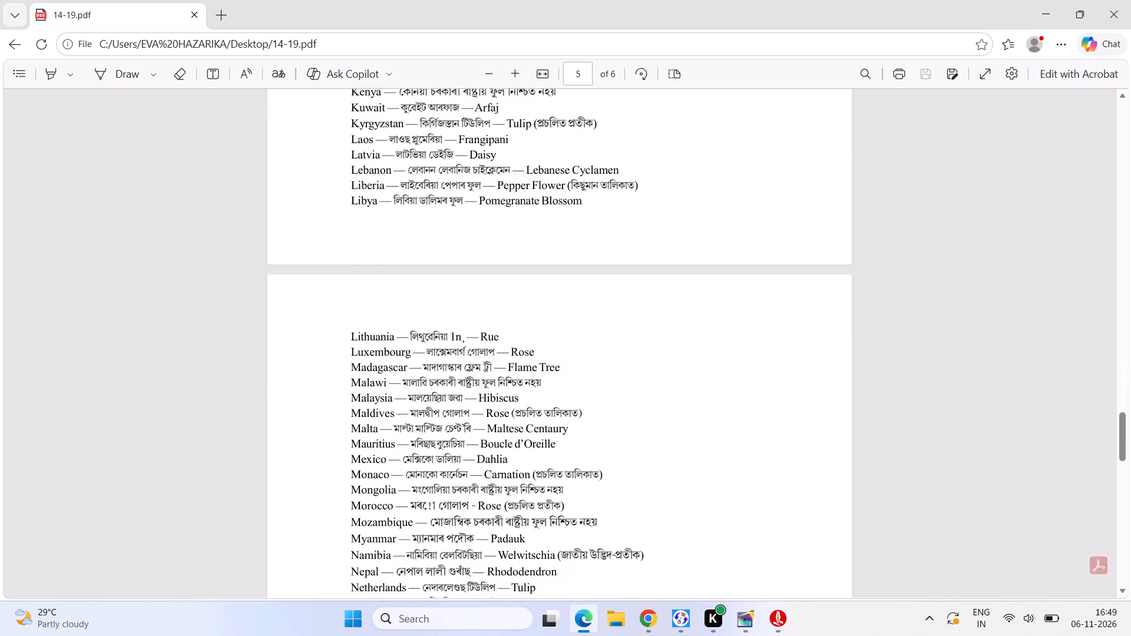
{"action": "scroll", "coordinate": [576, 378], "scroll_direction": "up", "scroll_amount": 11}
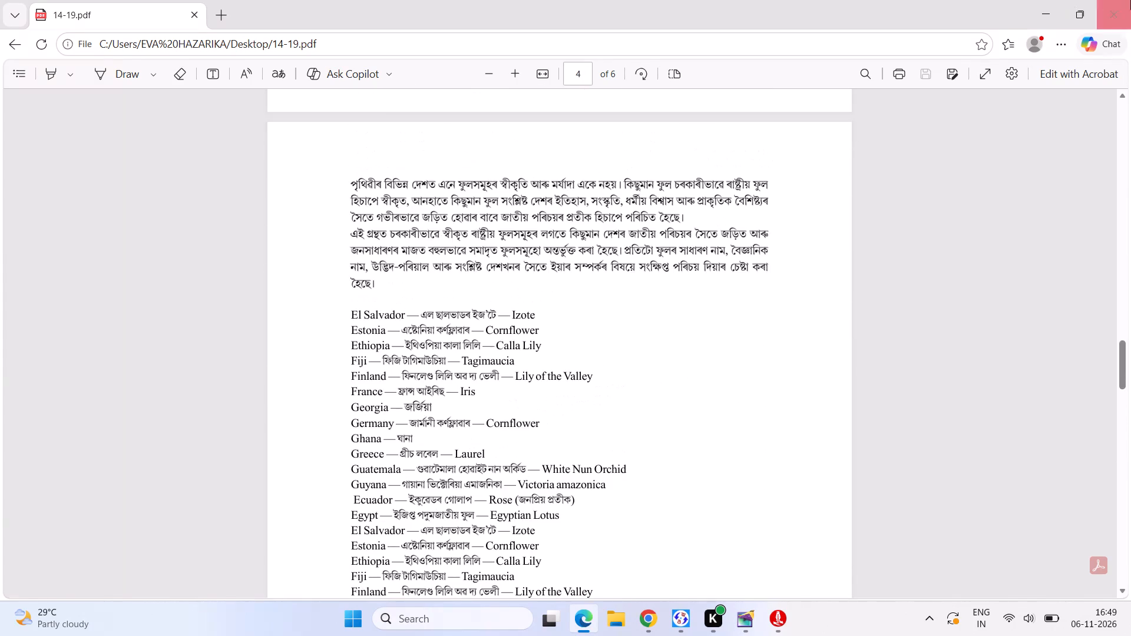
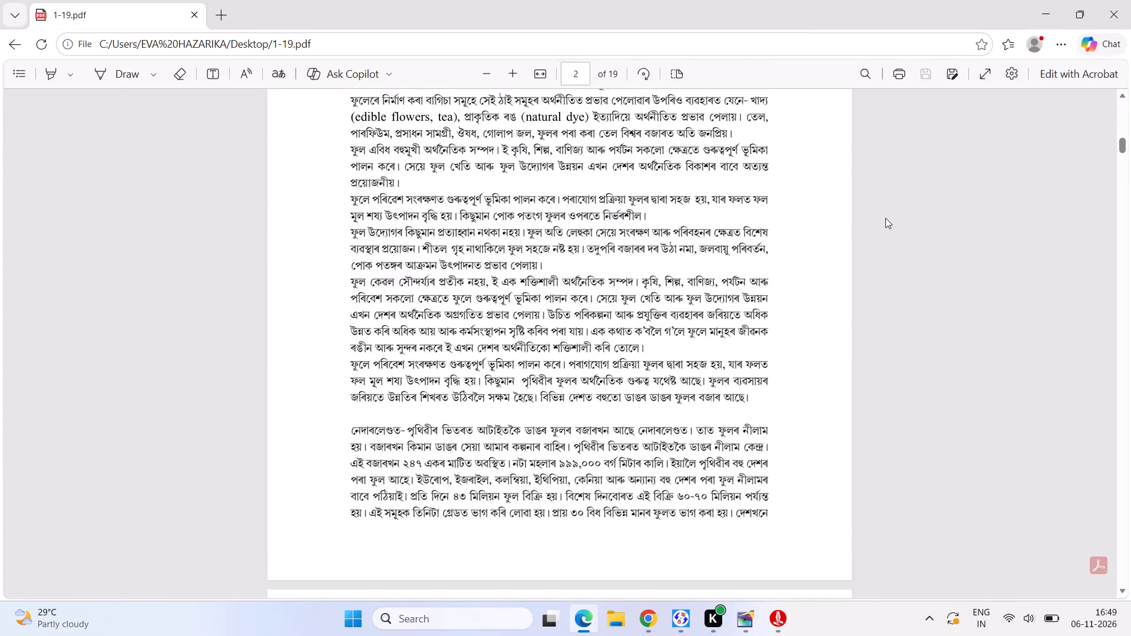
Look through the flower economy and market sections of 1-19.pdf, including the International Flower Market of India, from page 2 to page 5.
{"action": "scroll", "coordinate": [885, 218], "scroll_direction": "down", "scroll_amount": 18}
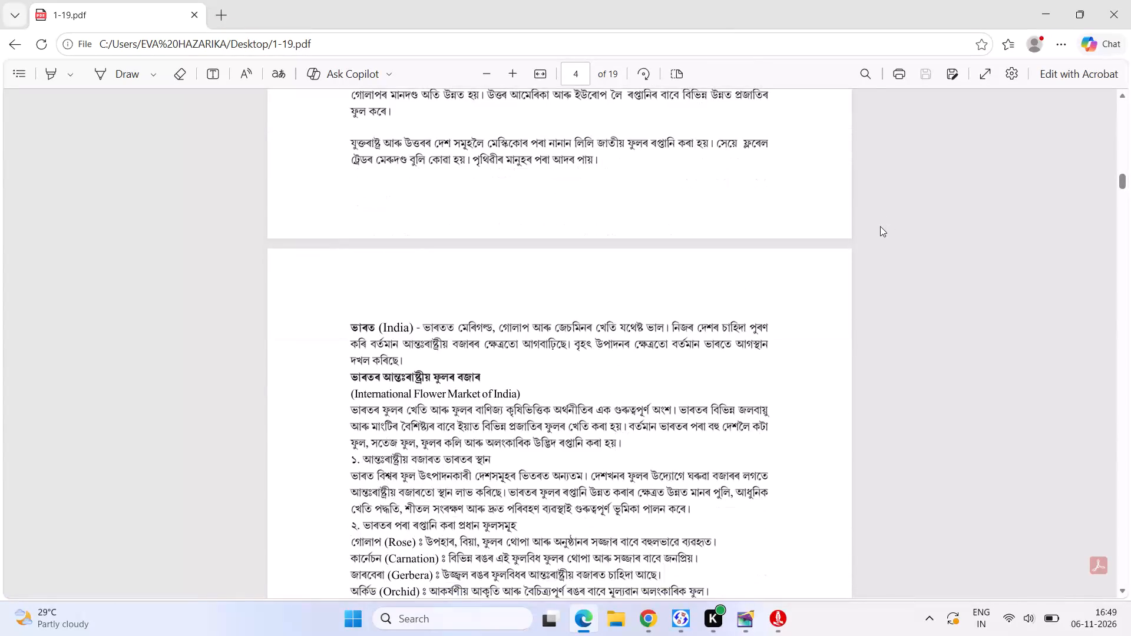
{"action": "scroll", "coordinate": [880, 226], "scroll_direction": "down", "scroll_amount": 2}
{"action": "scroll", "coordinate": [568, 363], "scroll_direction": "down", "scroll_amount": 2}
{"action": "scroll", "coordinate": [568, 363], "scroll_direction": "up", "scroll_amount": 5}
{"action": "scroll", "coordinate": [568, 363], "scroll_direction": "down", "scroll_amount": 6}
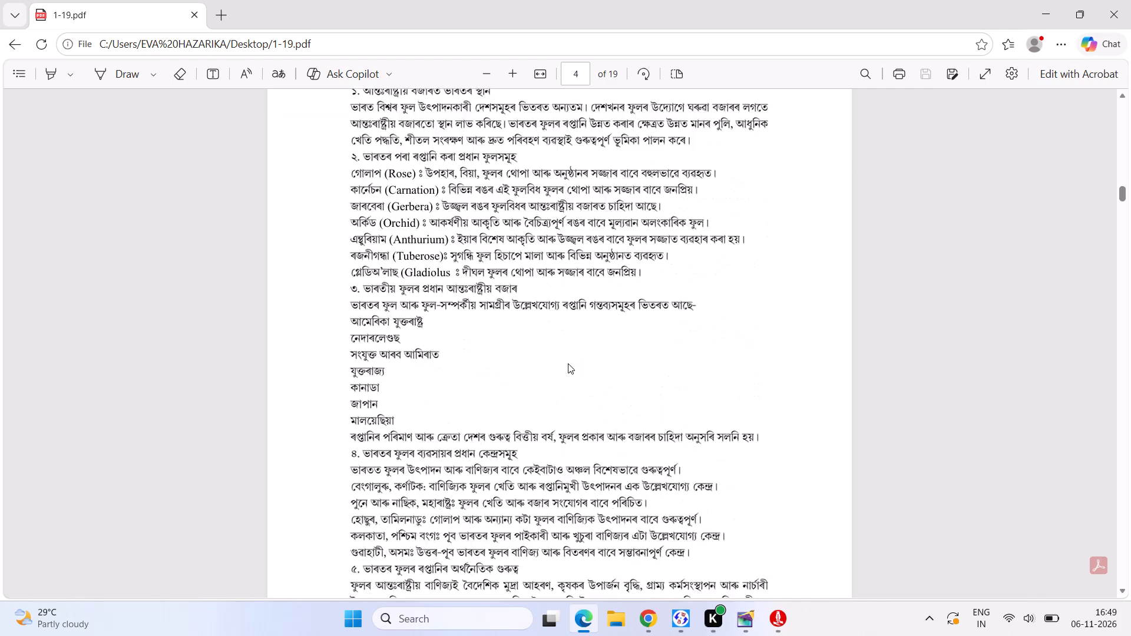
{"action": "scroll", "coordinate": [568, 363], "scroll_direction": "down", "scroll_amount": 12}
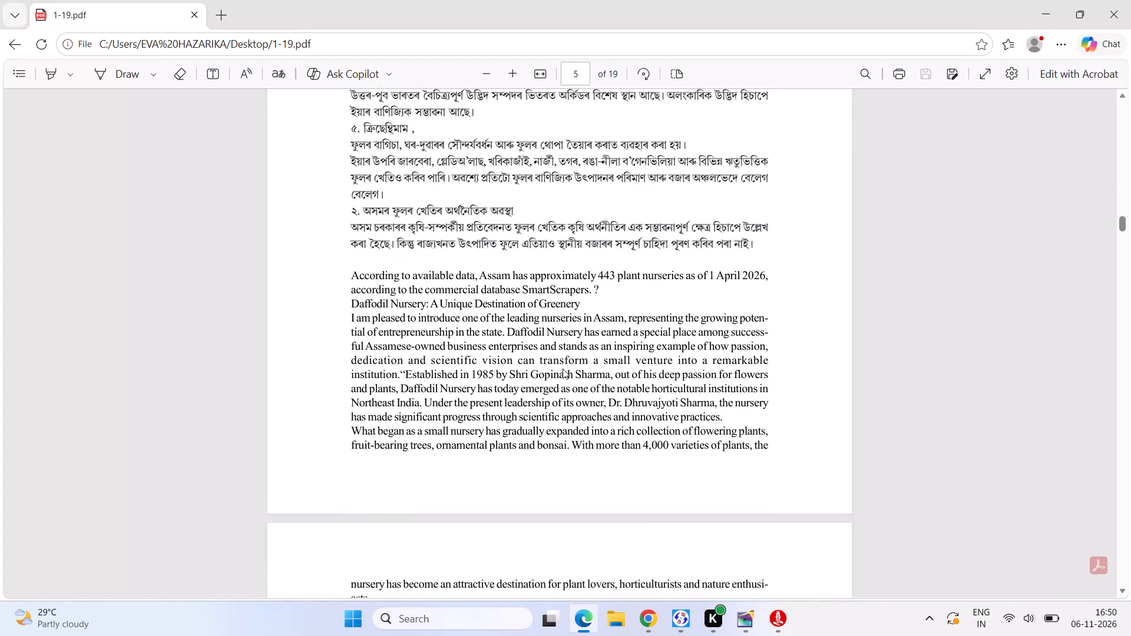
Examine the English and Assamese Daffodil Nursery text and the Assam flower-farming economy sections, from page 5 to page 8.
{"action": "scroll", "coordinate": [563, 369], "scroll_direction": "down", "scroll_amount": 12}
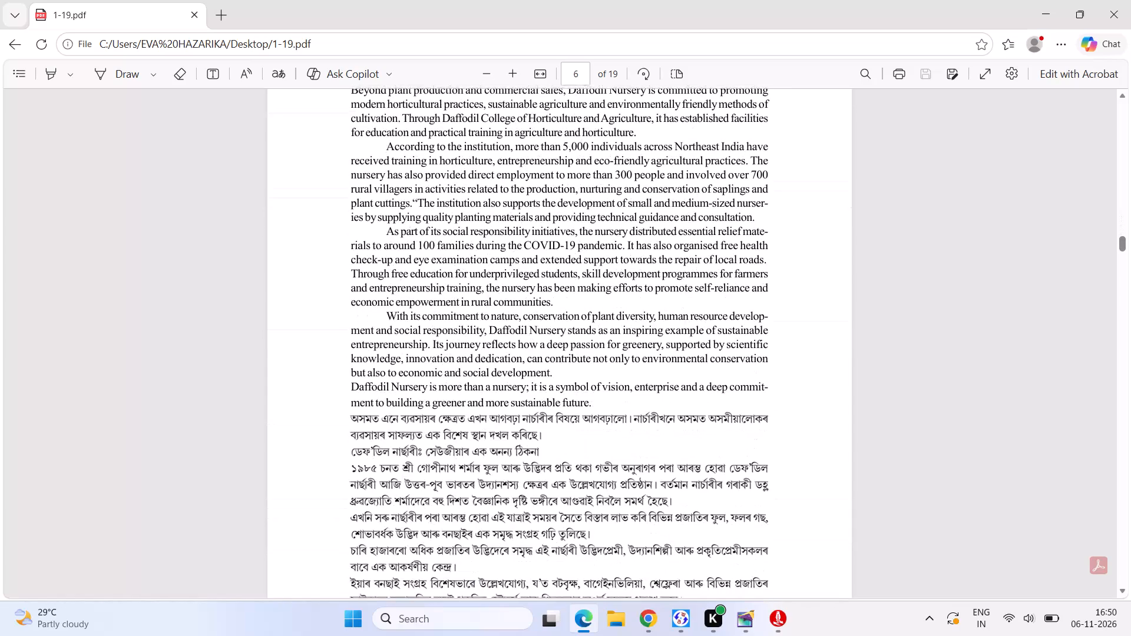
{"action": "scroll", "coordinate": [560, 369], "scroll_direction": "down", "scroll_amount": 6}
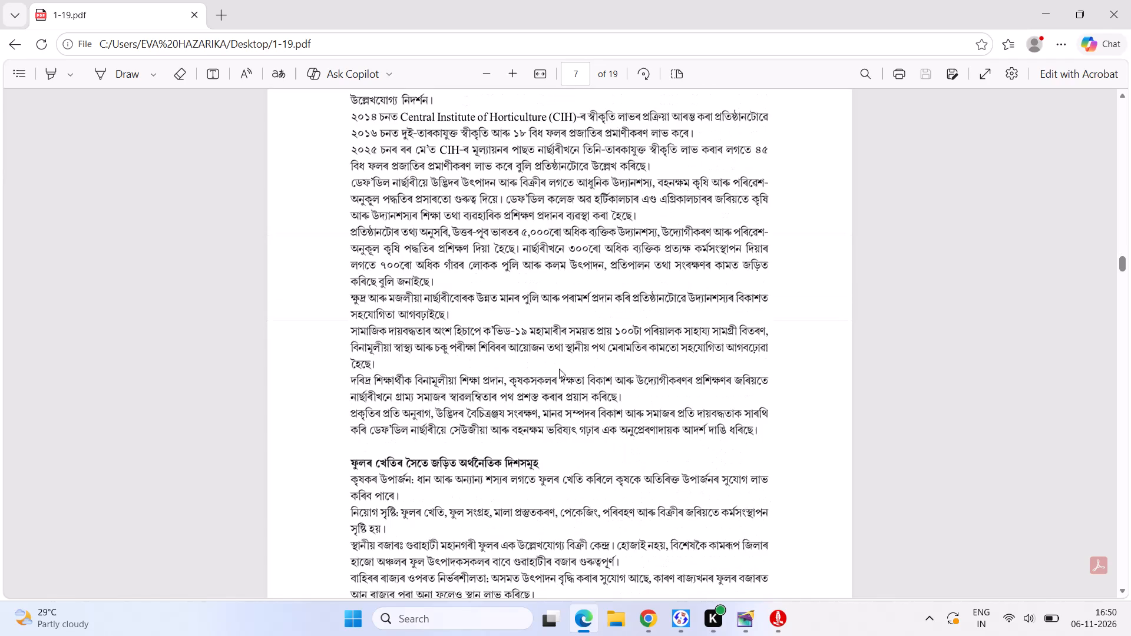
{"action": "scroll", "coordinate": [559, 369], "scroll_direction": "down", "scroll_amount": 14}
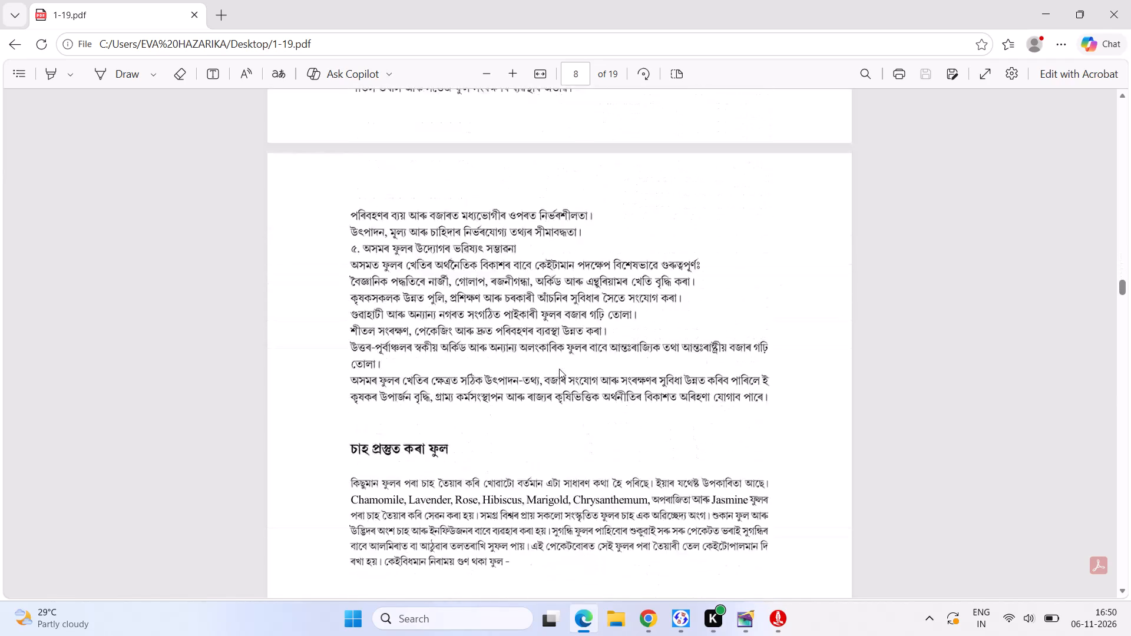
Look through the flower tea section and its numbered flower entries, continuing from page 8 to the fragrance text on page 13.
{"action": "scroll", "coordinate": [559, 369], "scroll_direction": "down", "scroll_amount": 20}
{"action": "scroll", "coordinate": [558, 373], "scroll_direction": "down", "scroll_amount": 4}
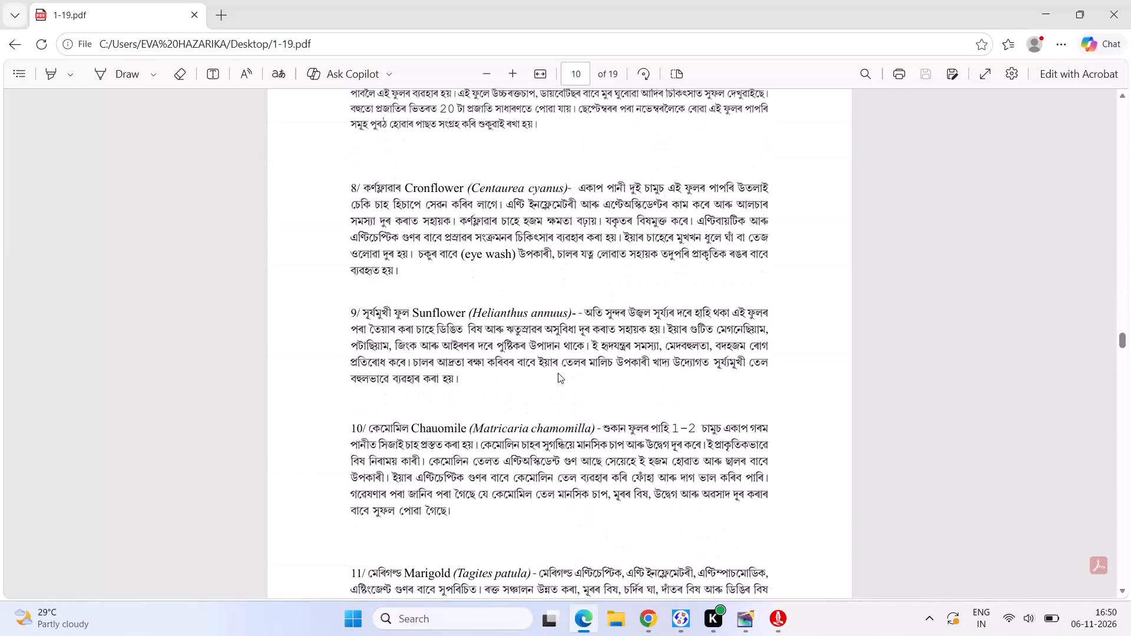
{"action": "scroll", "coordinate": [558, 373], "scroll_direction": "down", "scroll_amount": 18}
{"action": "scroll", "coordinate": [560, 383], "scroll_direction": "down", "scroll_amount": 16}
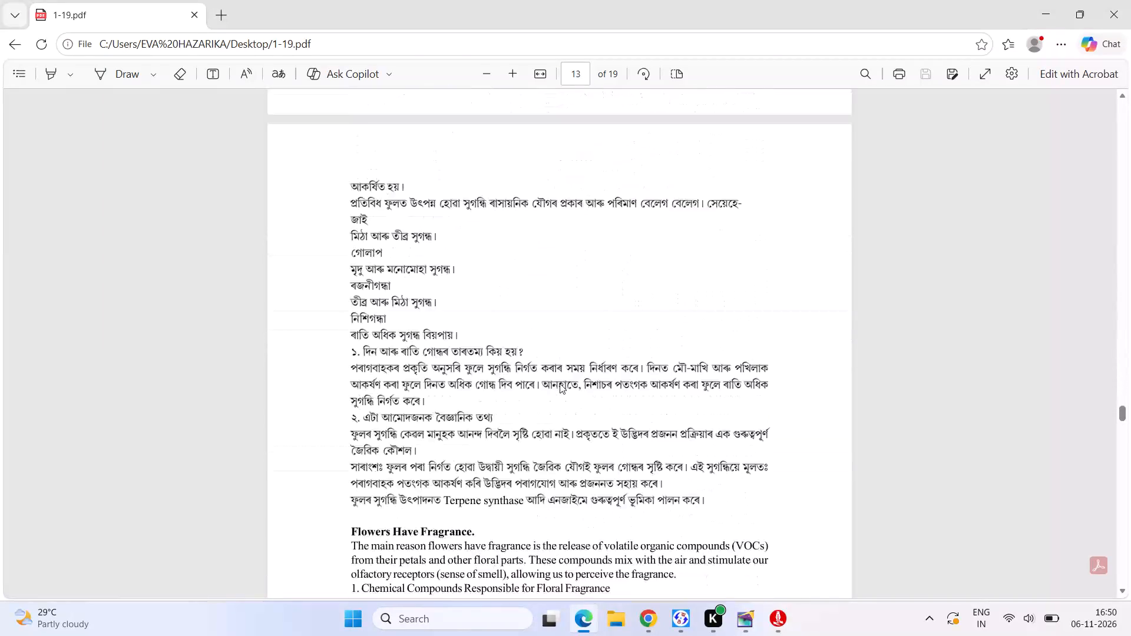
Look through the flower fragrance and colour sections and the country-by-country national flower list to the end of page 19.
{"action": "scroll", "coordinate": [560, 383], "scroll_direction": "down", "scroll_amount": 14}
{"action": "scroll", "coordinate": [560, 383], "scroll_direction": "down", "scroll_amount": 14}
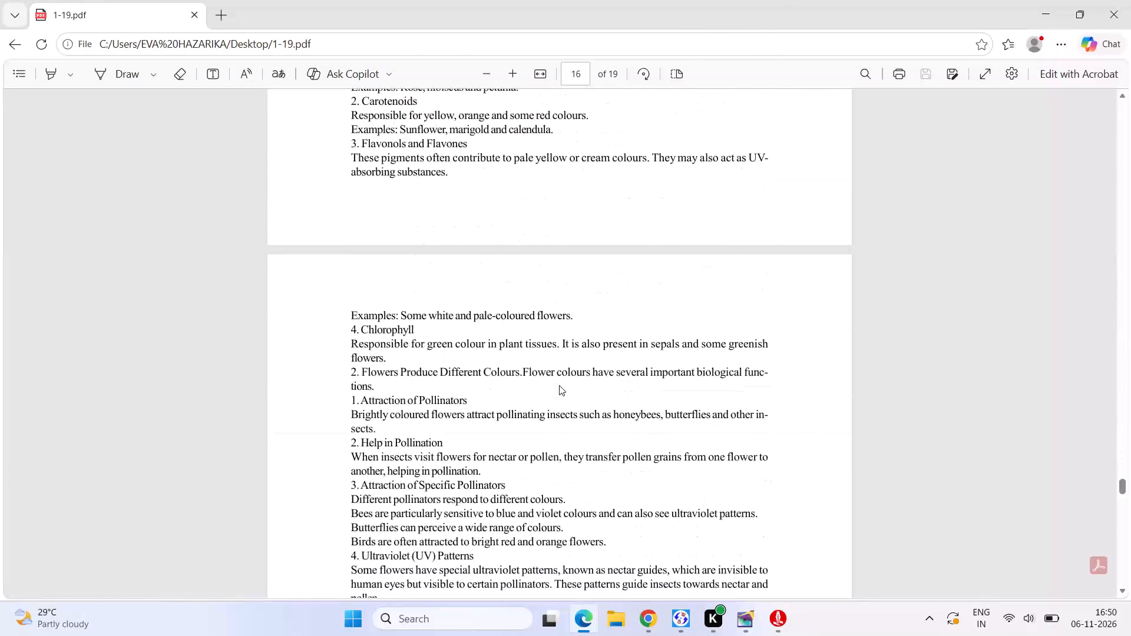
{"action": "scroll", "coordinate": [559, 385], "scroll_direction": "down", "scroll_amount": 14}
{"action": "scroll", "coordinate": [559, 385], "scroll_direction": "down", "scroll_amount": 14}
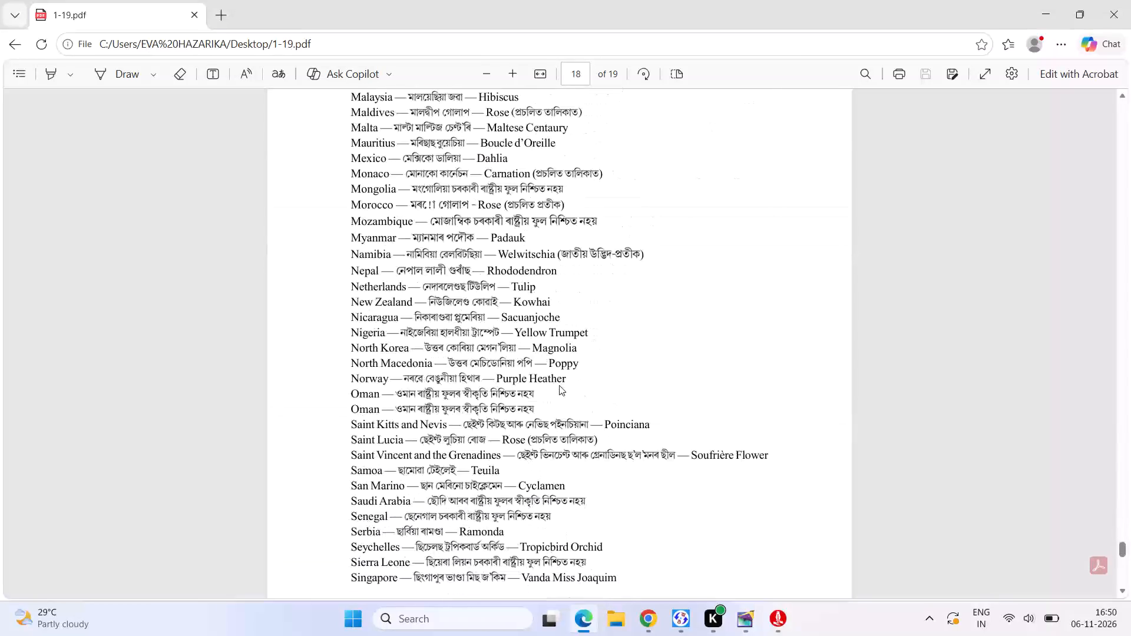
{"action": "scroll", "coordinate": [559, 385], "scroll_direction": "down", "scroll_amount": 19}
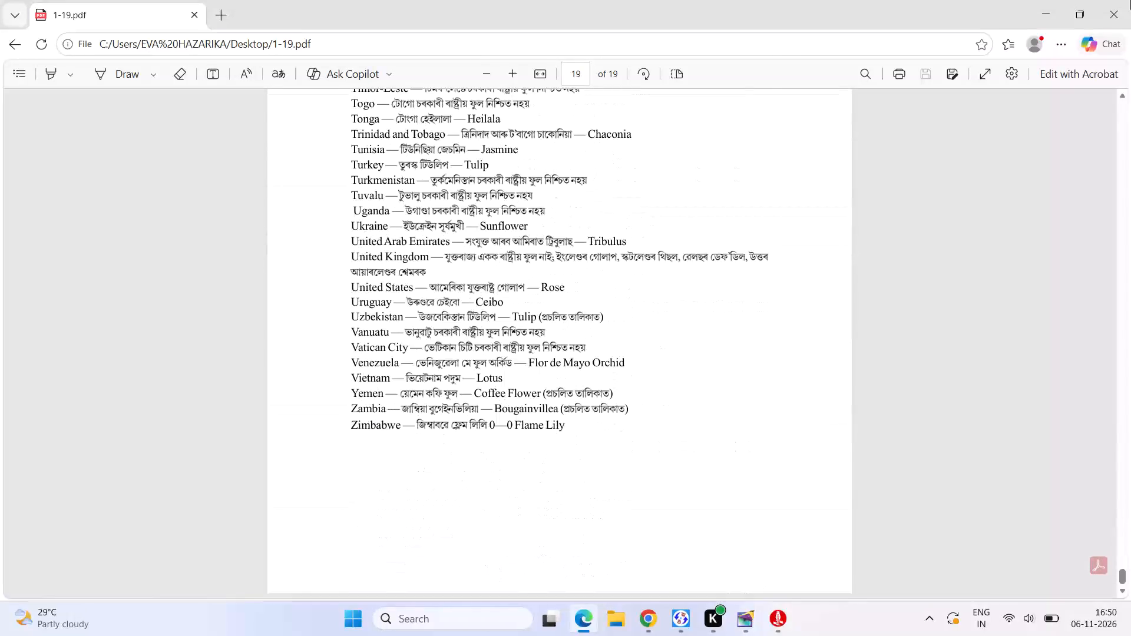